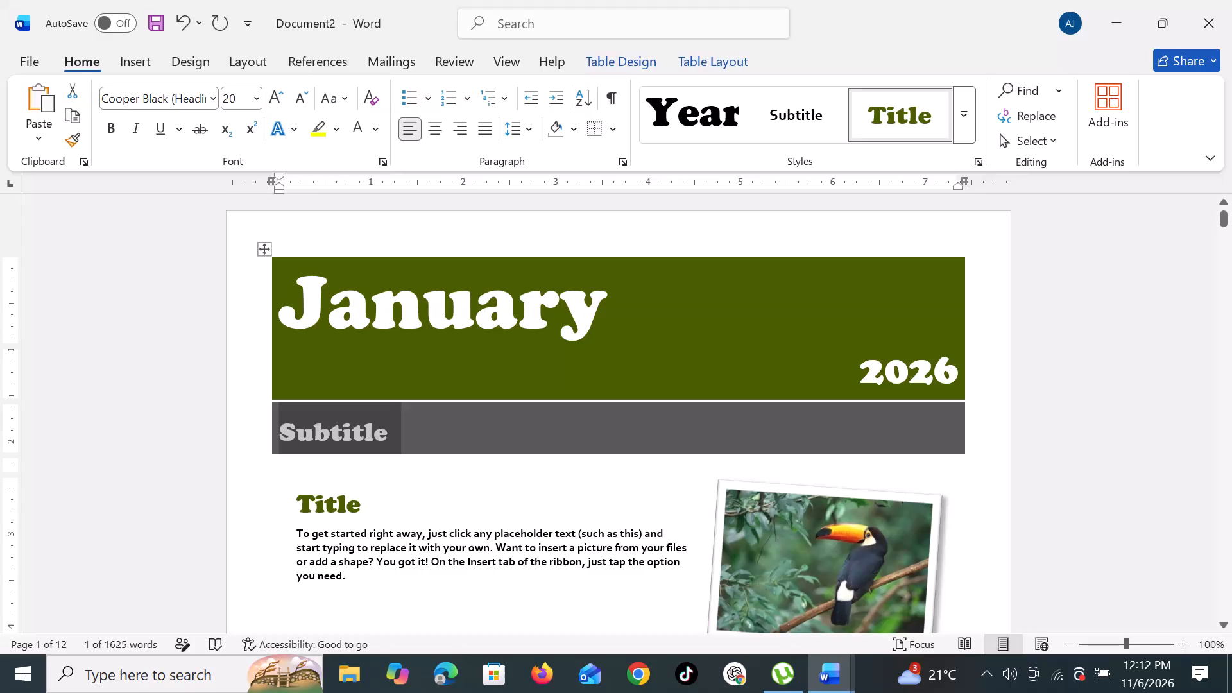
Examine the January 2026 calendar template's heading, text block, picture and day grid.
left_click(623, 359)
left_click(624, 359)
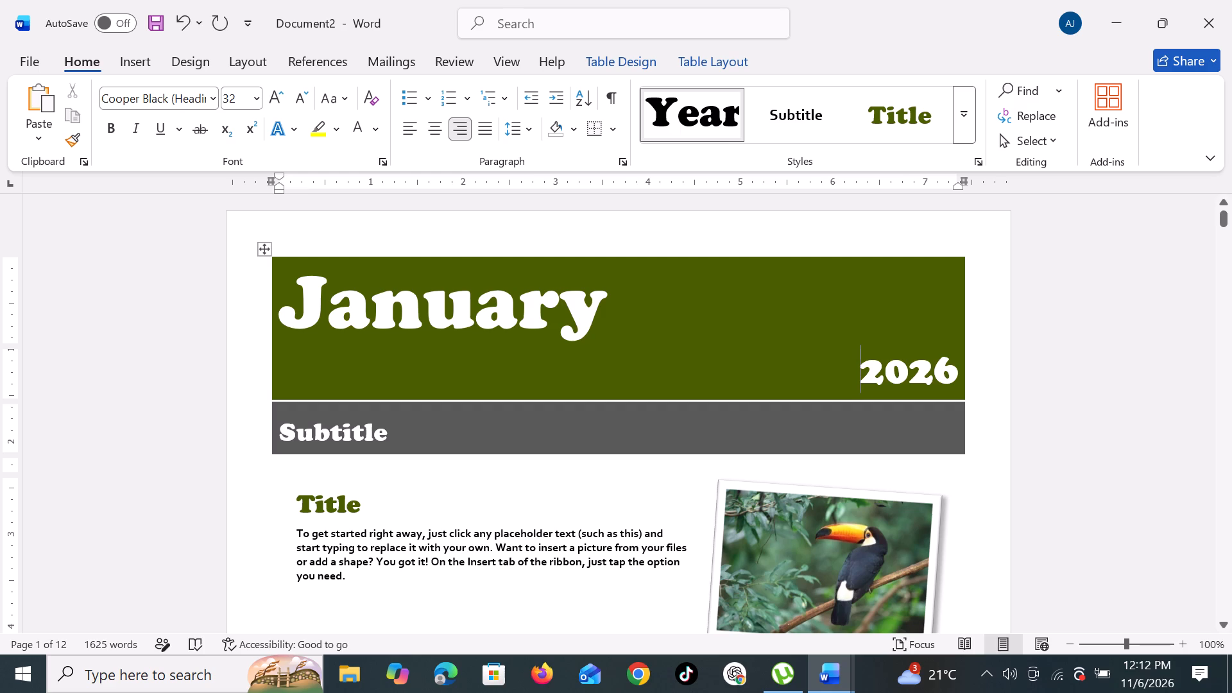
scroll(529, 355, "up", 1)
scroll(672, 563, "up", 3)
scroll(671, 585, "down", 5)
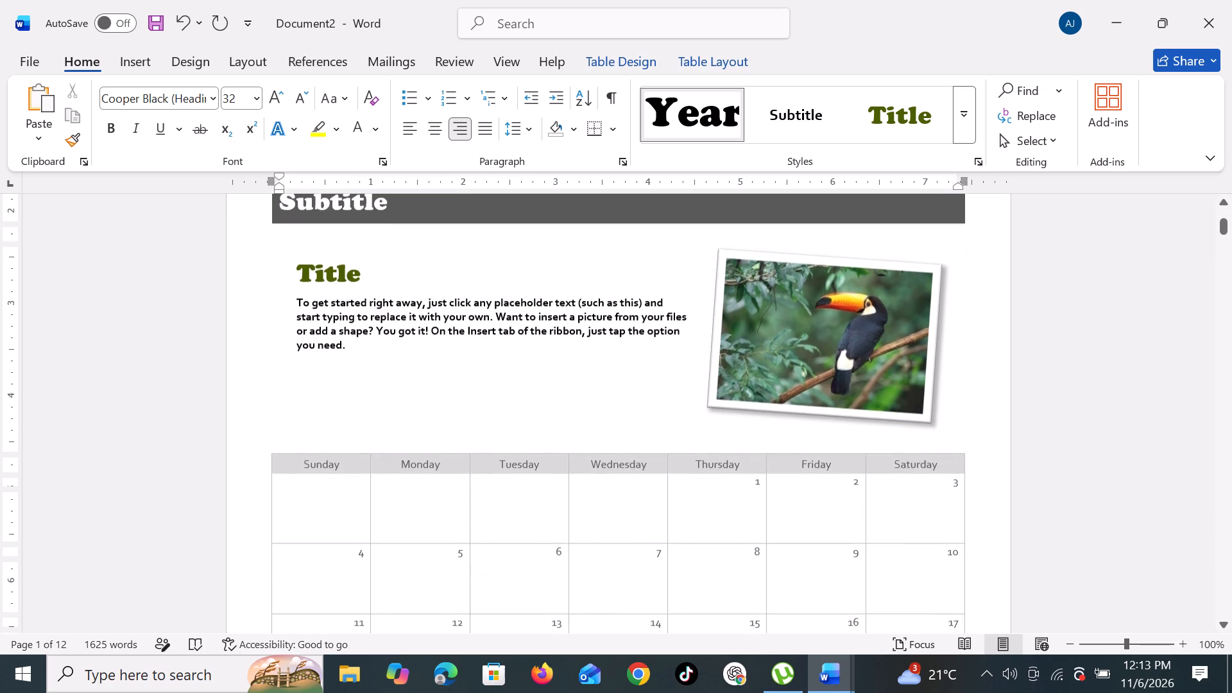
scroll(683, 618, "down", 1)
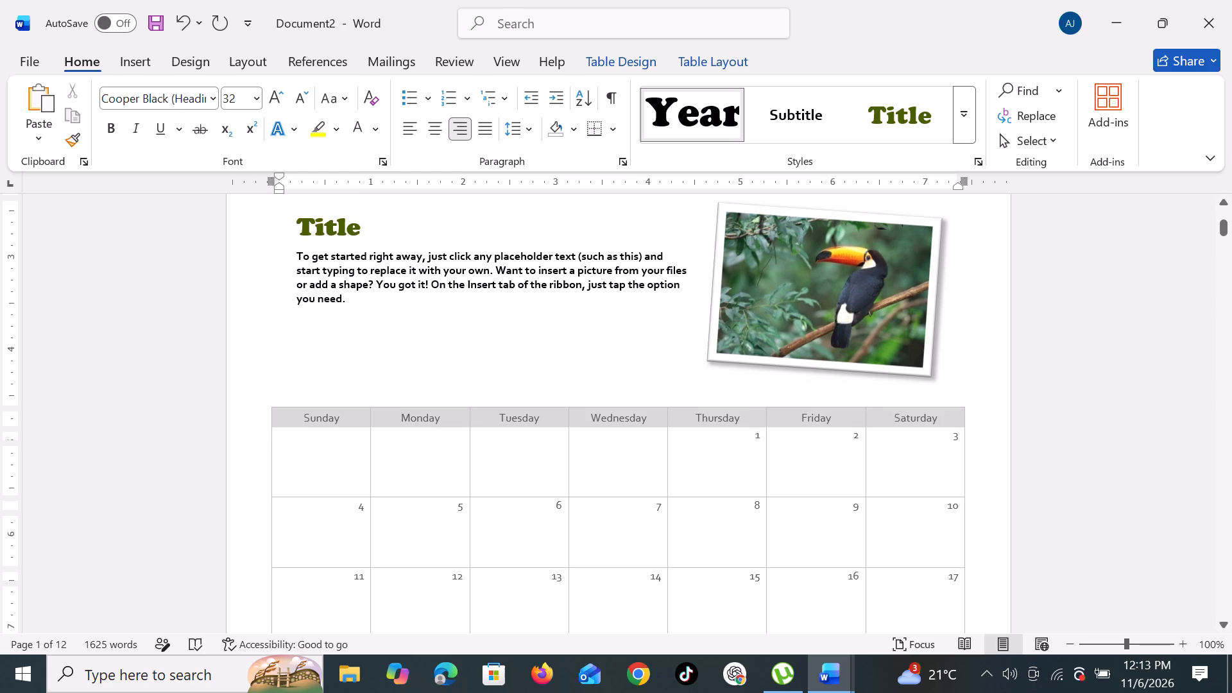
scroll(682, 612, "up", 1)
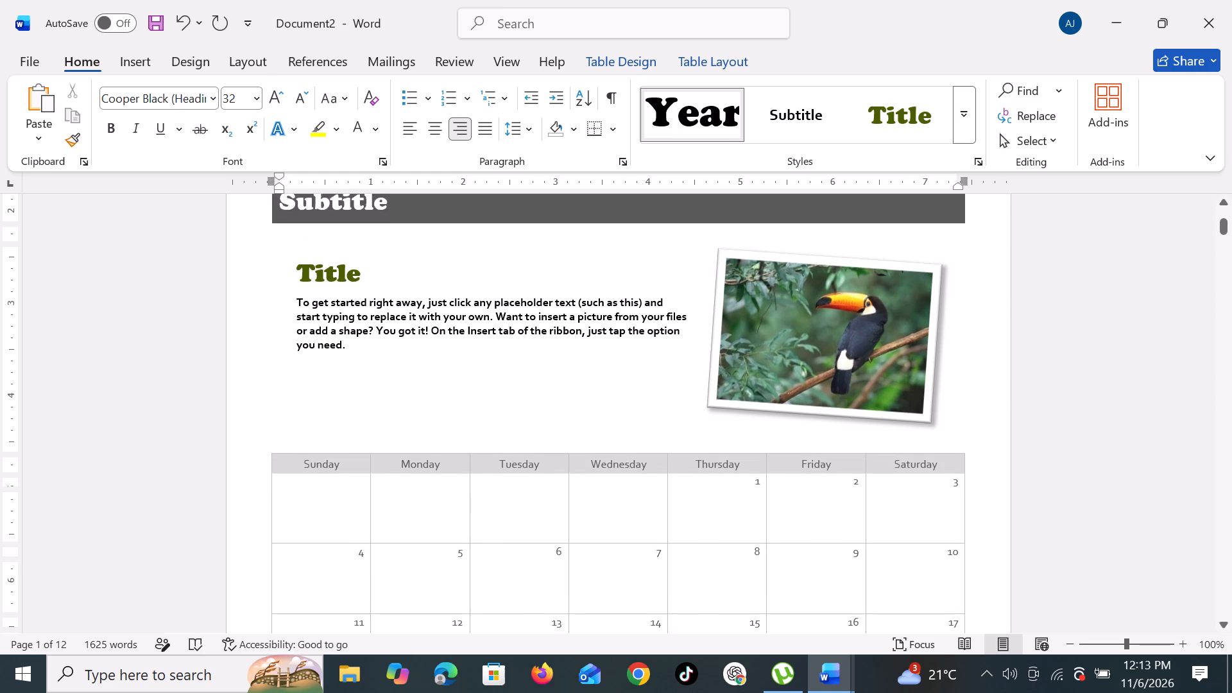
scroll(682, 612, "down", 2)
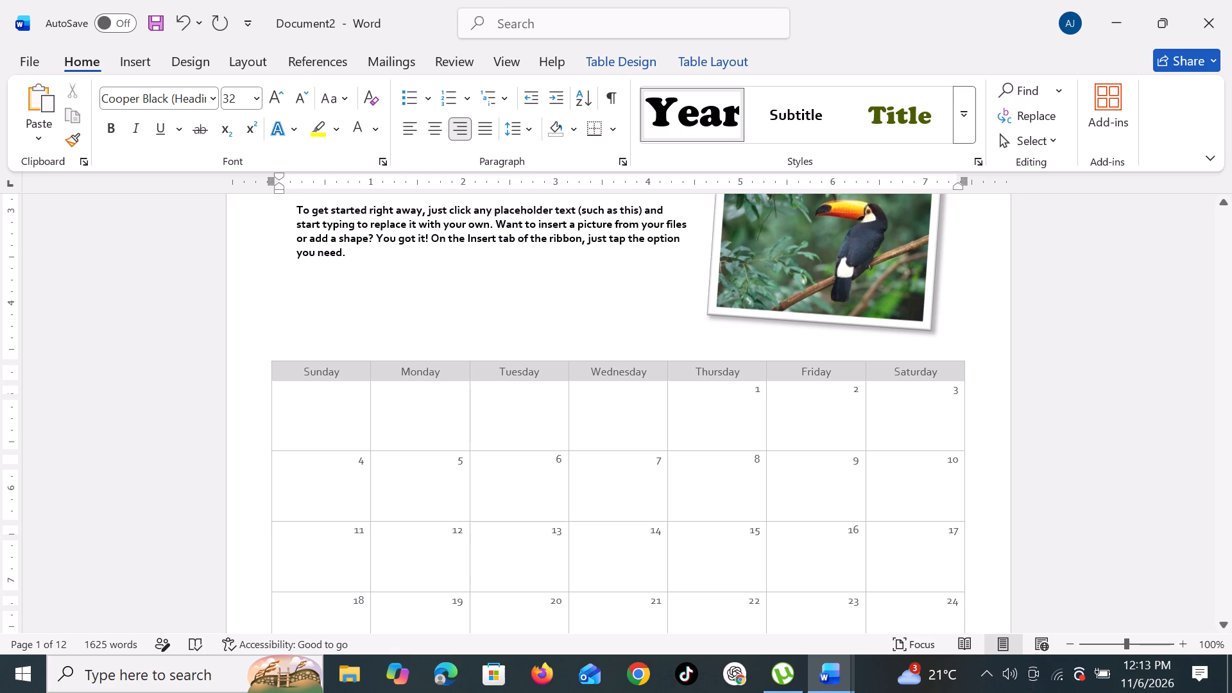
Close the January 2026 calendar template document.
left_click(1204, 29)
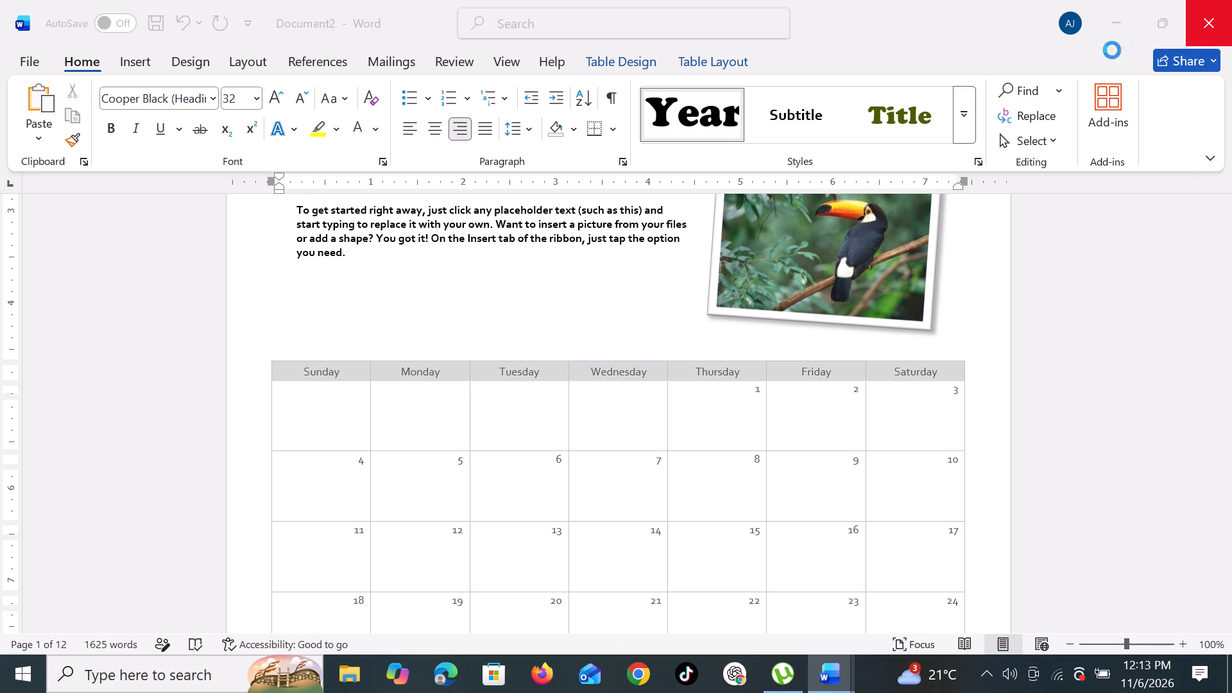
Discard the unsaved changes to the January calendar document.
left_click(332, 372)
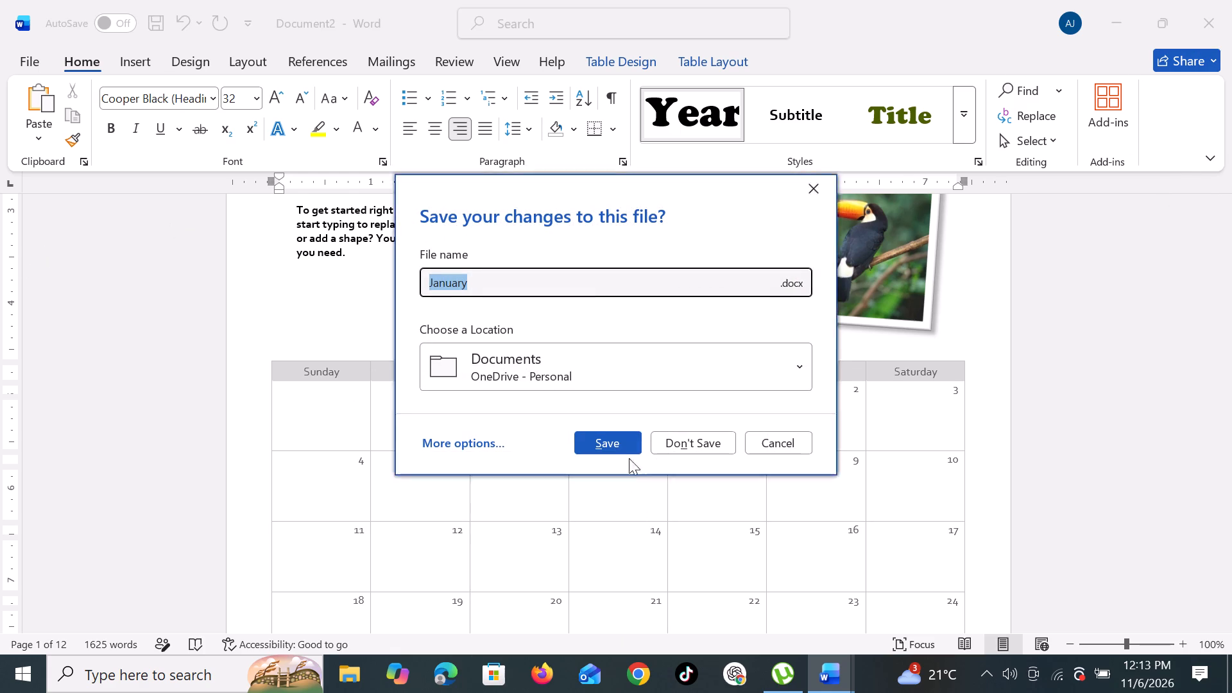
left_click(712, 443)
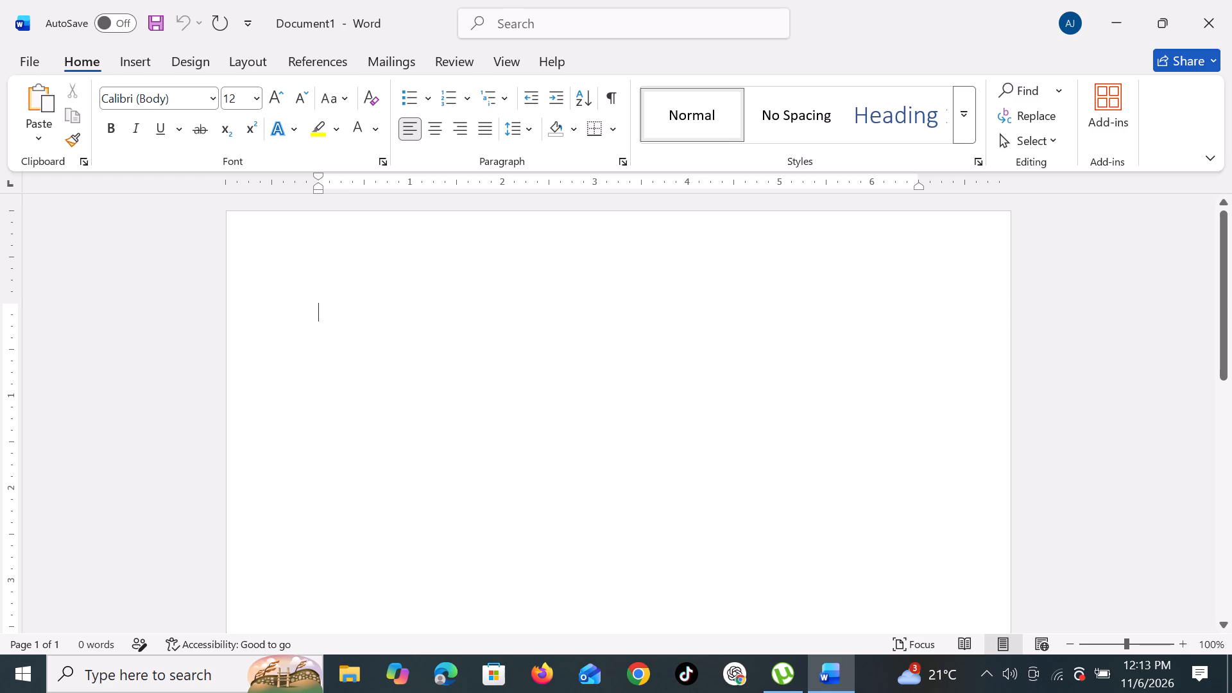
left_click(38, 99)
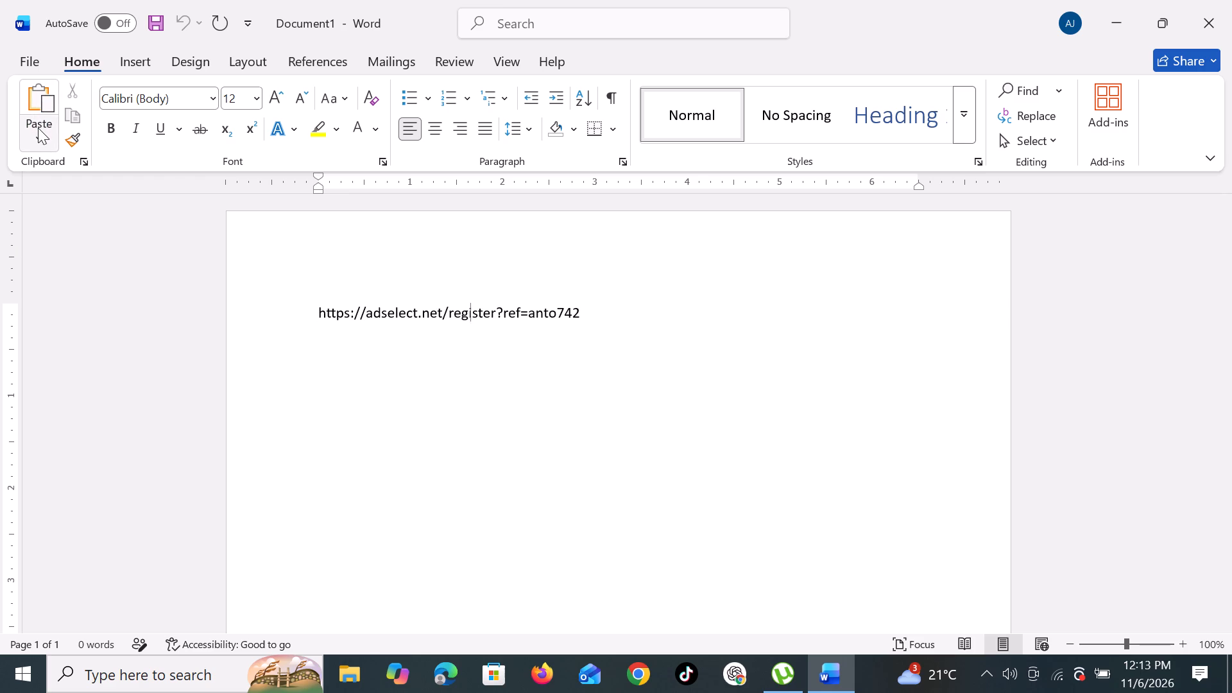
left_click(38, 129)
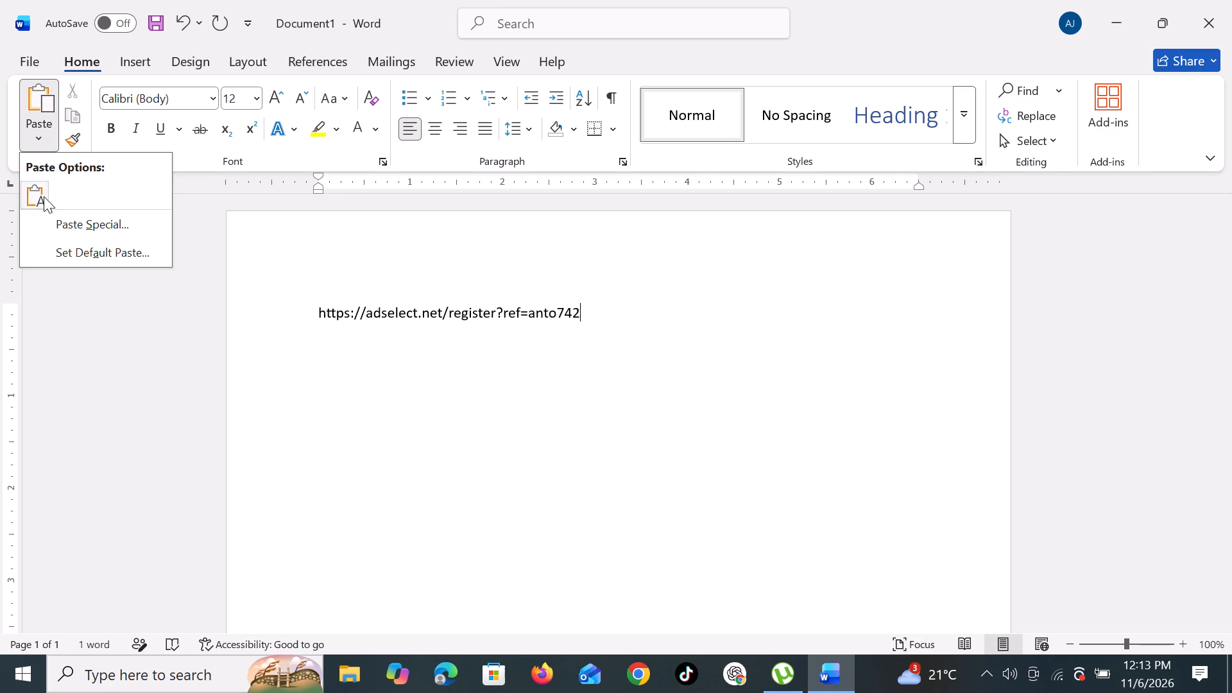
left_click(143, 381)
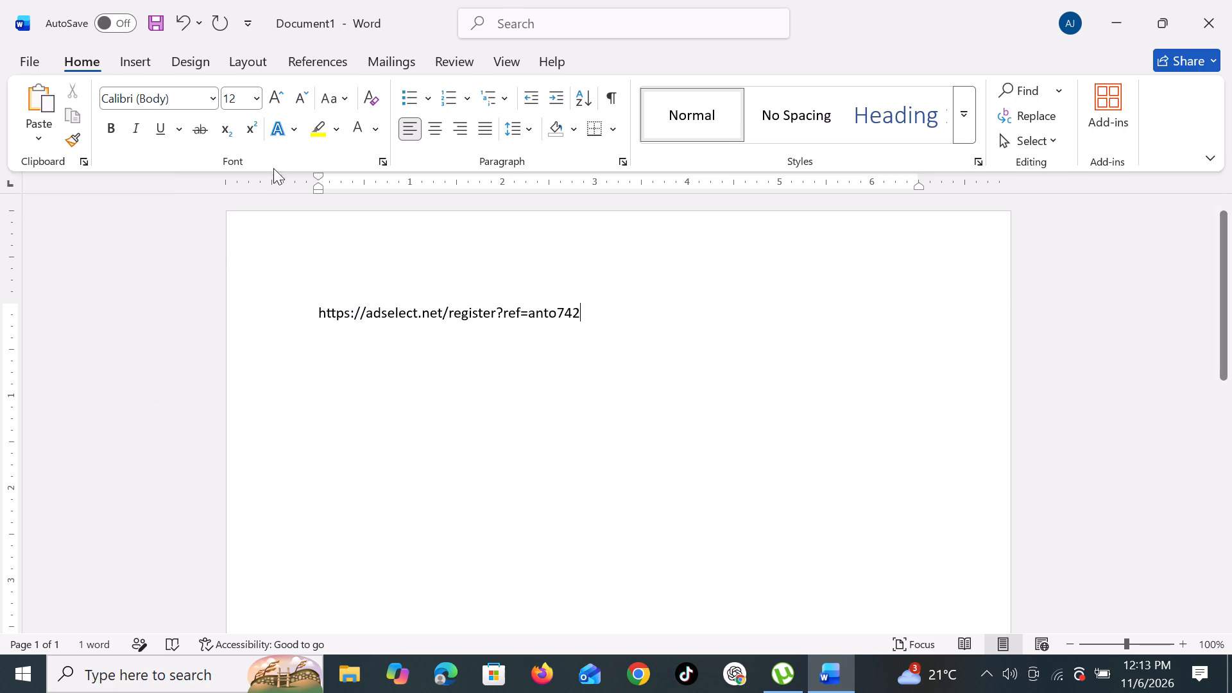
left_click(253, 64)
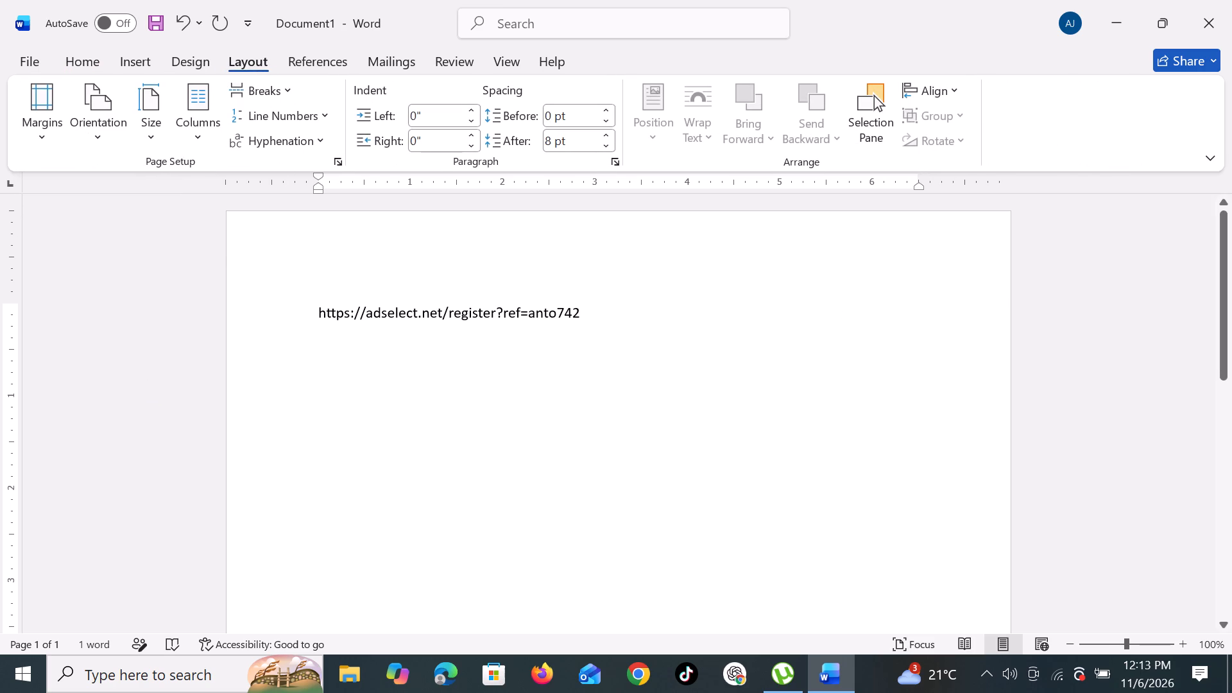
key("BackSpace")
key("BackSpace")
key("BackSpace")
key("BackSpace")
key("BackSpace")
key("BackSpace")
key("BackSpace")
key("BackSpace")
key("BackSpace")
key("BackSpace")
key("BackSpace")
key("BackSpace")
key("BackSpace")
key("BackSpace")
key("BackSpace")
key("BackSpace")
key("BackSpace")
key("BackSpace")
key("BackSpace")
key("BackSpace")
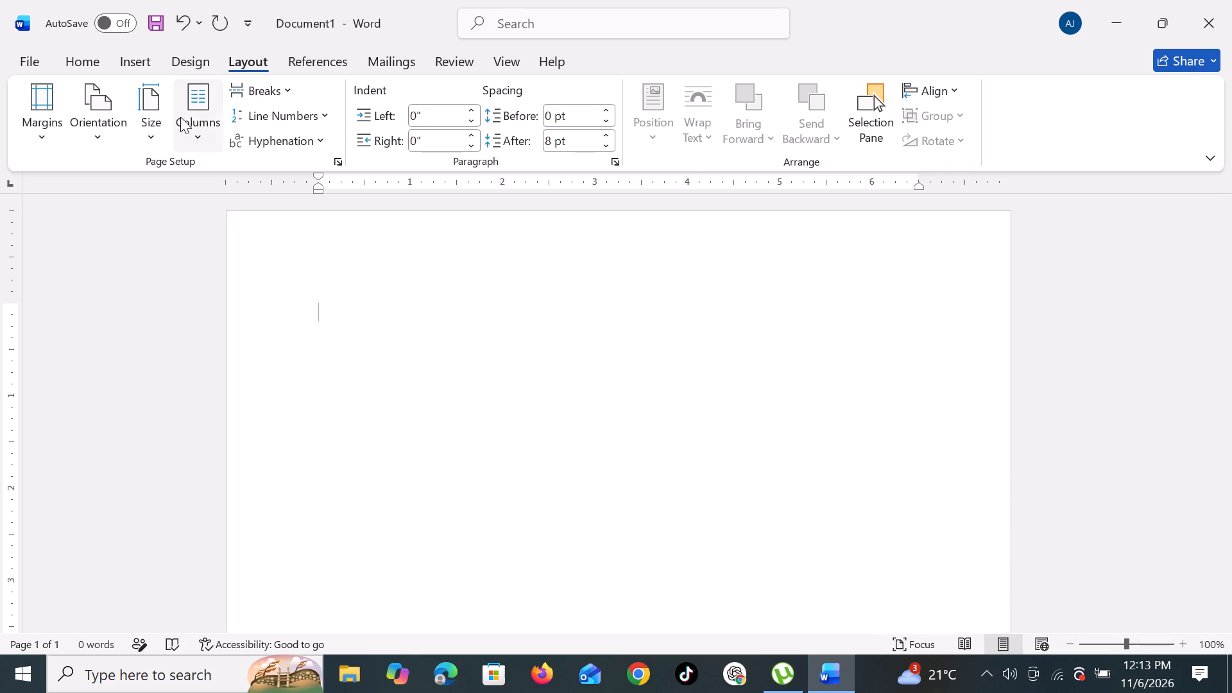
Set the blank document's page orientation to landscape.
left_click(253, 69)
left_click(255, 58)
left_click(119, 112)
left_click(132, 225)
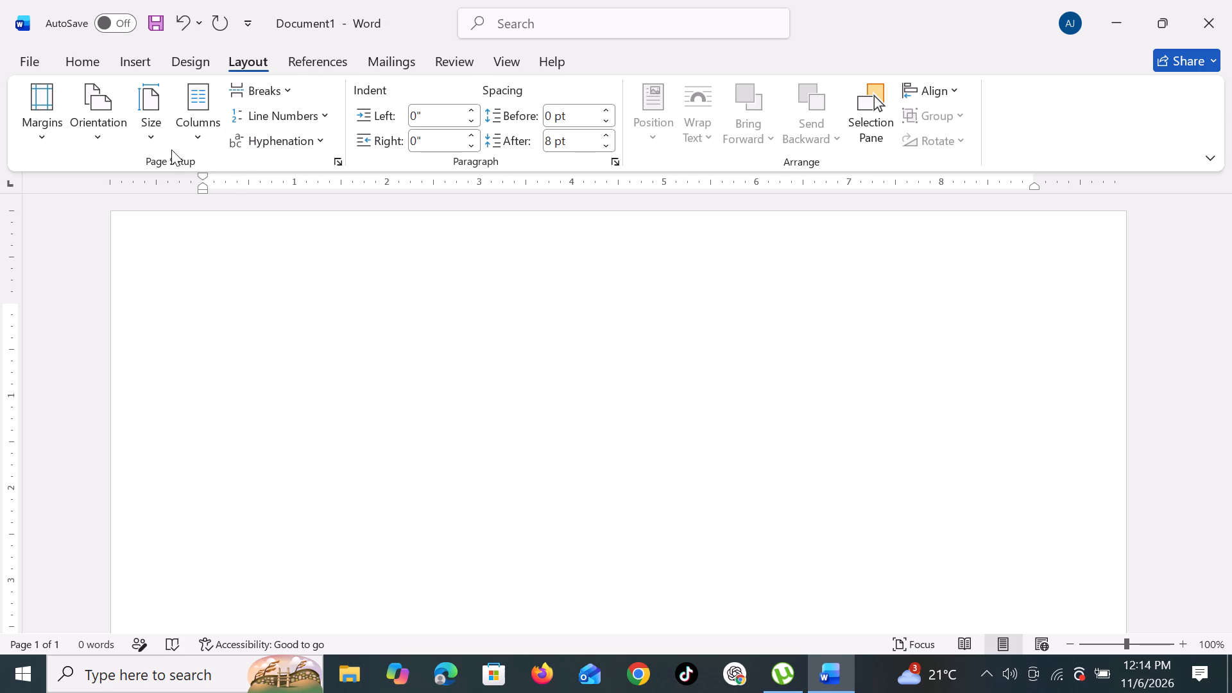
Open the page margin presets for the landscape document.
left_click(54, 122)
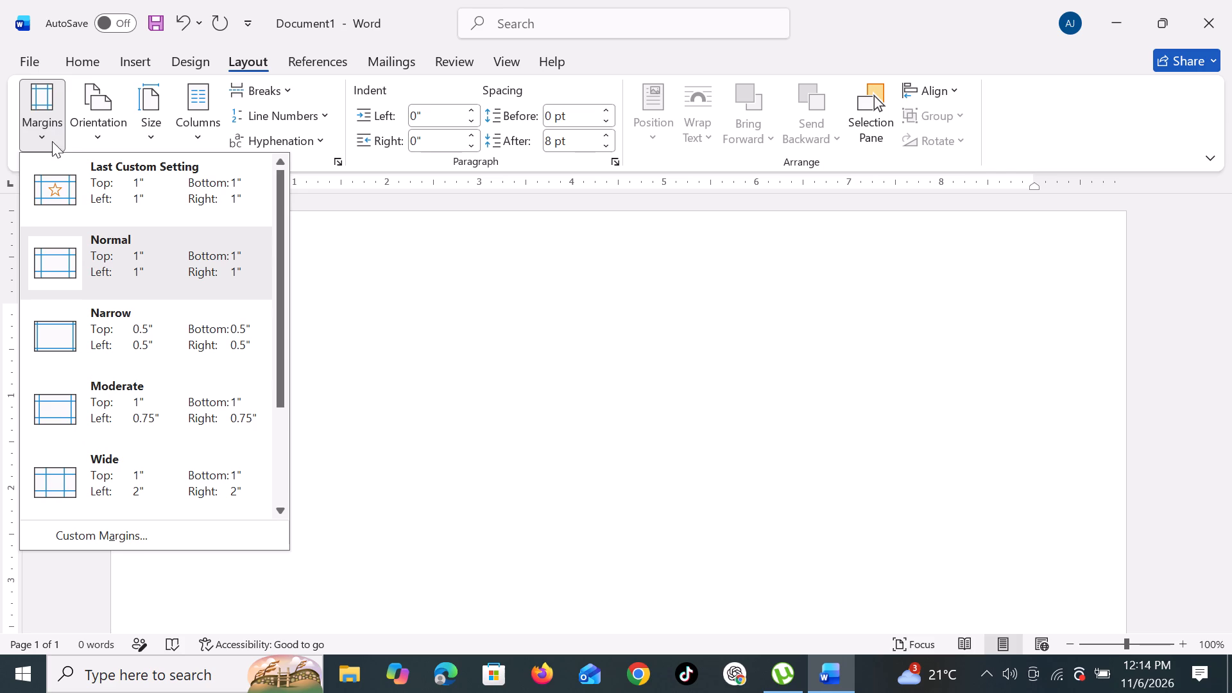
Apply Narrow margins of 0.5" on all sides to the blank document.
left_click(93, 334)
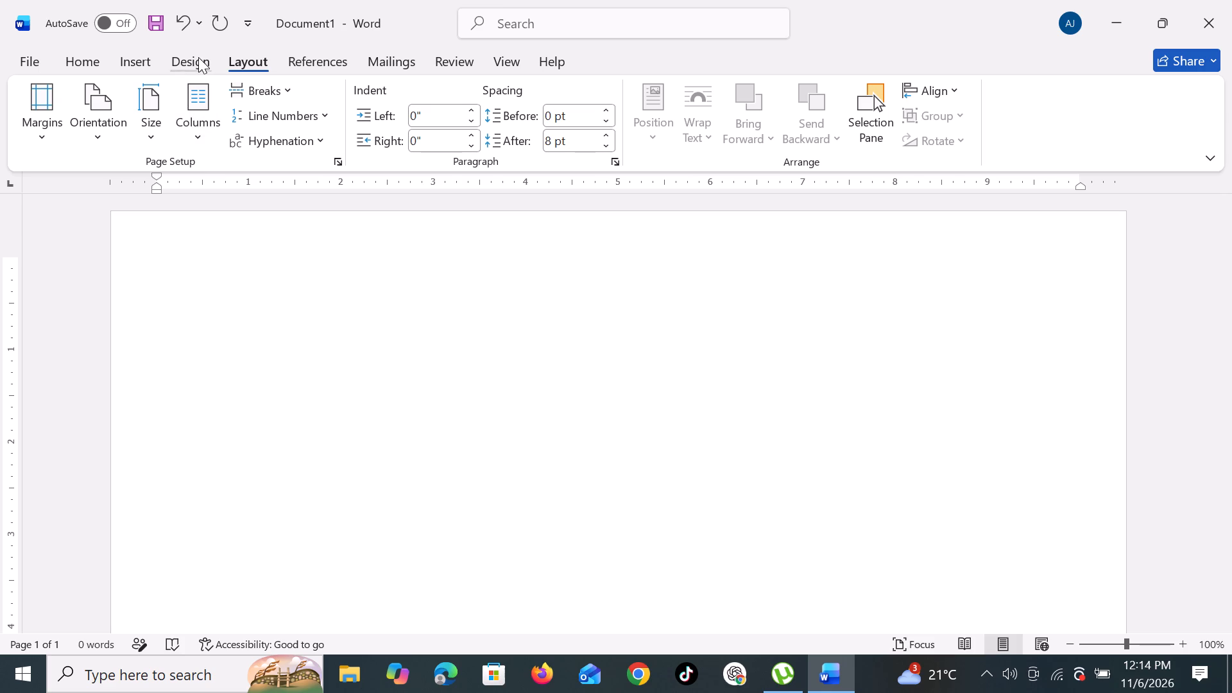
Insert the picture 3a409b2f-710a-4e08-b43f-1403aa21dd55 from the device's Pictures folder into the blank document.
left_click(152, 57)
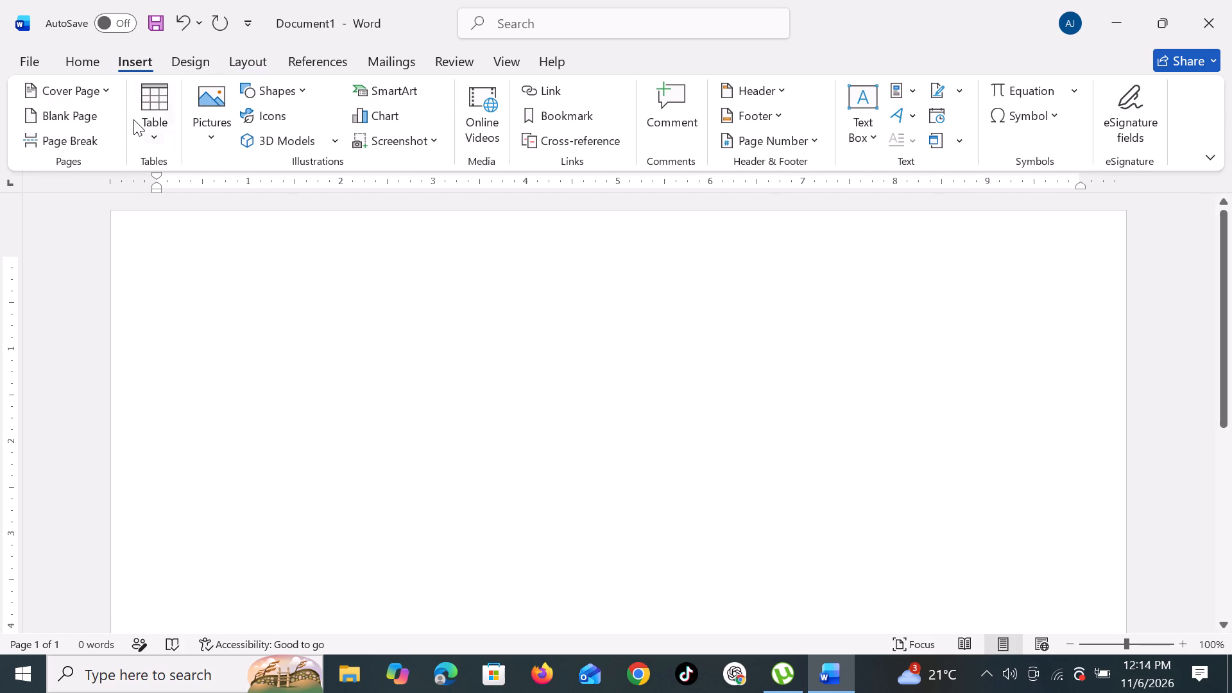
left_click(208, 122)
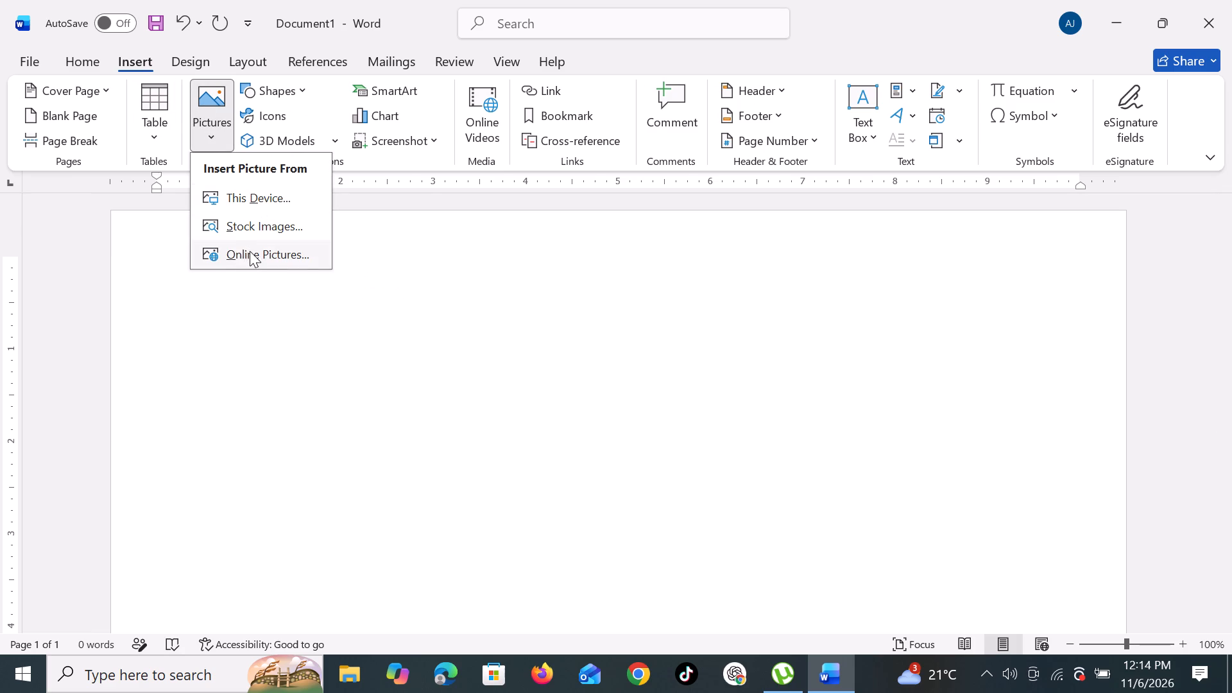
left_click(266, 192)
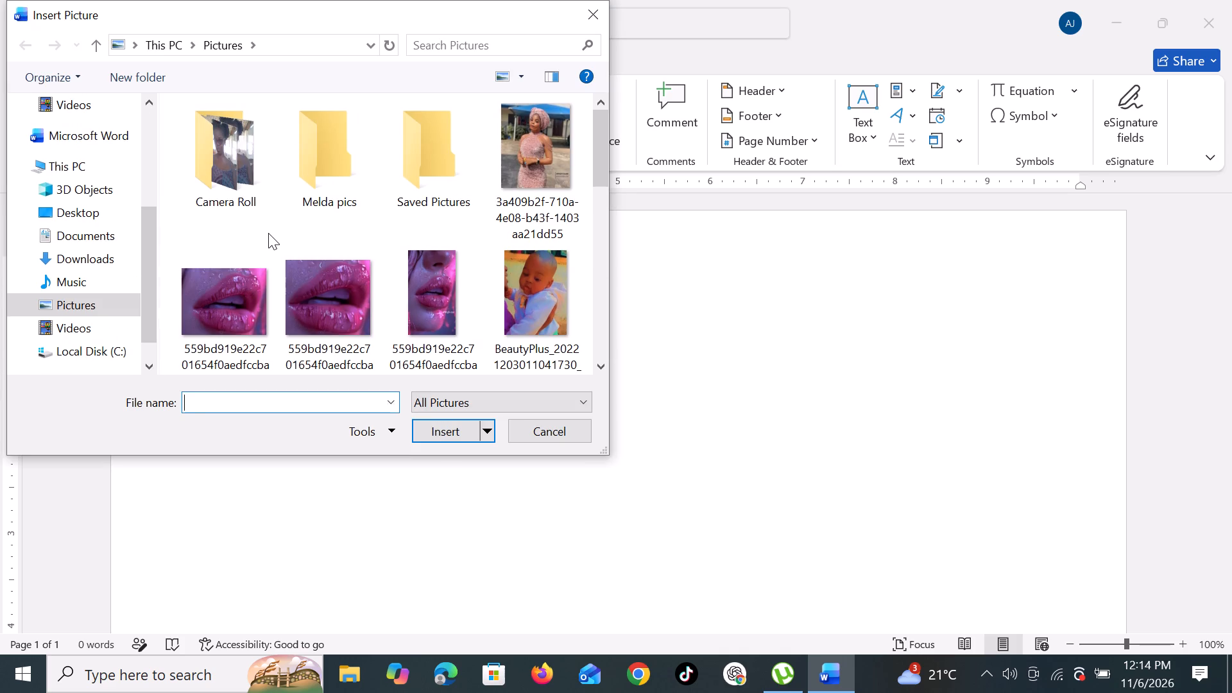
scroll(399, 277, "down", 3)
scroll(399, 277, "up", 2)
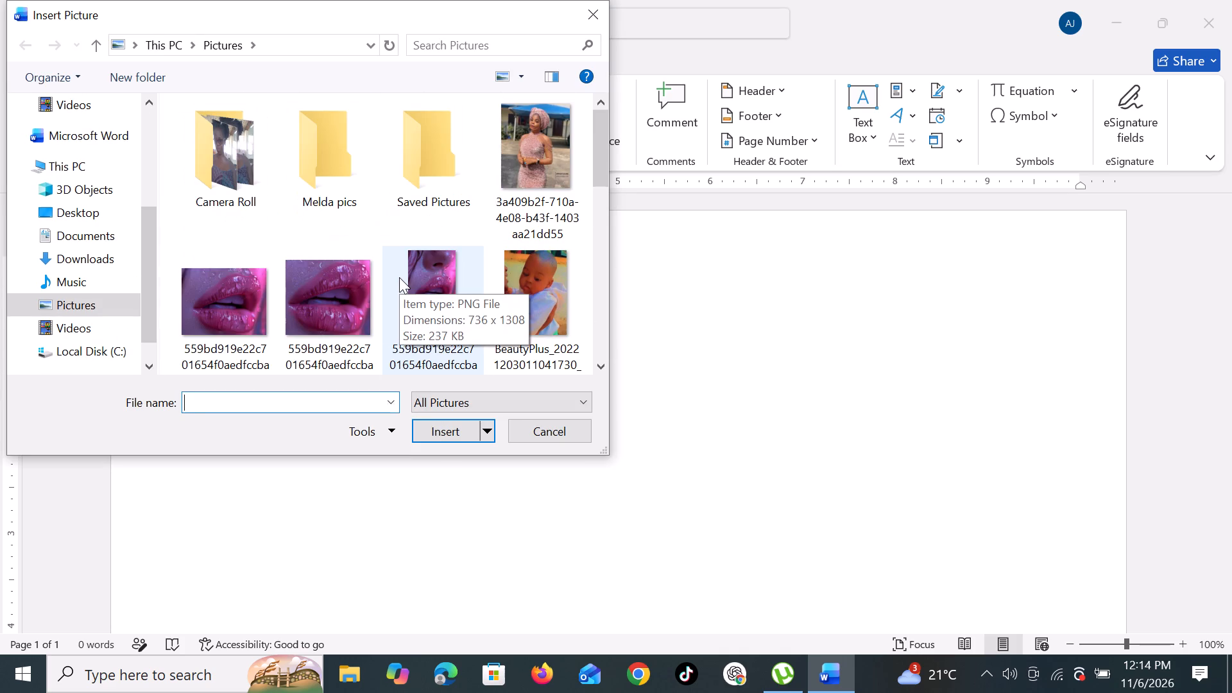
scroll(399, 276, "up", 2)
scroll(399, 276, "down", 3)
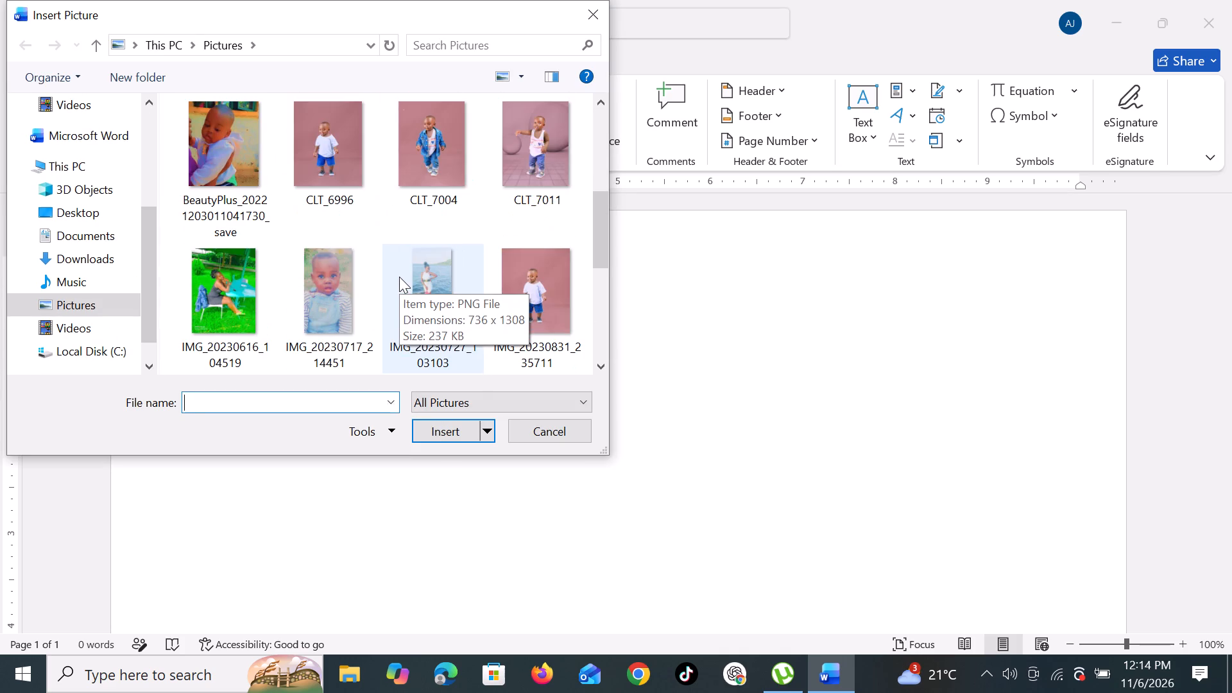
scroll(399, 276, "down", 4)
scroll(399, 276, "up", 2)
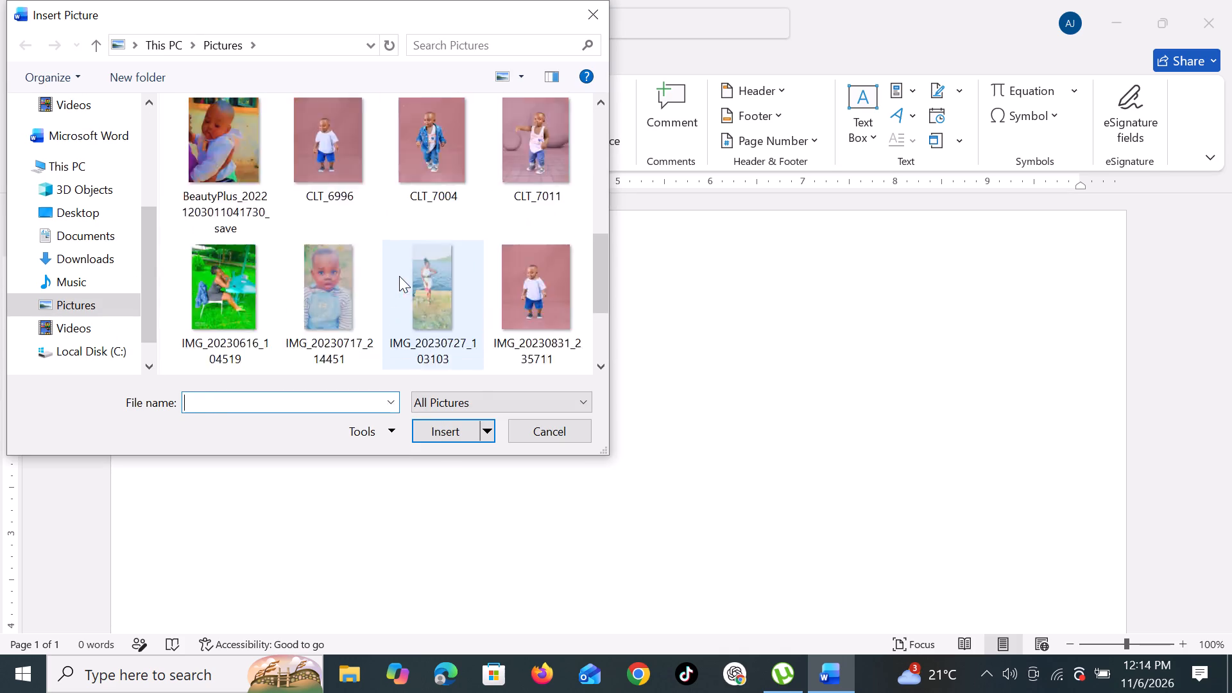
scroll(399, 276, "up", 5)
left_click(525, 148)
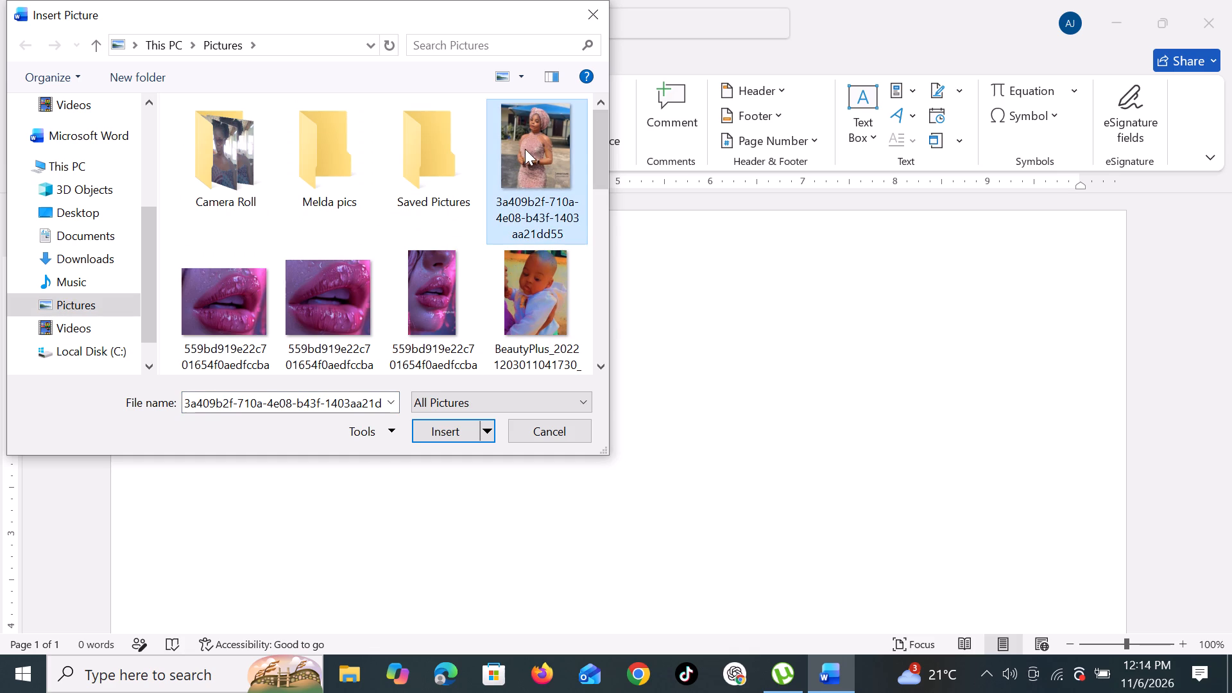
left_click(452, 431)
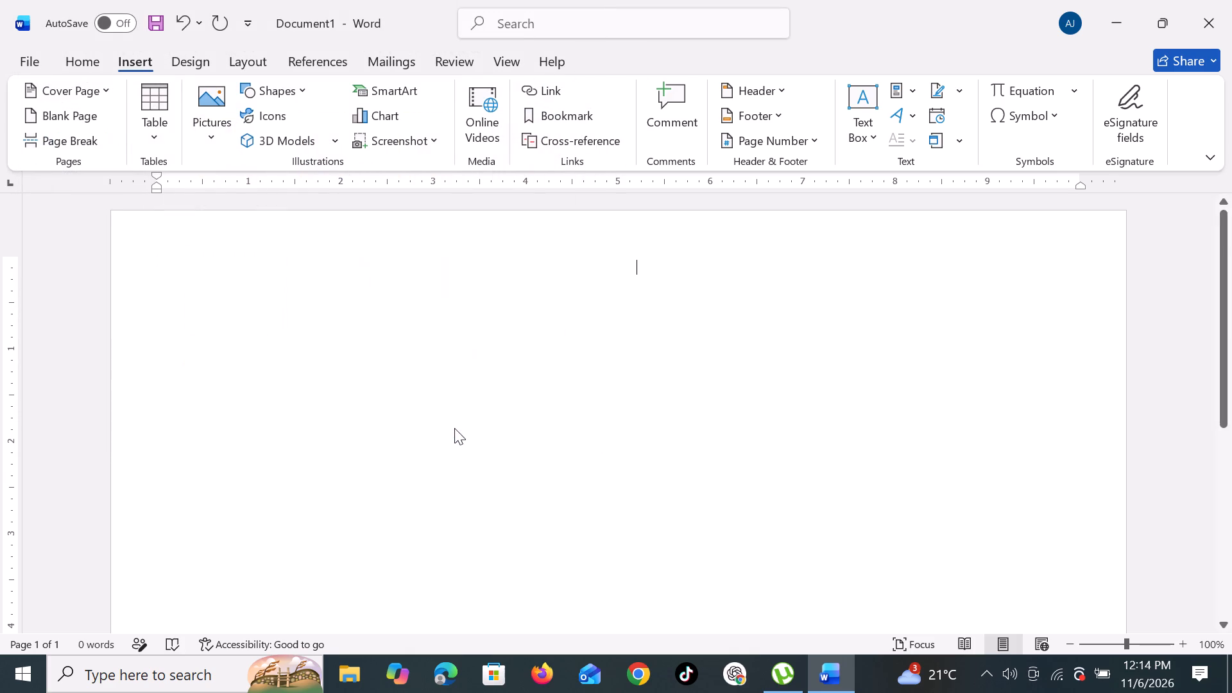
Reduce the inserted picture's height to about 5.31", leaving its width at 5.2".
scroll(458, 415, "down", 2)
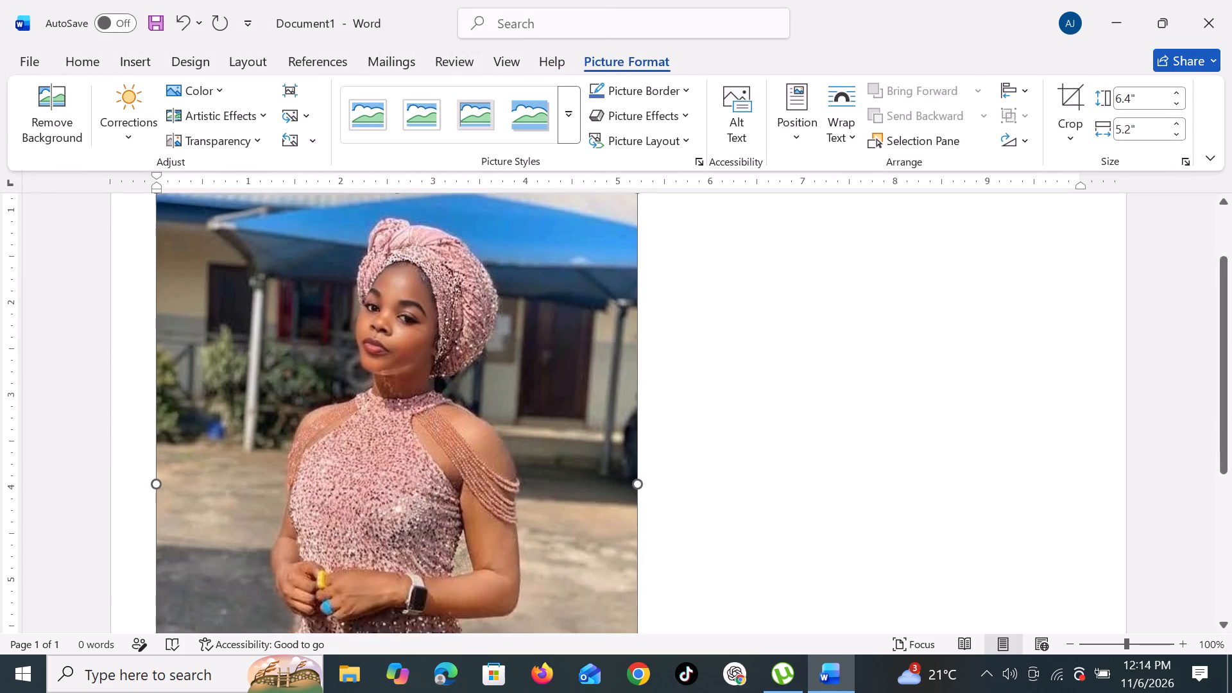
scroll(458, 415, "down", 12)
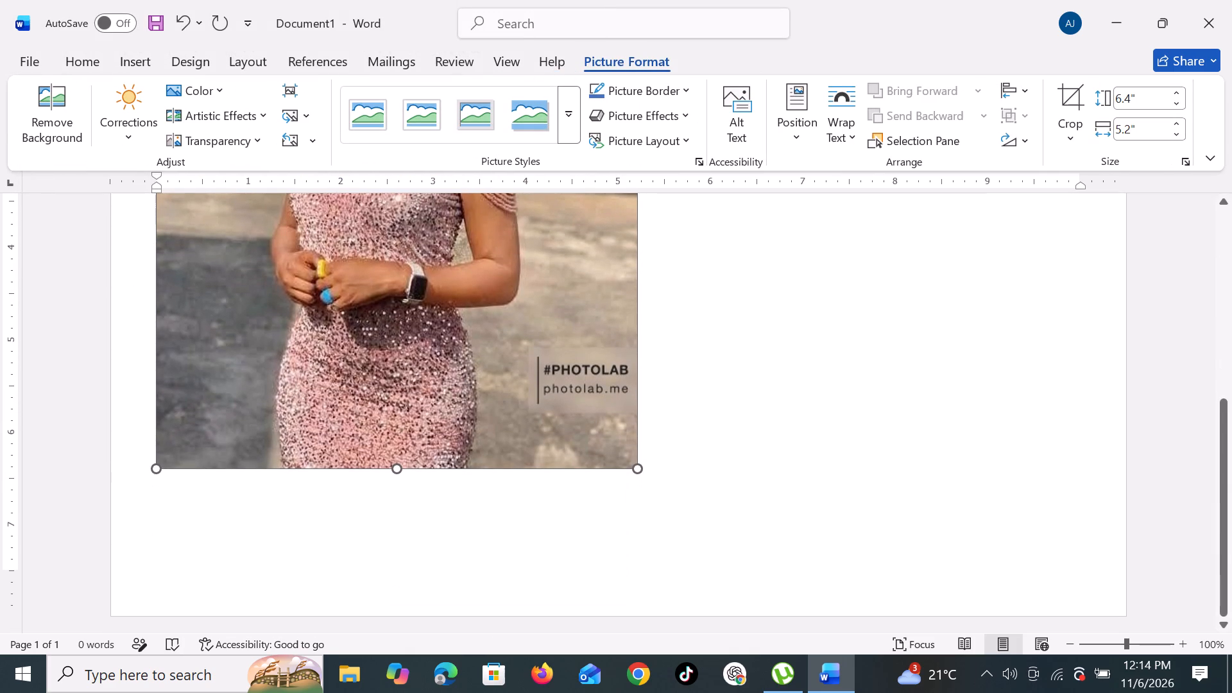
scroll(456, 402, "up", 13)
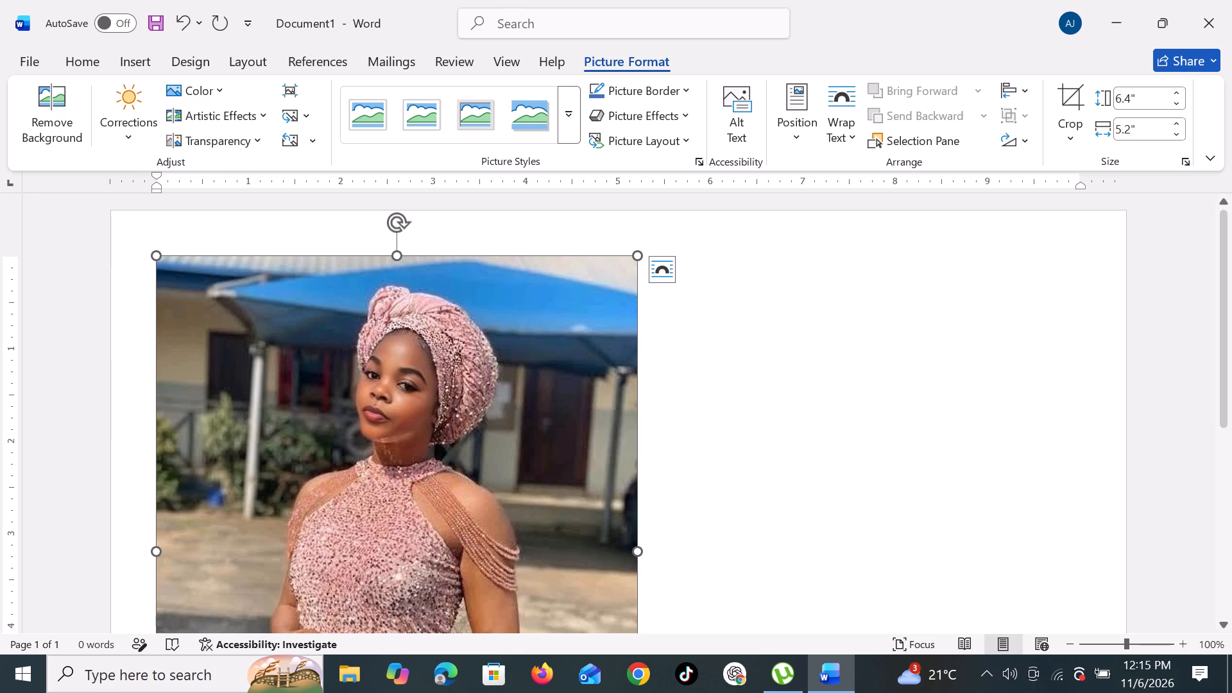
left_click_drag(458, 486, 467, 354)
scroll(446, 437, "down", 4)
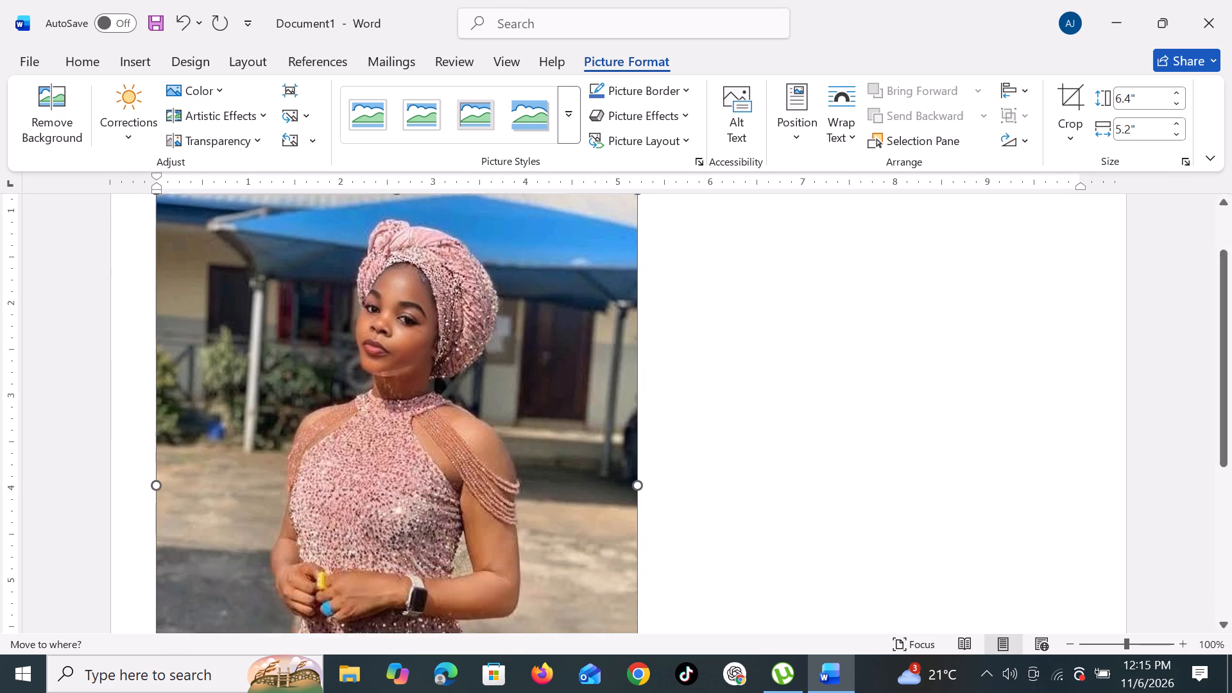
scroll(446, 437, "down", 7)
scroll(449, 436, "up", 2)
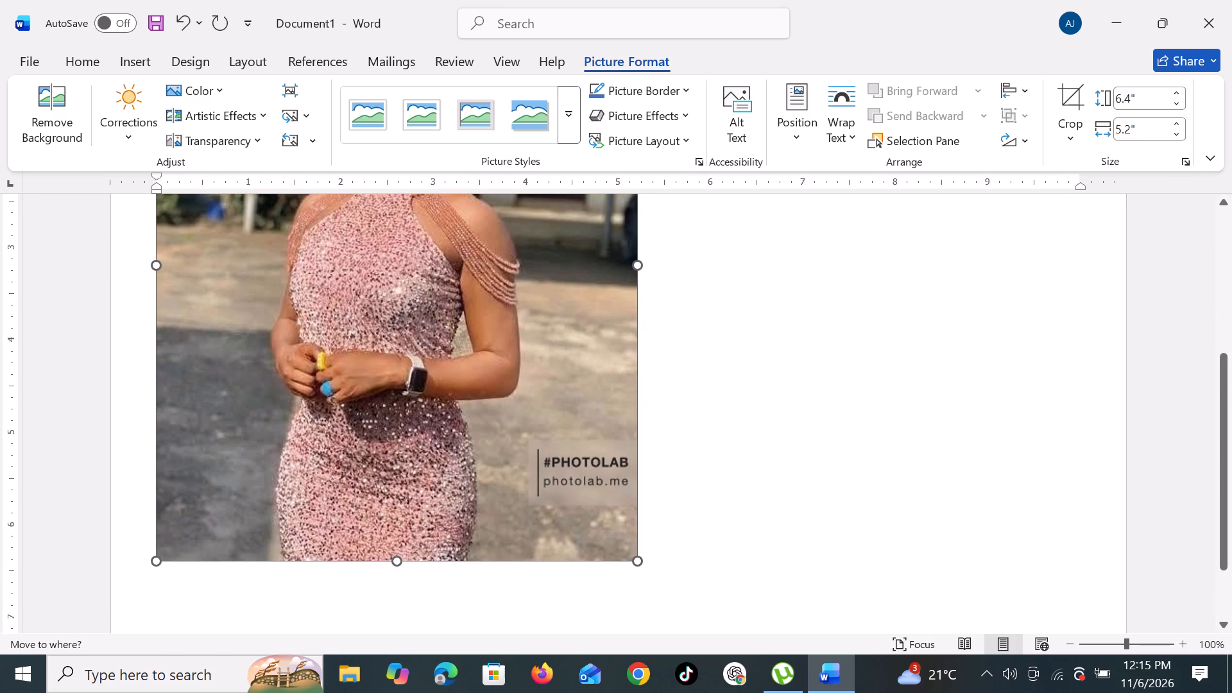
left_click_drag(398, 561, 422, 479)
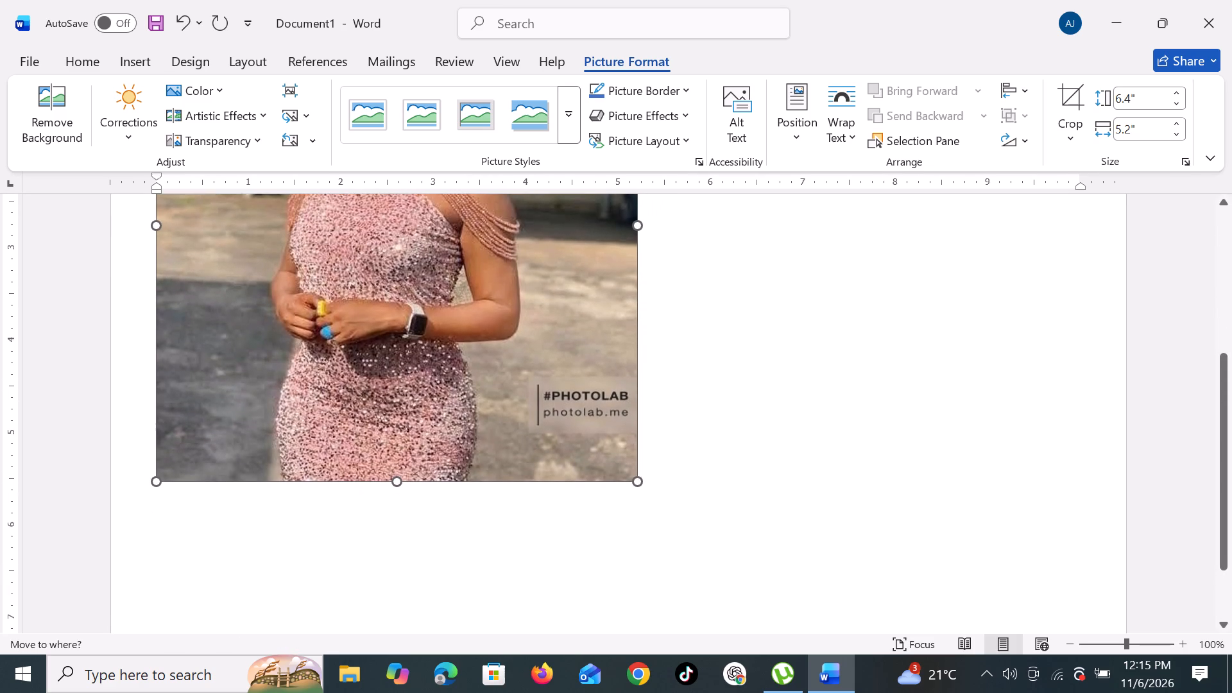
left_click_drag(422, 479, 422, 456)
scroll(418, 466, "down", 1)
scroll(418, 466, "up", 2)
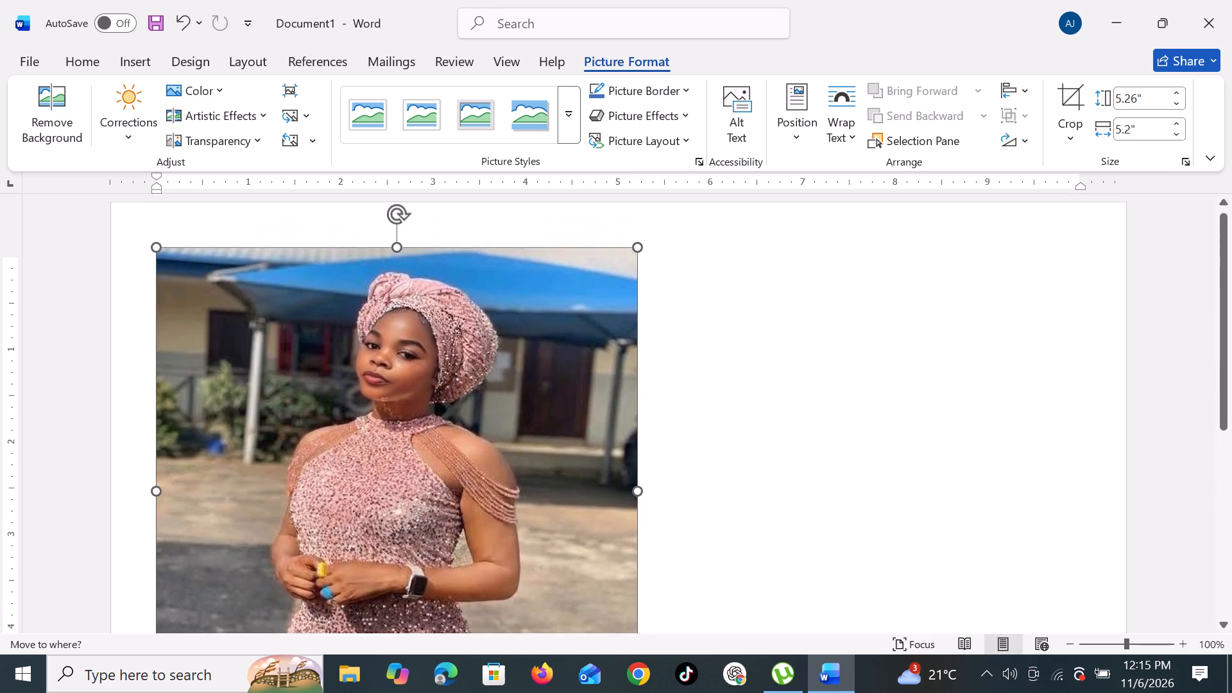
scroll(418, 466, "up", 6)
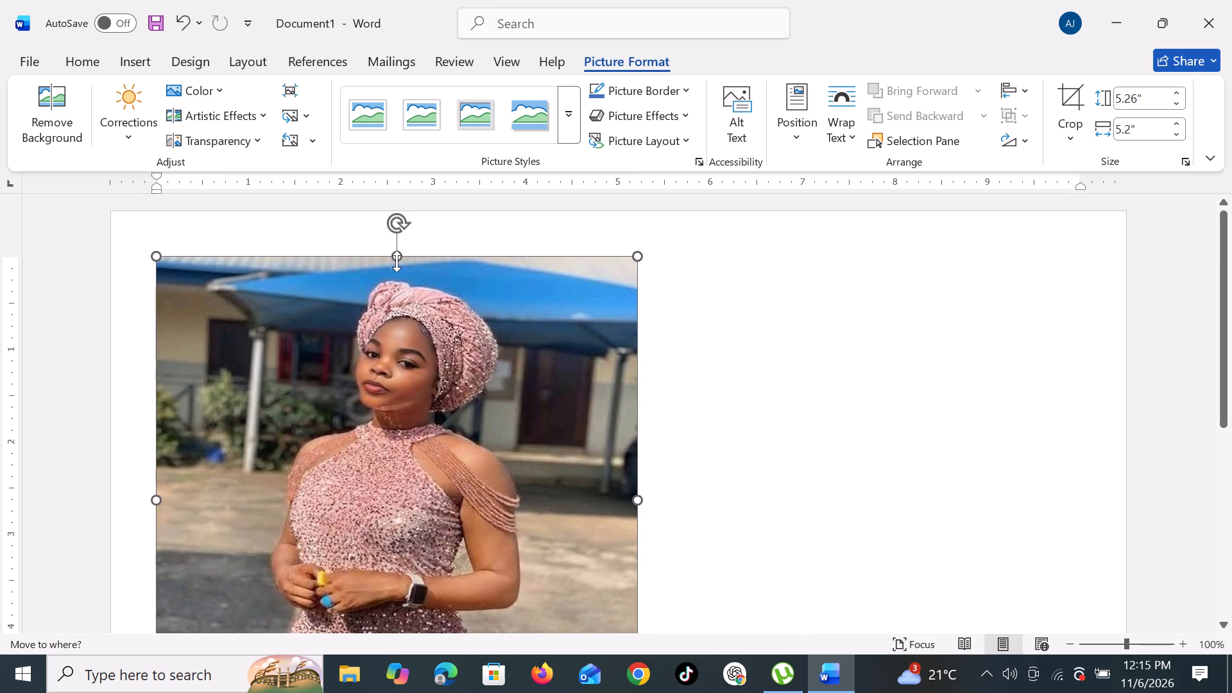
left_click_drag(397, 256, 404, 252)
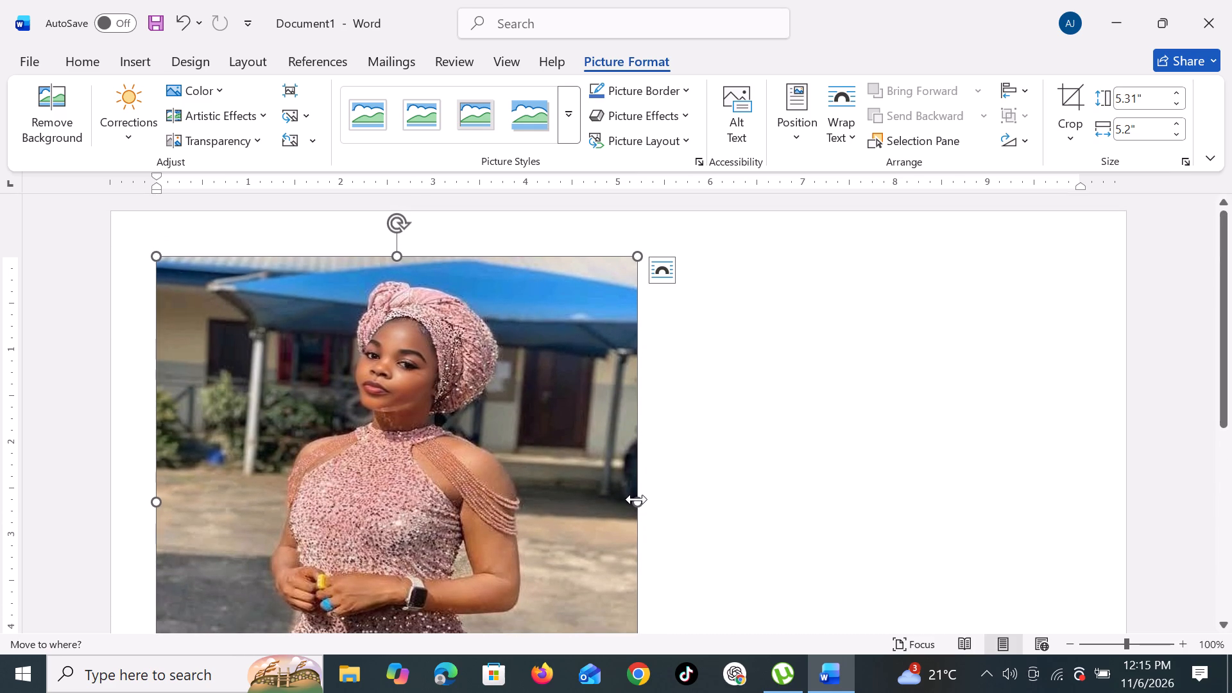
Shrink the picture to about 4.88" wide and 4.8" high.
left_click_drag(637, 499, 594, 508)
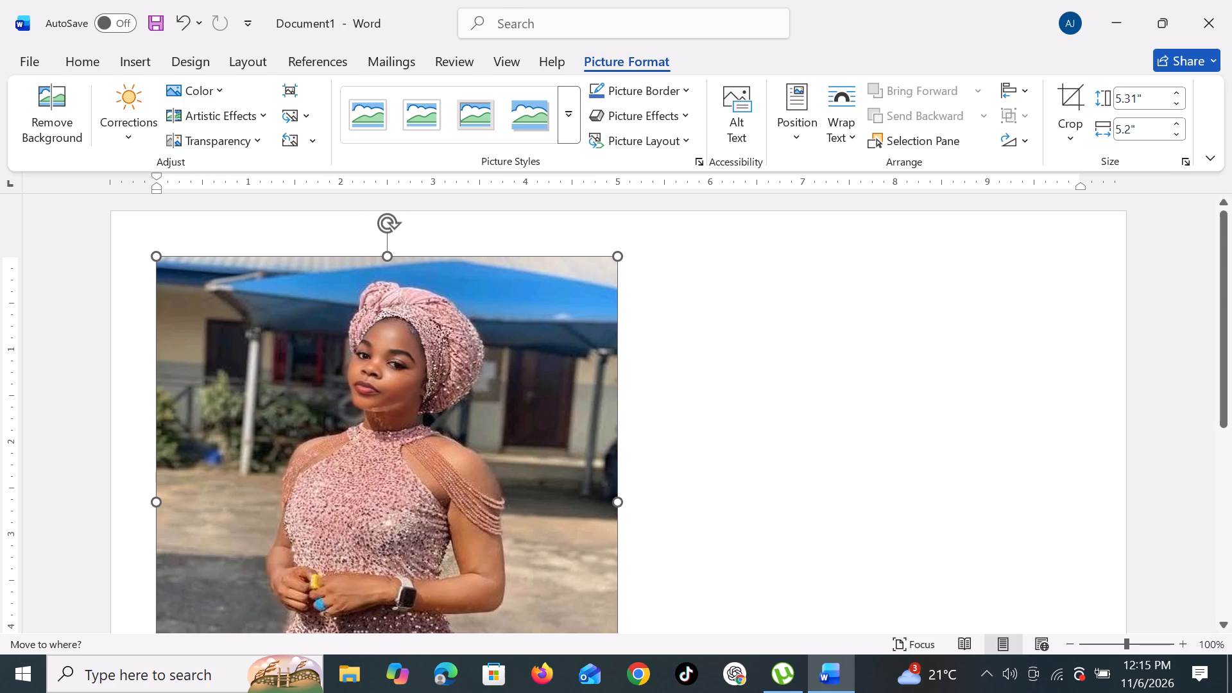
left_click_drag(594, 508, 607, 504)
scroll(503, 526, "down", 4)
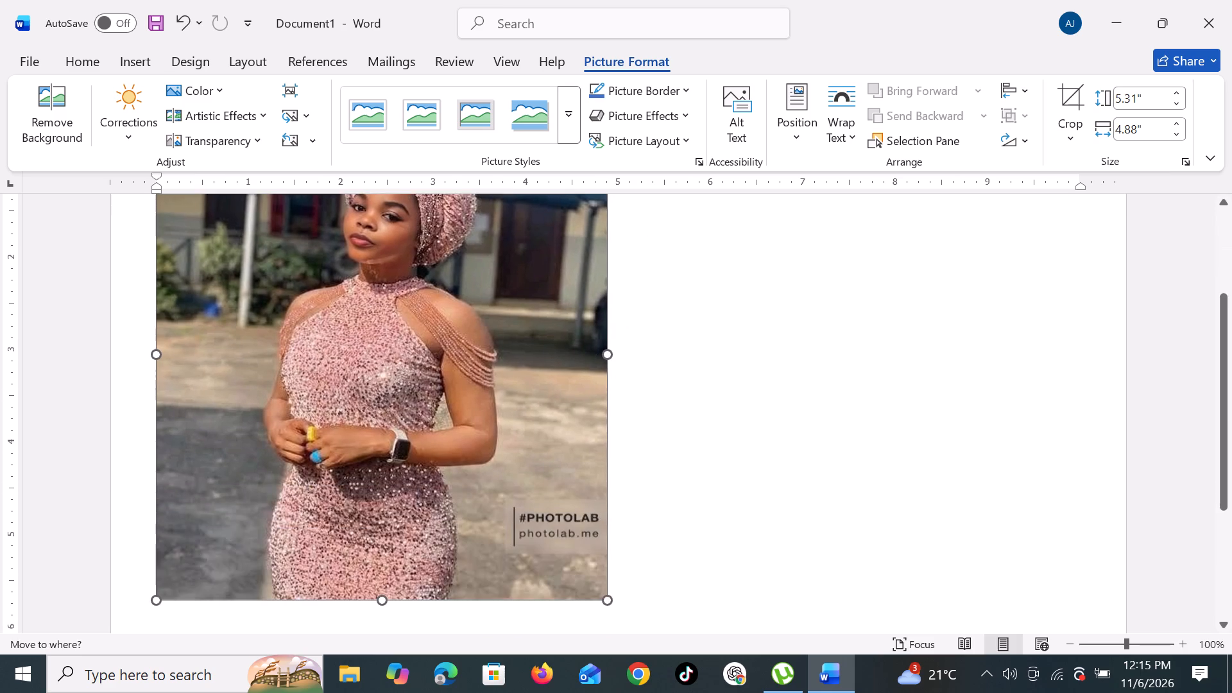
scroll(502, 524, "down", 2)
left_click_drag(381, 473, 395, 423)
scroll(410, 438, "down", 3)
scroll(410, 437, "up", 7)
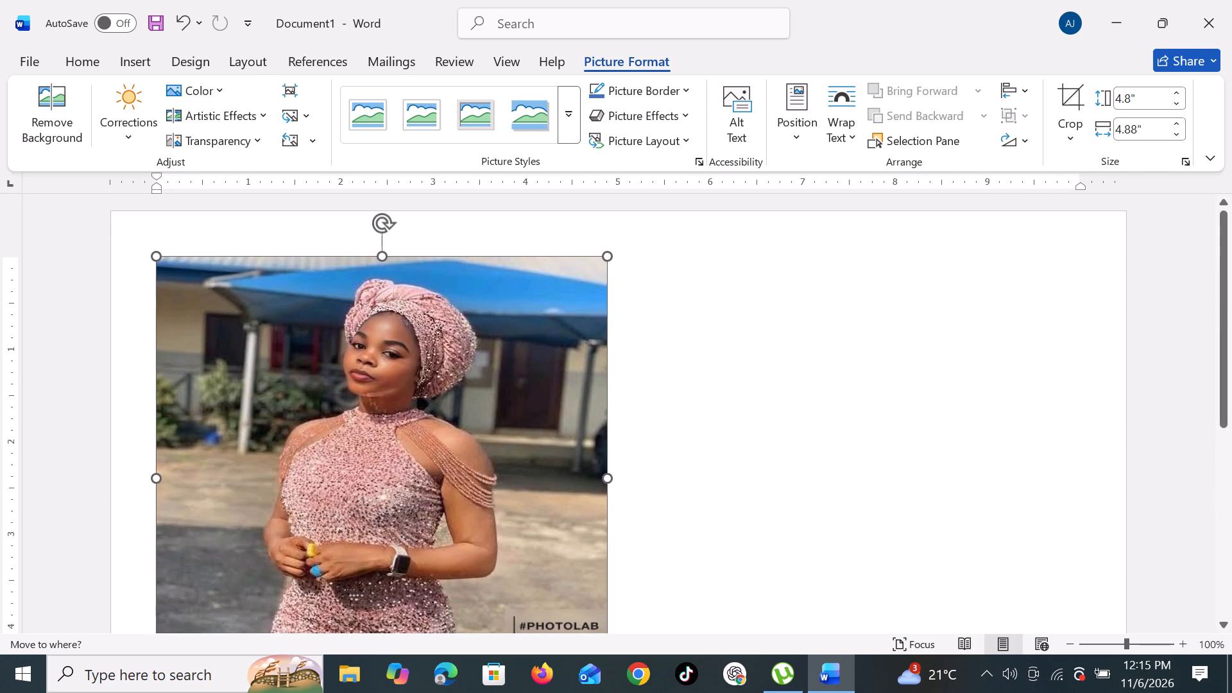
Shrink the picture further to about 4.76" wide and 4.53" high.
left_click_drag(607, 477, 596, 486)
scroll(472, 482, "down", 2)
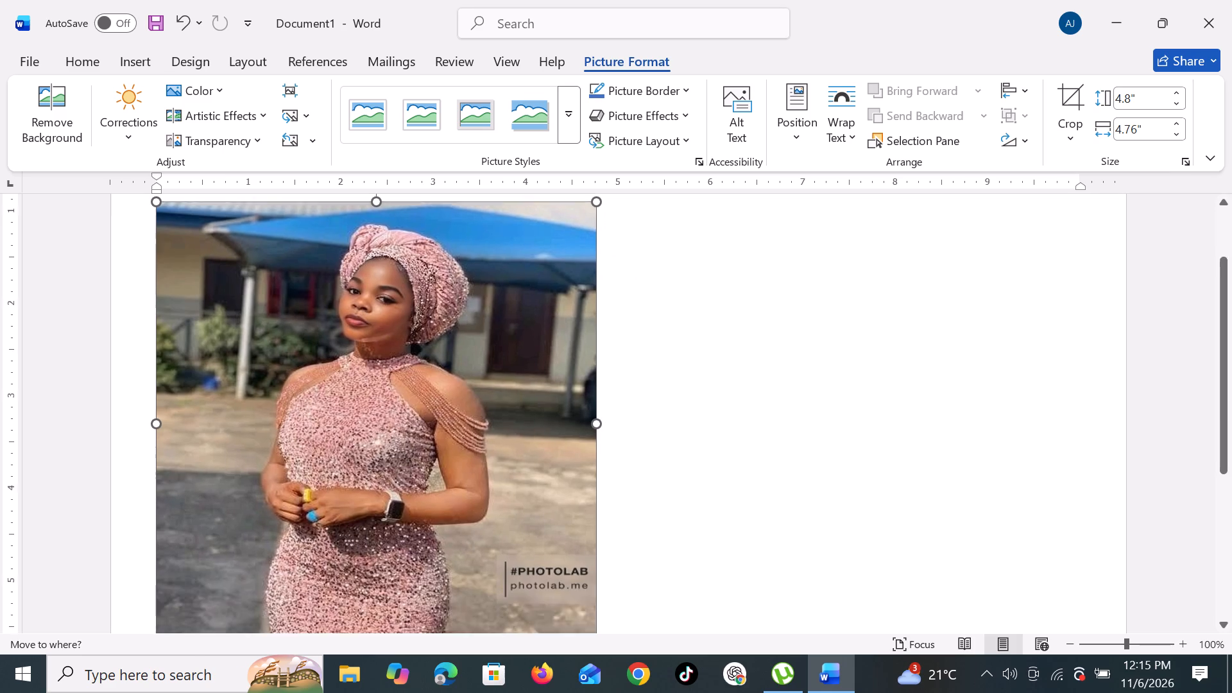
scroll(471, 483, "down", 2)
left_click_drag(372, 515, 375, 488)
scroll(386, 483, "down", 2)
scroll(386, 483, "up", 6)
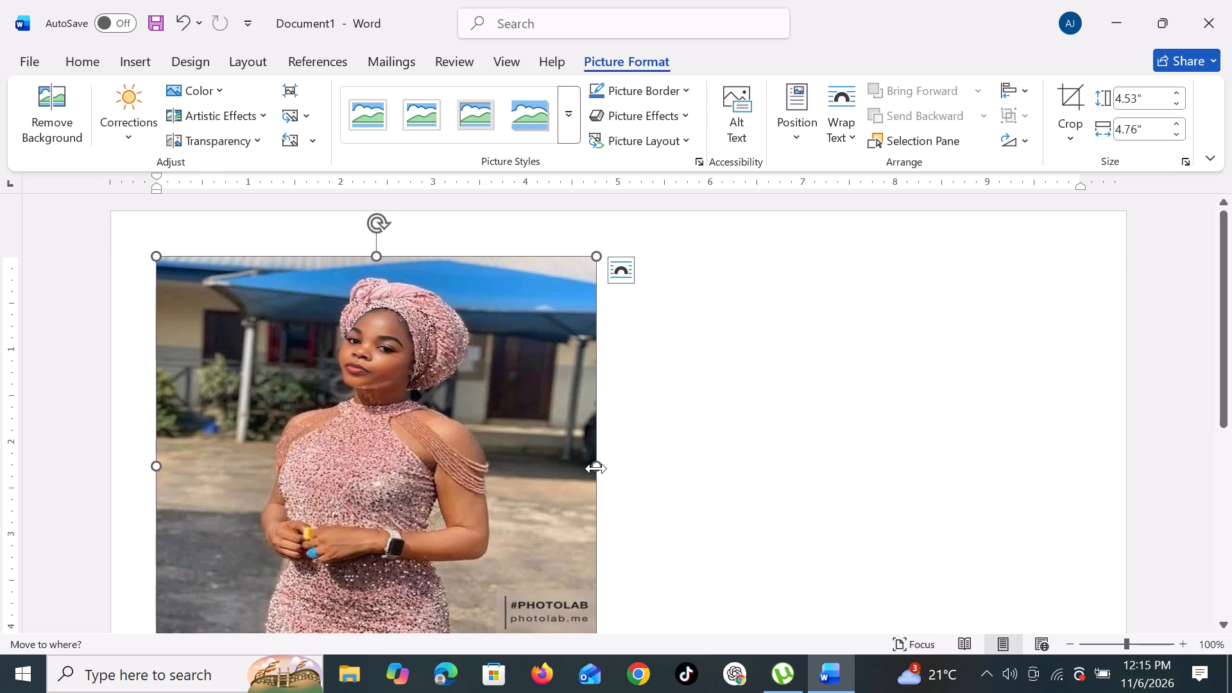
Reduce the picture to about 4.6" wide and 4.34" high.
left_click_drag(596, 468, 588, 472)
scroll(522, 484, "down", 3)
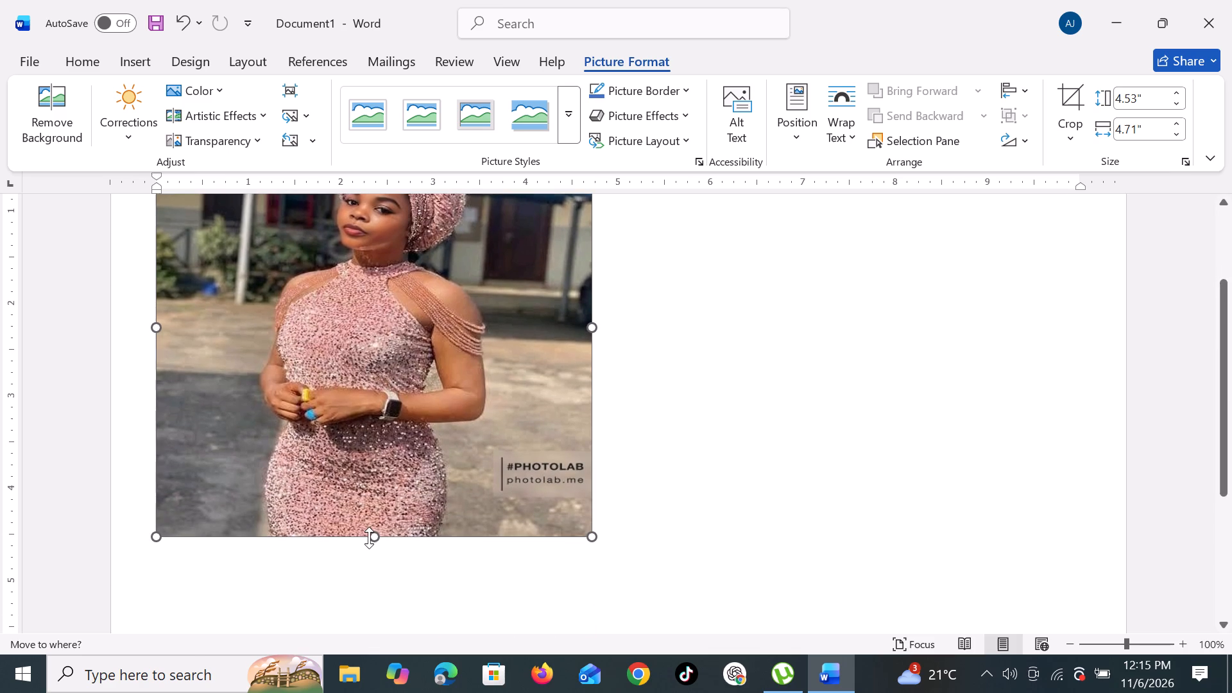
left_click_drag(373, 536, 380, 517)
scroll(380, 511, "down", 2)
scroll(380, 511, "up", 6)
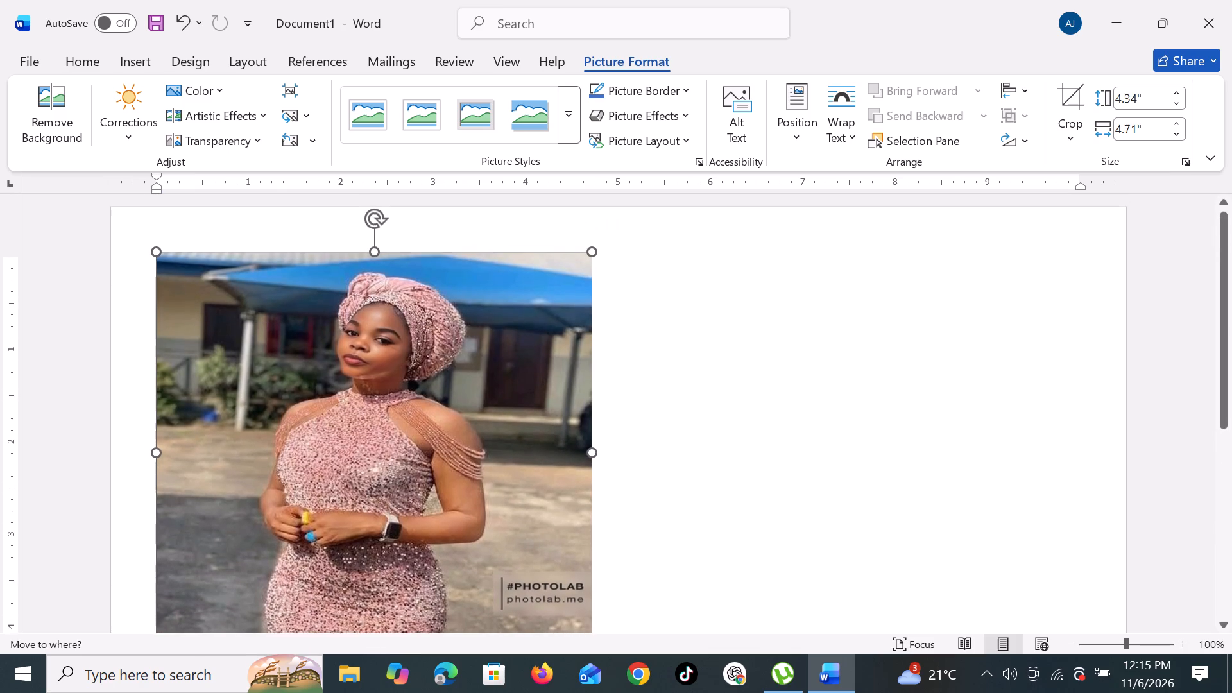
scroll(381, 509, "up", 1)
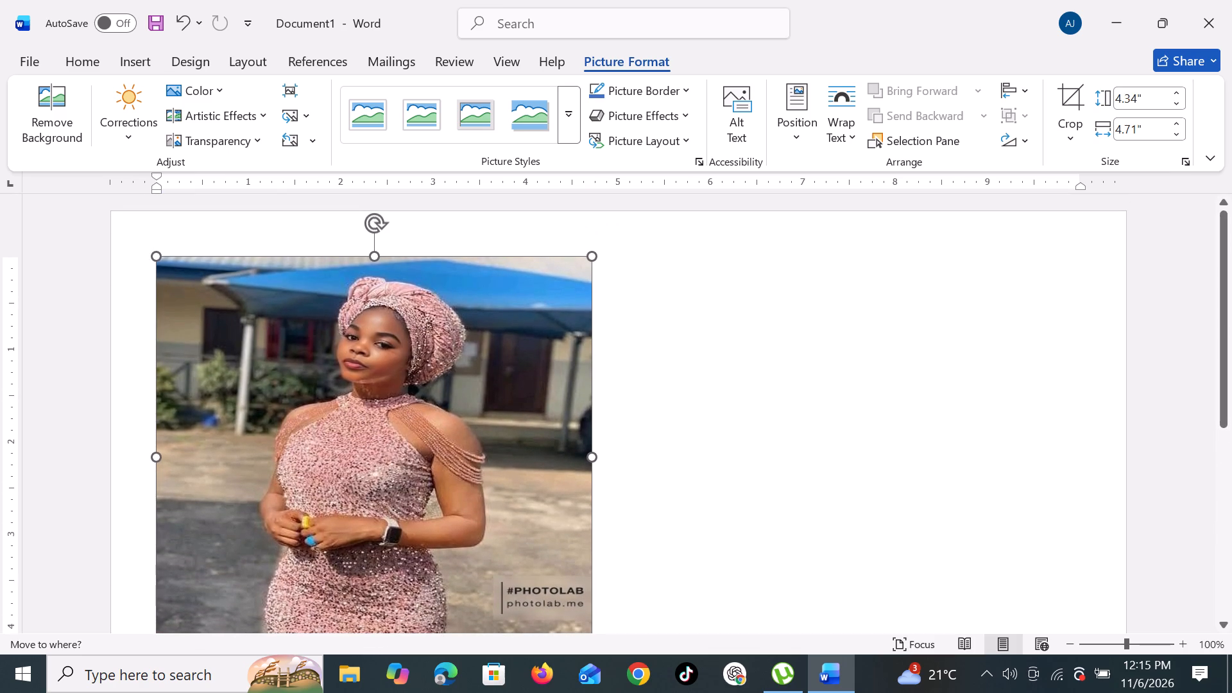
left_click_drag(592, 459, 582, 460)
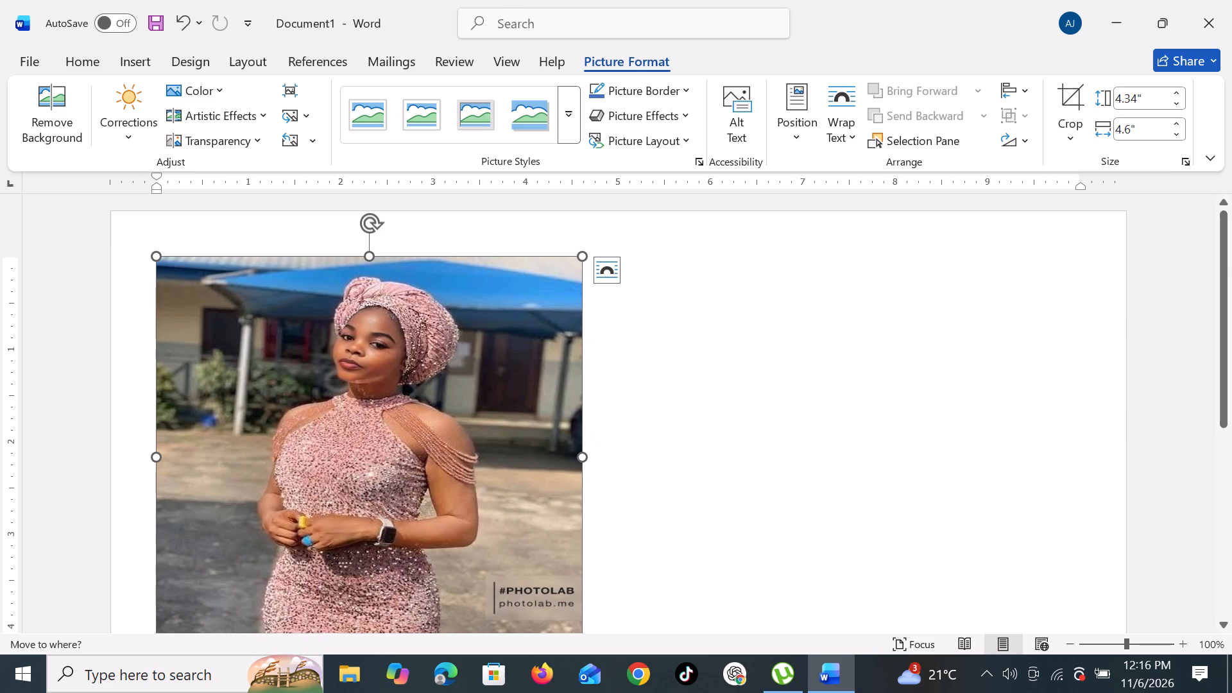
Run Remove Background on the inserted photo.
left_click(307, 366)
left_click(60, 114)
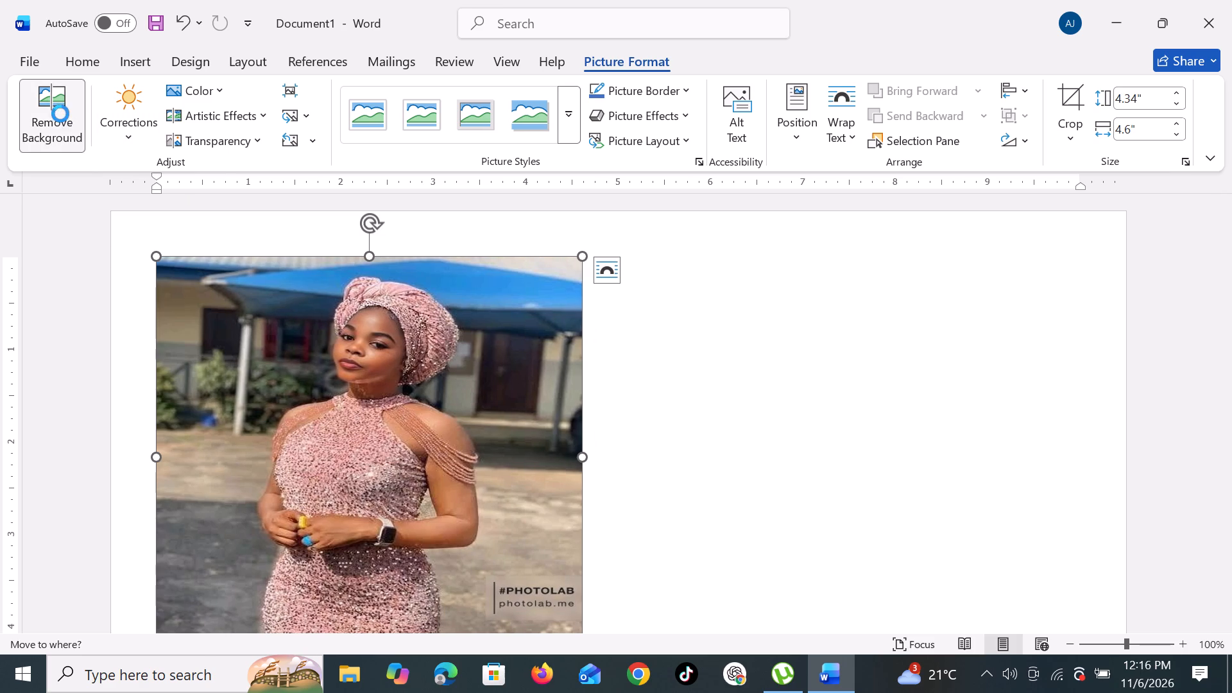
scroll(287, 350, "down", 1)
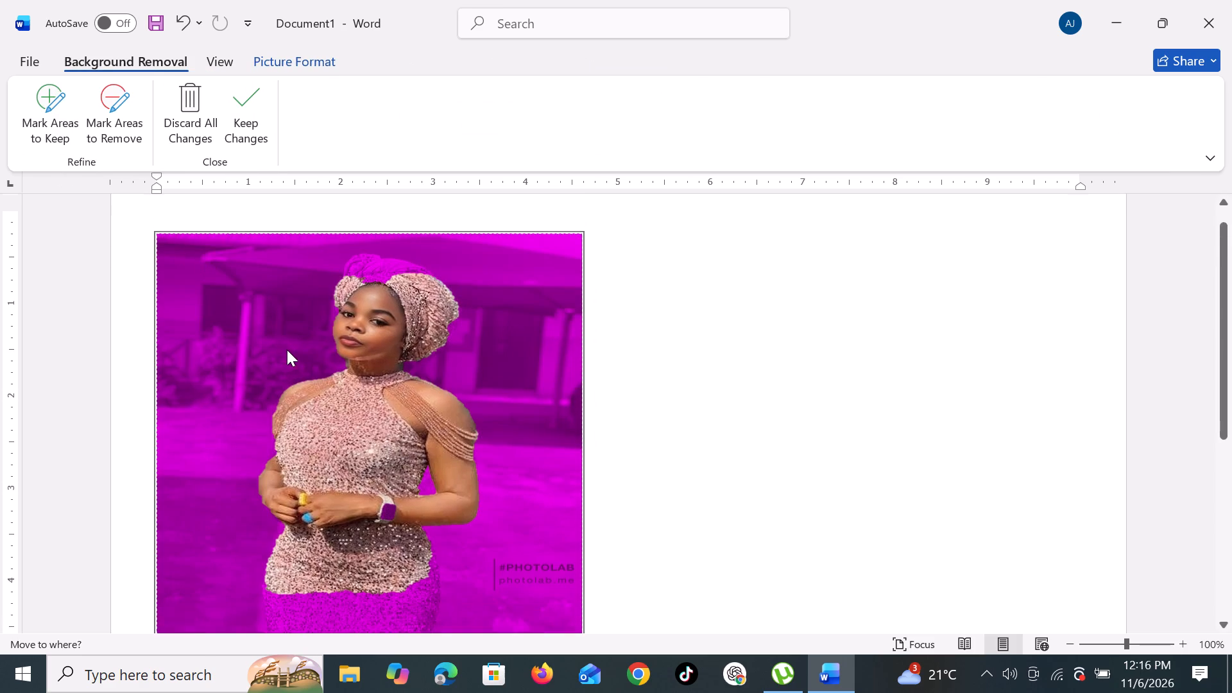
scroll(287, 350, "down", 1)
scroll(287, 340, "up", 1)
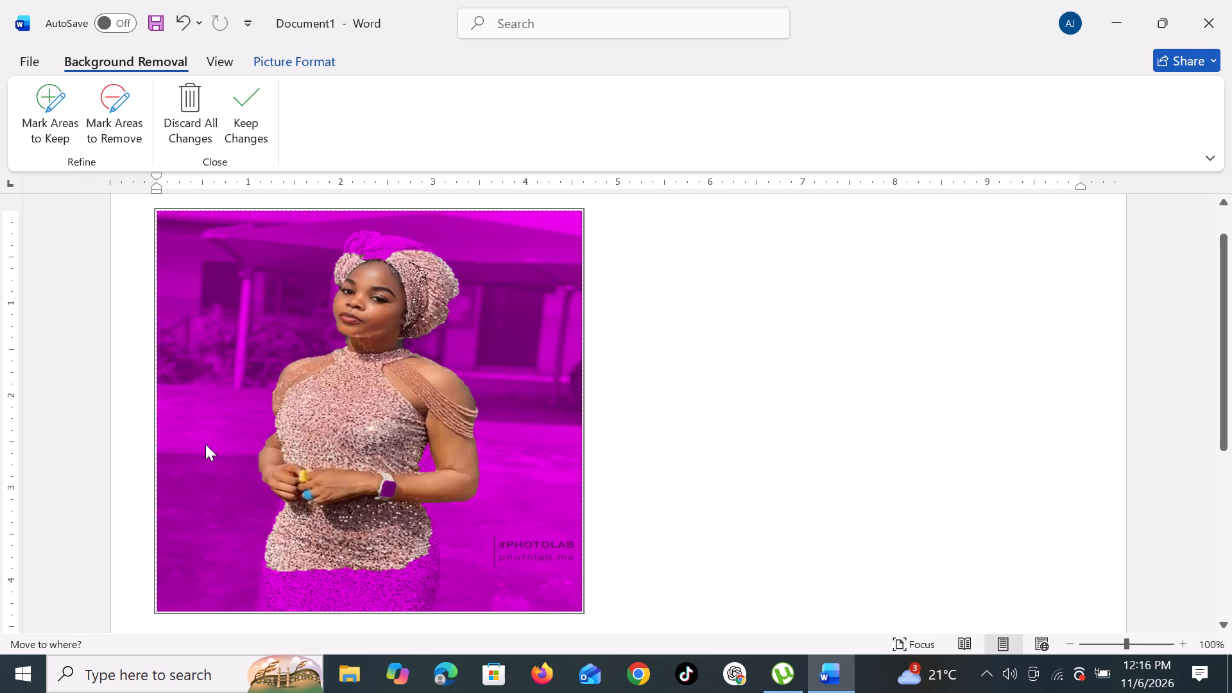
Mark the top and side of the woman's headwrap as areas to keep in the photo.
left_click(132, 130)
left_click(65, 119)
left_click(381, 248)
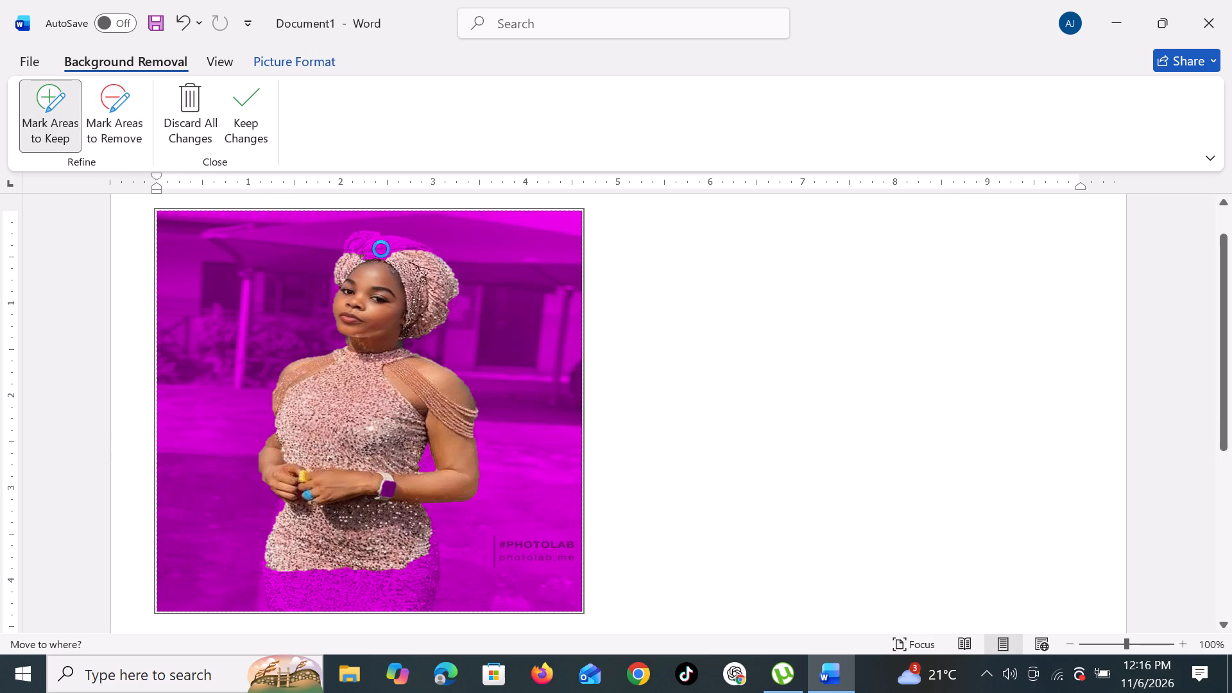
left_click(427, 254)
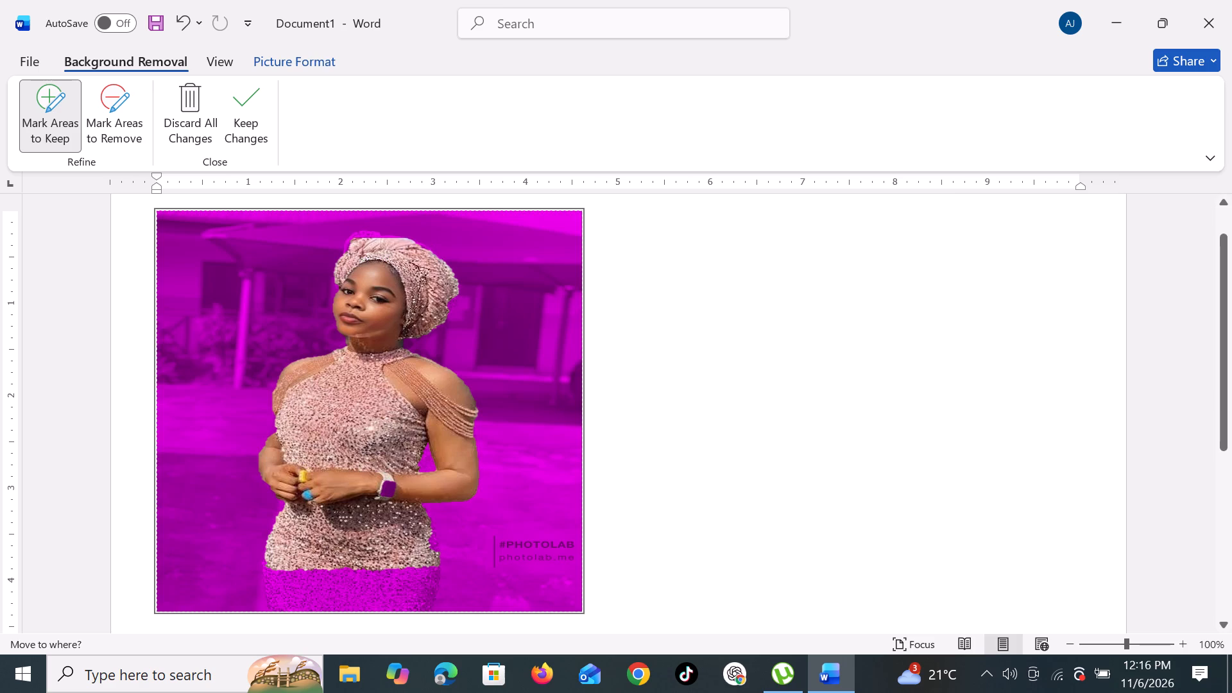
left_click(365, 232)
left_click(424, 248)
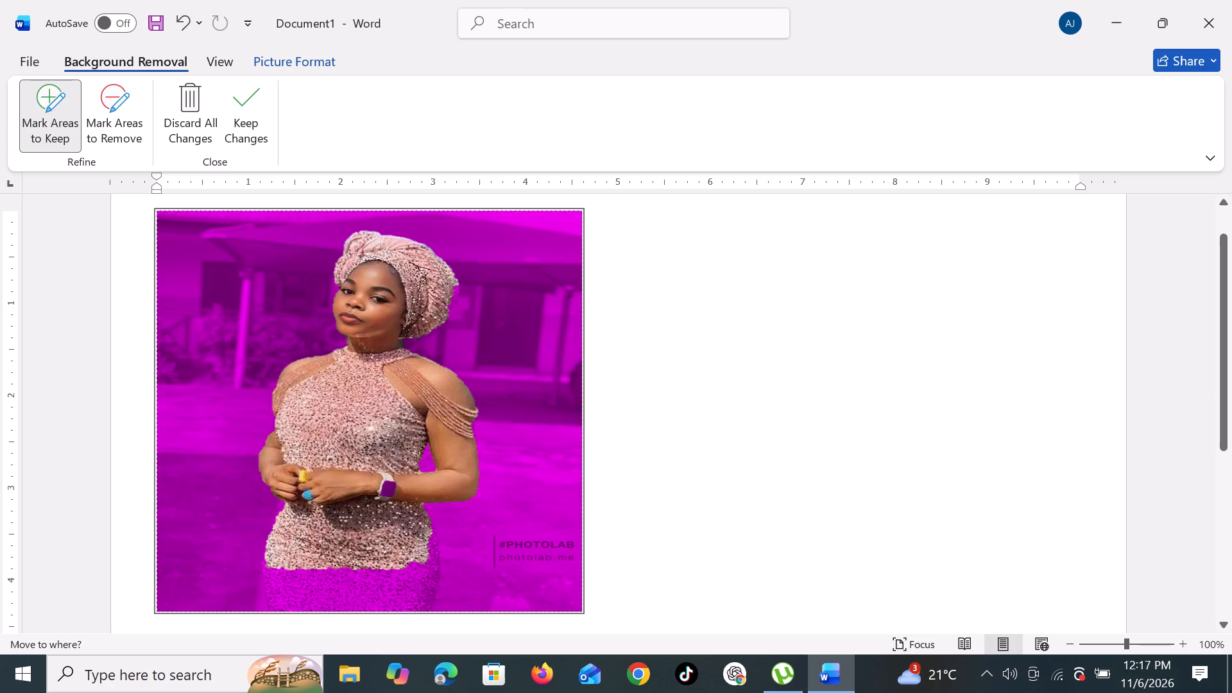
Mark the blue ring and the clasped fingers around it as areas to keep.
left_click(309, 493)
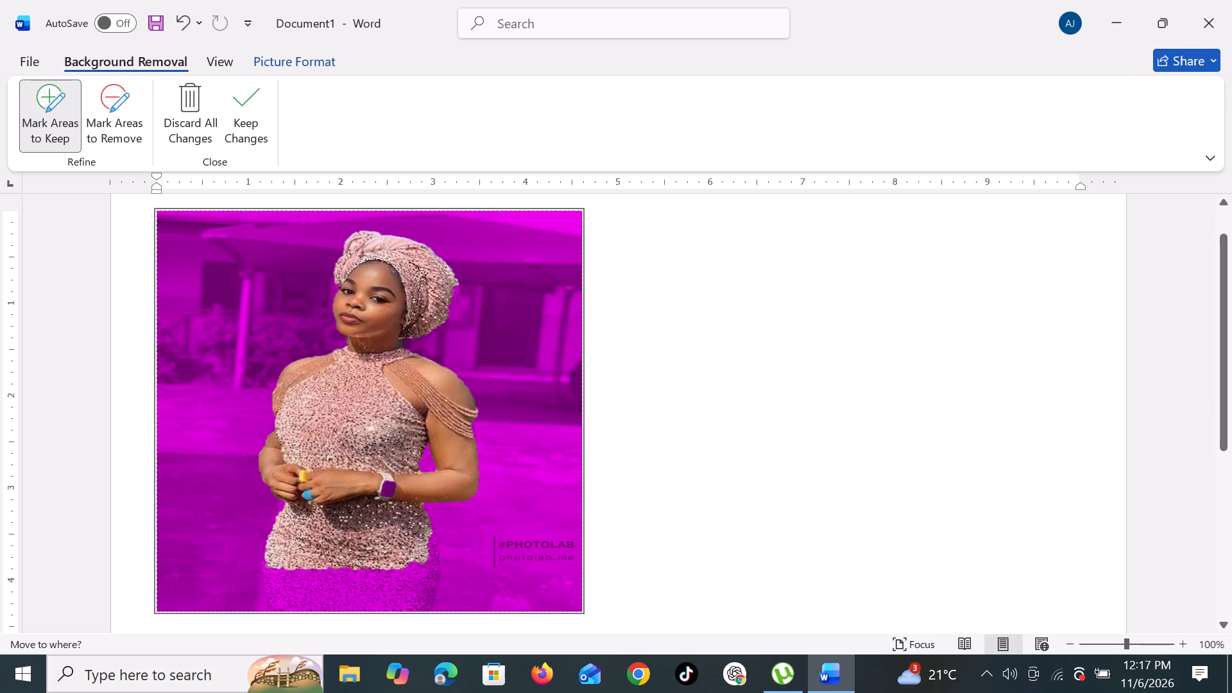
left_click(309, 493)
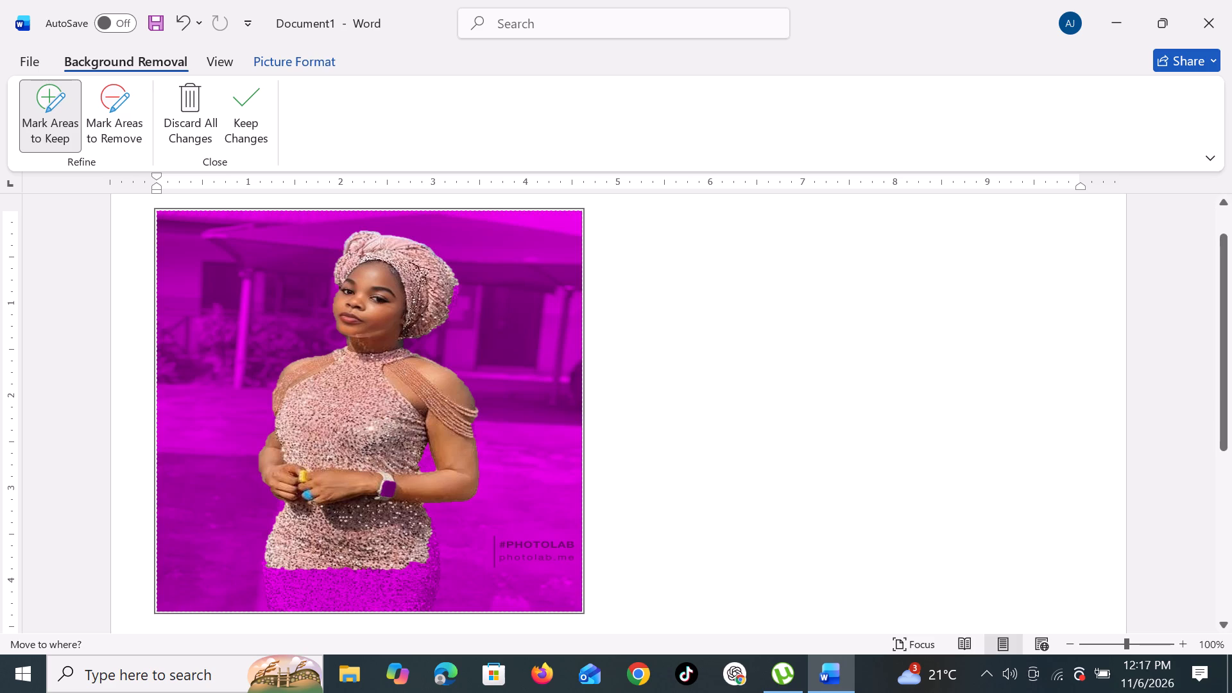
left_click(318, 496)
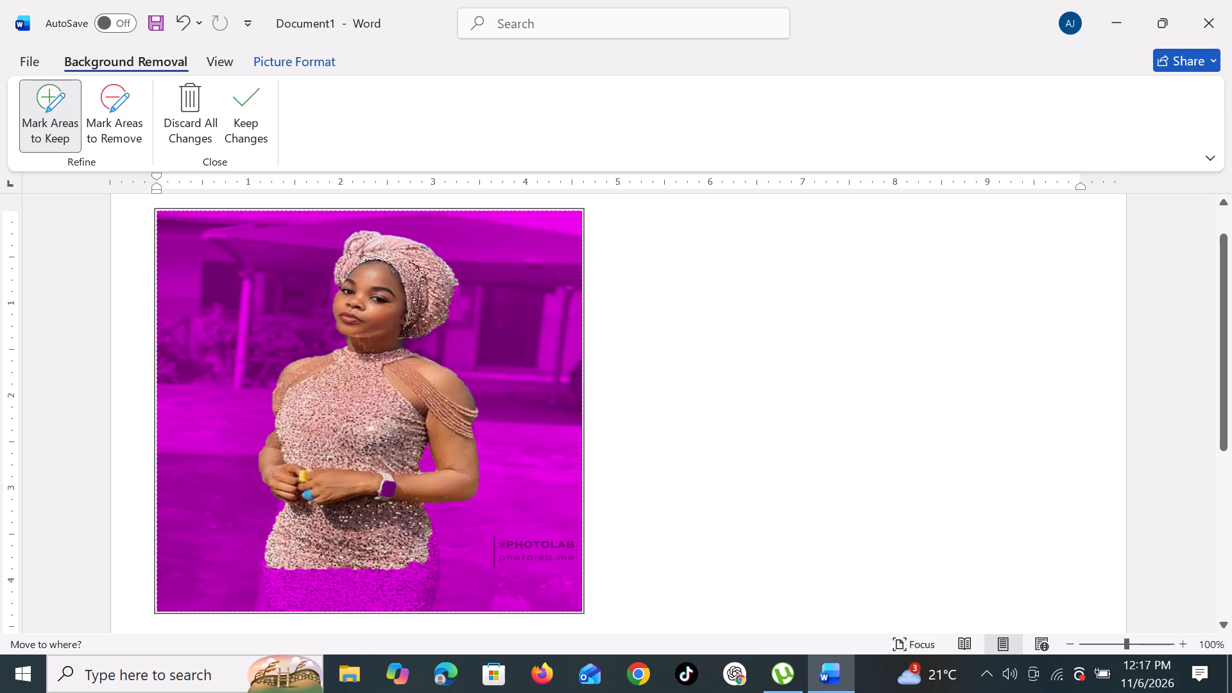
left_click(318, 493)
left_click(318, 491)
left_click(311, 490)
left_click_drag(311, 490, 297, 491)
left_click_drag(297, 491, 297, 490)
left_click_drag(317, 500, 305, 494)
left_click_drag(305, 494, 296, 507)
left_click_drag(296, 507, 307, 491)
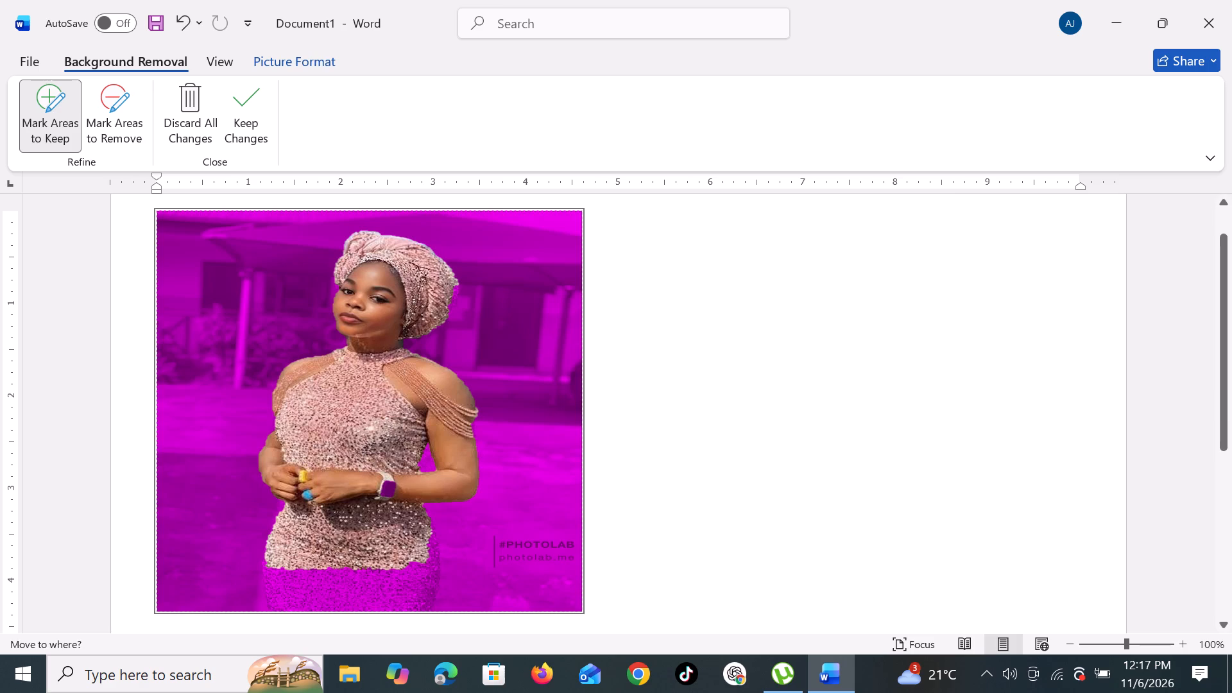
left_click_drag(316, 495, 325, 511)
left_click_drag(325, 511, 317, 504)
left_click_drag(309, 493, 301, 484)
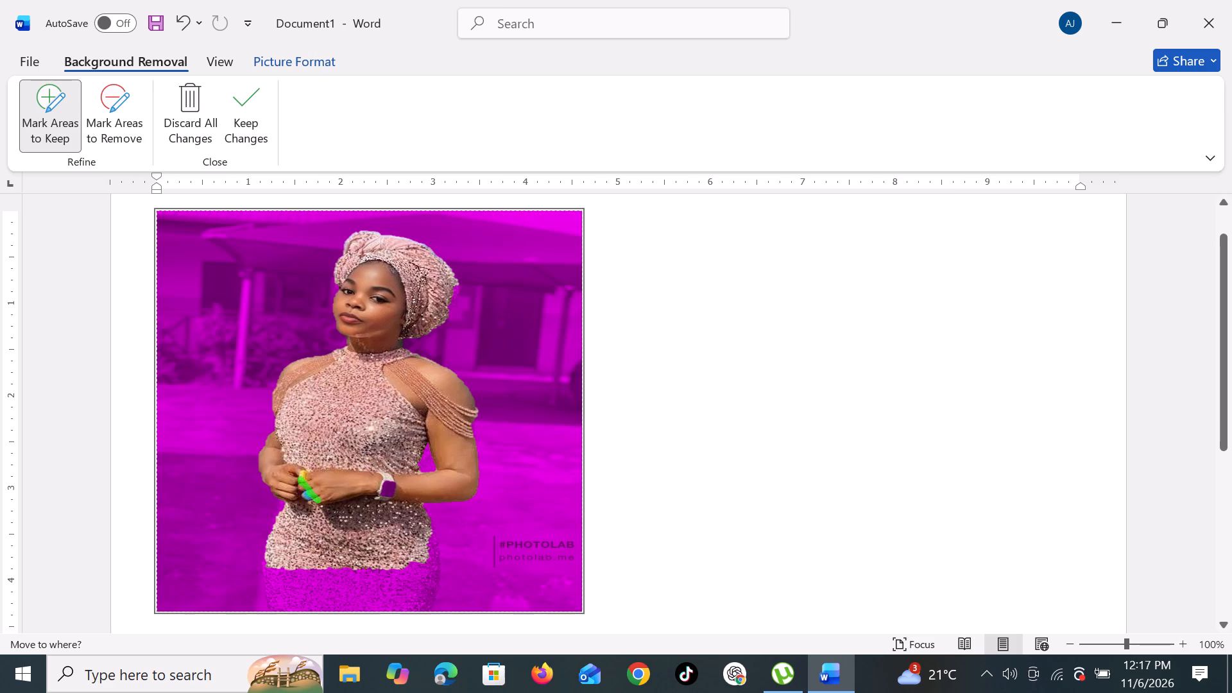
left_click_drag(301, 484, 312, 504)
Mark the smartwatch face as an area to keep.
left_click(391, 489)
Mark the dress's hip edge beside the #PHOTOLAB watermark and a strip across the lower dress as areas to keep.
left_click_drag(423, 522, 431, 529)
left_click_drag(431, 529, 413, 562)
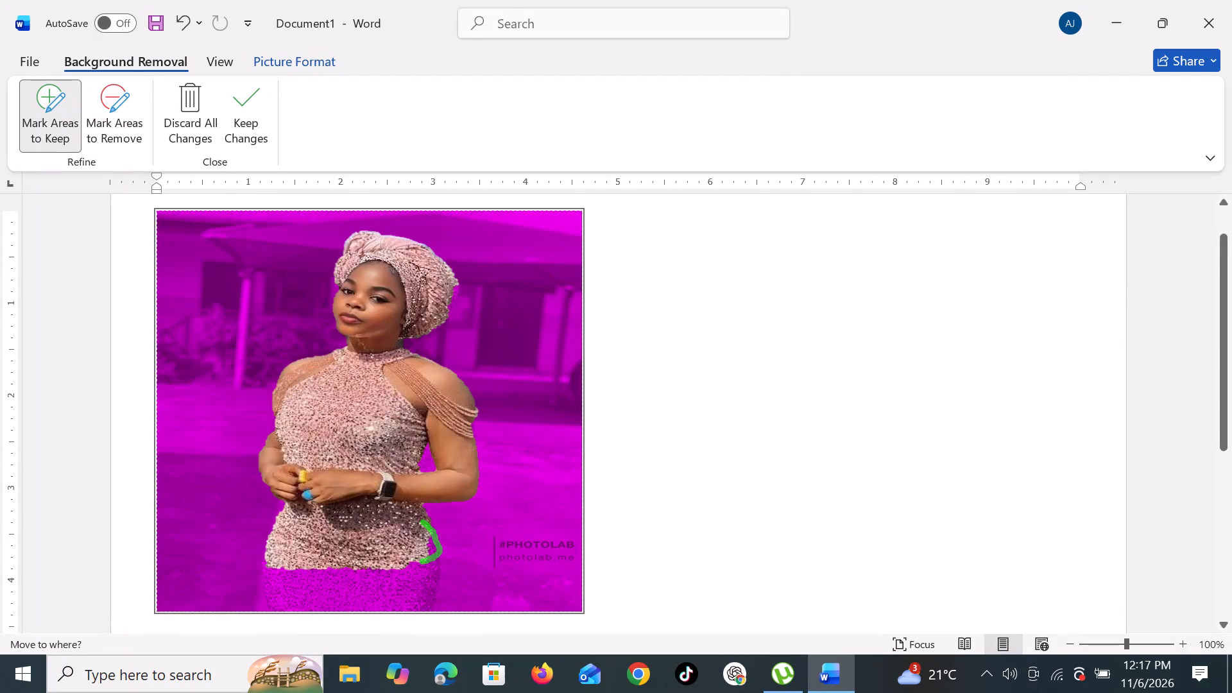
left_click_drag(413, 562, 334, 566)
left_click_drag(334, 566, 333, 566)
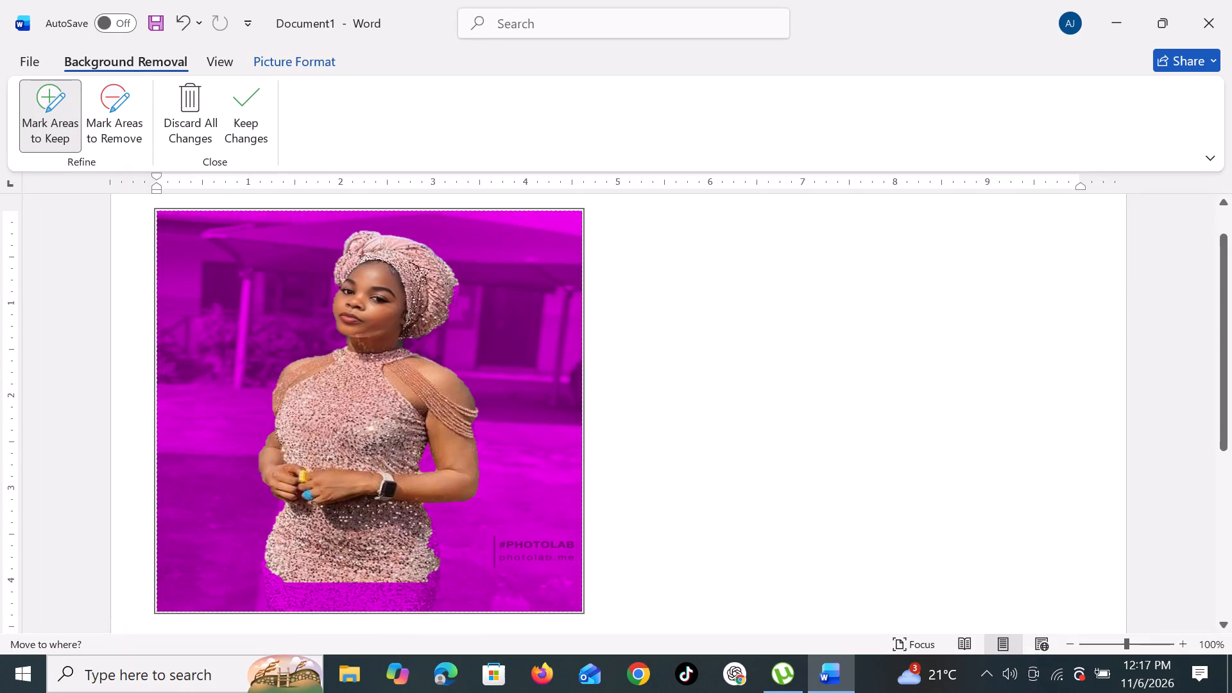
left_click_drag(433, 526, 441, 553)
left_click_drag(441, 553, 418, 571)
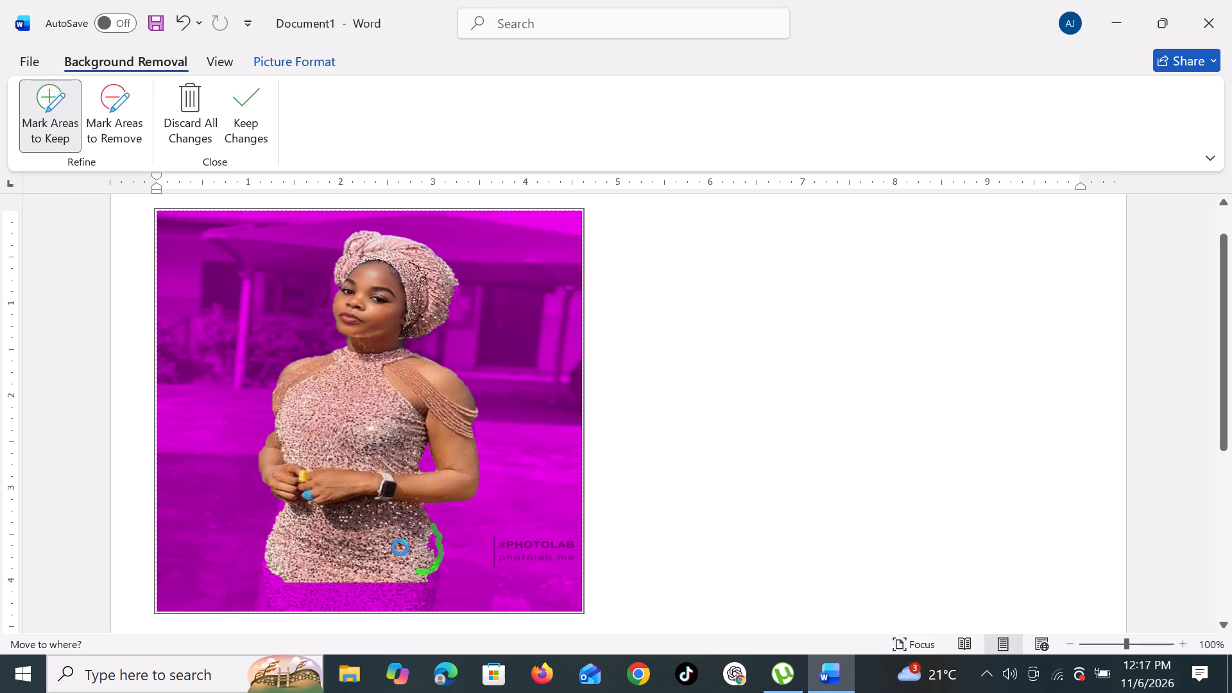
left_click_drag(423, 529, 440, 558)
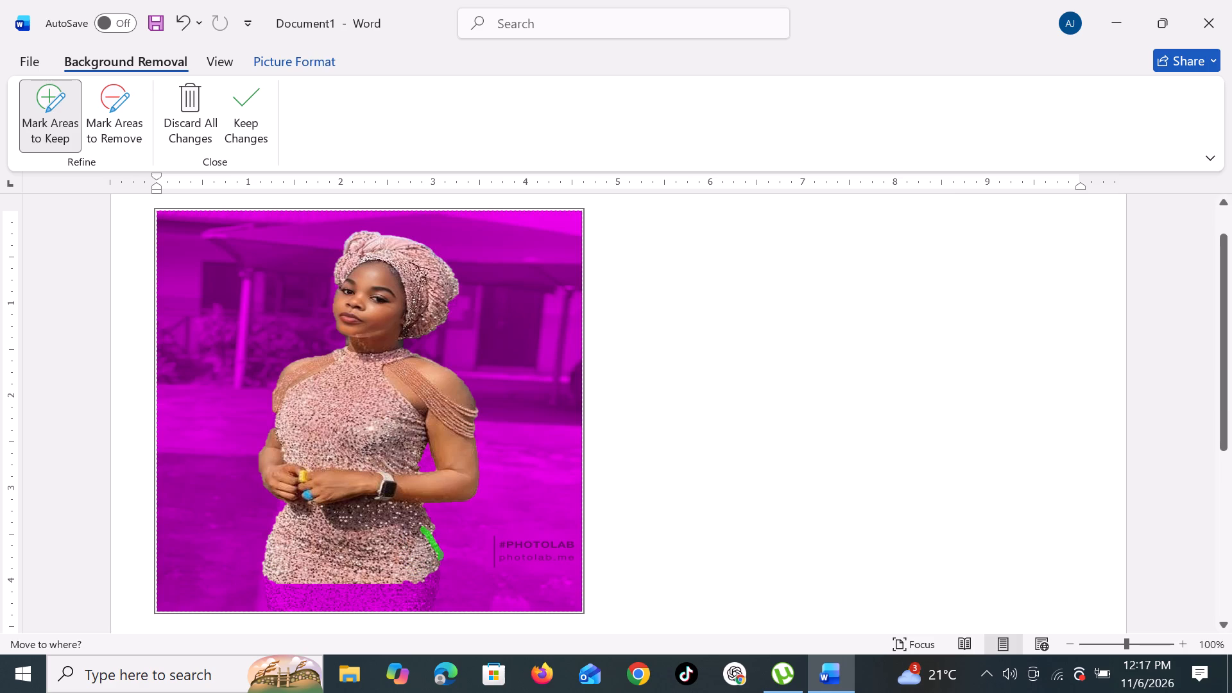
left_click_drag(440, 558, 440, 558)
left_click_drag(419, 522, 438, 549)
left_click_drag(422, 520, 441, 547)
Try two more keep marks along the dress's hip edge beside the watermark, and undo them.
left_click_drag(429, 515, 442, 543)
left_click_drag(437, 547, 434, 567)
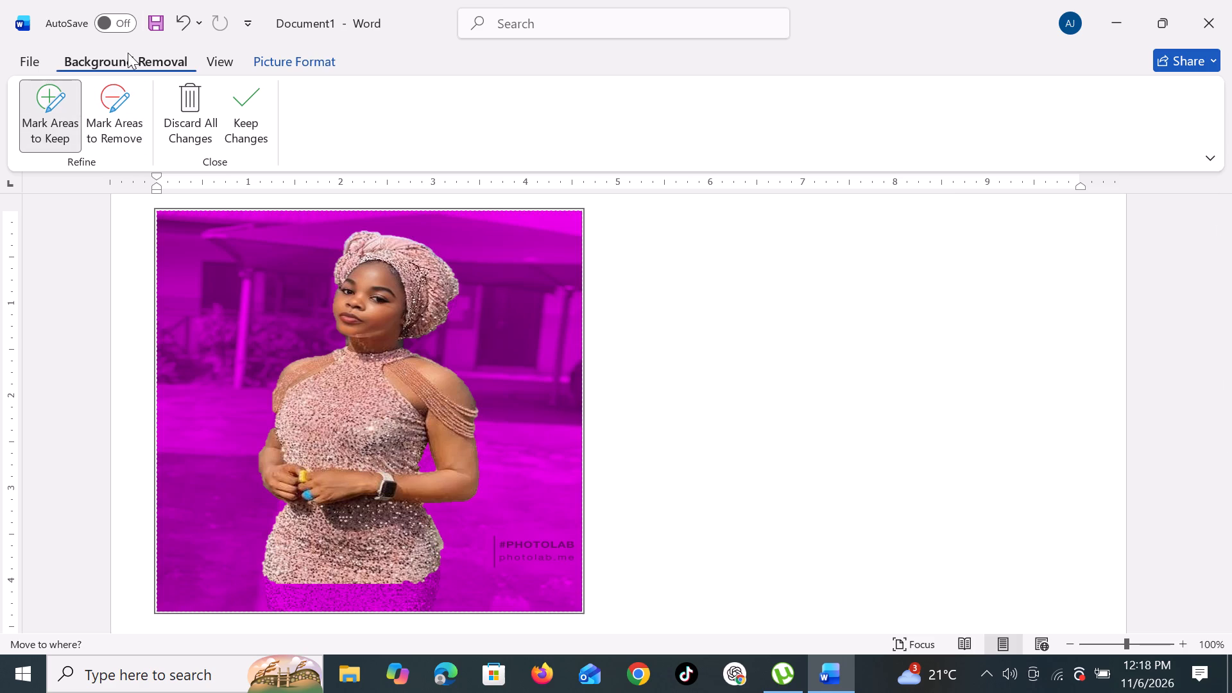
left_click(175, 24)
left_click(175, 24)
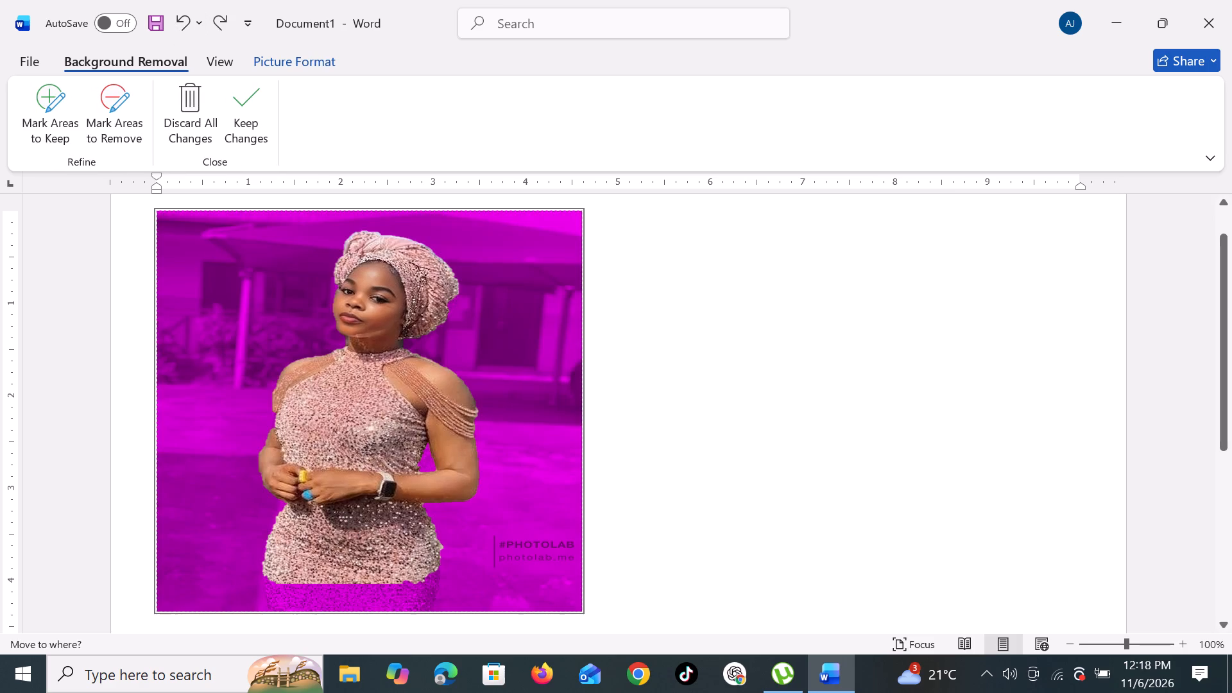
Mark the outermost hip edge of the dress beside the watermark as an area to keep with two short strokes.
left_click(51, 122)
left_click_drag(443, 549, 443, 556)
left_click_drag(438, 556, 441, 562)
Mark the dress's lower hem strip and its lower hip edge below the watermark level as areas to keep, and apply the background removal.
left_click_drag(397, 572, 404, 576)
left_click_drag(317, 568, 361, 581)
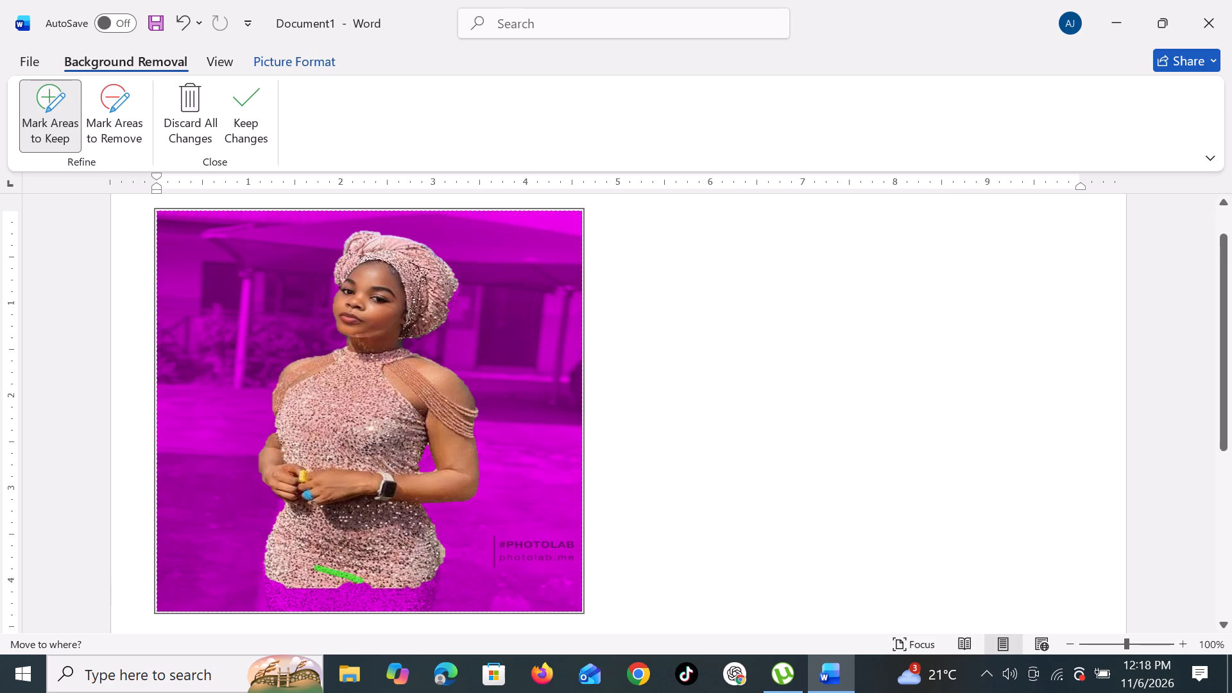
left_click_drag(361, 581, 322, 579)
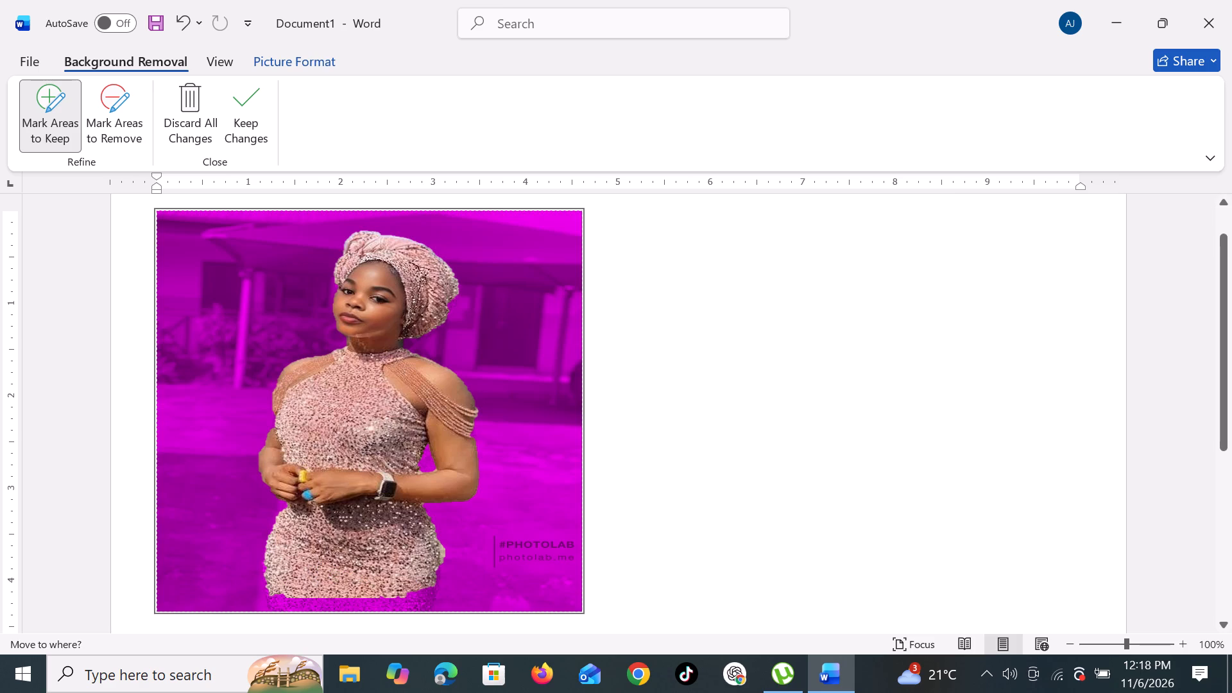
left_click_drag(443, 560, 438, 568)
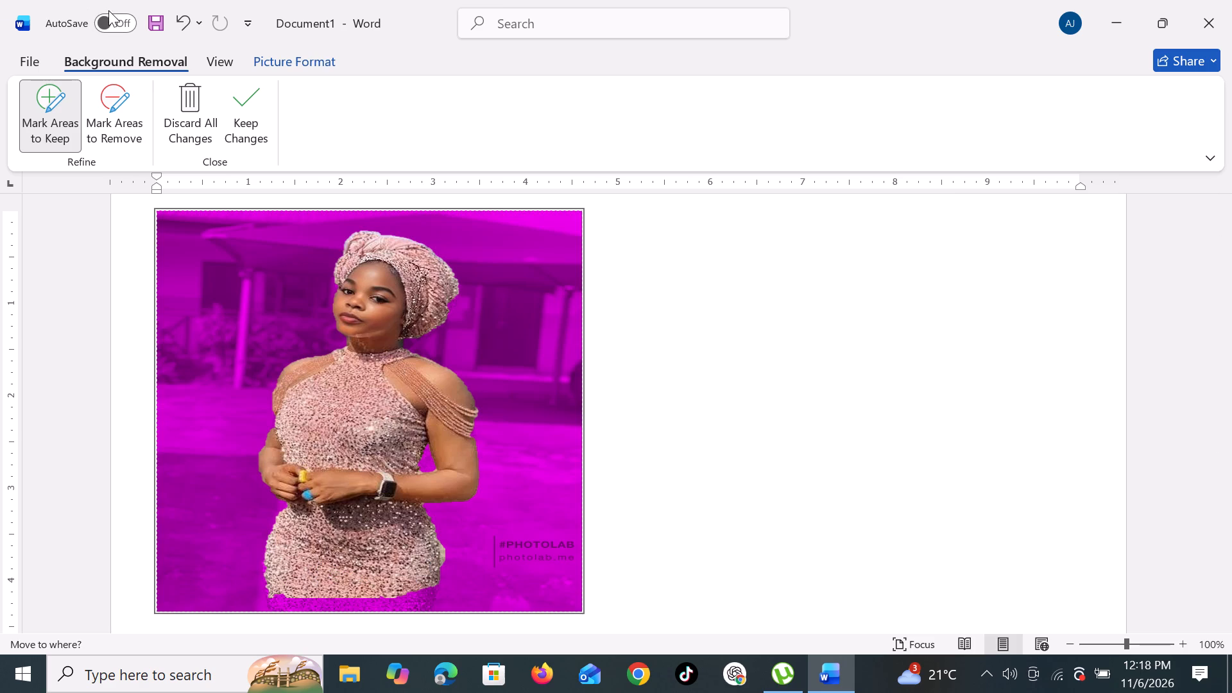
left_click(243, 113)
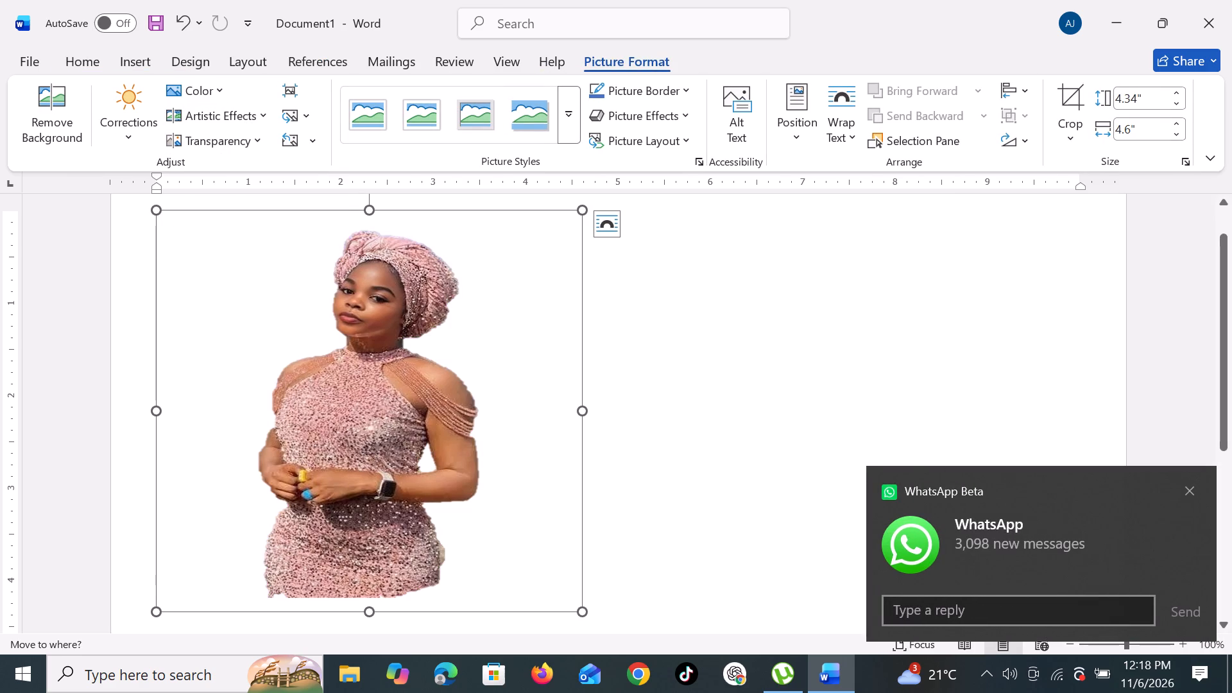
Reopen the picture's background removal, mark the leftover sliver outside the dress's hip edge beside the watermark as an area to remove, and apply it.
left_click(60, 140)
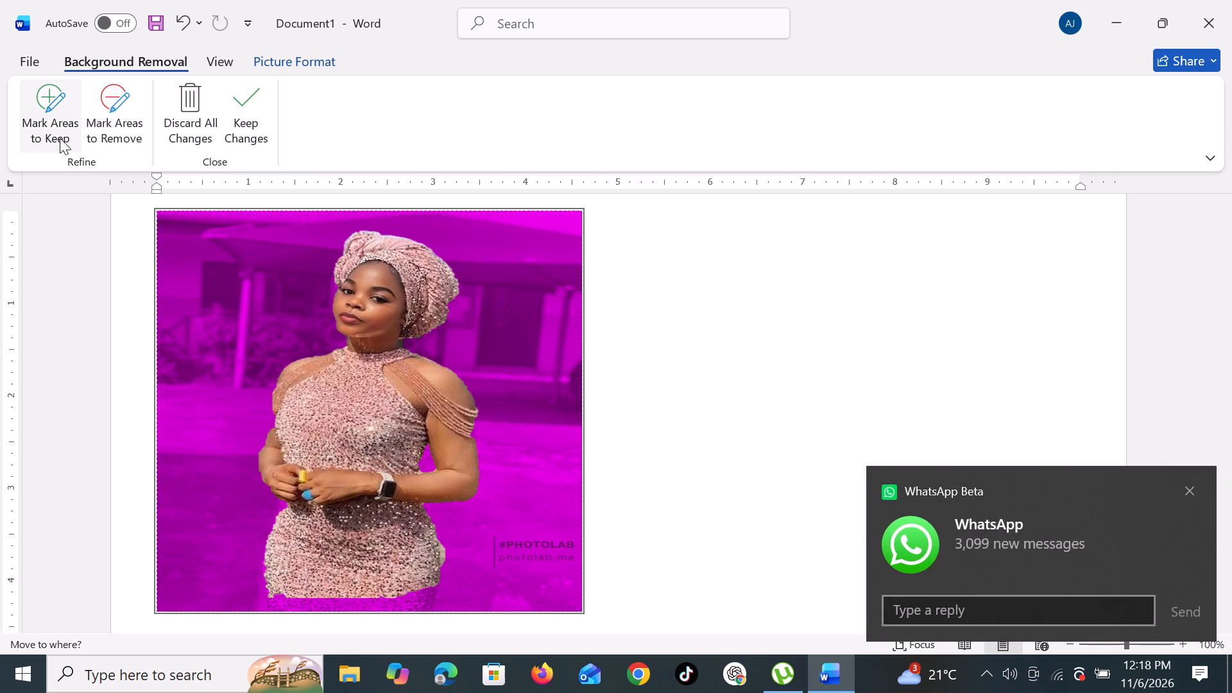
left_click(114, 115)
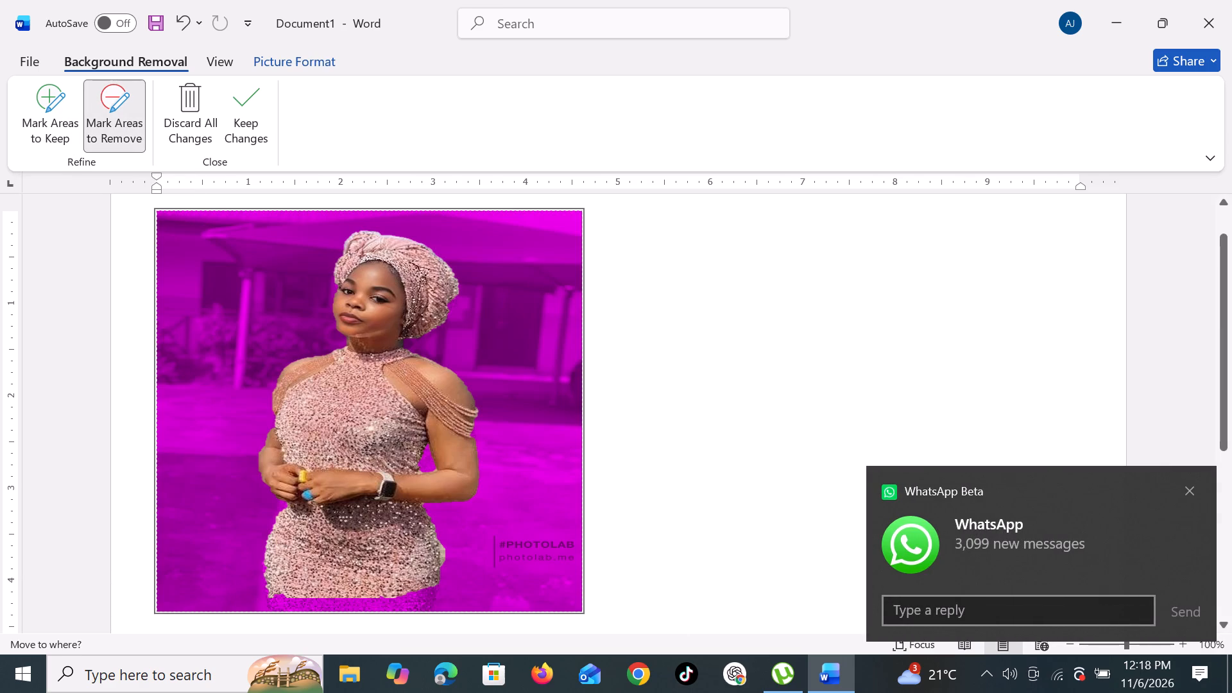
left_click_drag(444, 542, 442, 547)
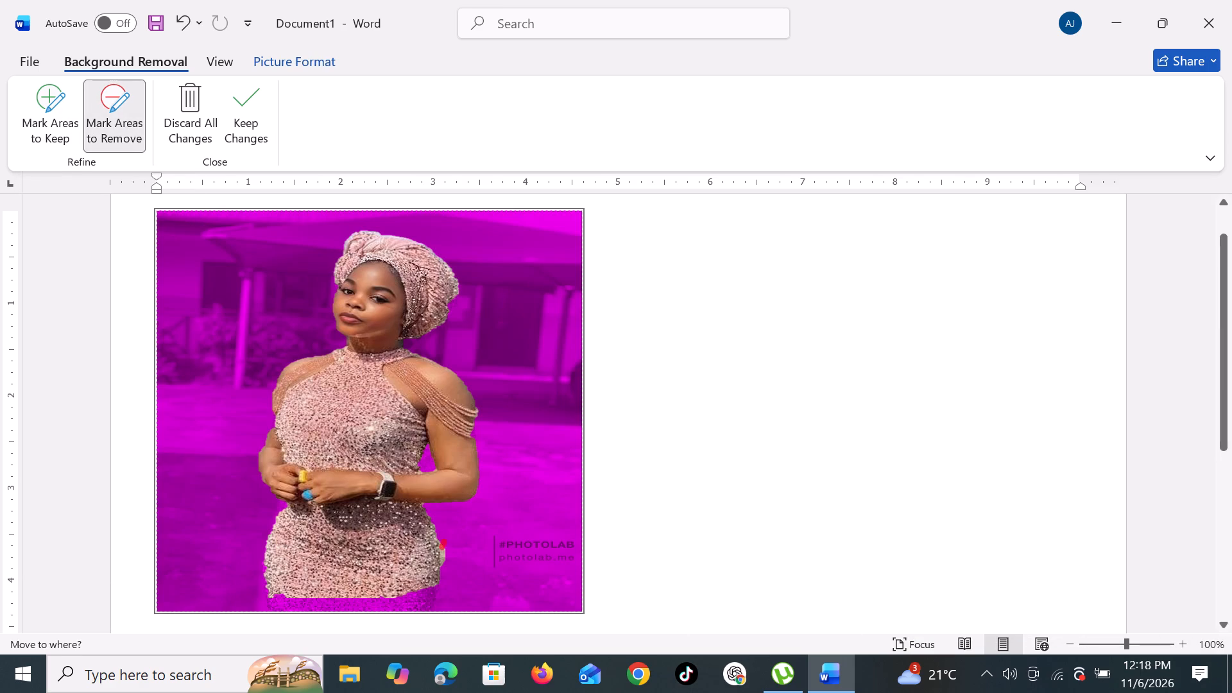
left_click_drag(442, 547, 443, 557)
left_click_drag(443, 557, 443, 560)
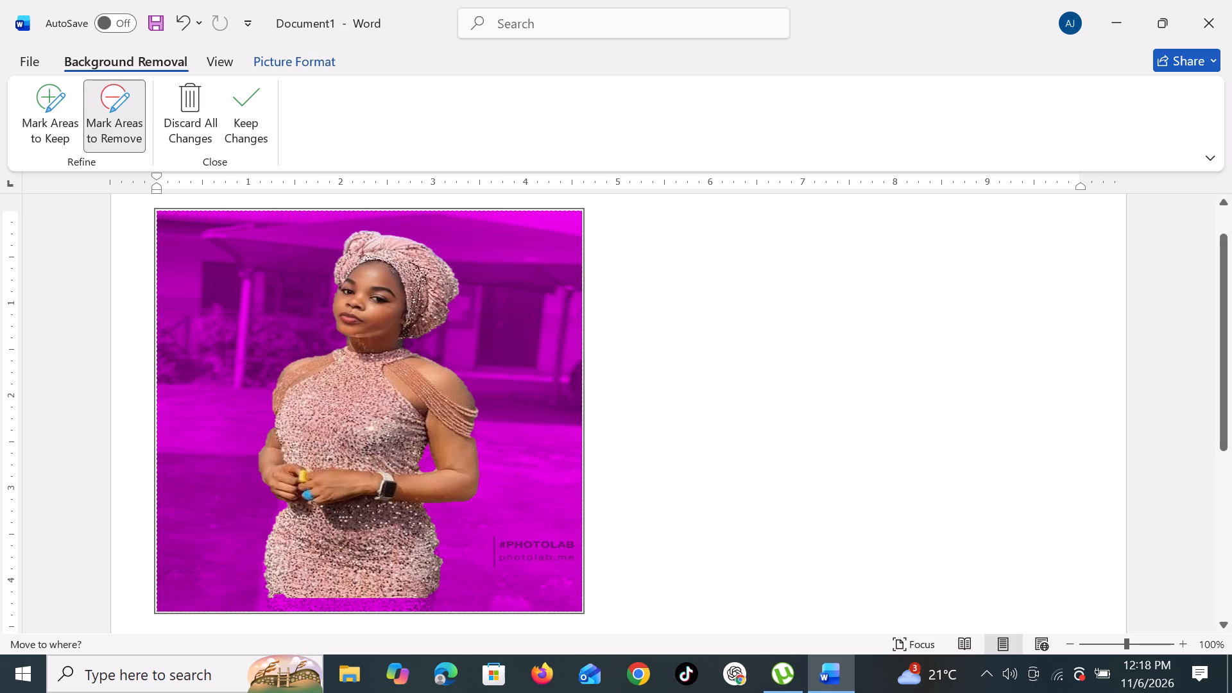
left_click(443, 558)
left_click(225, 110)
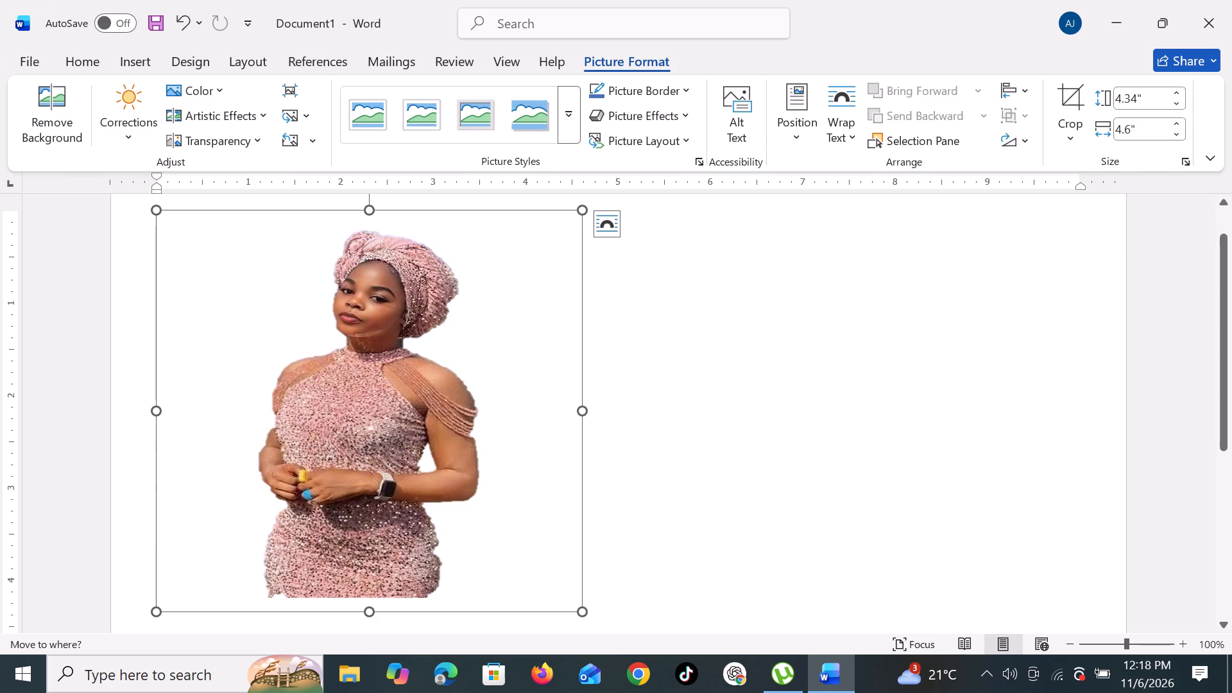
Reopen background removal, mark the dress's hip edge beside the #PHOTOLAB watermark with two short keep strokes, and apply the changes.
left_click(79, 114)
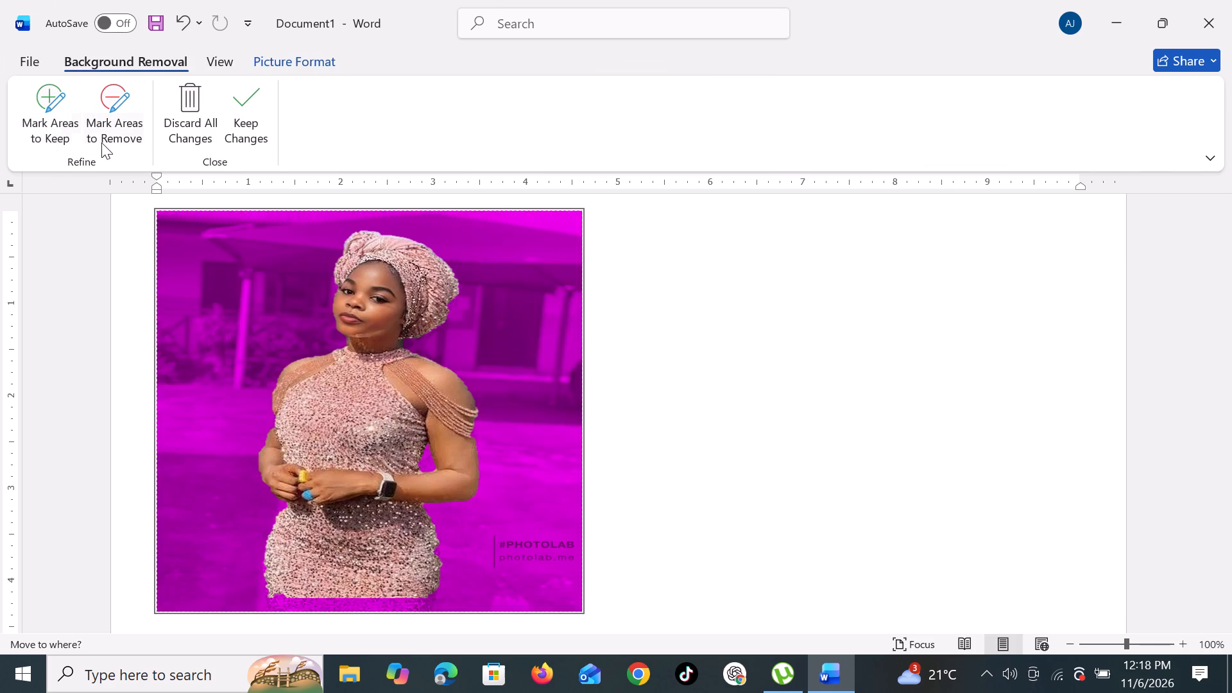
left_click(68, 117)
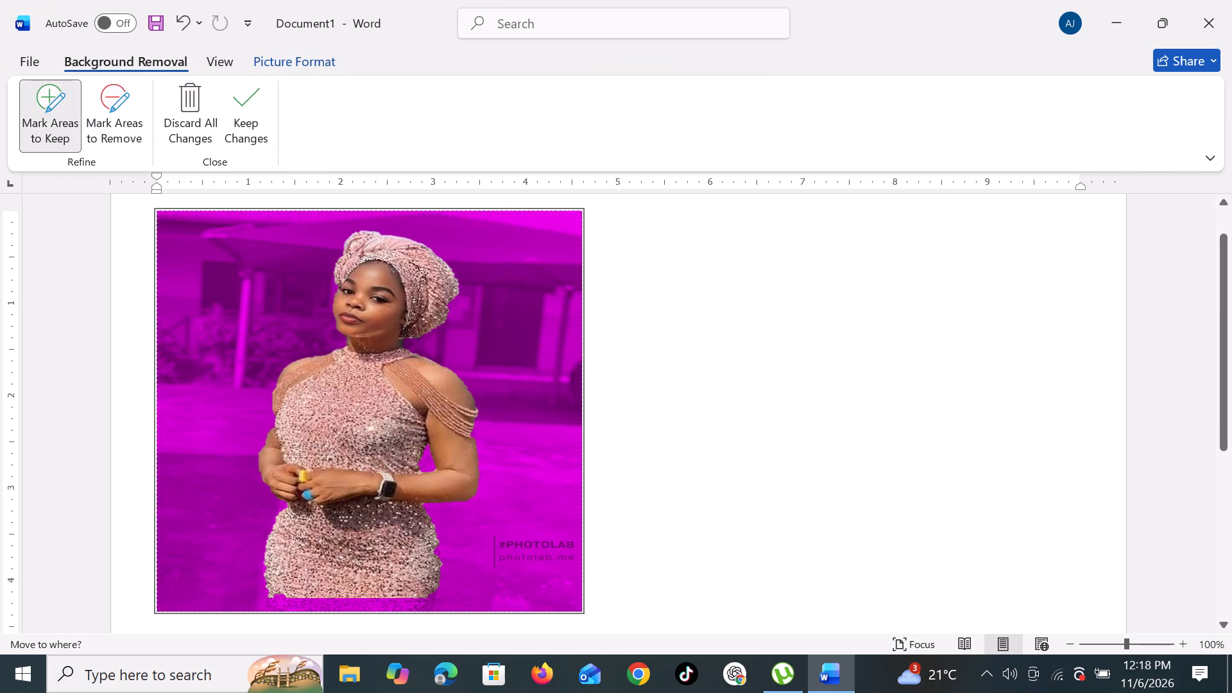
left_click_drag(438, 551, 438, 554)
left_click_drag(438, 554, 438, 558)
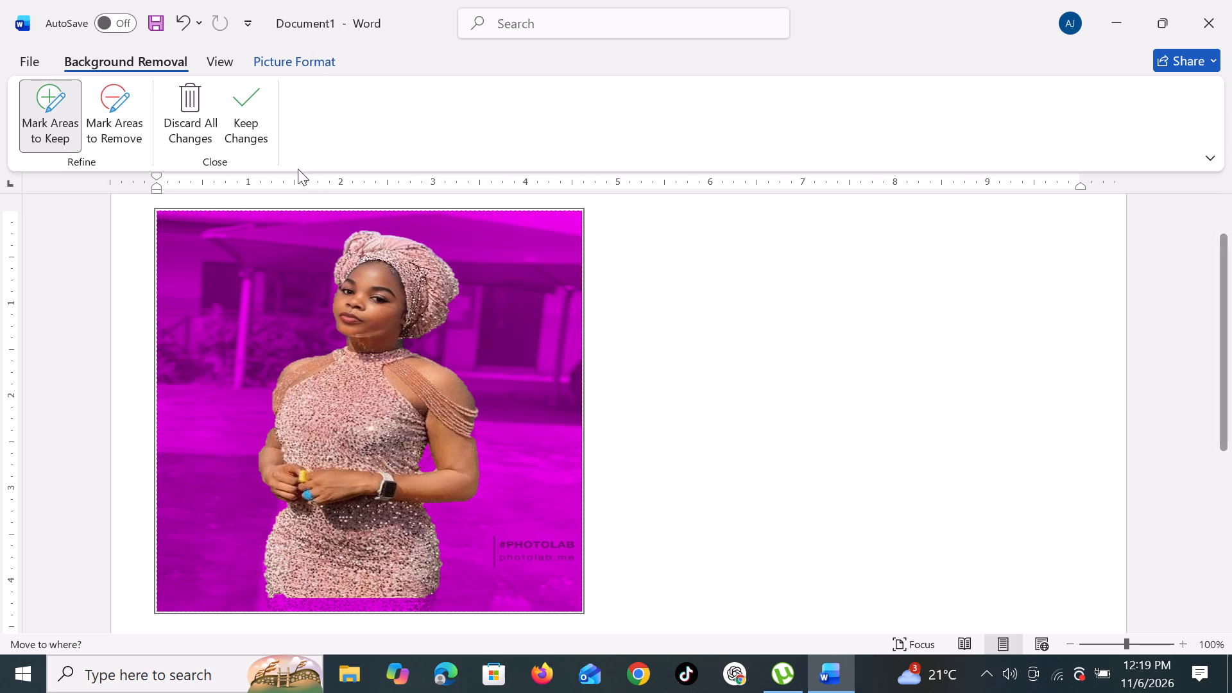
left_click(246, 123)
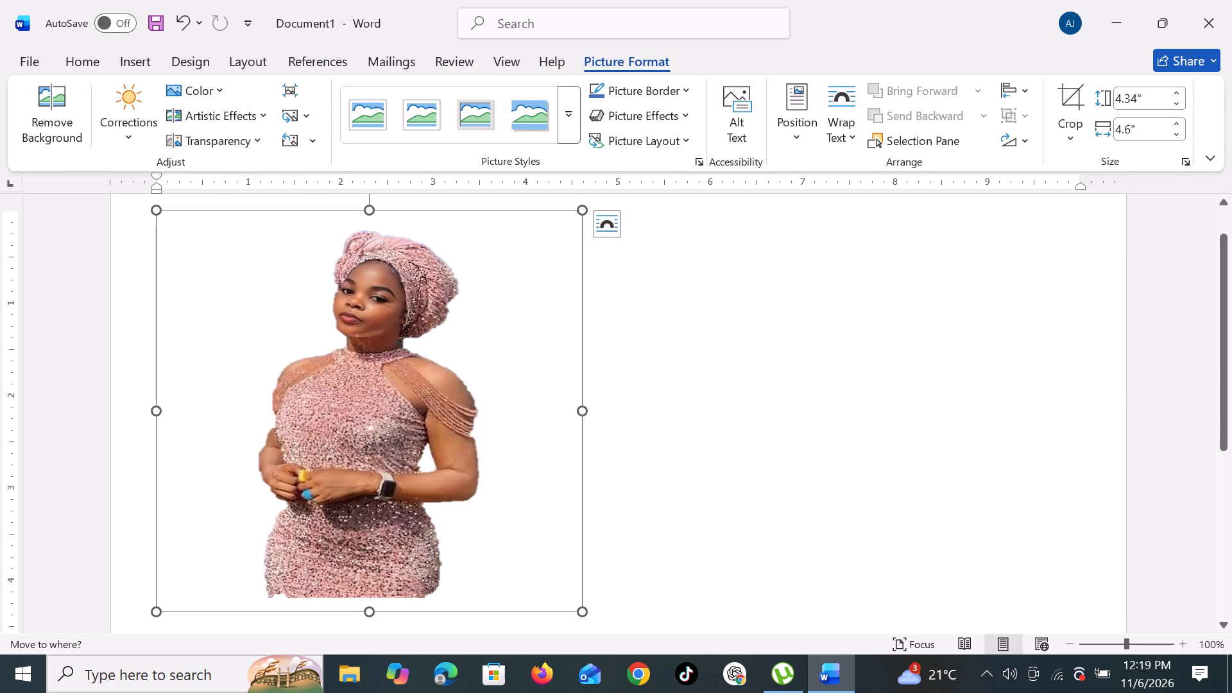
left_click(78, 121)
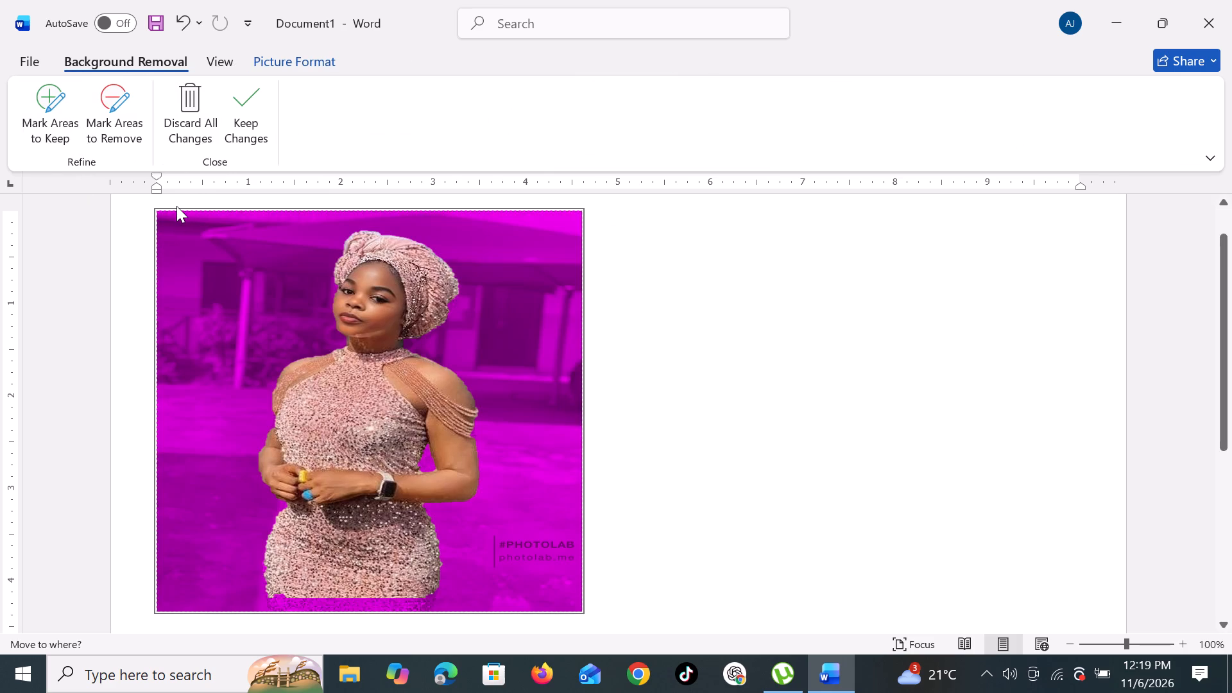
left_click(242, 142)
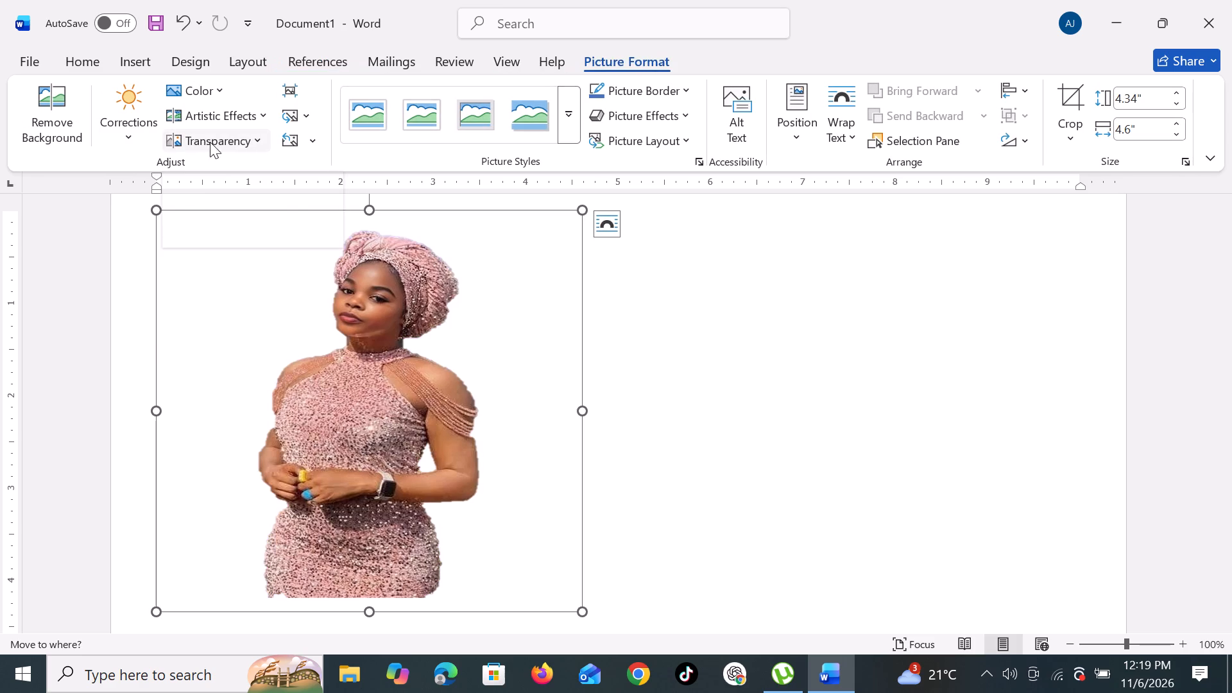
Reopen background removal and mark the outer upper-arm edge, from the ends of the beaded shoulder strands downward, as an area to keep.
left_click(43, 126)
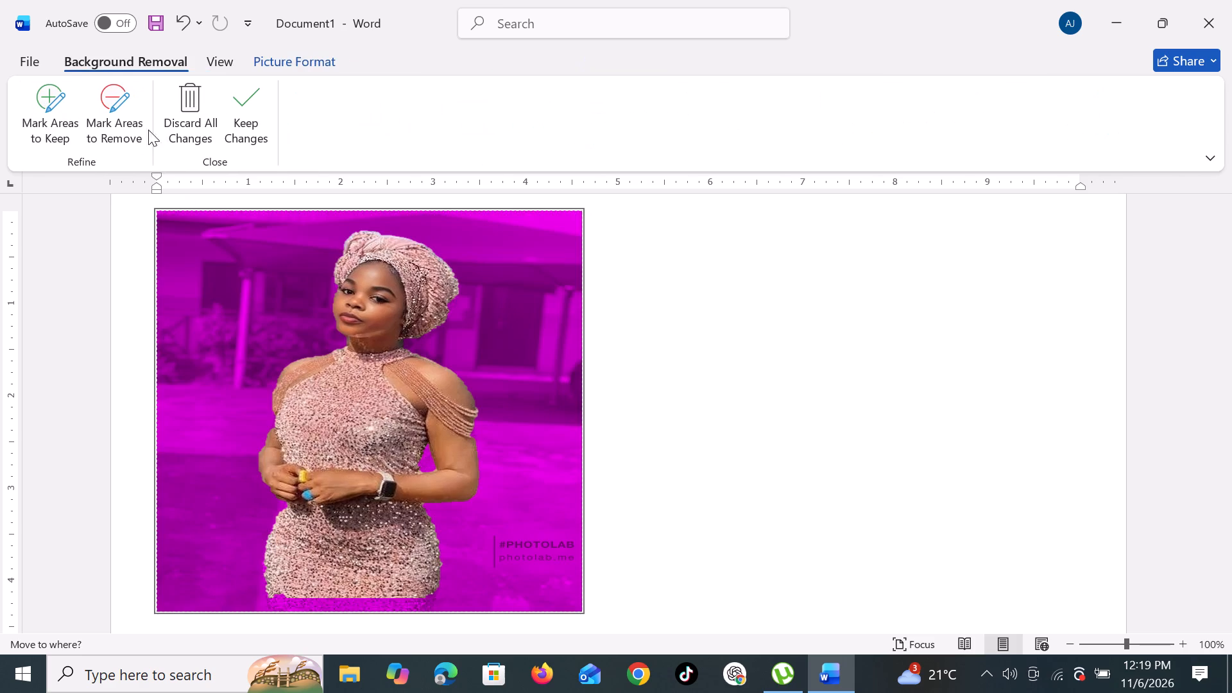
left_click(75, 126)
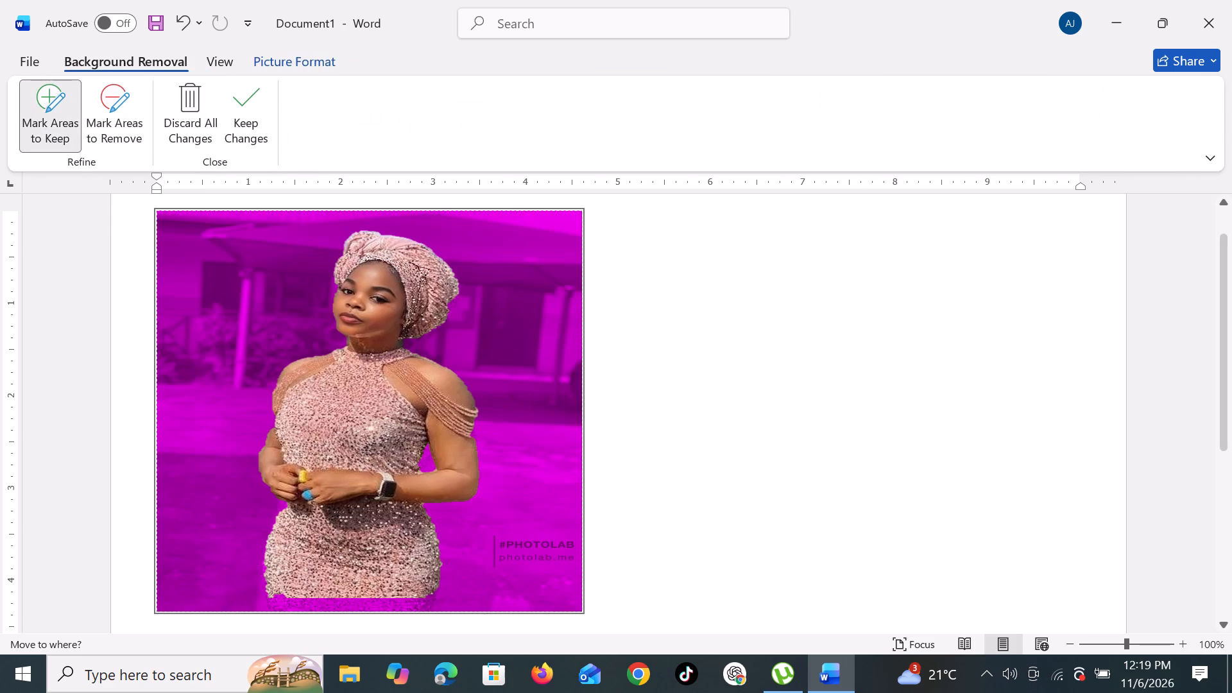
left_click_drag(475, 413, 481, 420)
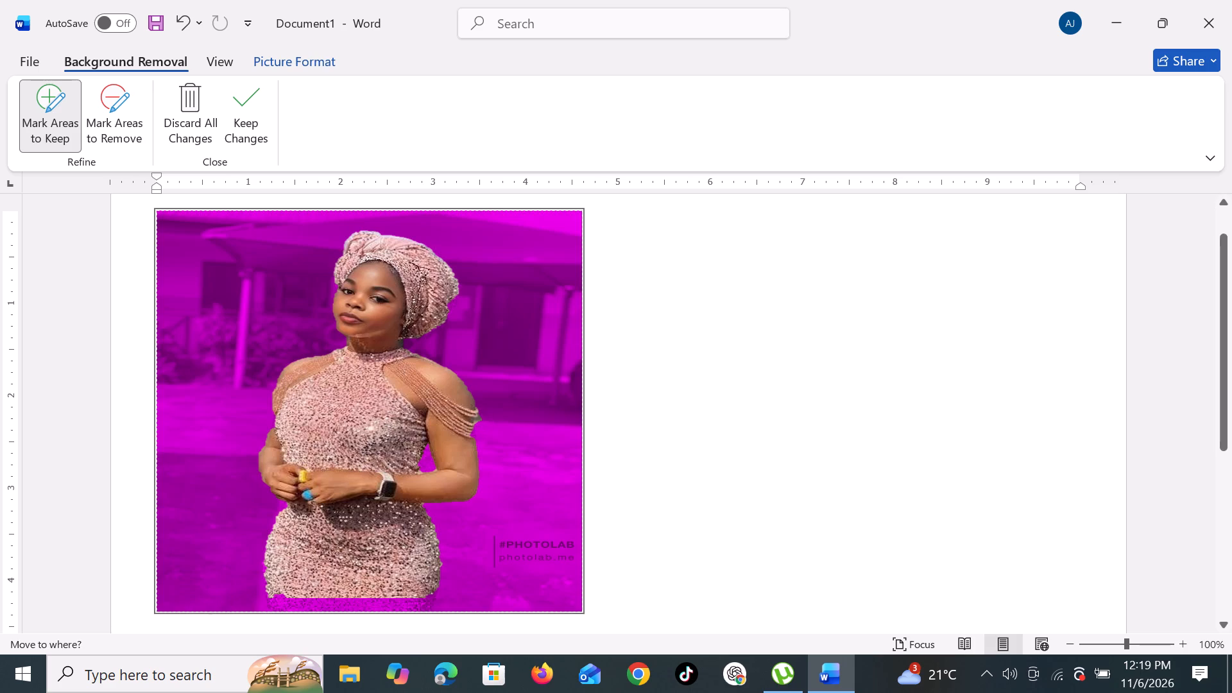
left_click_drag(475, 417, 479, 432)
left_click_drag(479, 432, 474, 466)
left_click_drag(474, 466, 473, 466)
left_click_drag(477, 413, 481, 427)
left_click_drag(481, 427, 481, 432)
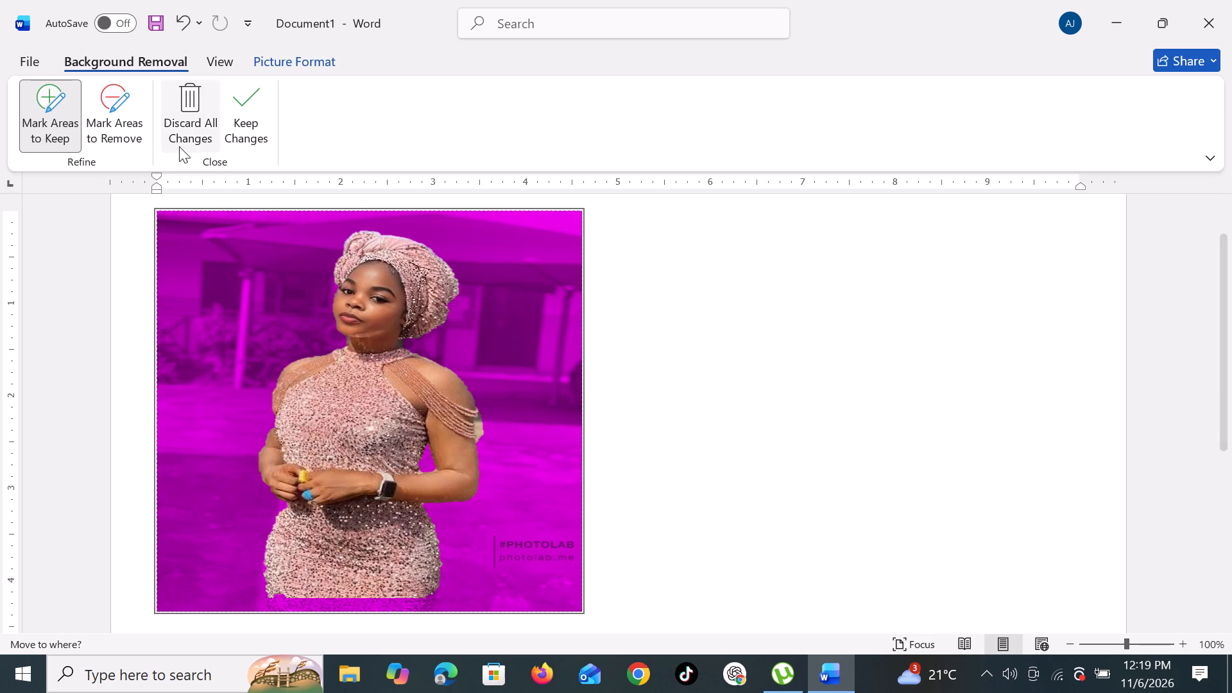
Mark the stray background patch beside the ends of the beaded shoulder strands as an area to remove, and apply the background removal.
left_click(148, 142)
left_click(85, 64)
left_click(124, 116)
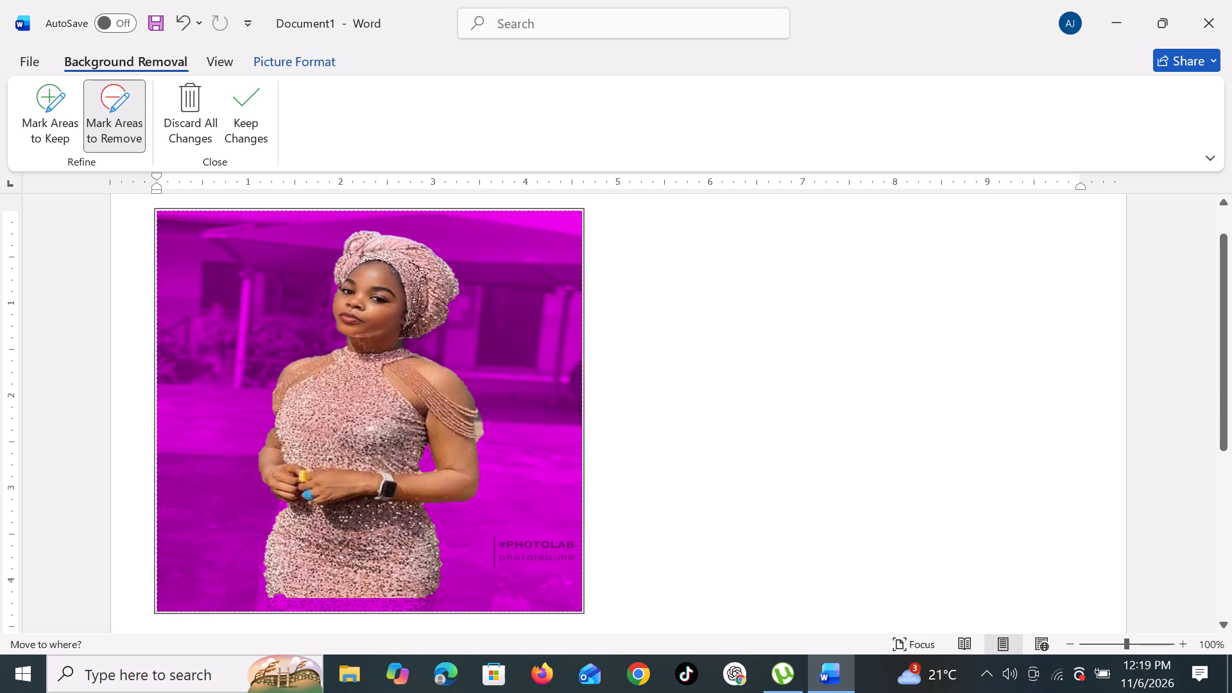
left_click_drag(482, 411, 477, 419)
left_click_drag(477, 419, 479, 434)
left_click_drag(479, 434, 477, 432)
left_click(233, 116)
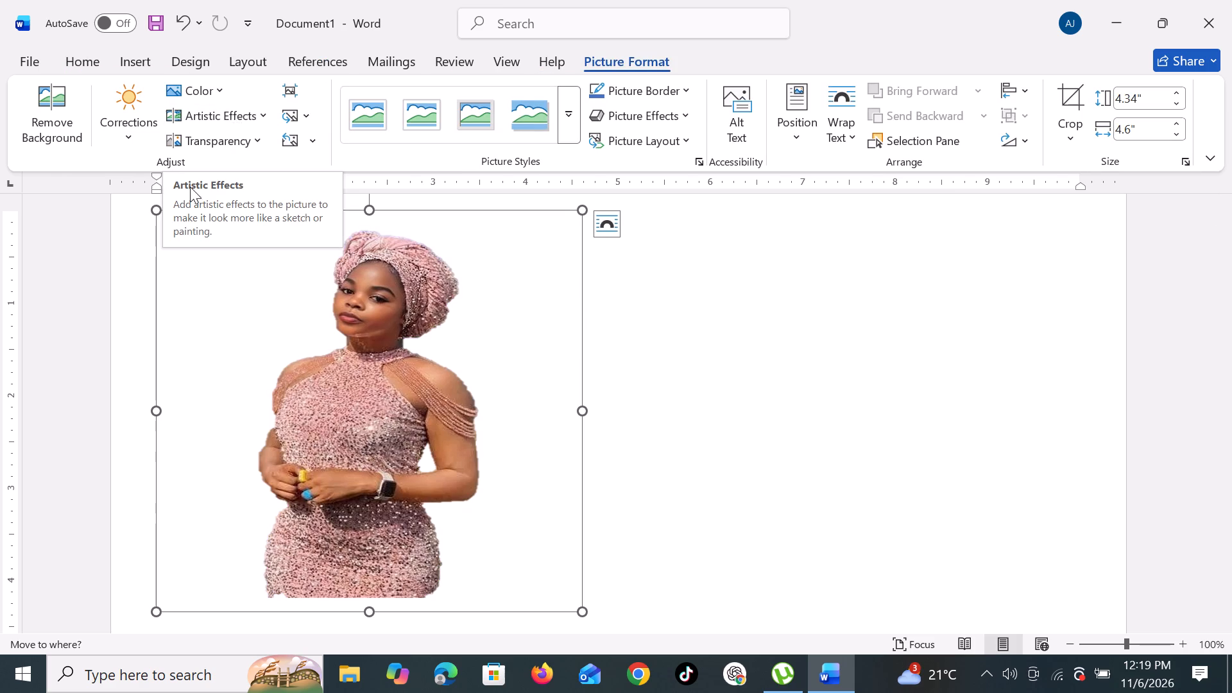
Examine the cut-out photo of the woman and its placement on the page.
scroll(313, 390, "down", 2)
scroll(312, 389, "up", 3)
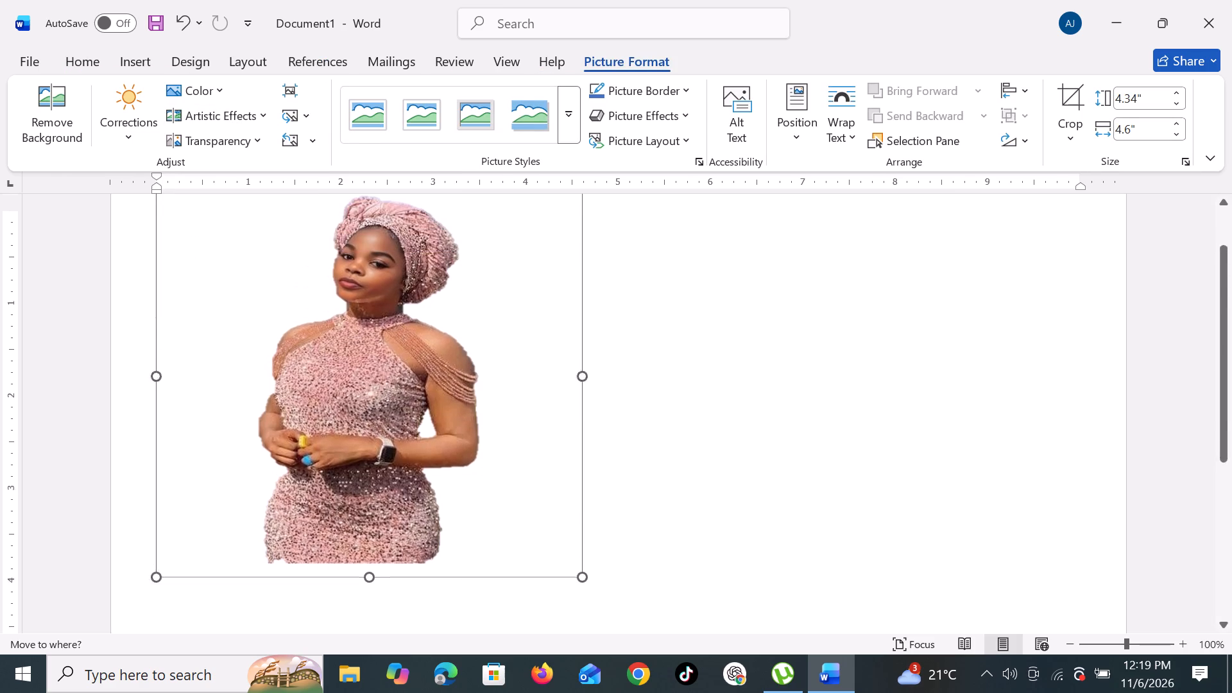
scroll(312, 390, "up", 6)
scroll(309, 384, "down", 3)
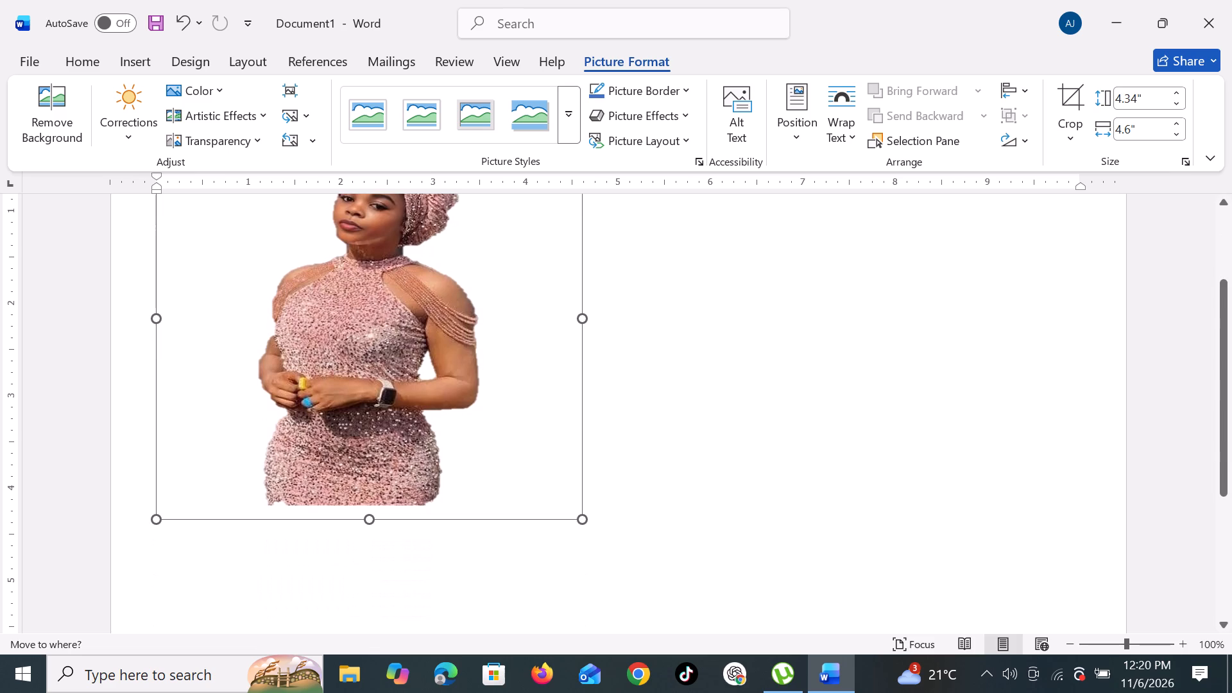
scroll(309, 384, "up", 2)
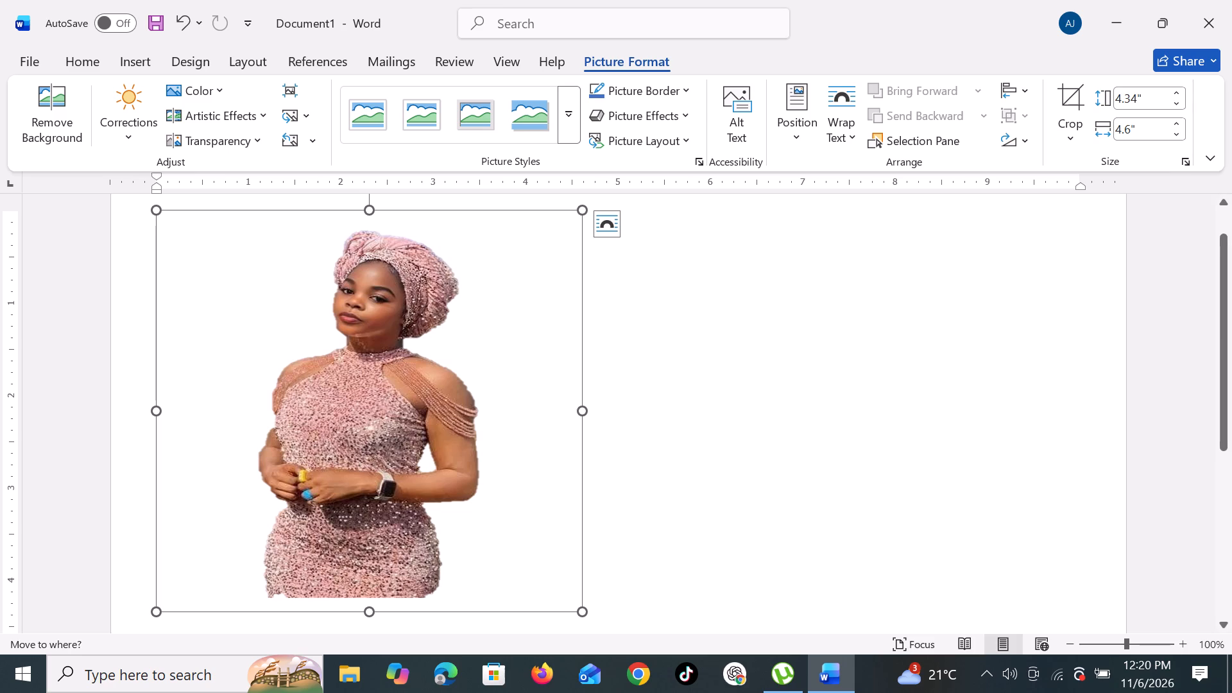
scroll(460, 490, "down", 2)
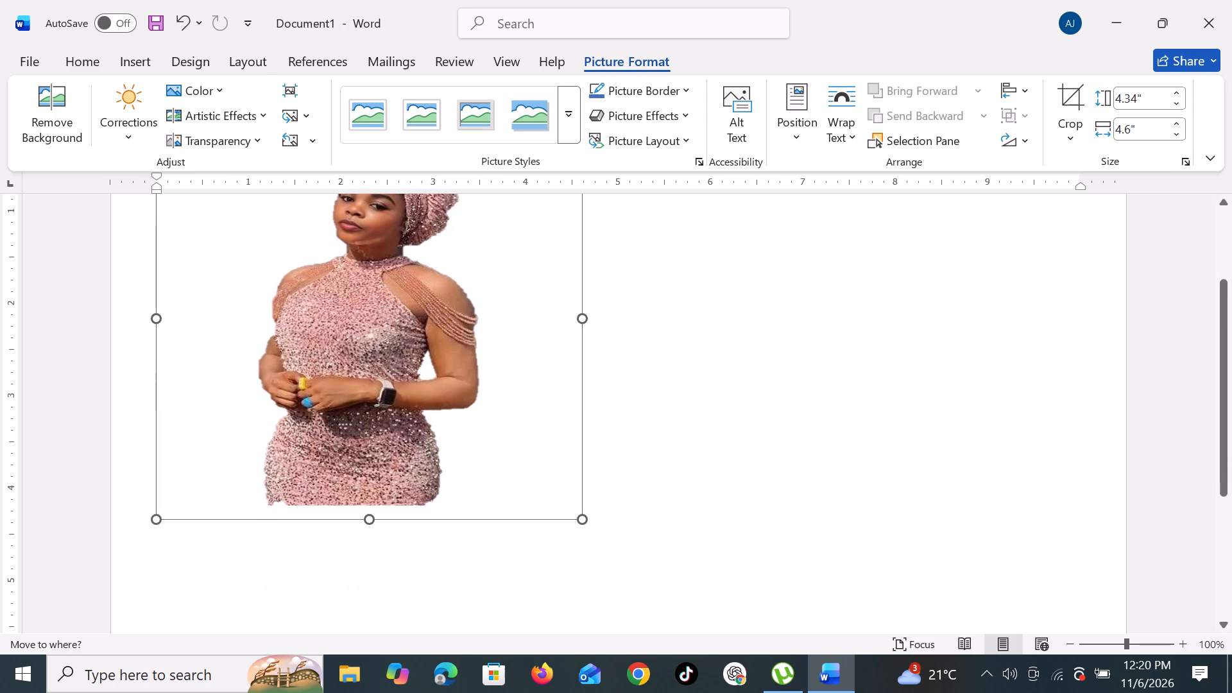
scroll(457, 490, "up", 3)
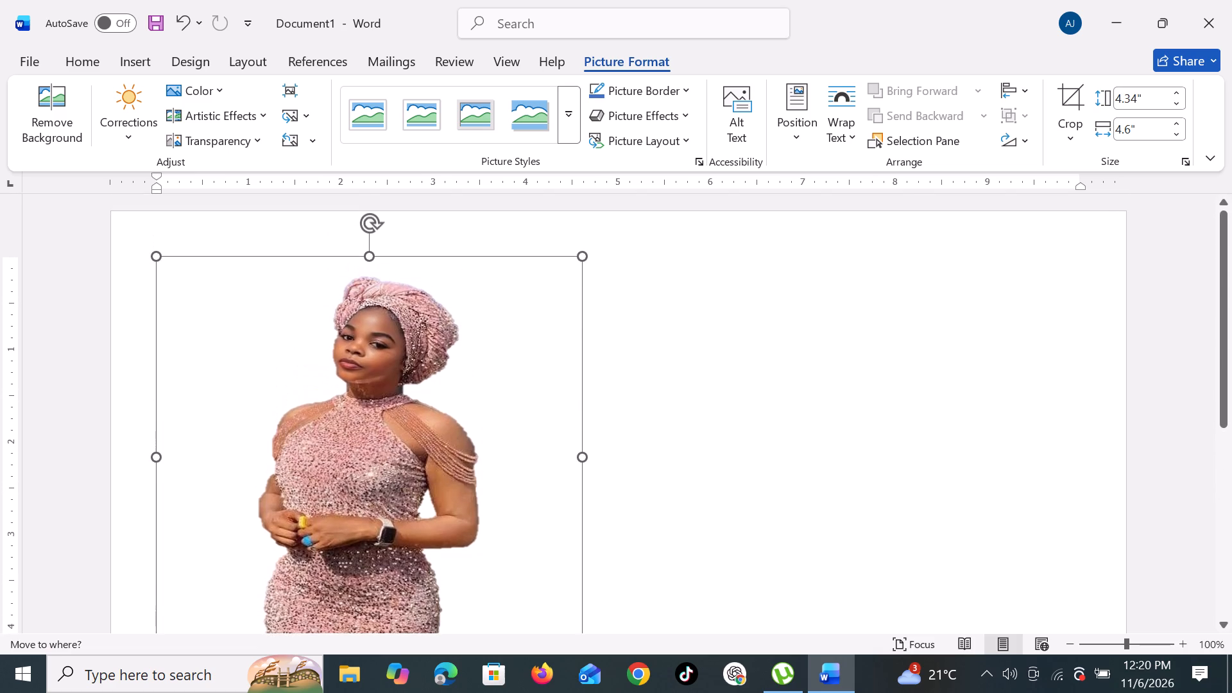
scroll(440, 516, "down", 1)
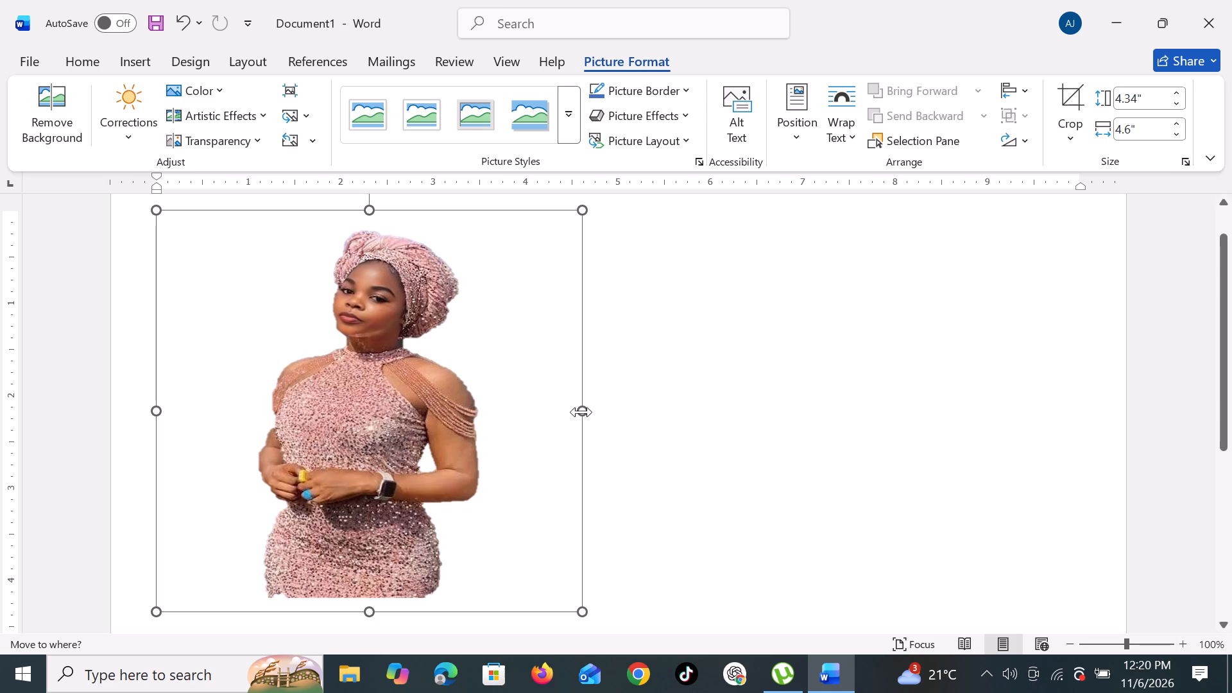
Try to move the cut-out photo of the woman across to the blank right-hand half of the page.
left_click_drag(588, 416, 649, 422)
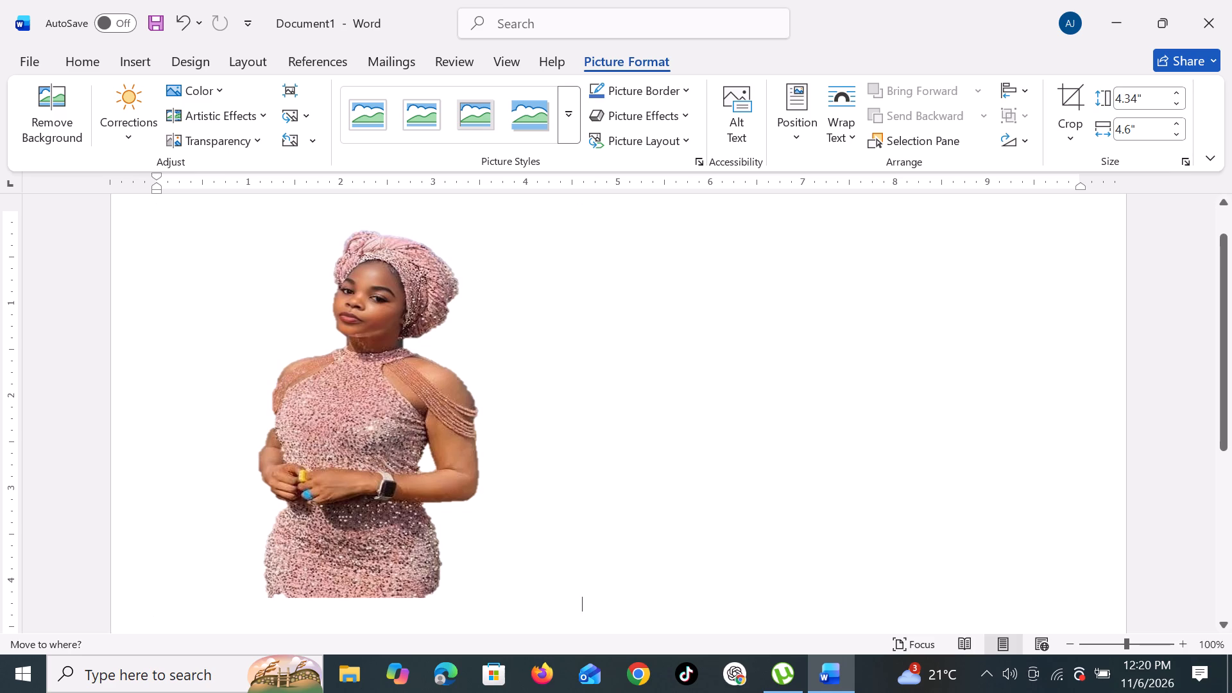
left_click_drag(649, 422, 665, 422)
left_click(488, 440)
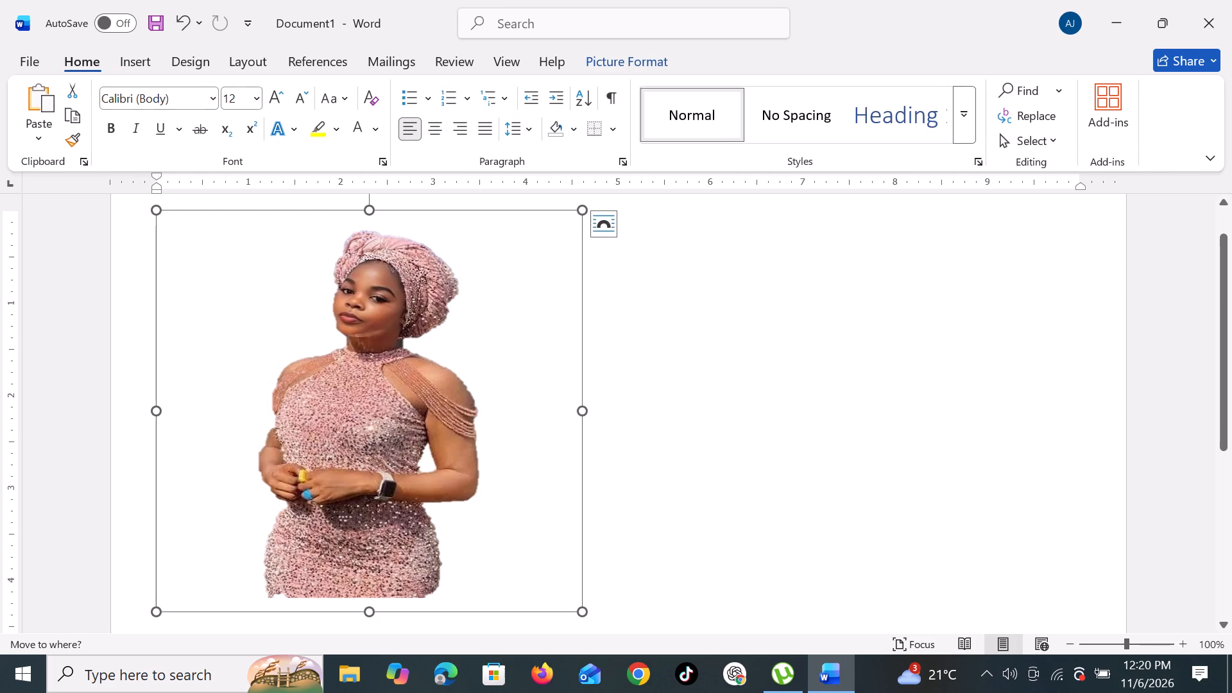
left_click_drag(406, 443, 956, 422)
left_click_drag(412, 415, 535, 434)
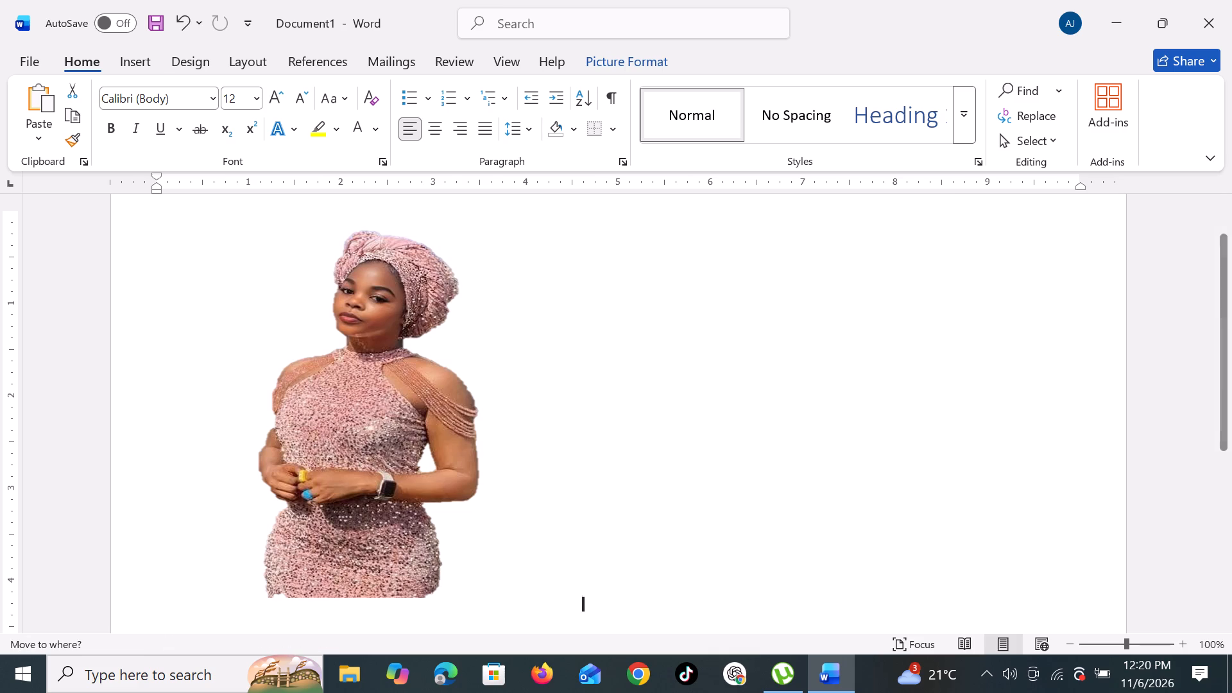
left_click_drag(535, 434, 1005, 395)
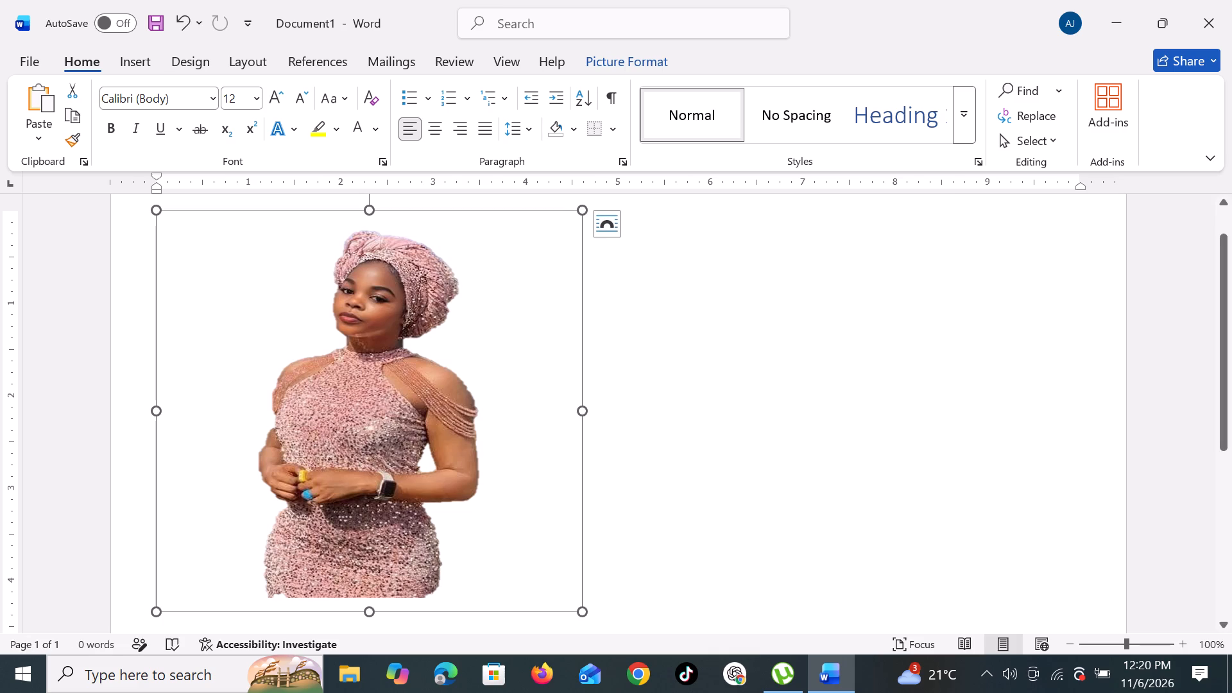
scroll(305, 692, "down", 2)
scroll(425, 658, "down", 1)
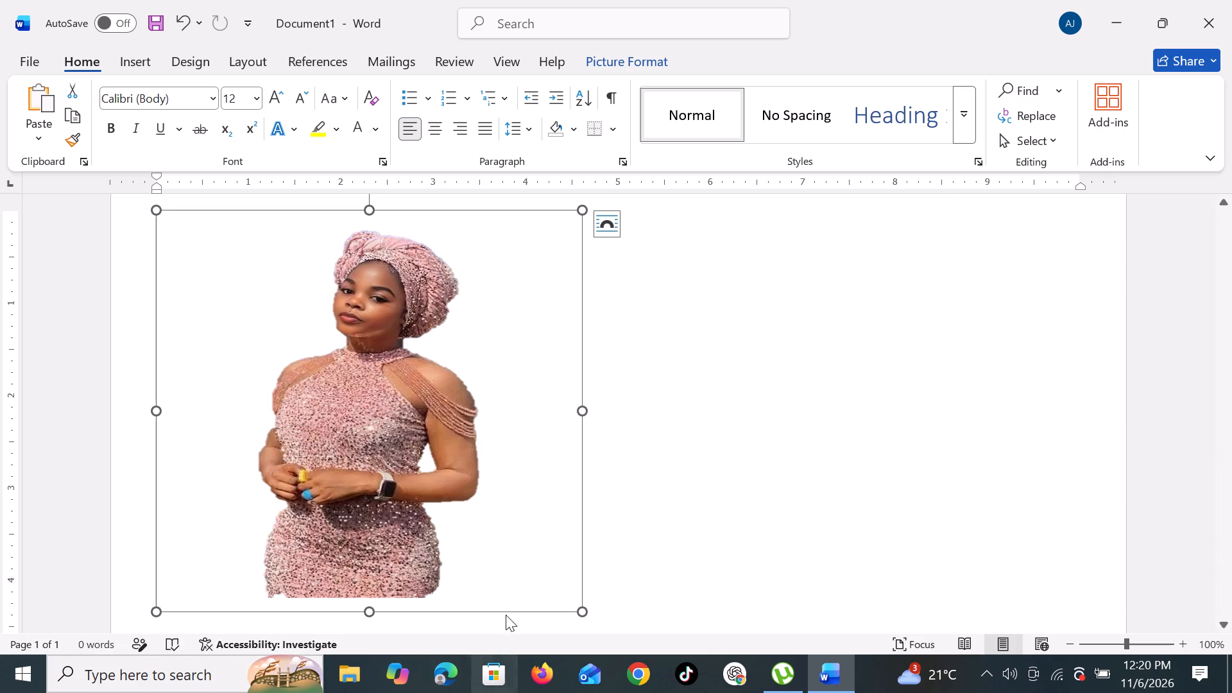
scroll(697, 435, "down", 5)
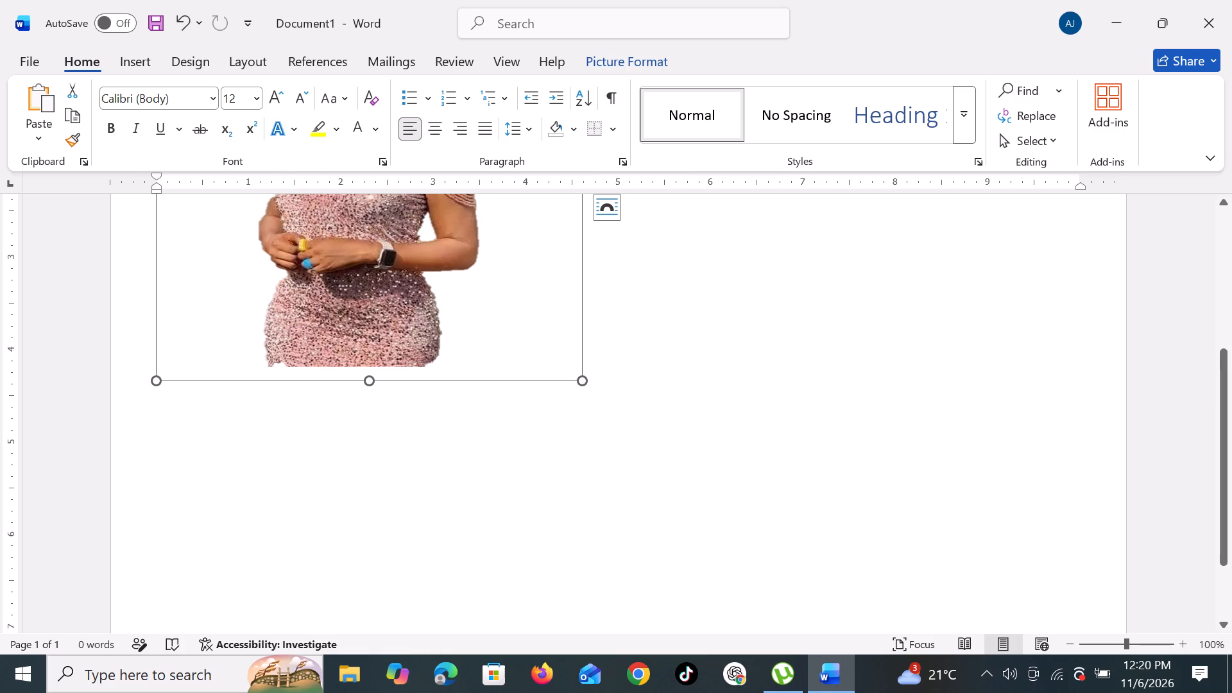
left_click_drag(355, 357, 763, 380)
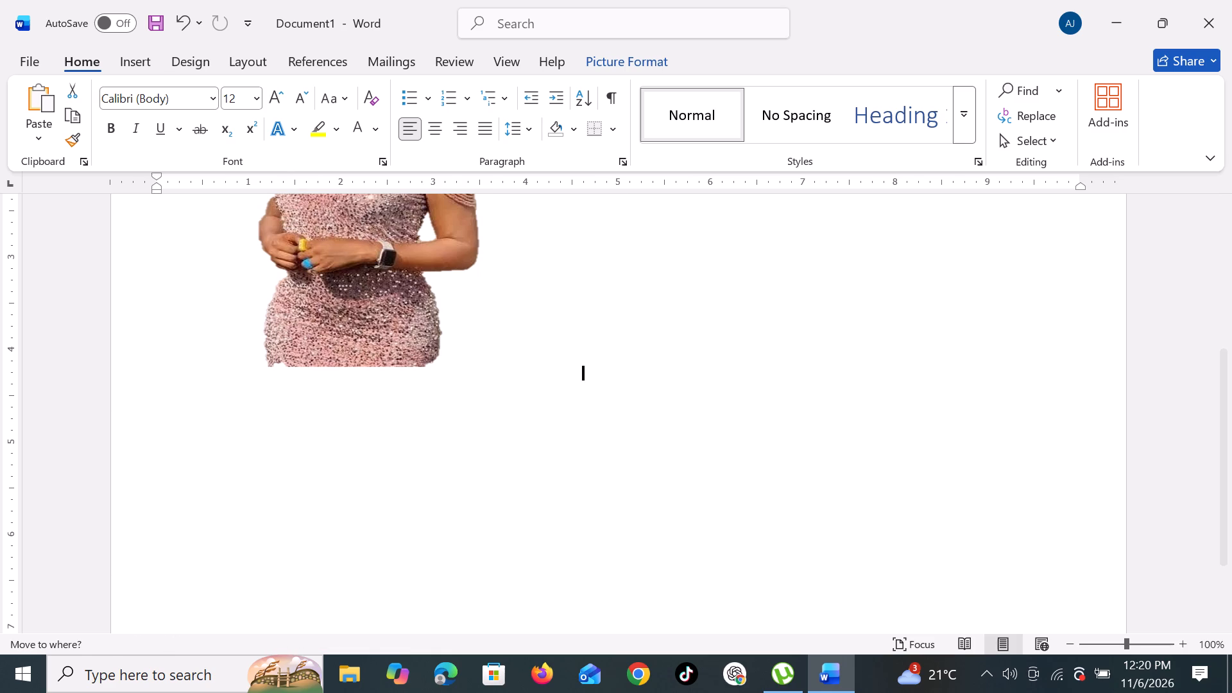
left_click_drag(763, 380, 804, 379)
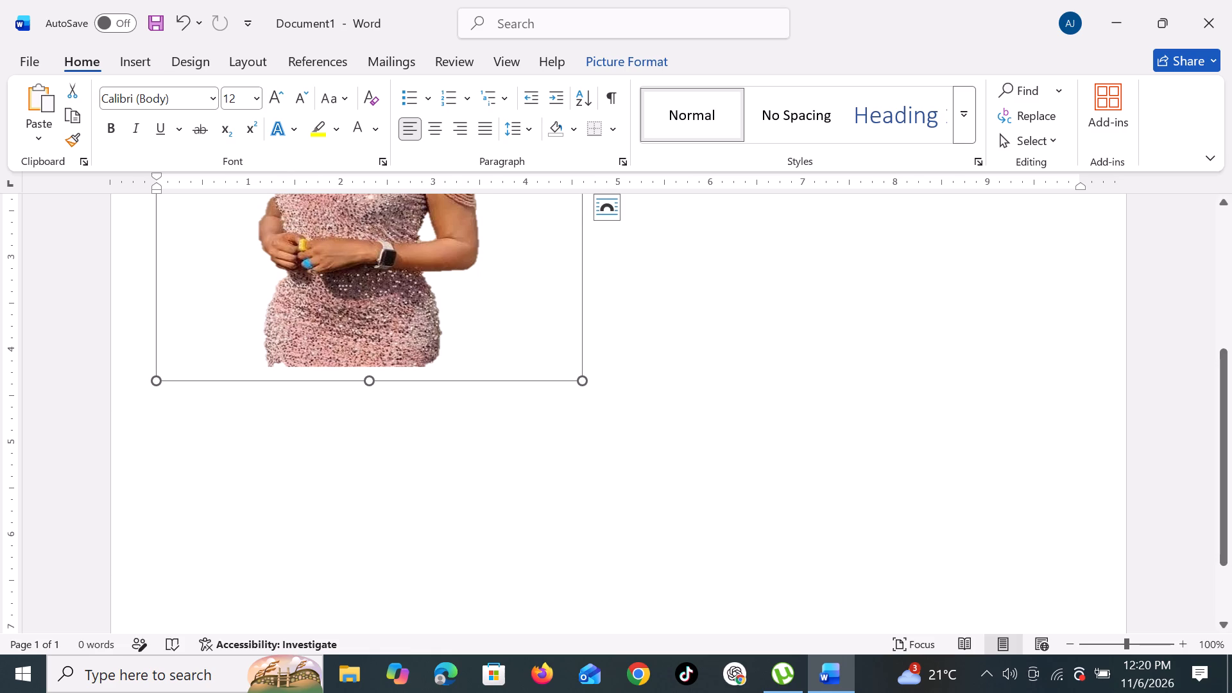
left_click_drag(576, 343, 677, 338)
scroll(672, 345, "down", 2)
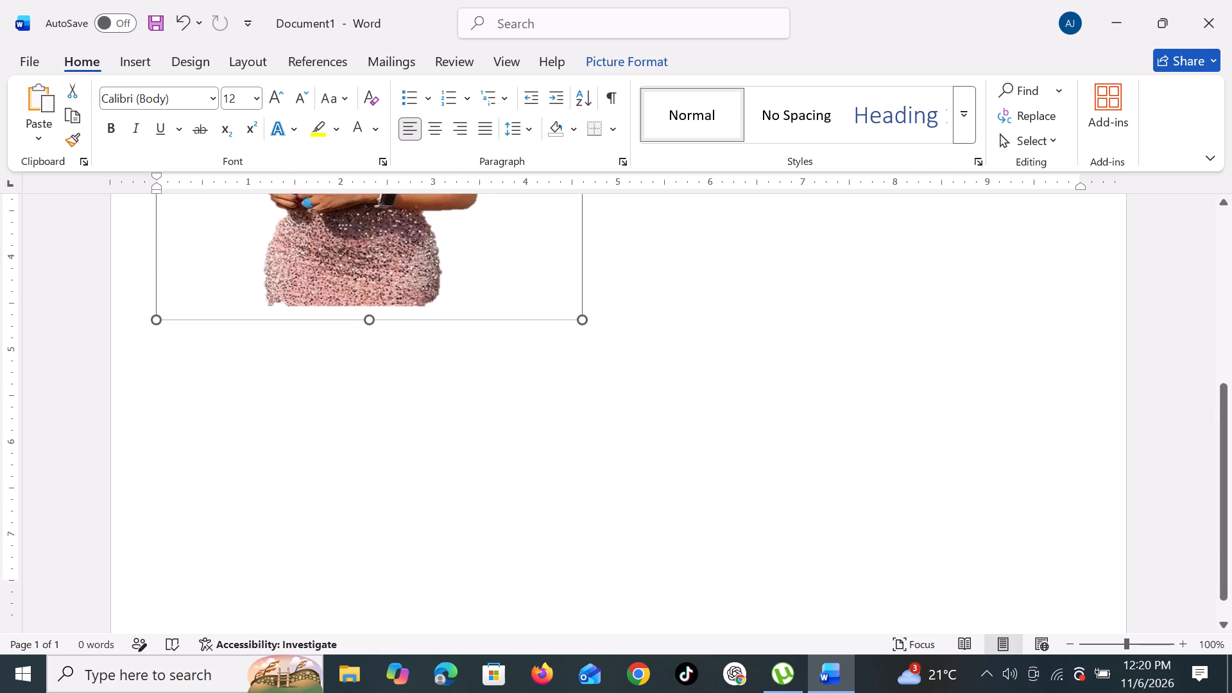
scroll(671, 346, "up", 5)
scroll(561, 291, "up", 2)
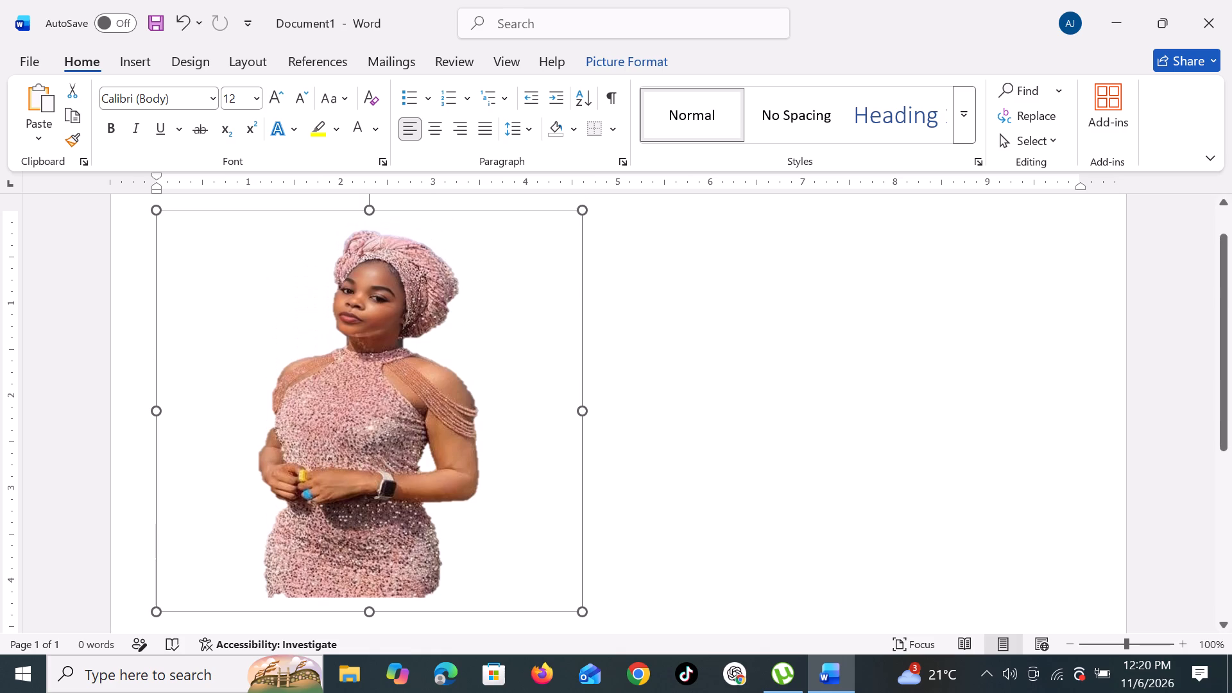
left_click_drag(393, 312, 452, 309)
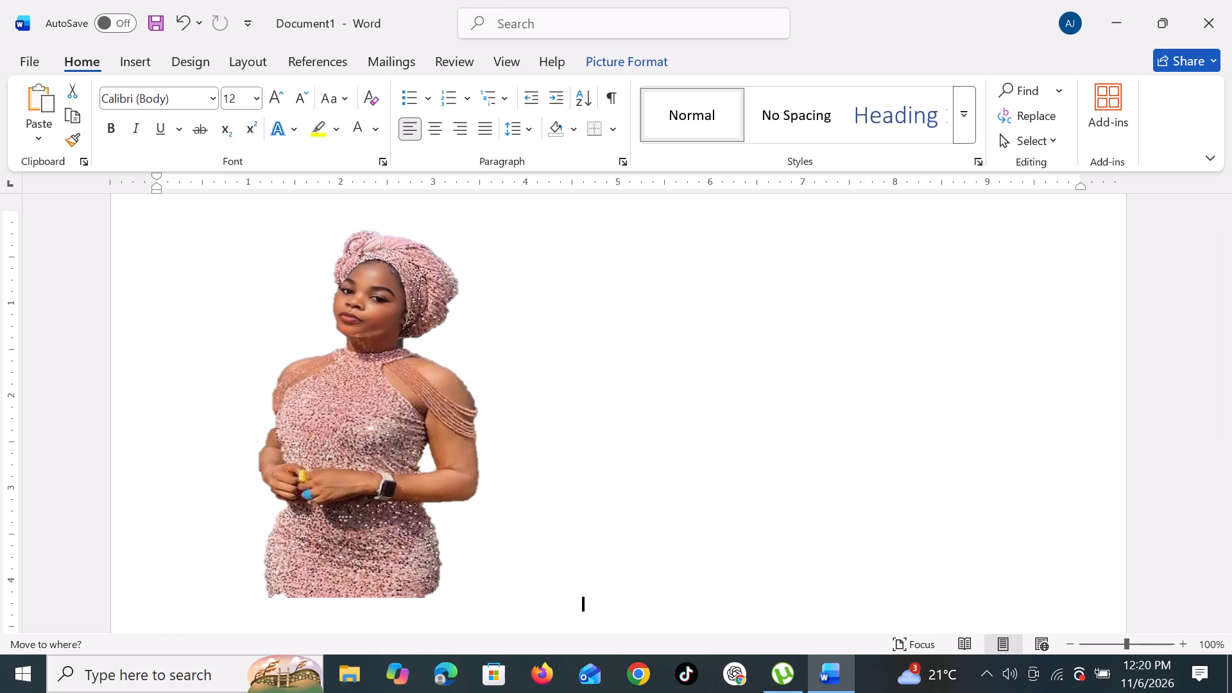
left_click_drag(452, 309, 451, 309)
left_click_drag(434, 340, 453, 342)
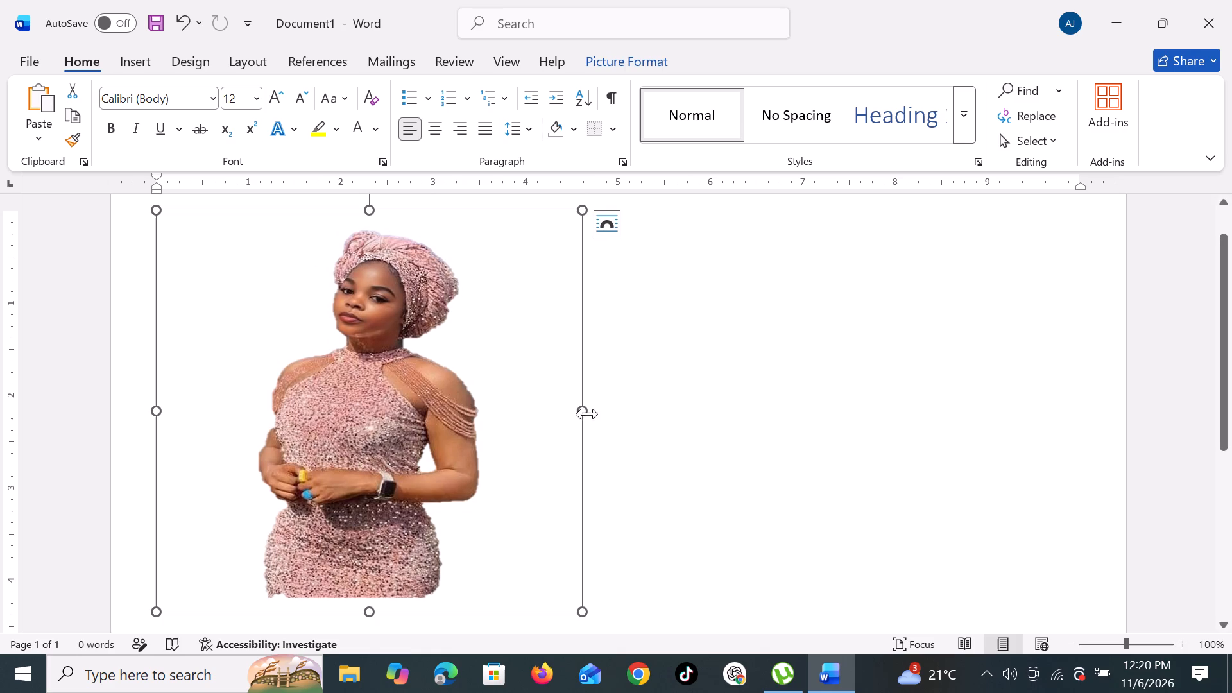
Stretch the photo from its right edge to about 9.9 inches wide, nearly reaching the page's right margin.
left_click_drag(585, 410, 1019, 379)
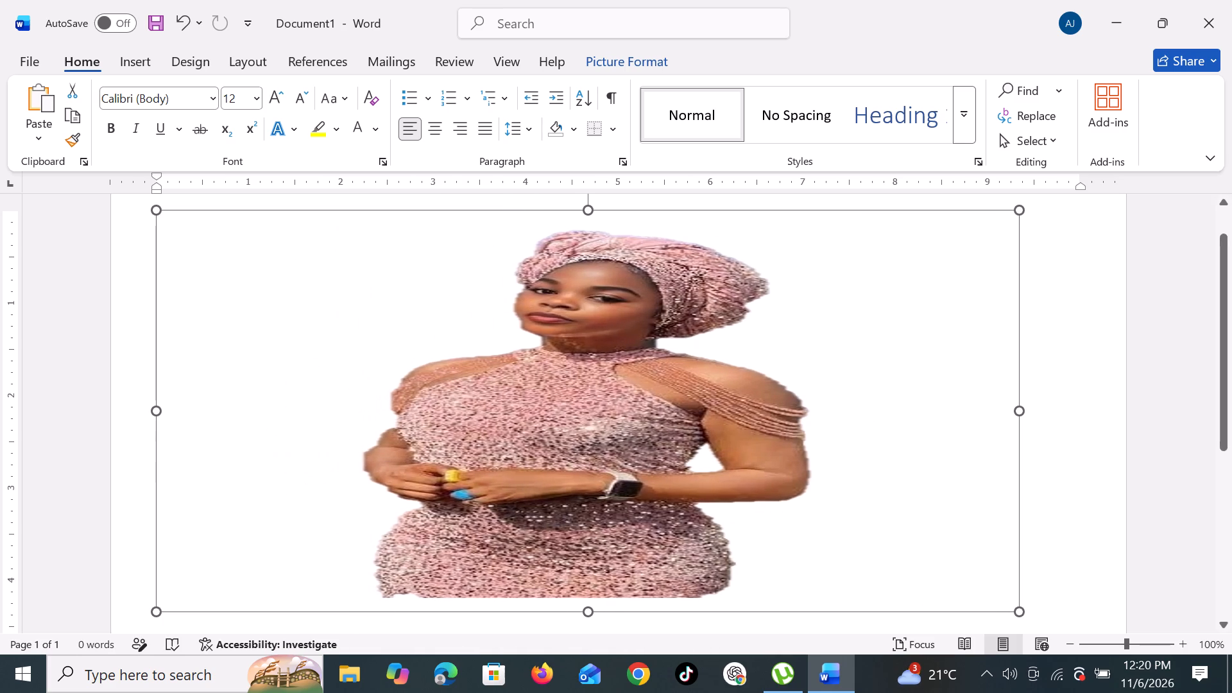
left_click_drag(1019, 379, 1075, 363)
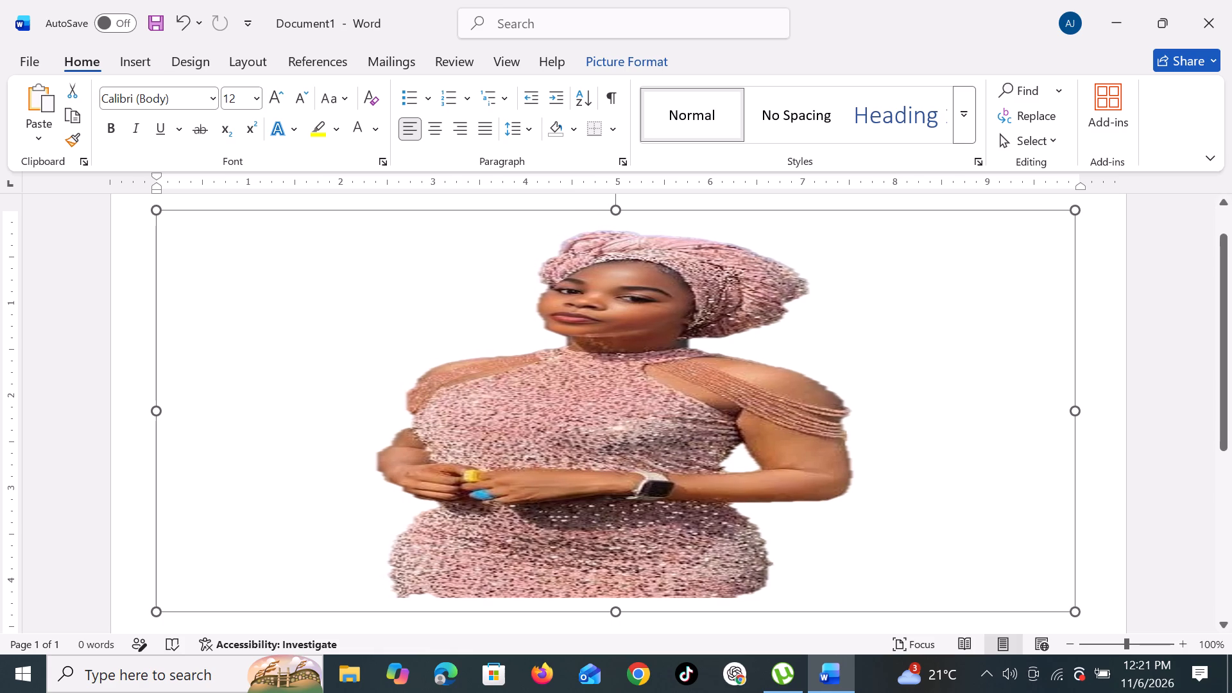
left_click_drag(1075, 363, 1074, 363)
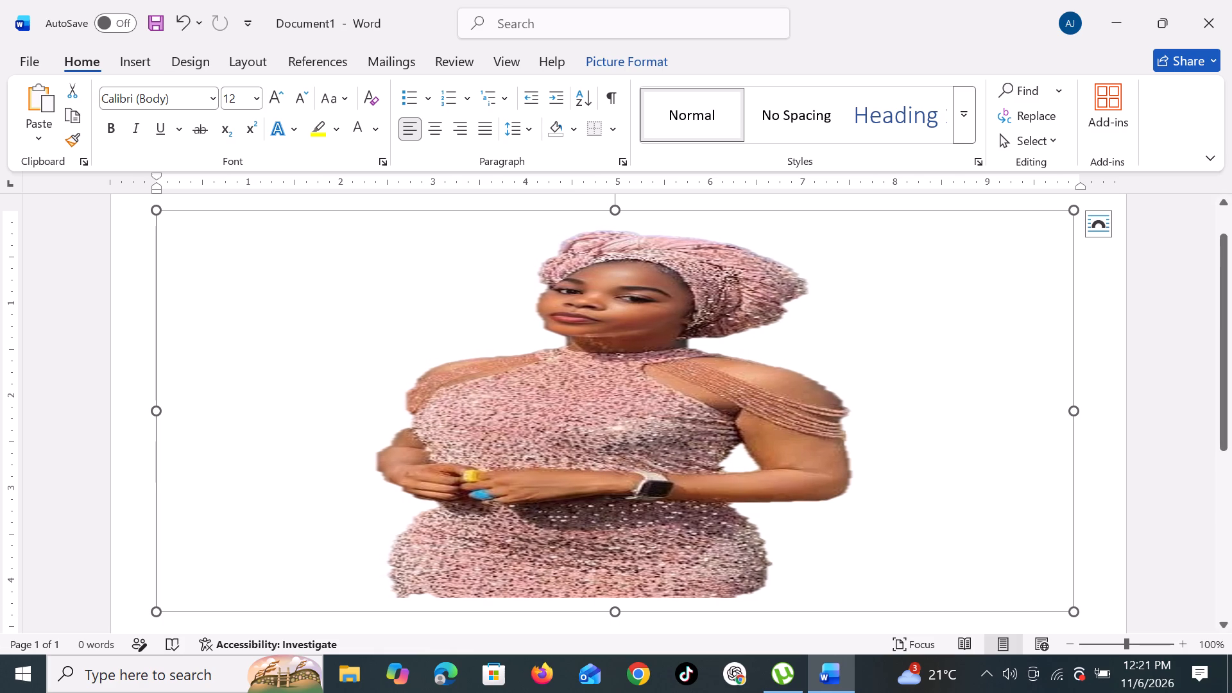
Narrow the photo from its left edge to about 4.65 inches wide.
left_click_drag(153, 409, 332, 430)
left_click_drag(154, 409, 459, 406)
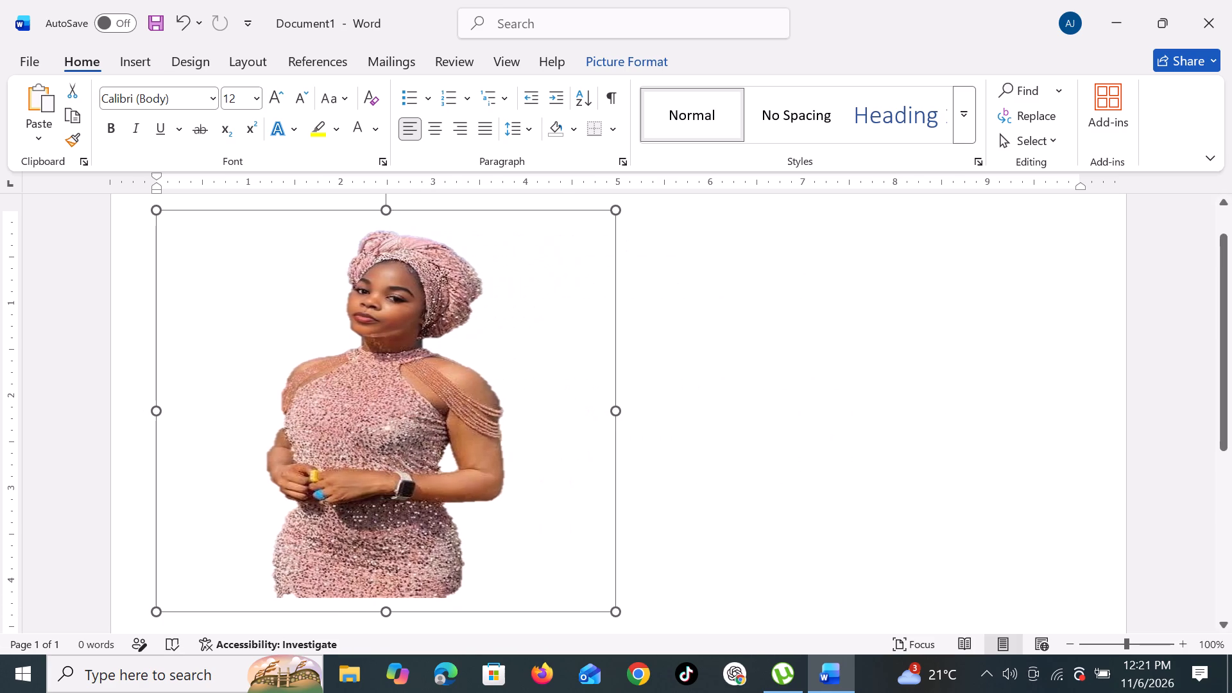
left_click_drag(459, 406, 469, 407)
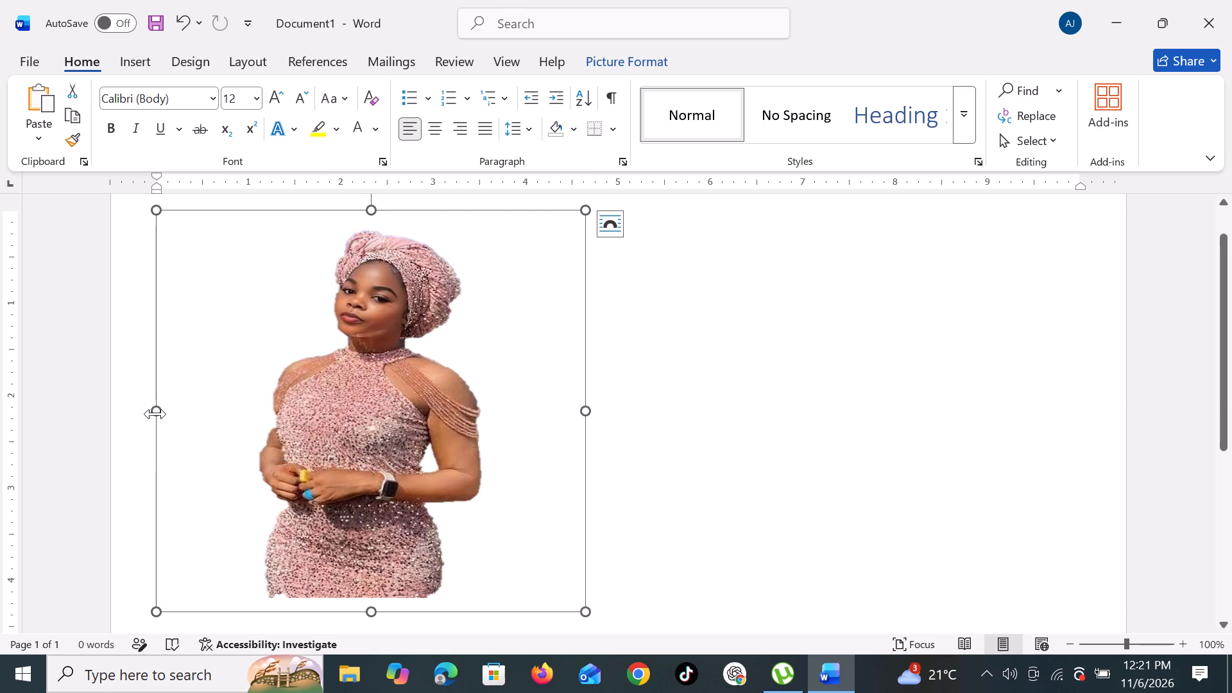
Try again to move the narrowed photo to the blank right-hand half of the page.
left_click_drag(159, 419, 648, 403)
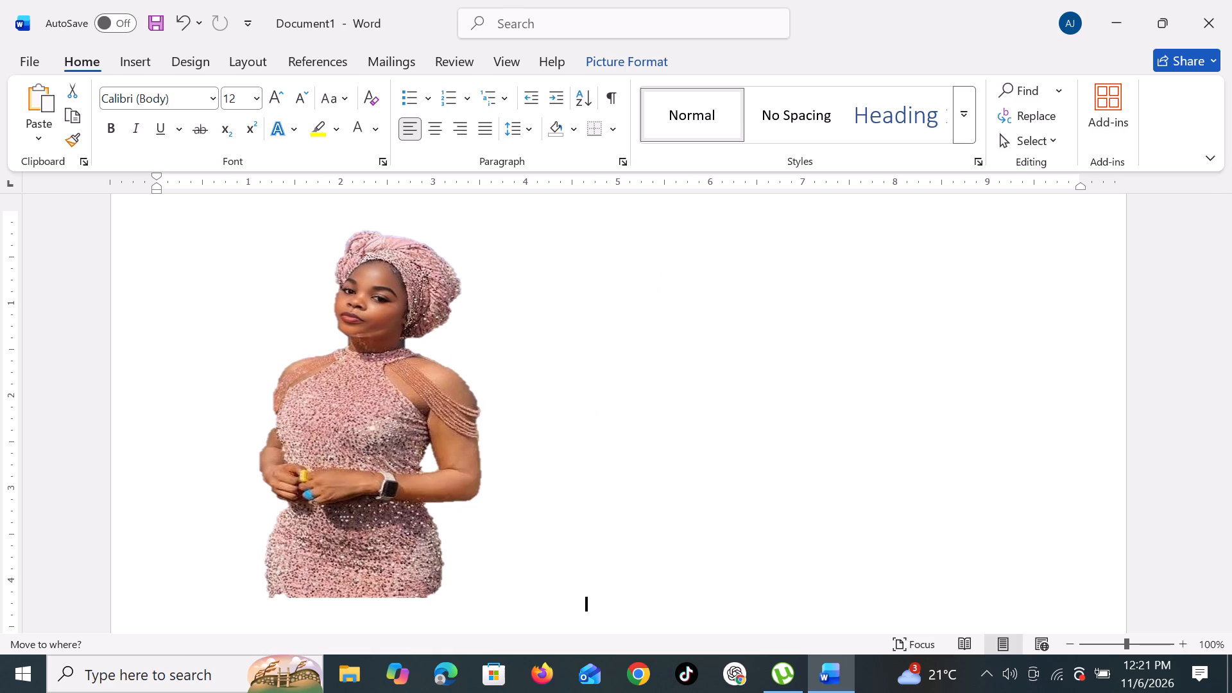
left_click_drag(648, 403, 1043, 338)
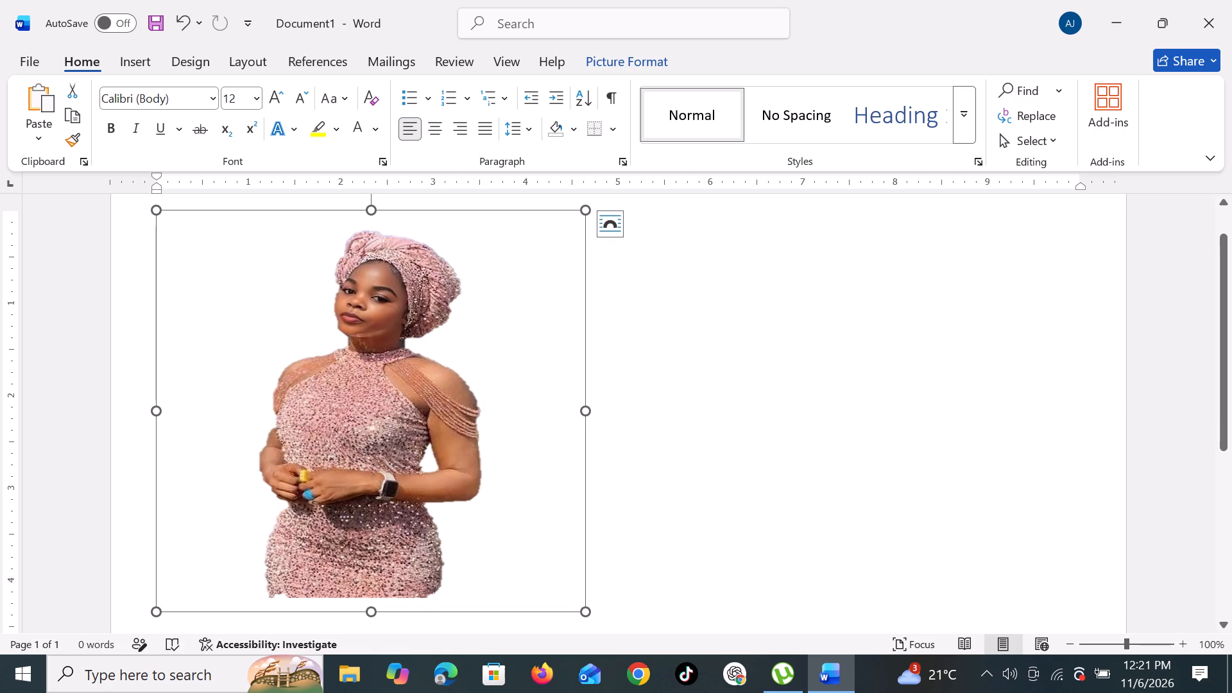
Examine the photo's placement and the empty space around it from the top to the bottom of the page.
scroll(434, 428, "down", 3)
scroll(429, 430, "up", 3)
scroll(162, 470, "up", 3)
scroll(162, 470, "down", 5)
scroll(159, 472, "up", 2)
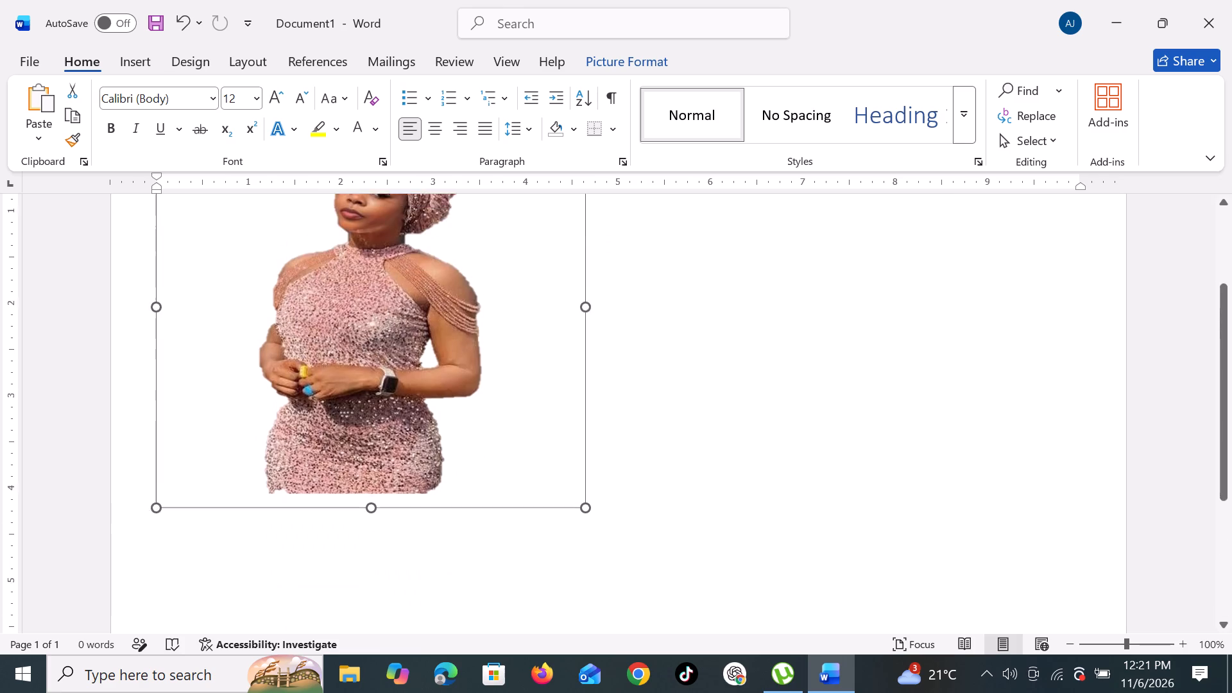
scroll(159, 472, "up", 4)
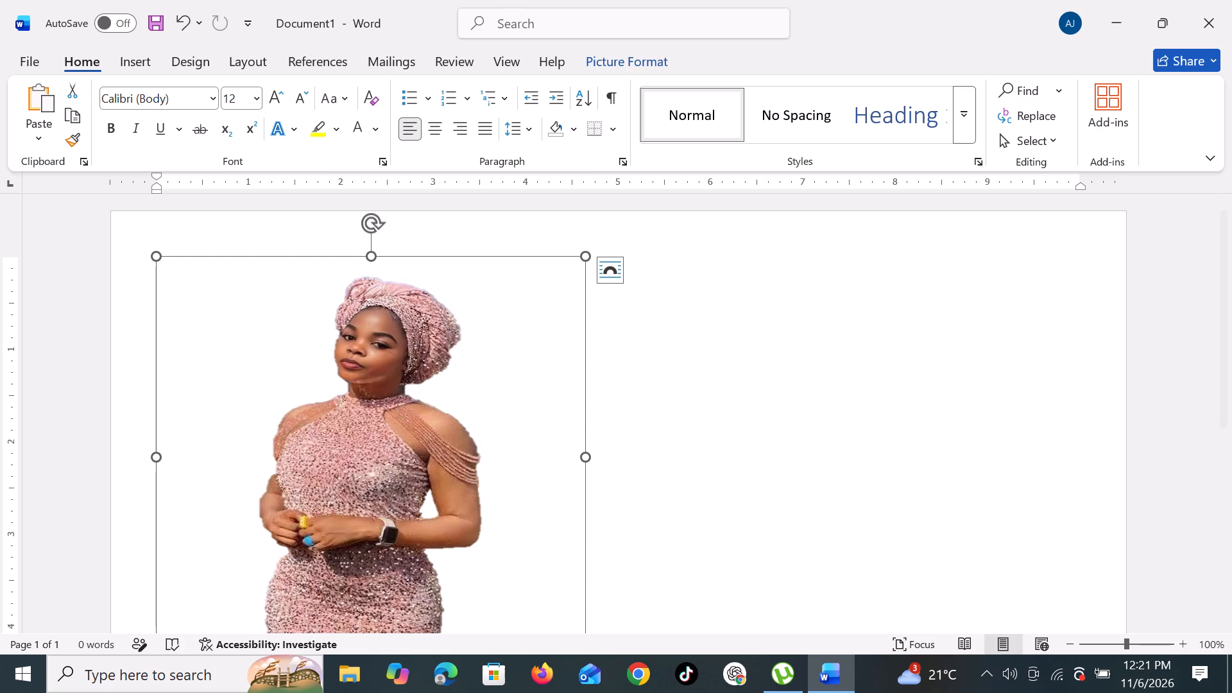
scroll(474, 606, "down", 1)
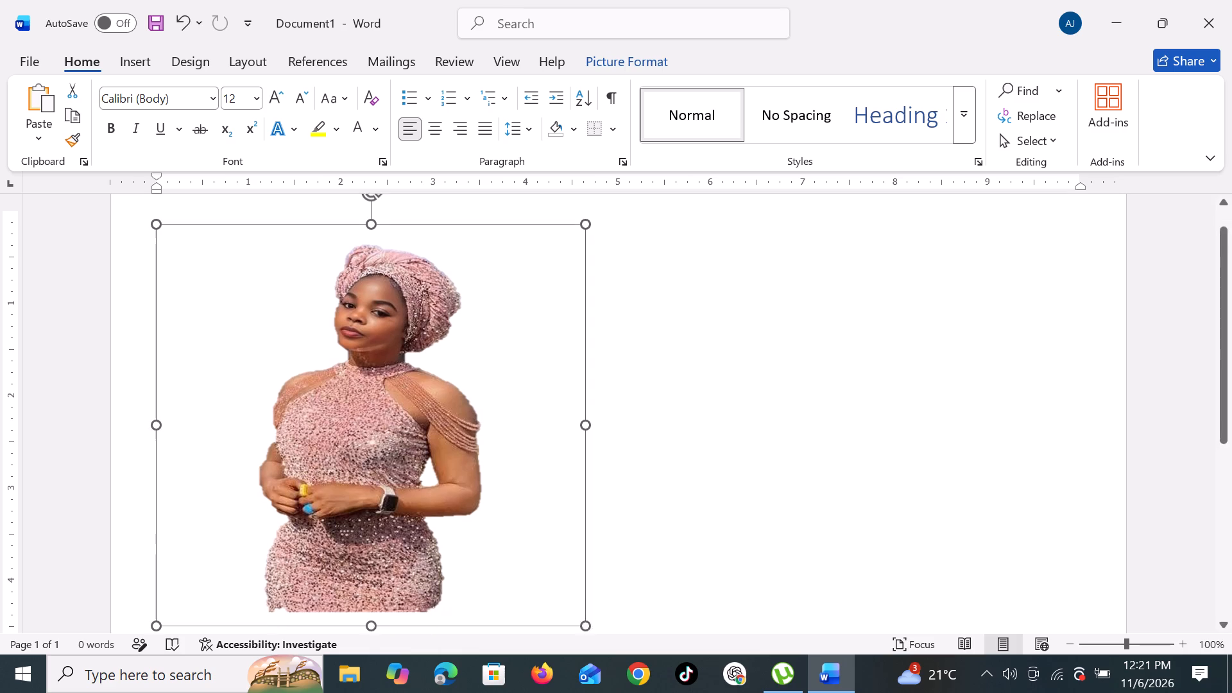
scroll(475, 664, "down", 2)
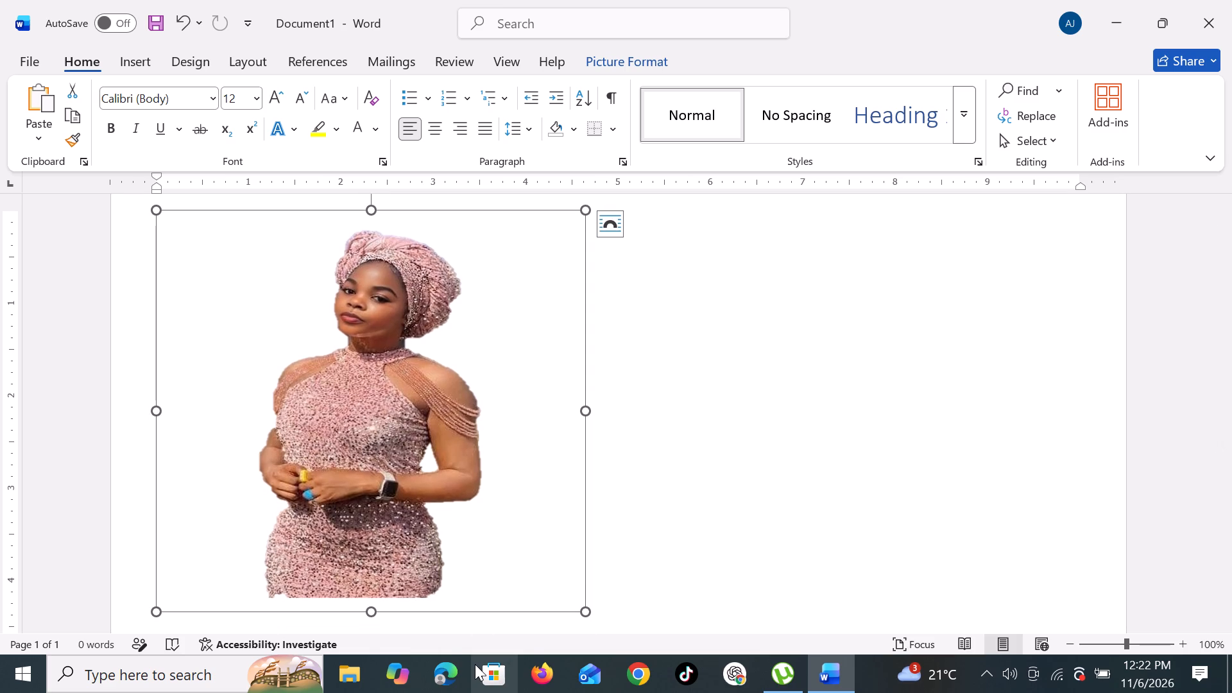
scroll(475, 664, "down", 1)
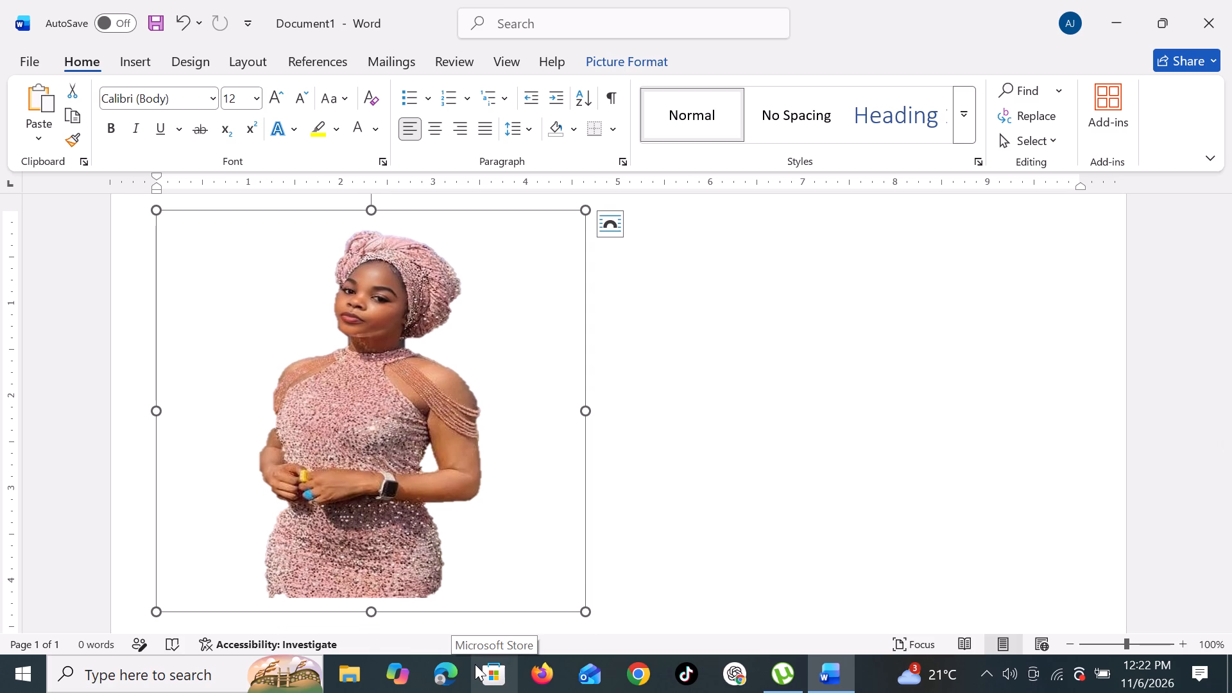
scroll(475, 664, "down", 2)
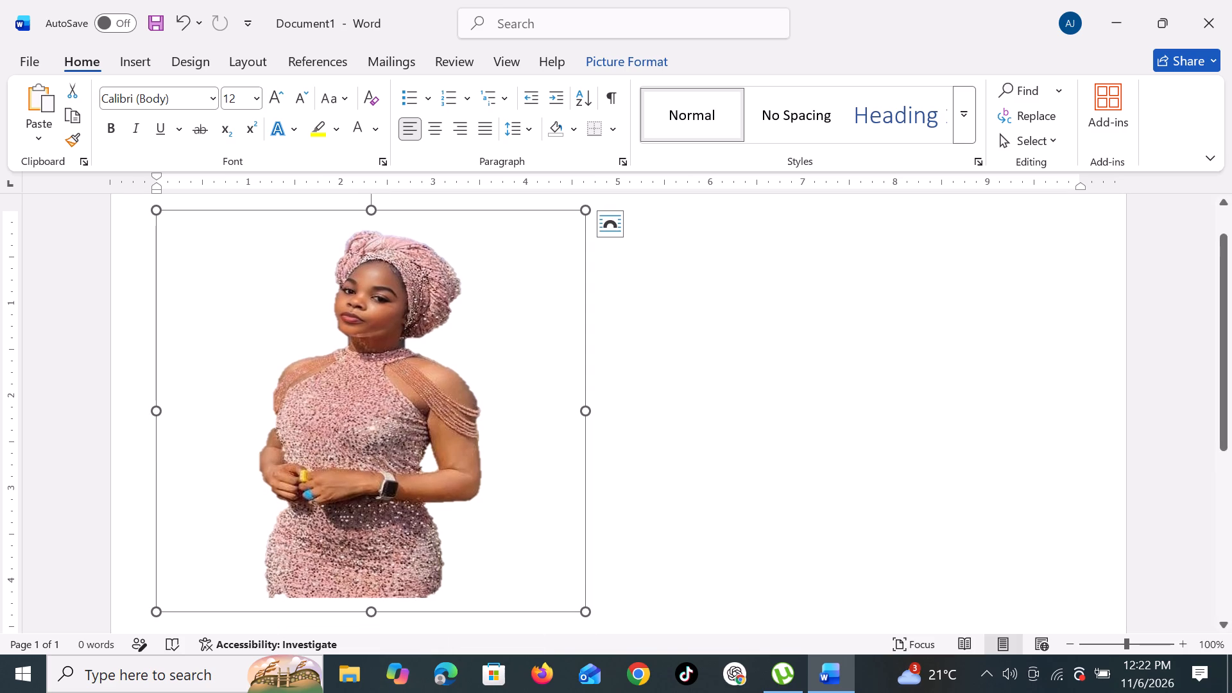
scroll(501, 517, "up", 2)
scroll(498, 520, "down", 3)
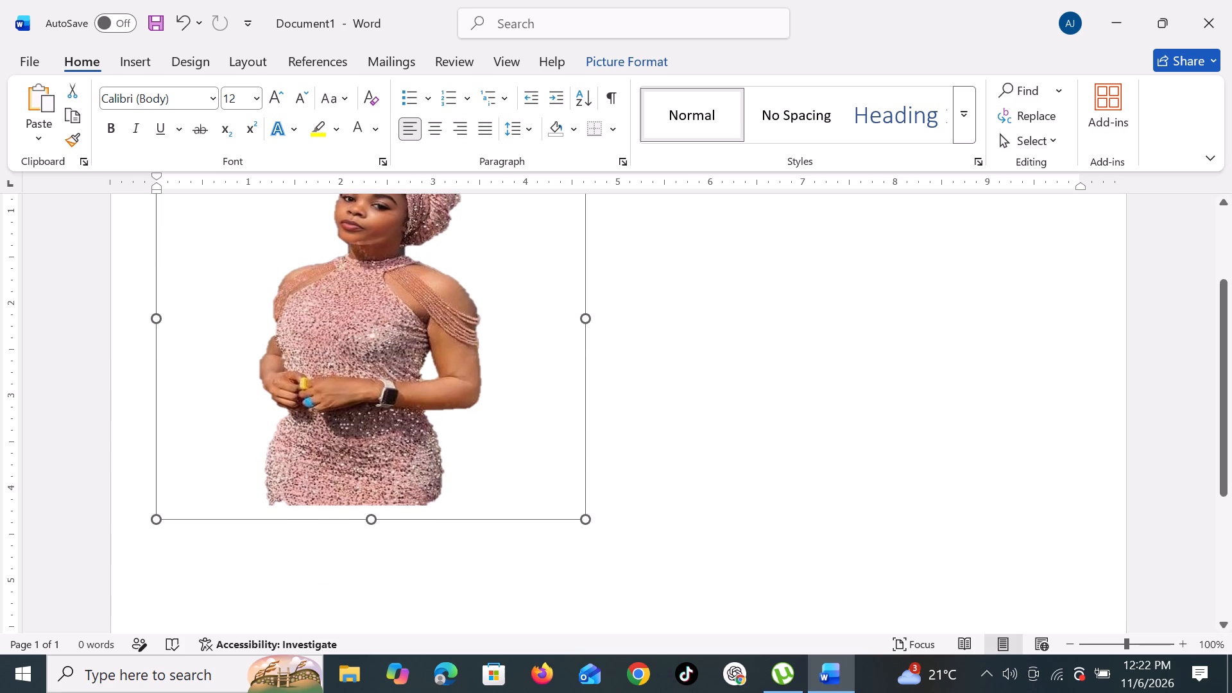
scroll(497, 523, "down", 4)
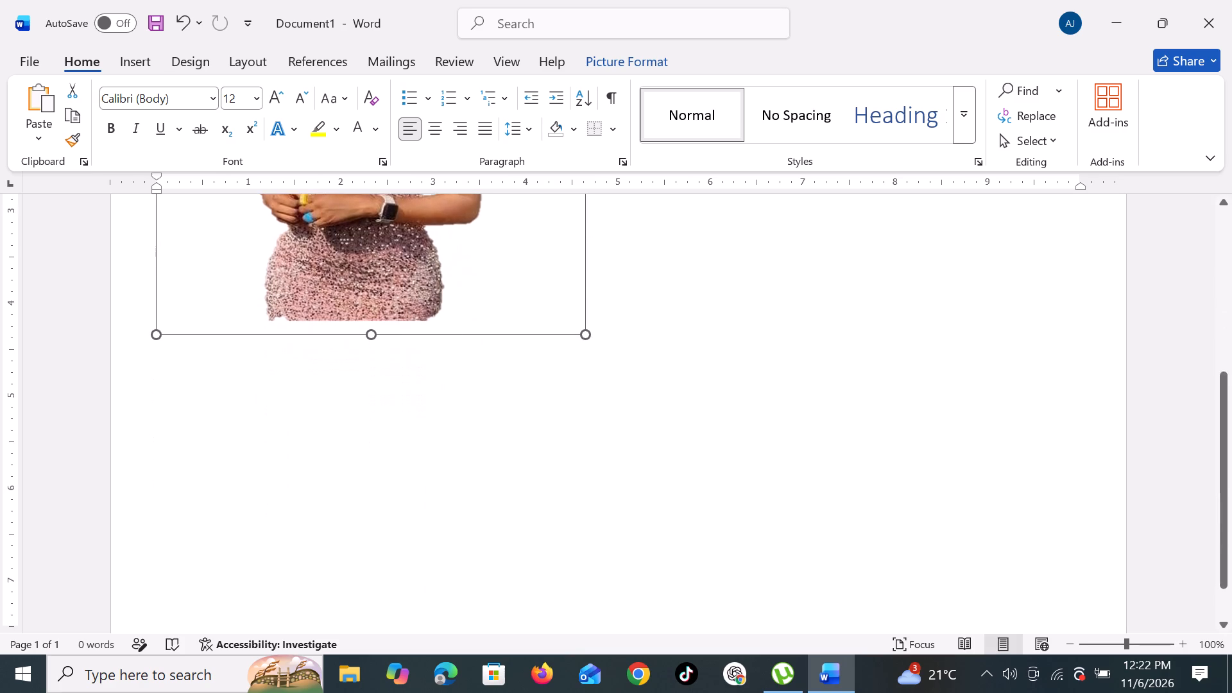
scroll(497, 523, "down", 2)
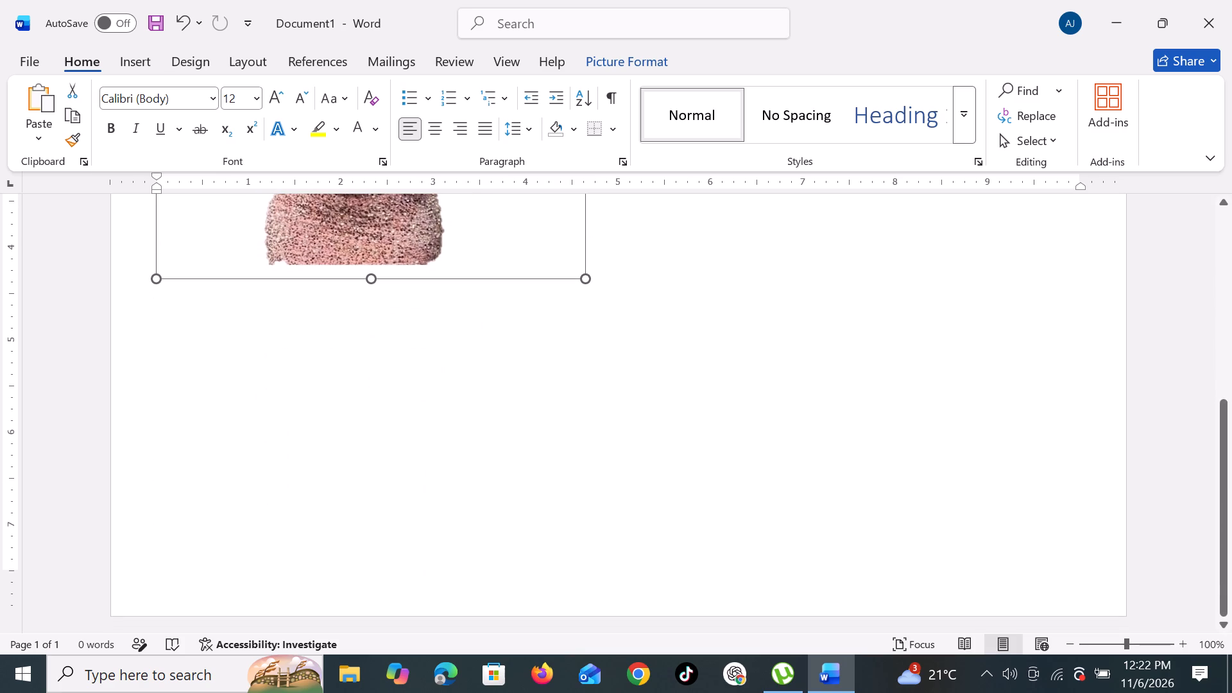
scroll(497, 523, "down", 1)
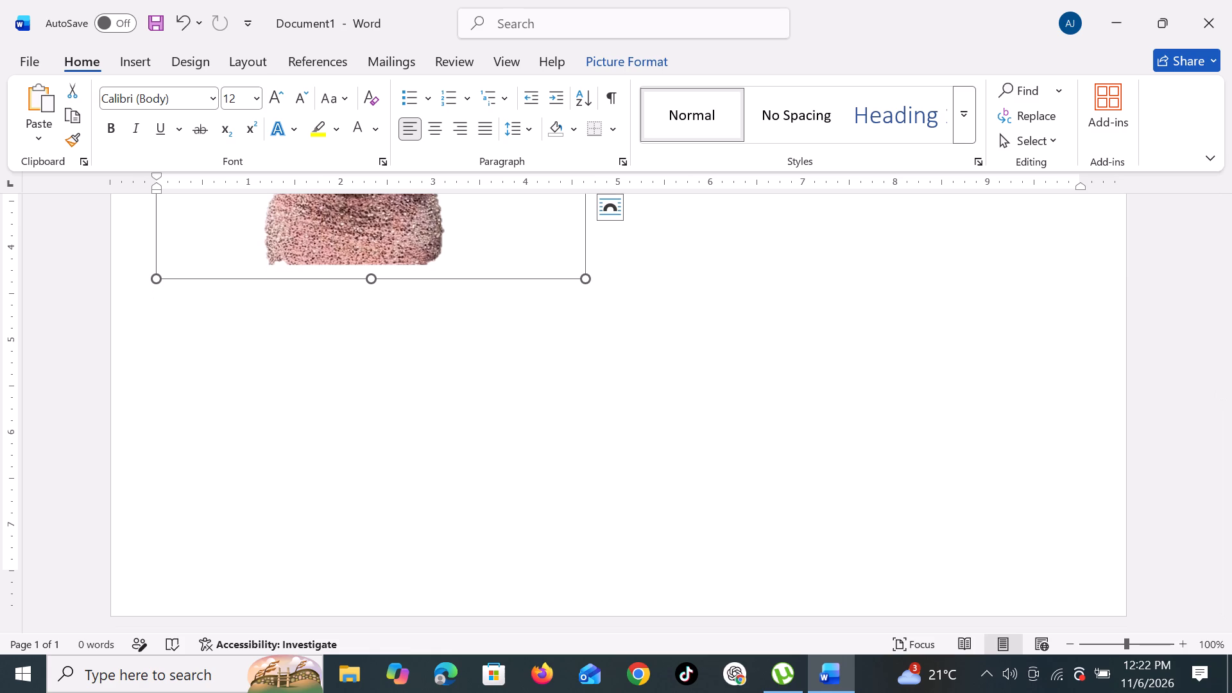
scroll(497, 523, "down", 5)
scroll(531, 508, "up", 3)
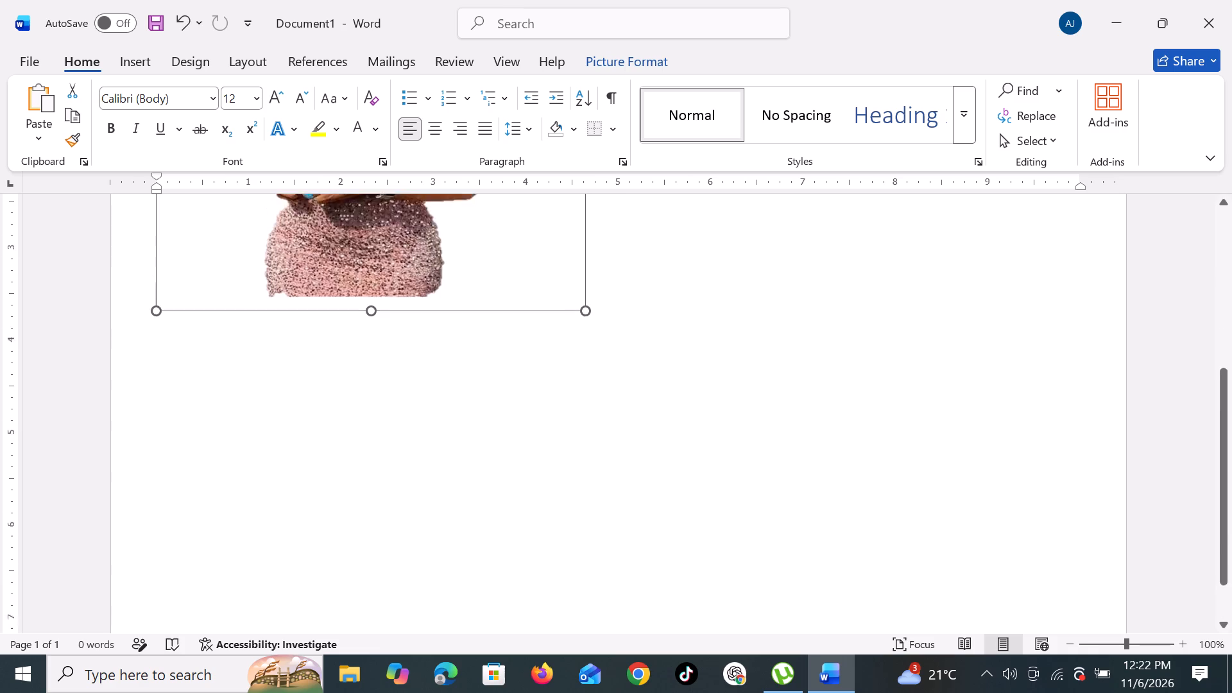
scroll(531, 508, "up", 9)
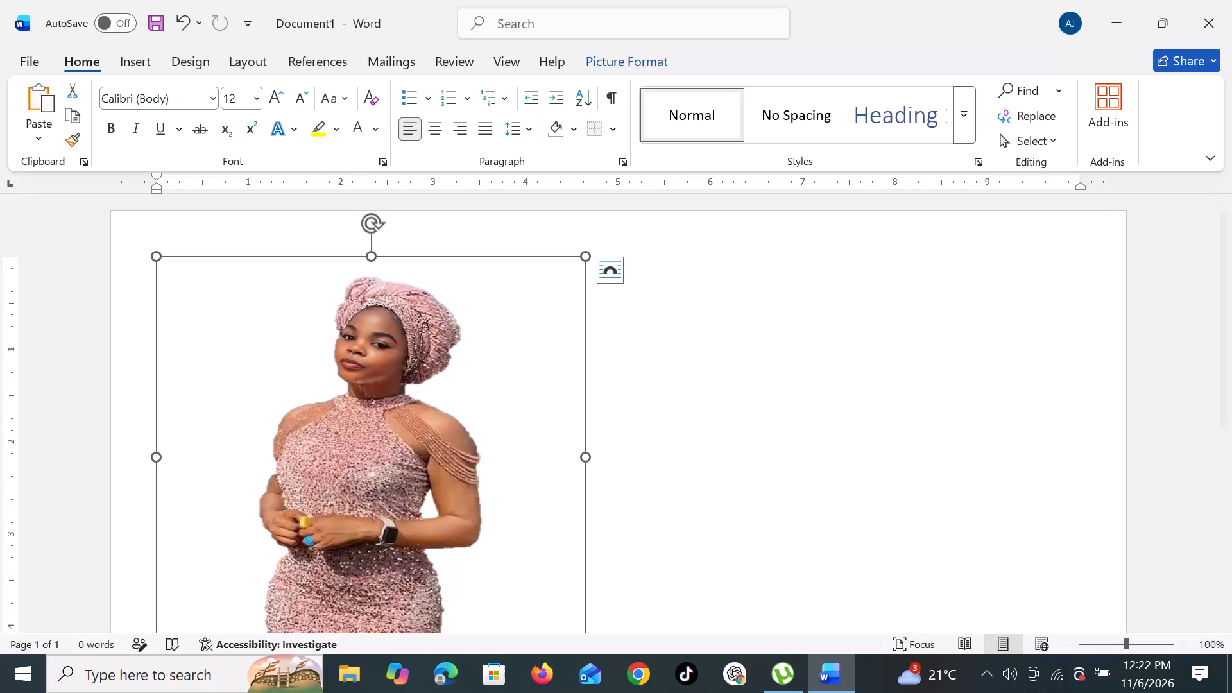
scroll(514, 533, "down", 5)
scroll(511, 541, "up", 2)
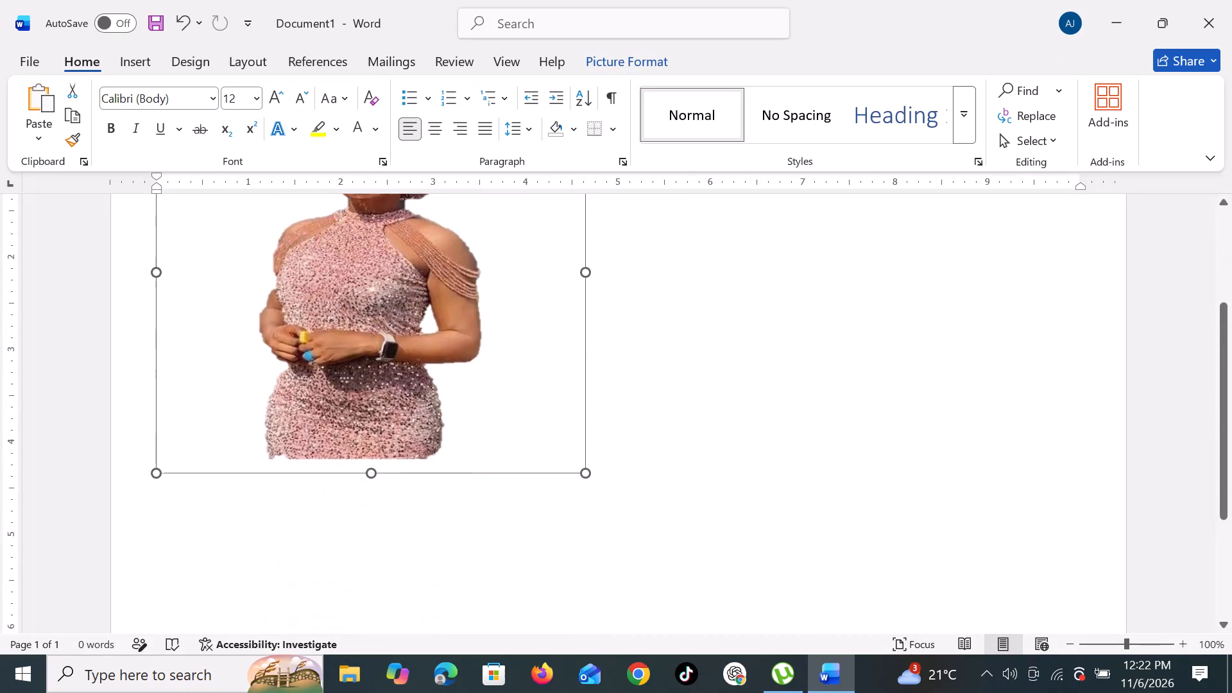
scroll(511, 541, "up", 1)
scroll(511, 541, "down", 5)
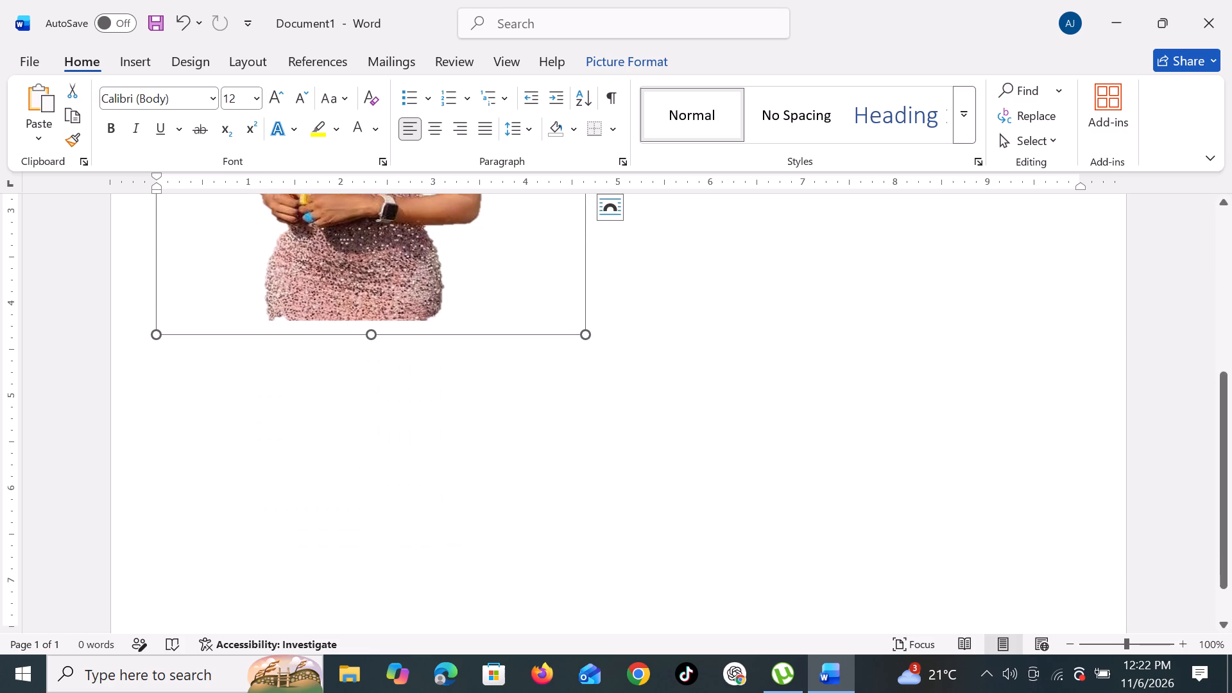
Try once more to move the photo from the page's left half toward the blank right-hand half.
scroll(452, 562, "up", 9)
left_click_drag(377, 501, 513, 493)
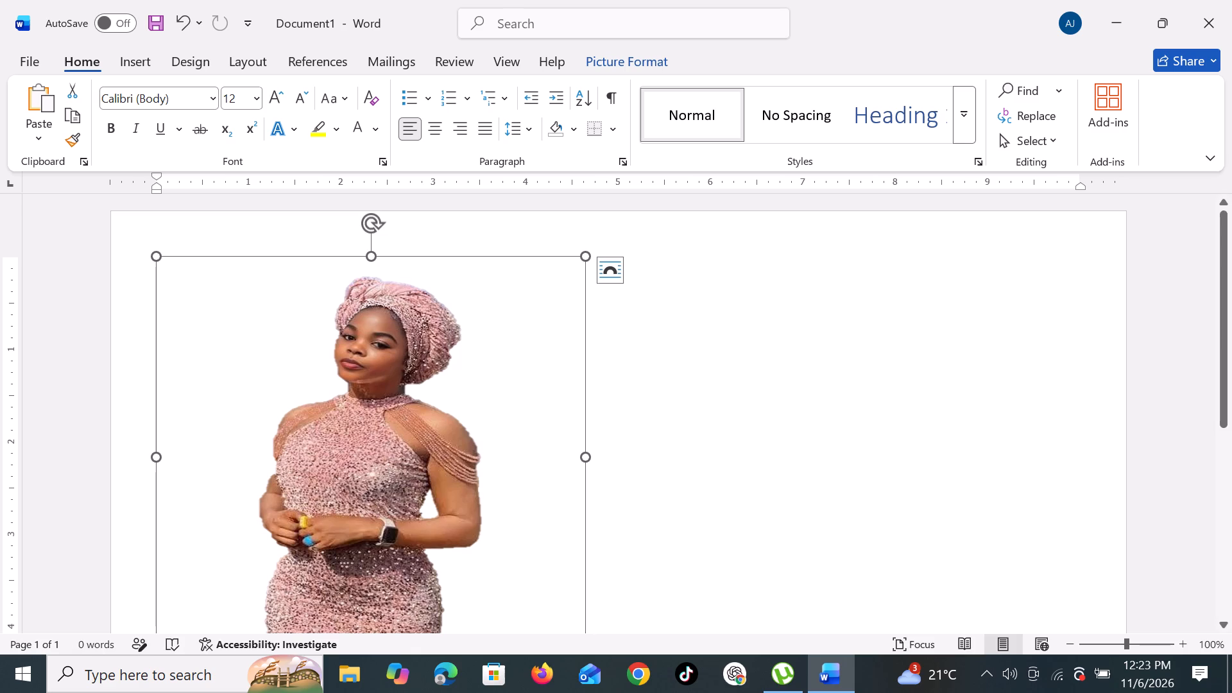
Insert a 1-inch by 1-inch rectangle shape in the blank area near the page's upper right.
scroll(354, 518, "down", 2)
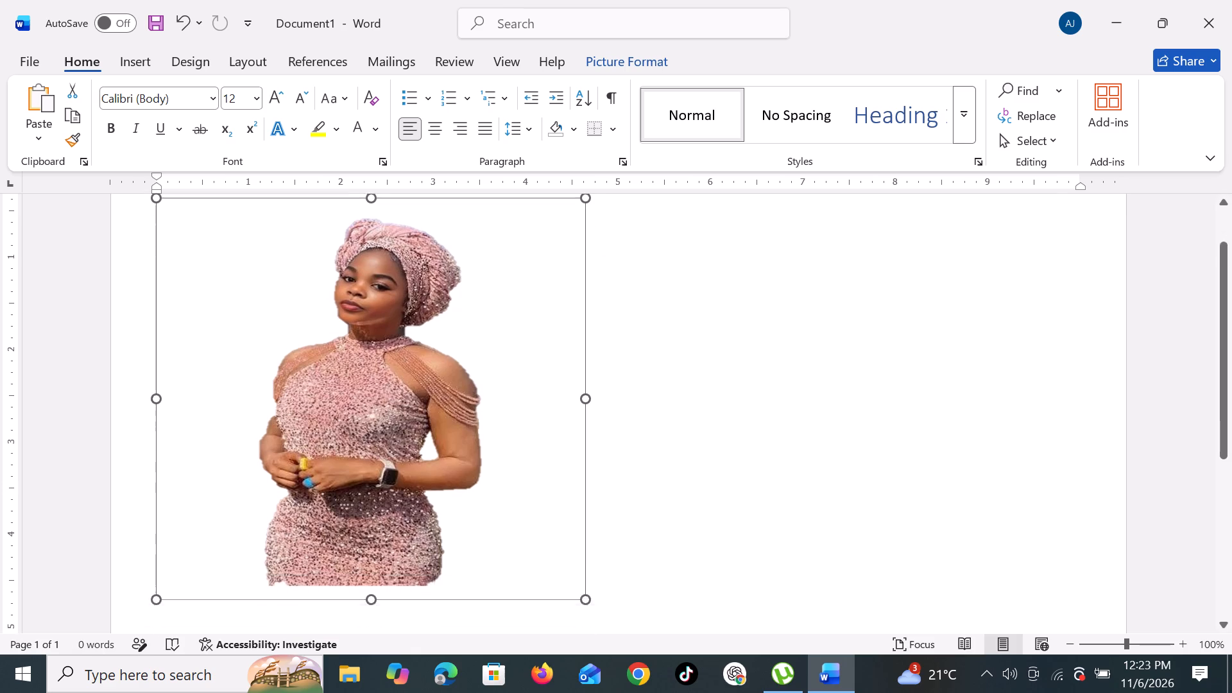
scroll(354, 520, "up", 8)
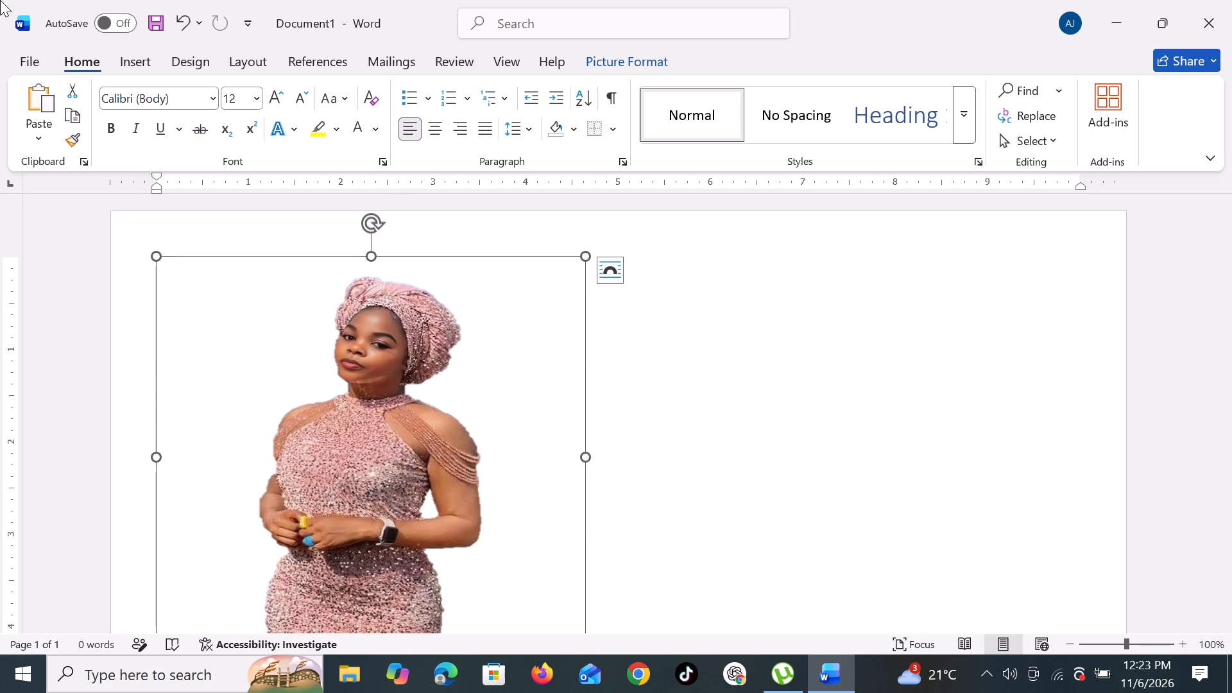
left_click(123, 67)
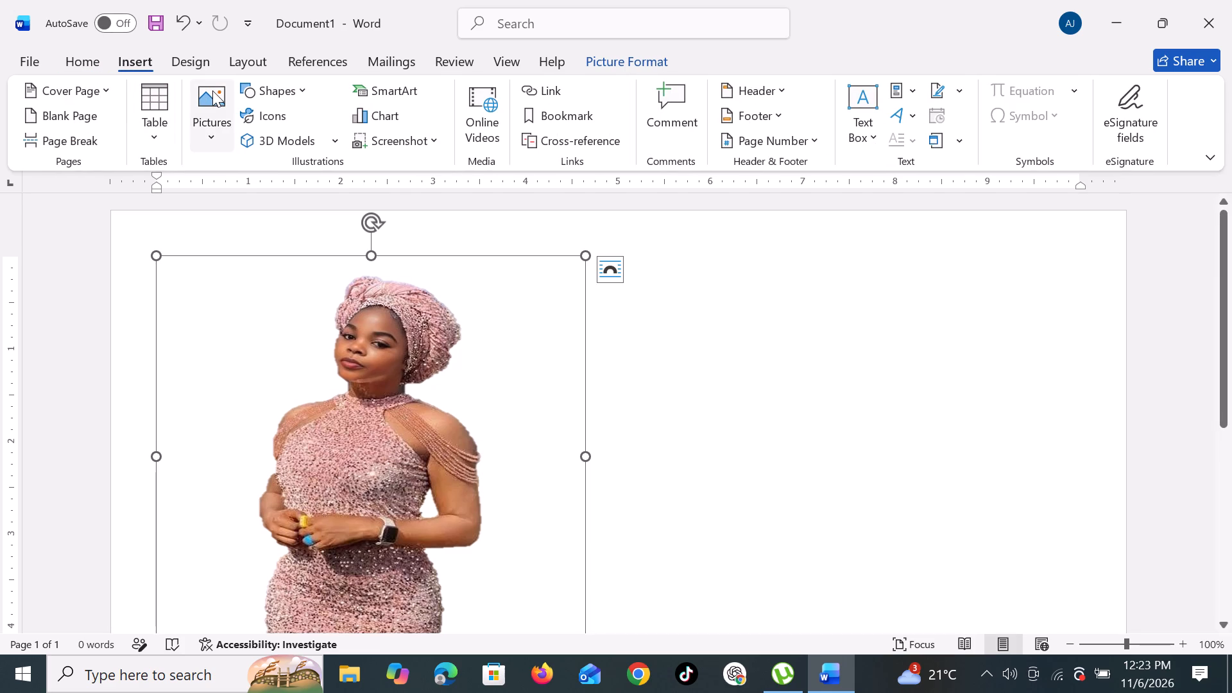
left_click(269, 89)
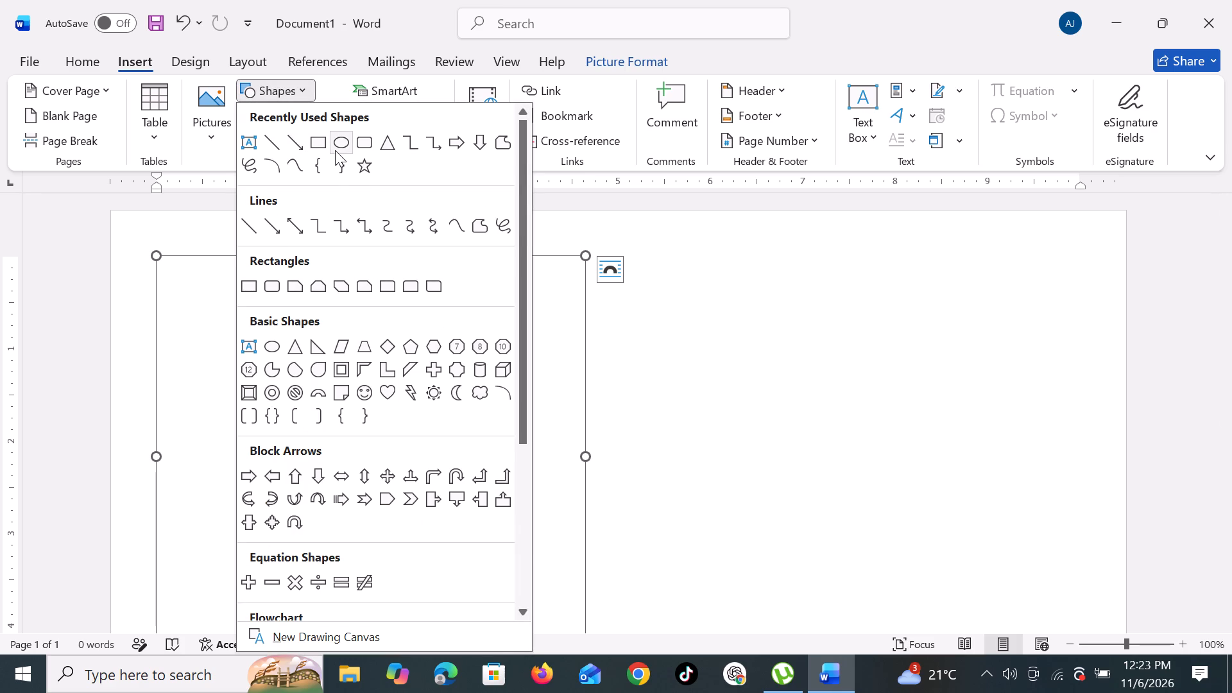
left_click(319, 145)
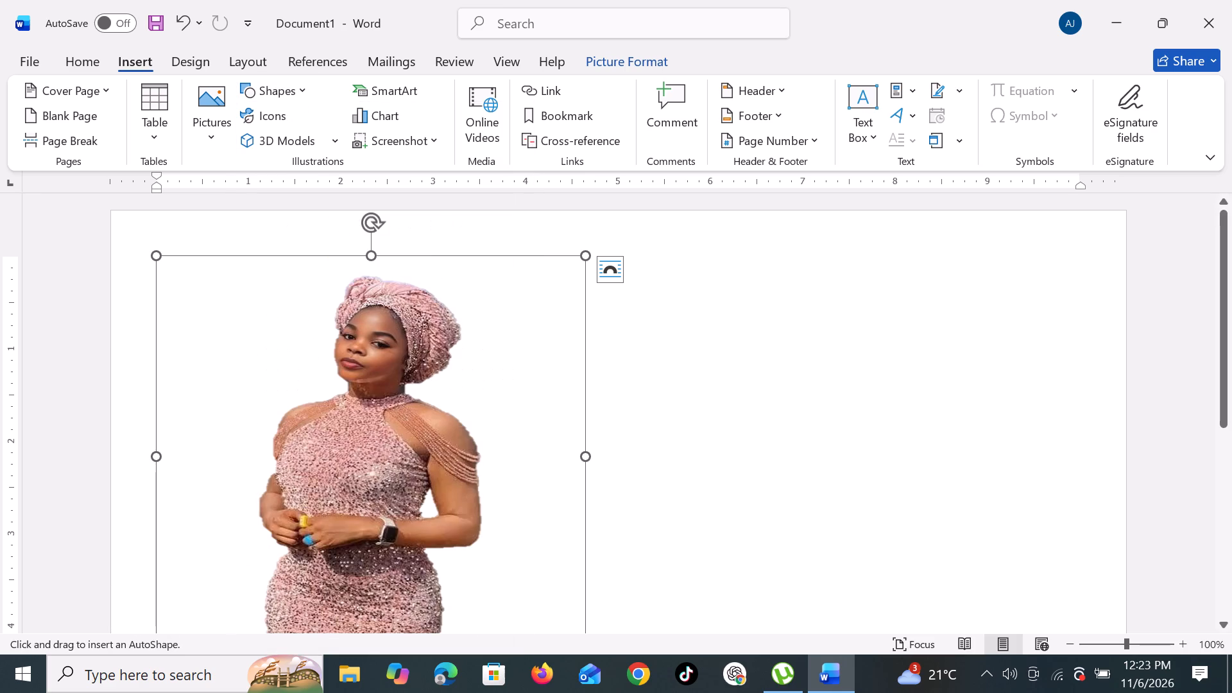
left_click(907, 307)
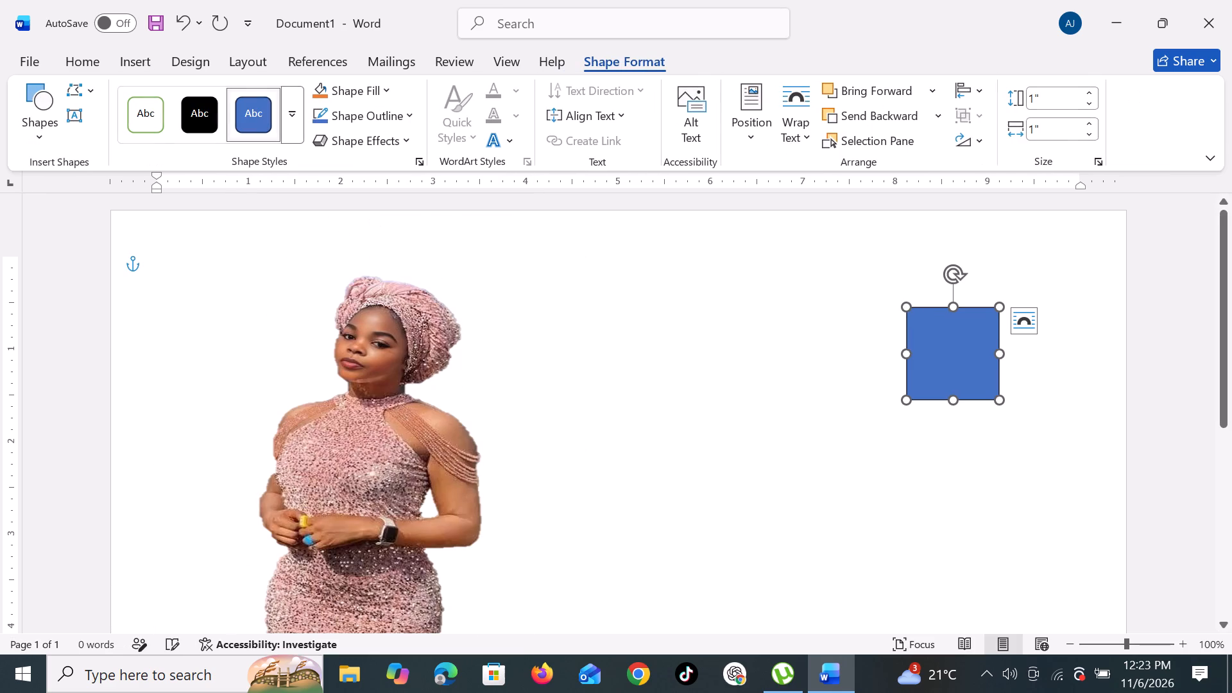
Enlarge the blue rectangle from its left and top edges to about 2.58 inches wide and 1.69 inches high.
left_click_drag(905, 354, 903, 352)
left_click_drag(903, 352, 761, 339)
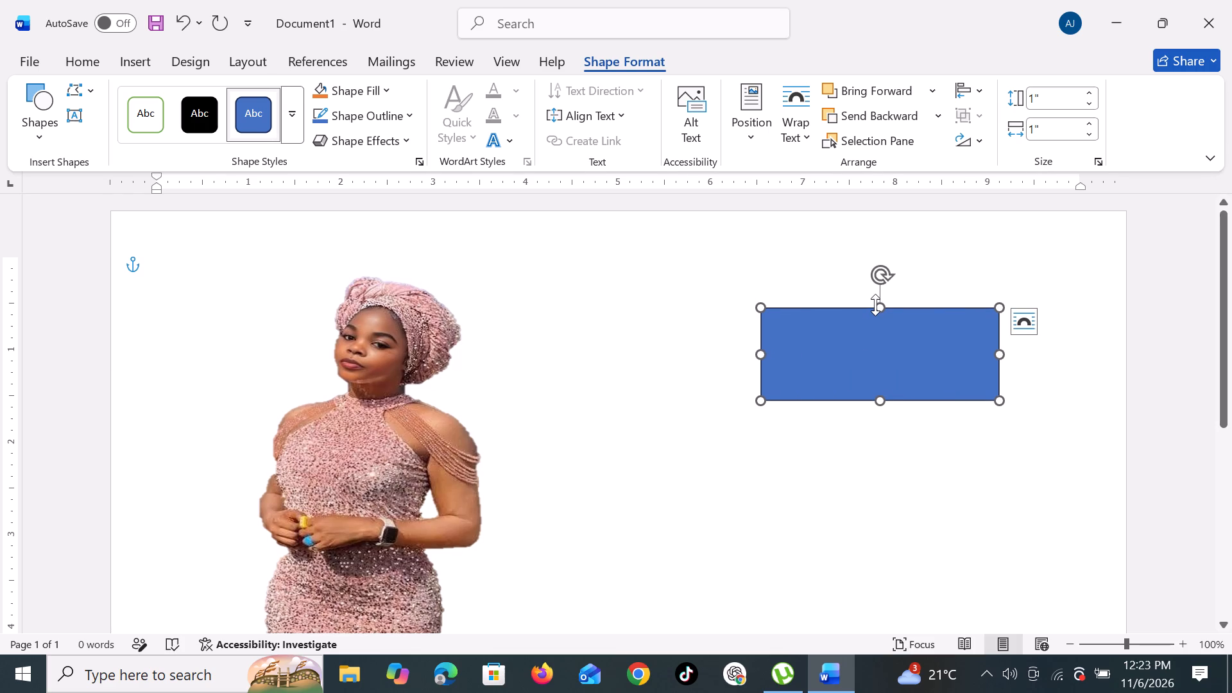
left_click_drag(875, 305, 891, 250)
left_click_drag(885, 247, 882, 237)
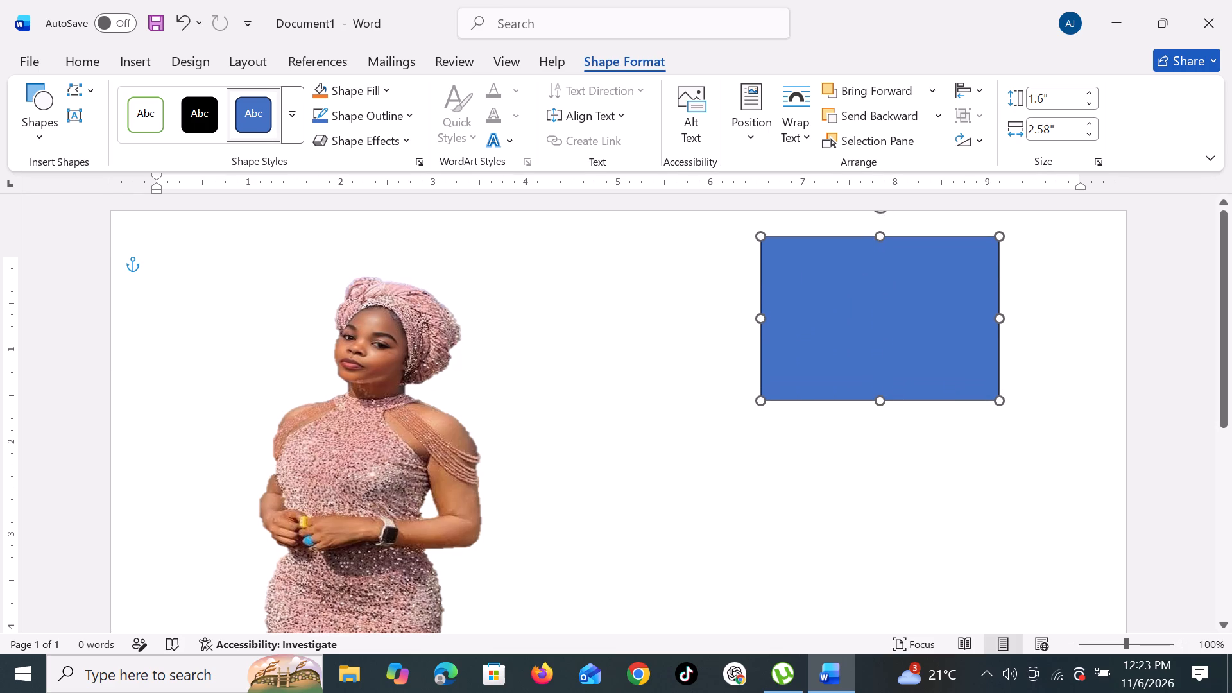
left_click_drag(882, 237, 881, 233)
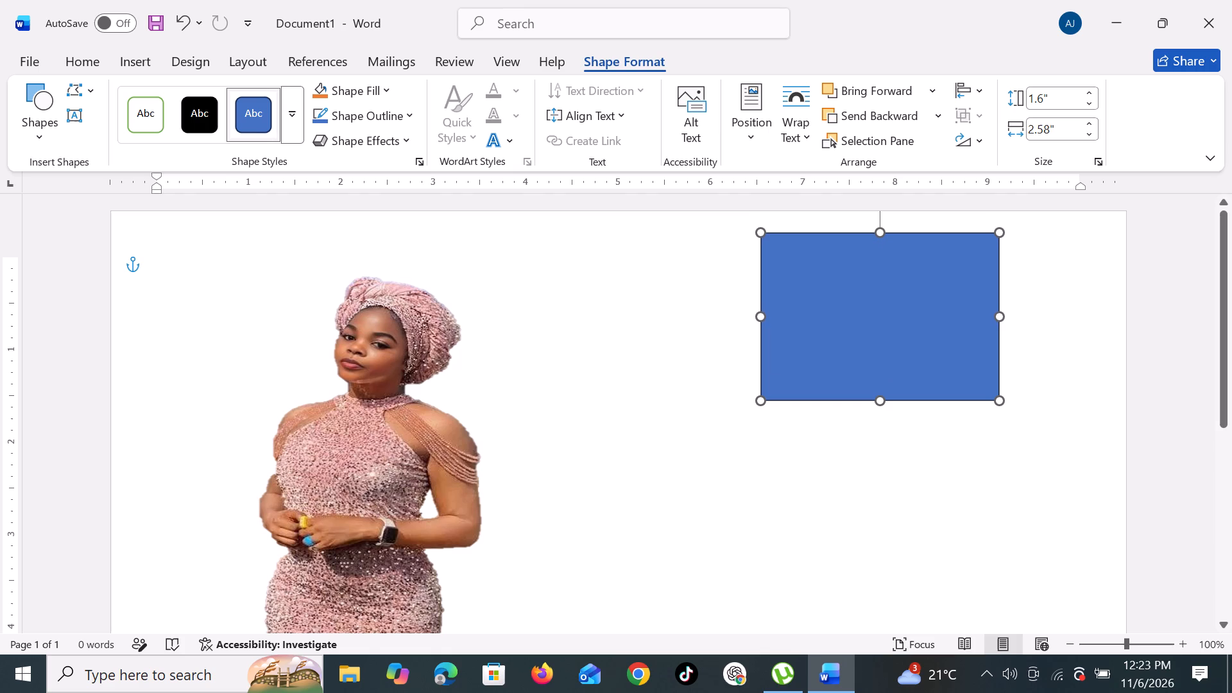
left_click_drag(881, 233, 878, 249)
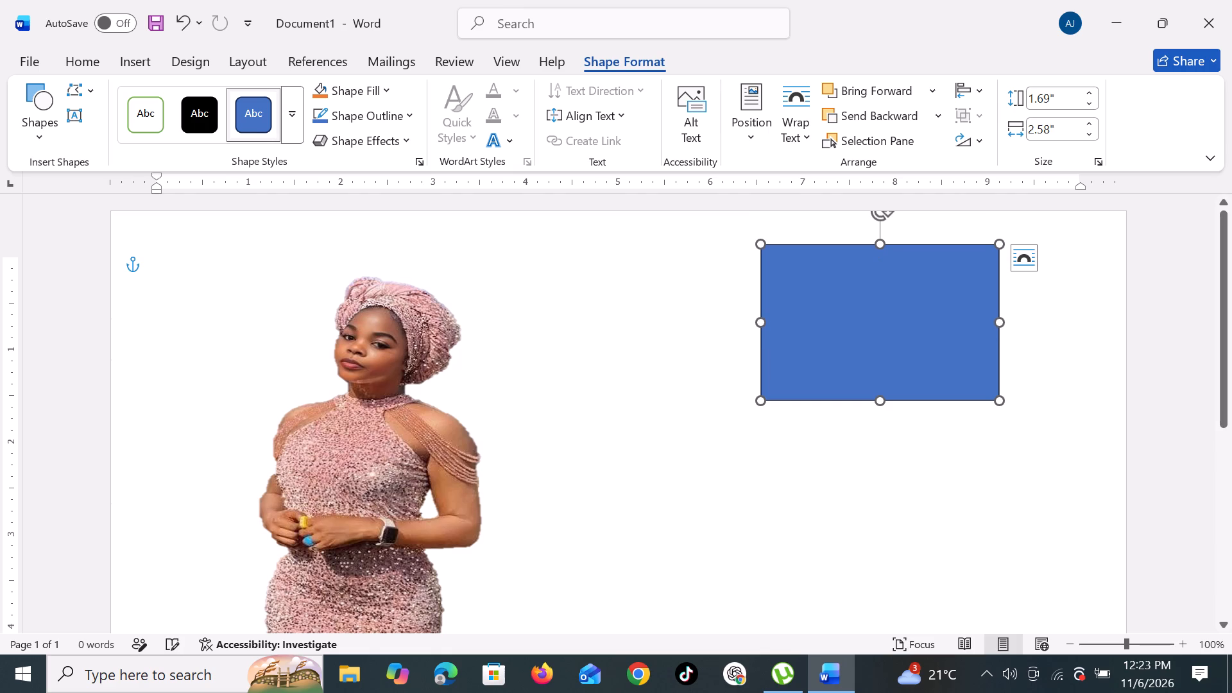
Widen the blue rectangle on both its right and left sides to about 3.5 inches wide.
left_click(1004, 315)
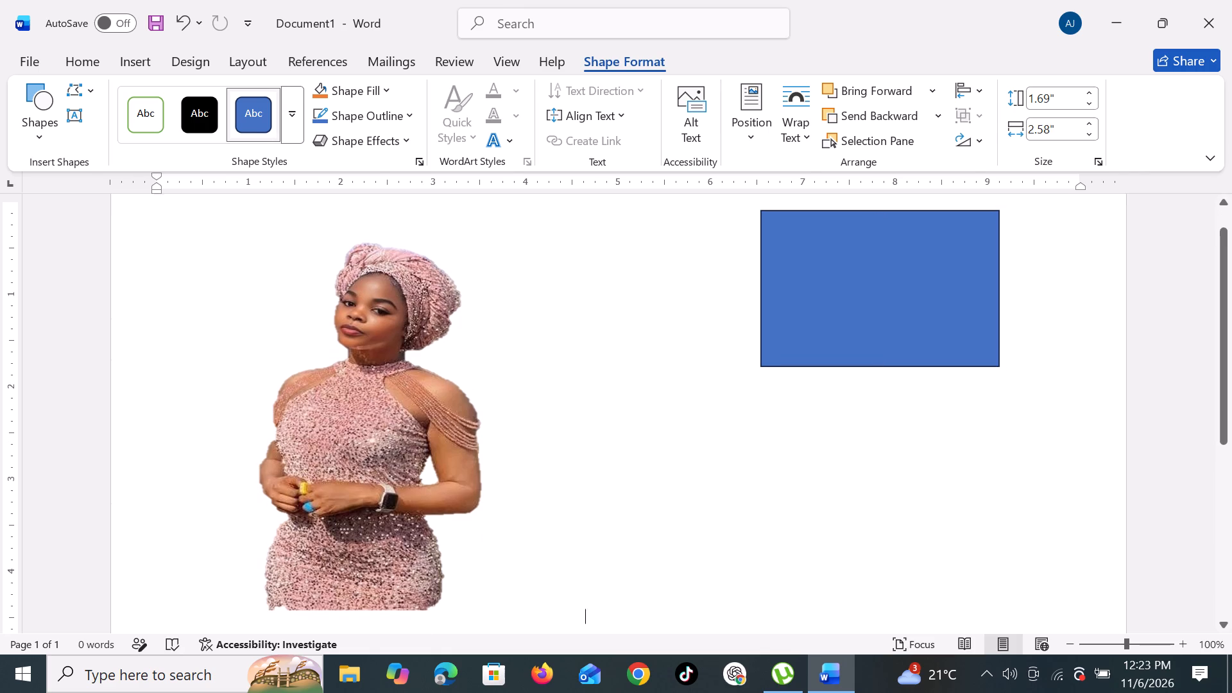
left_click(936, 283)
scroll(934, 281, "up", 3)
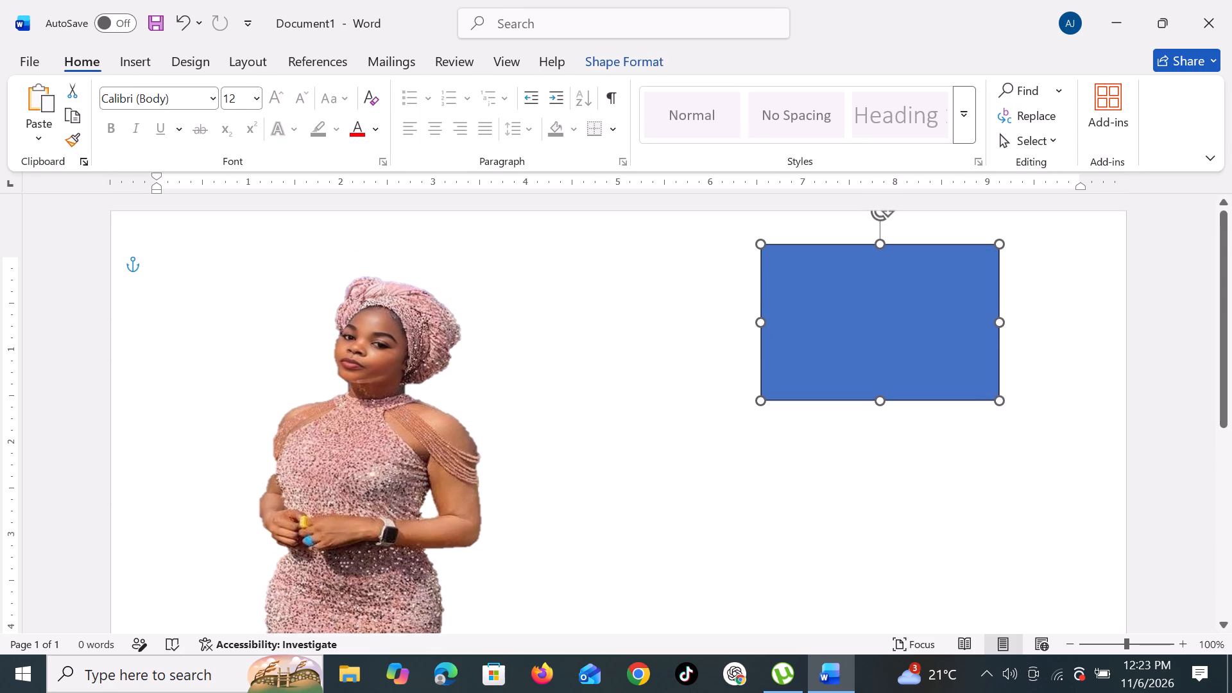
left_click_drag(998, 319, 1010, 325)
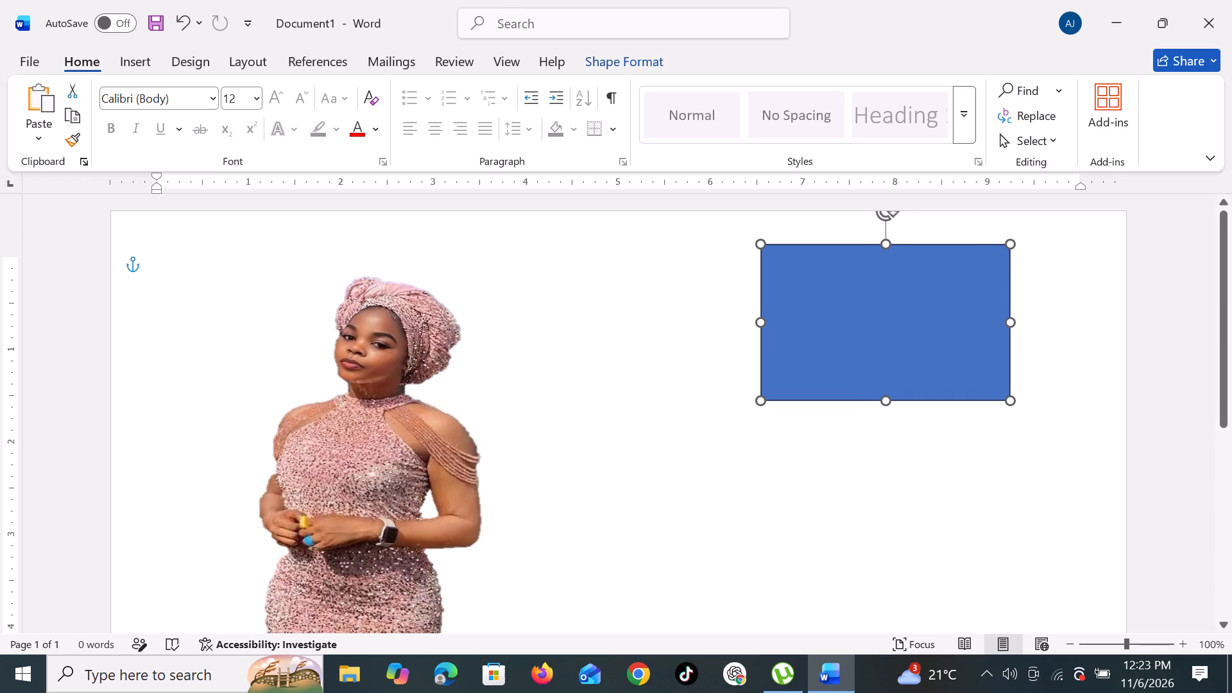
left_click_drag(1010, 325, 1025, 333)
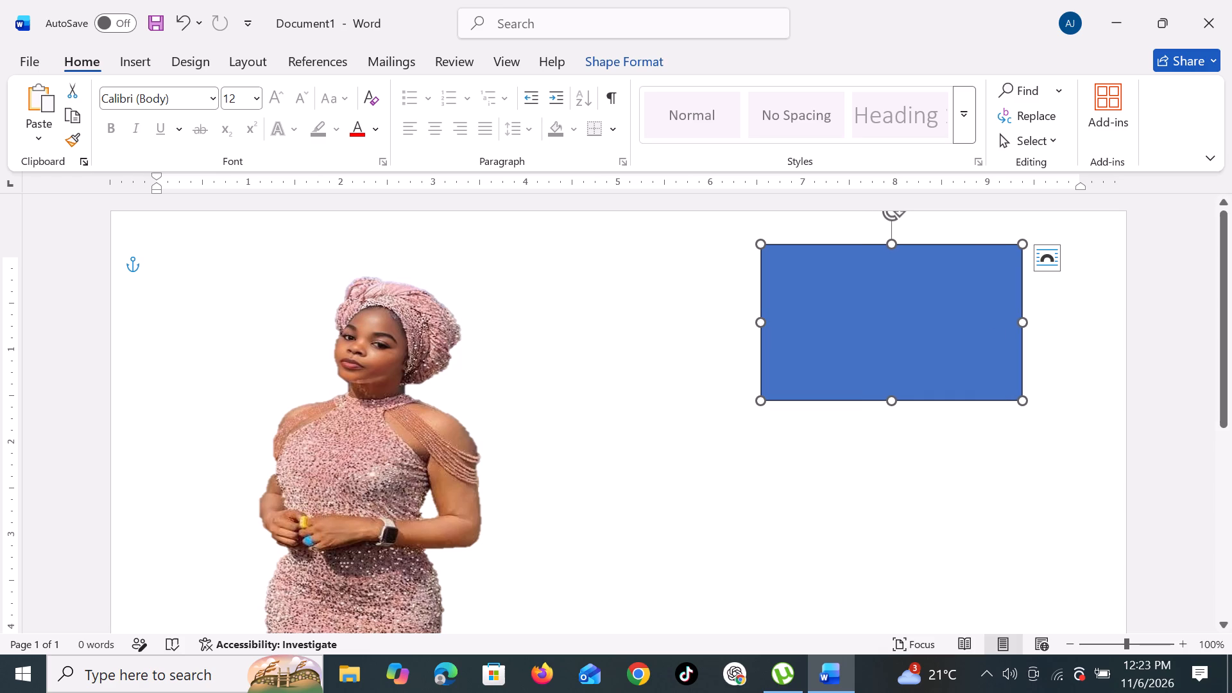
left_click_drag(766, 320, 749, 322)
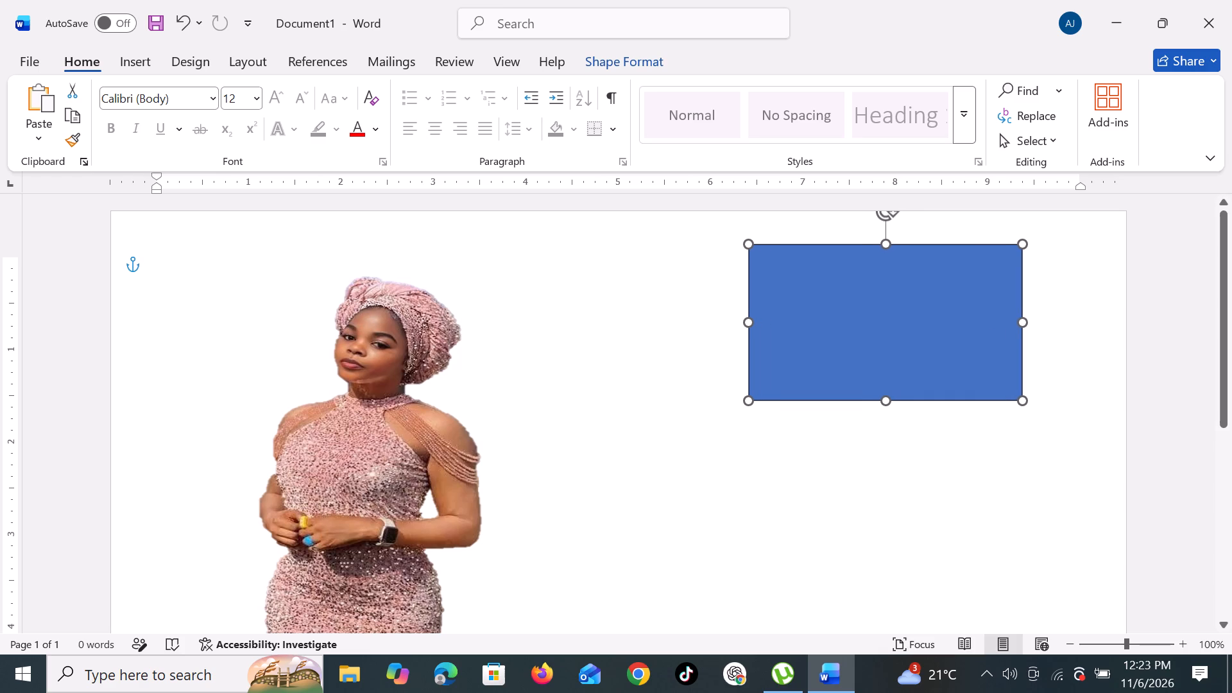
left_click_drag(749, 322, 696, 323)
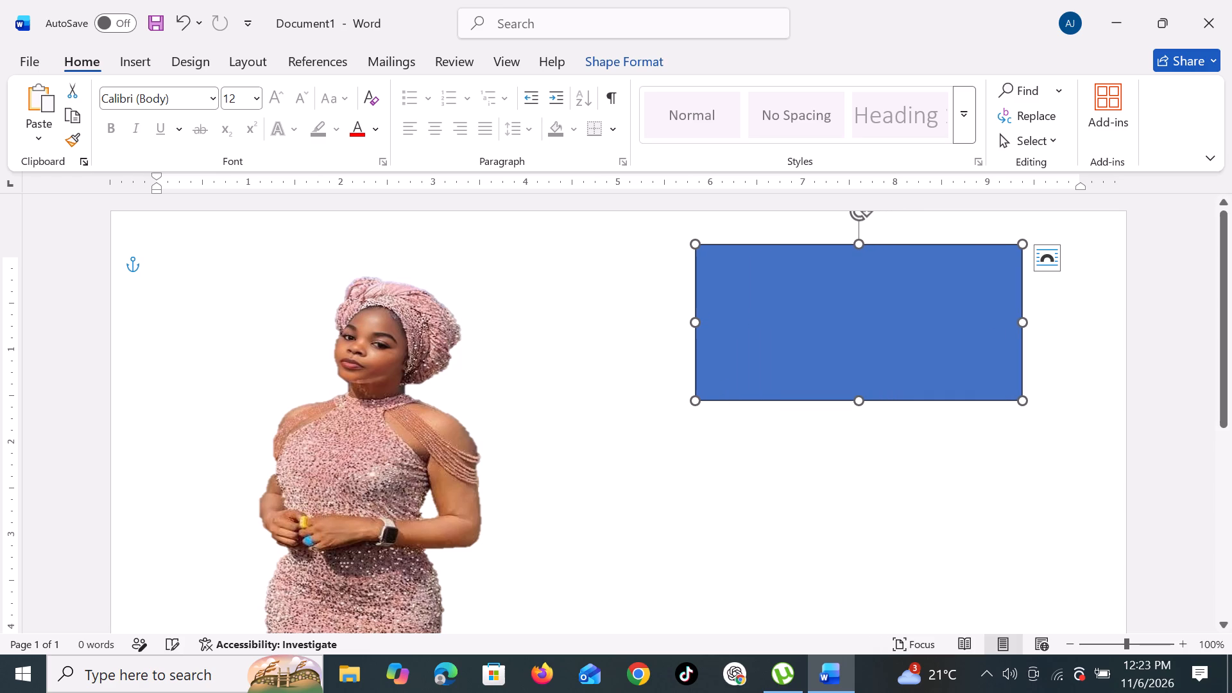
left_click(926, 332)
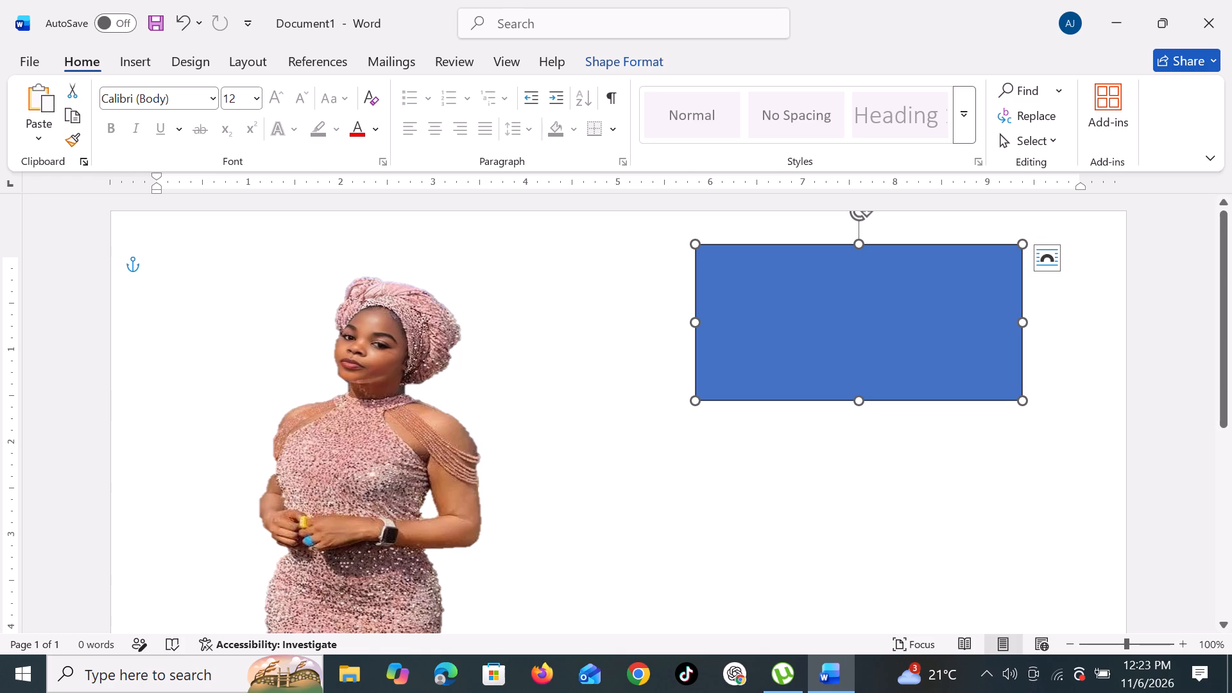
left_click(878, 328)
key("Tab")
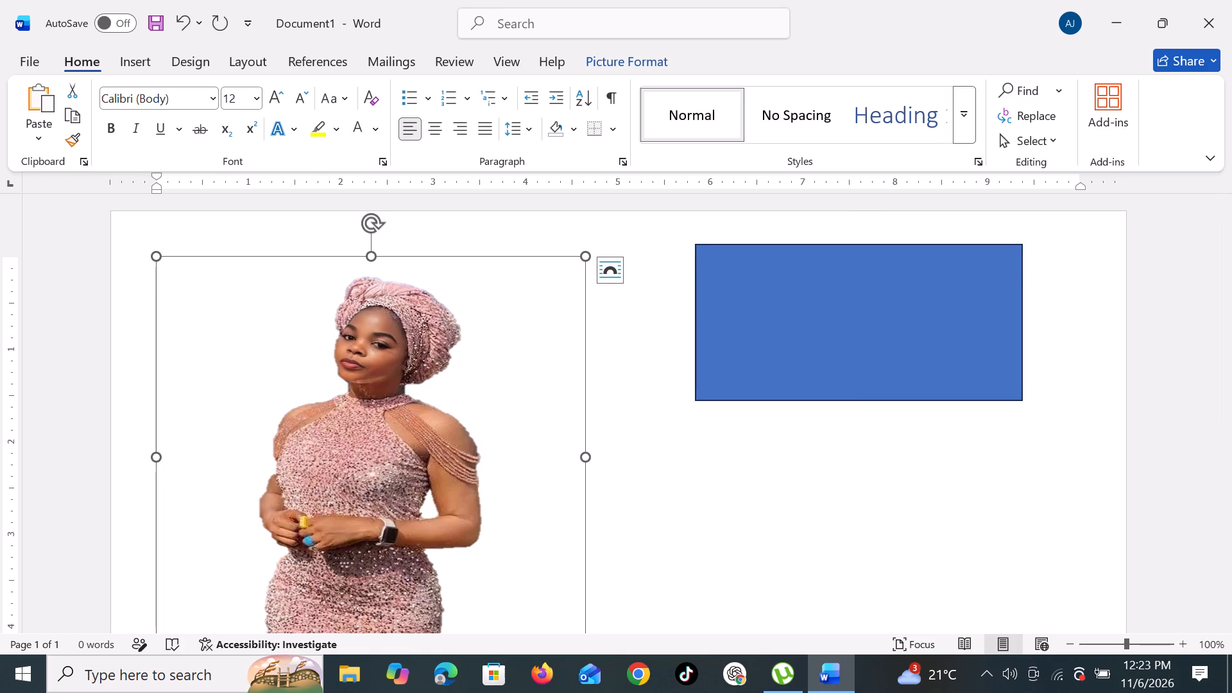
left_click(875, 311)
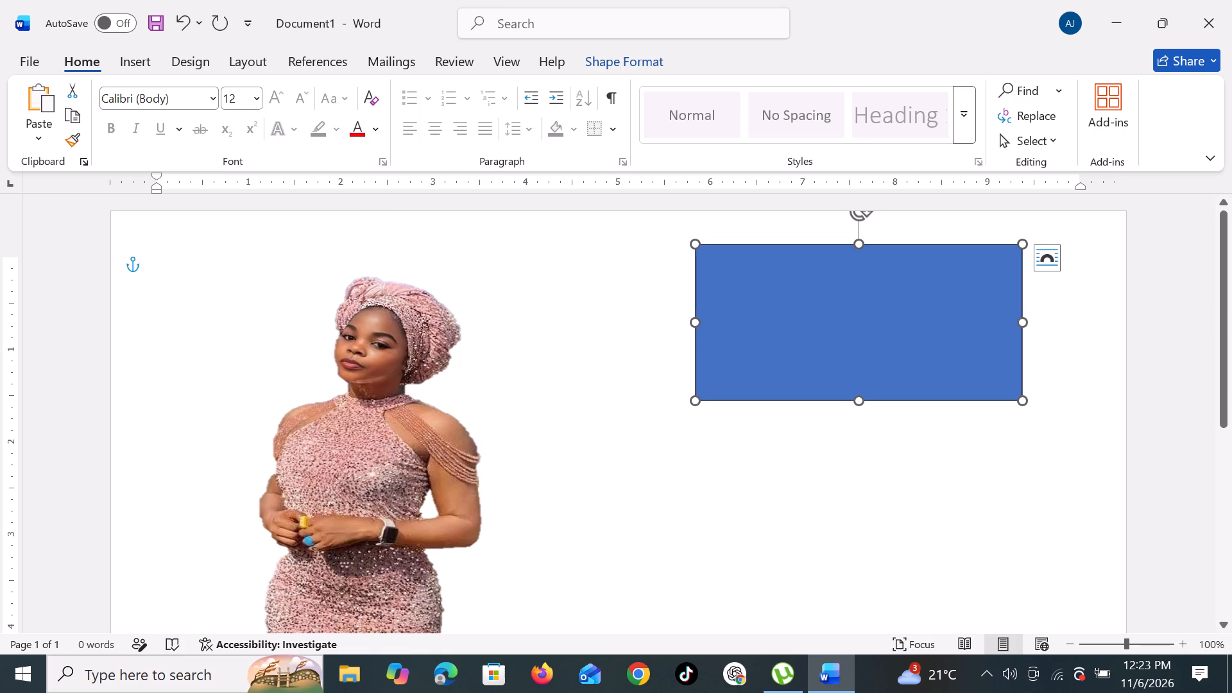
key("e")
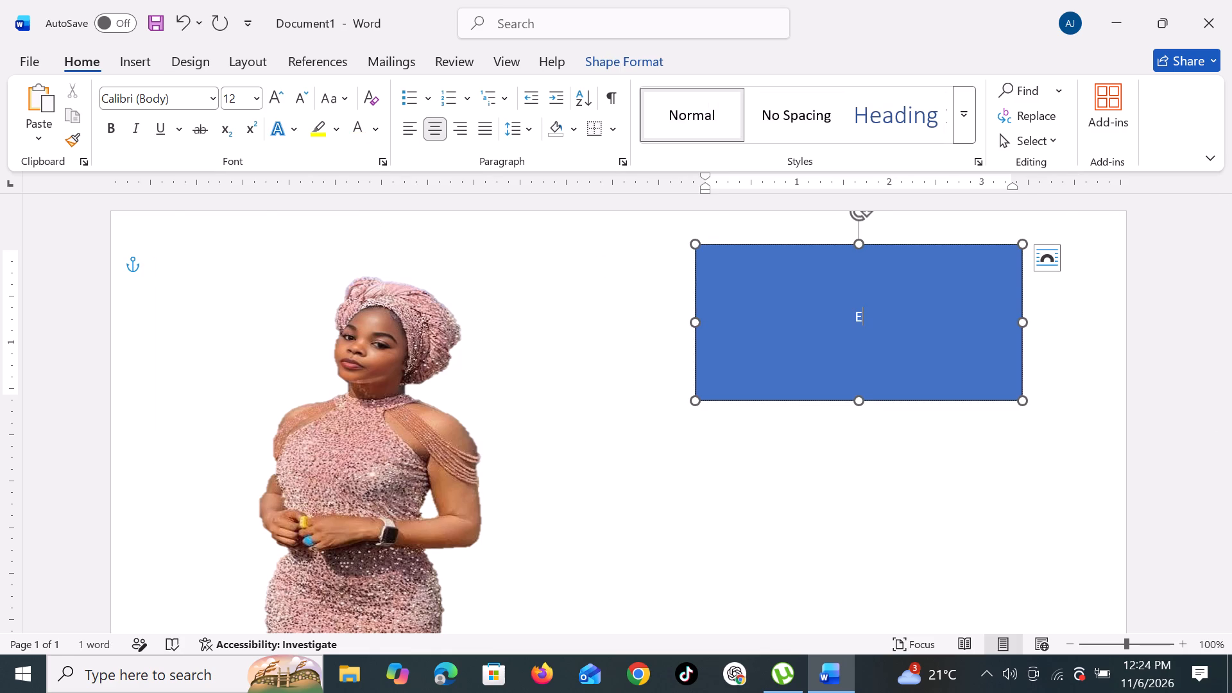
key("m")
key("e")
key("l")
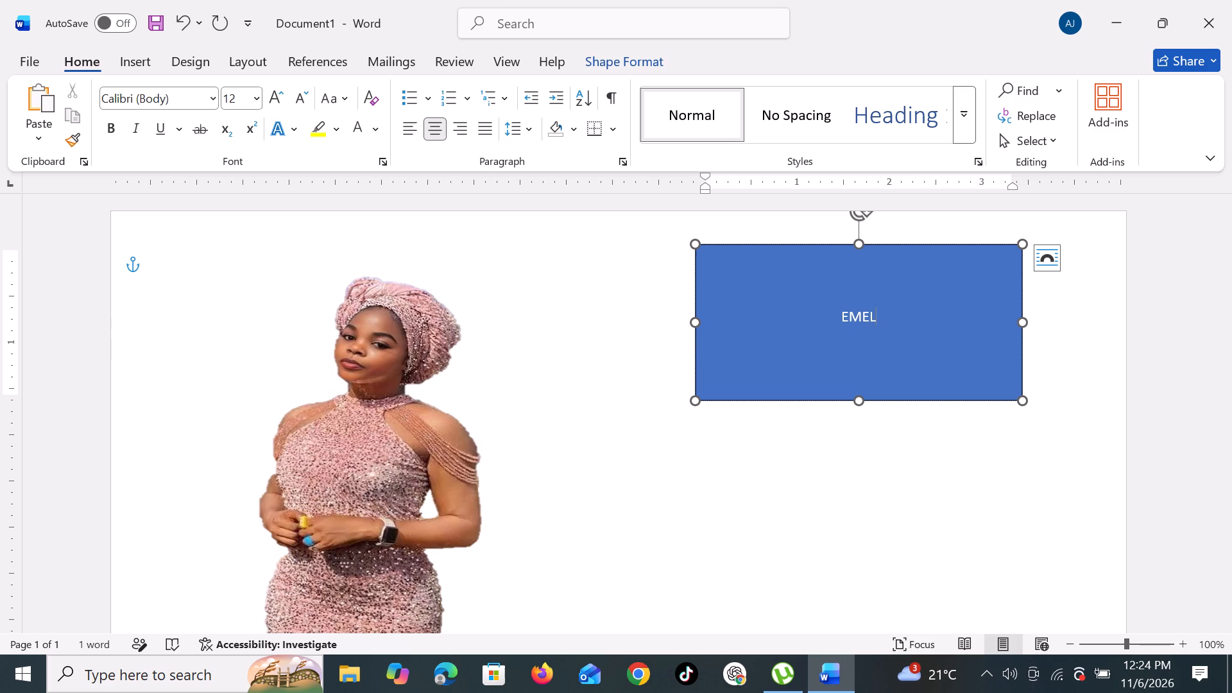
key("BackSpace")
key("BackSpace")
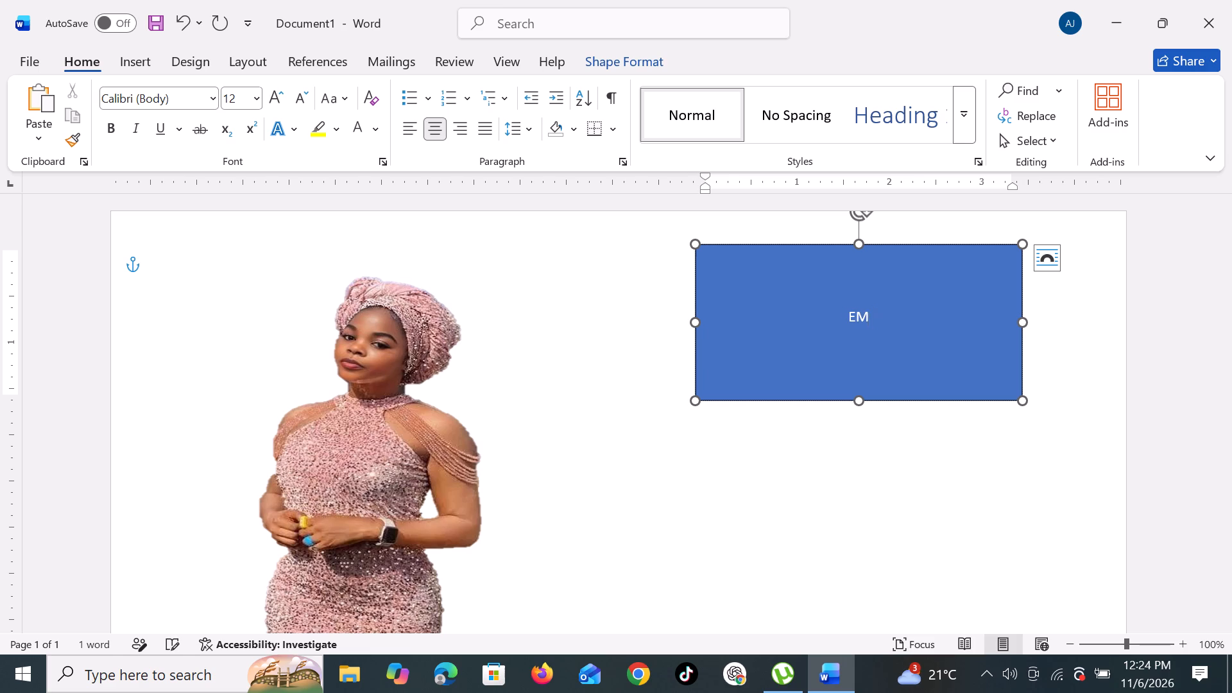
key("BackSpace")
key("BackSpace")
Enter the person's name in capitals inside the blue rectangle, first name on one line and surname on the line below.
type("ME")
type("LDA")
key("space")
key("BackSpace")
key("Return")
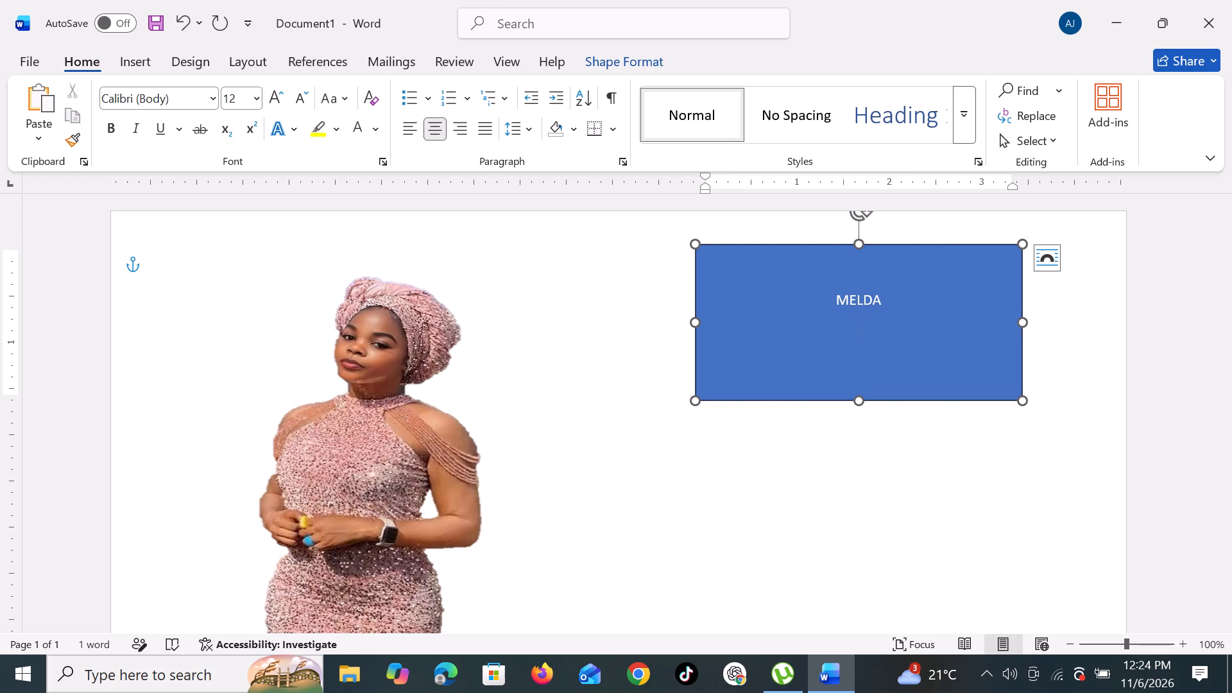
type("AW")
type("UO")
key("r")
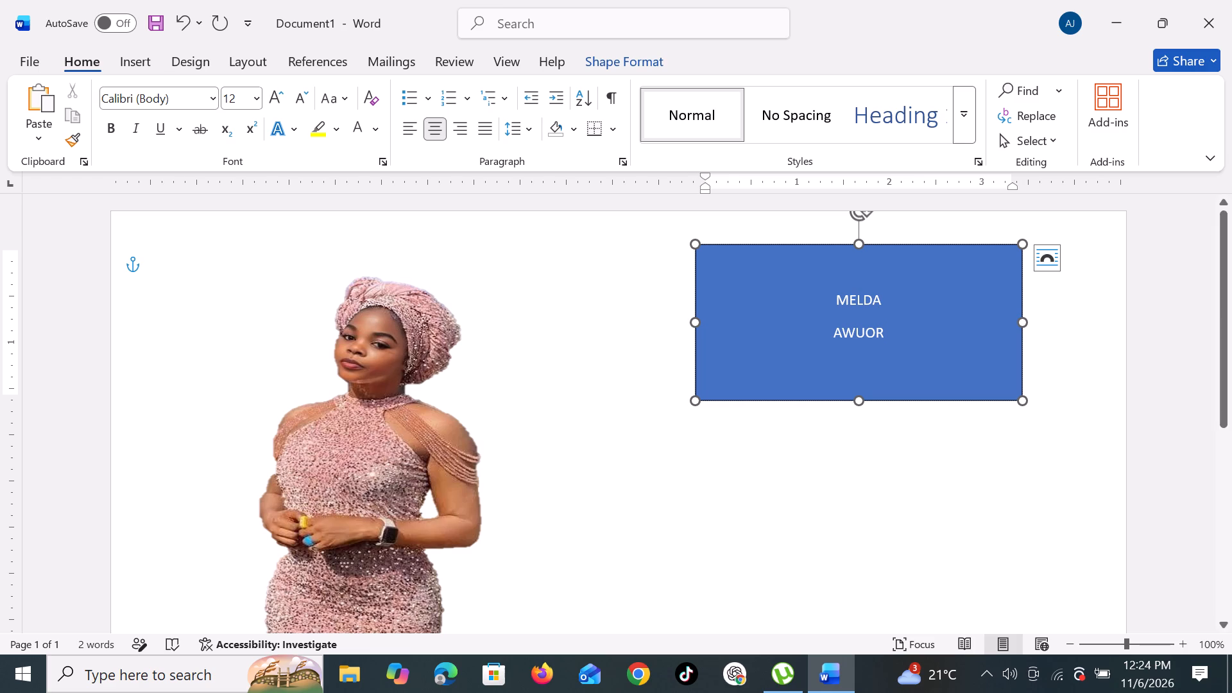
Shorten the blue rectangle from its bottom edge to about 1.2 inches high.
left_click_drag(860, 400, 871, 359)
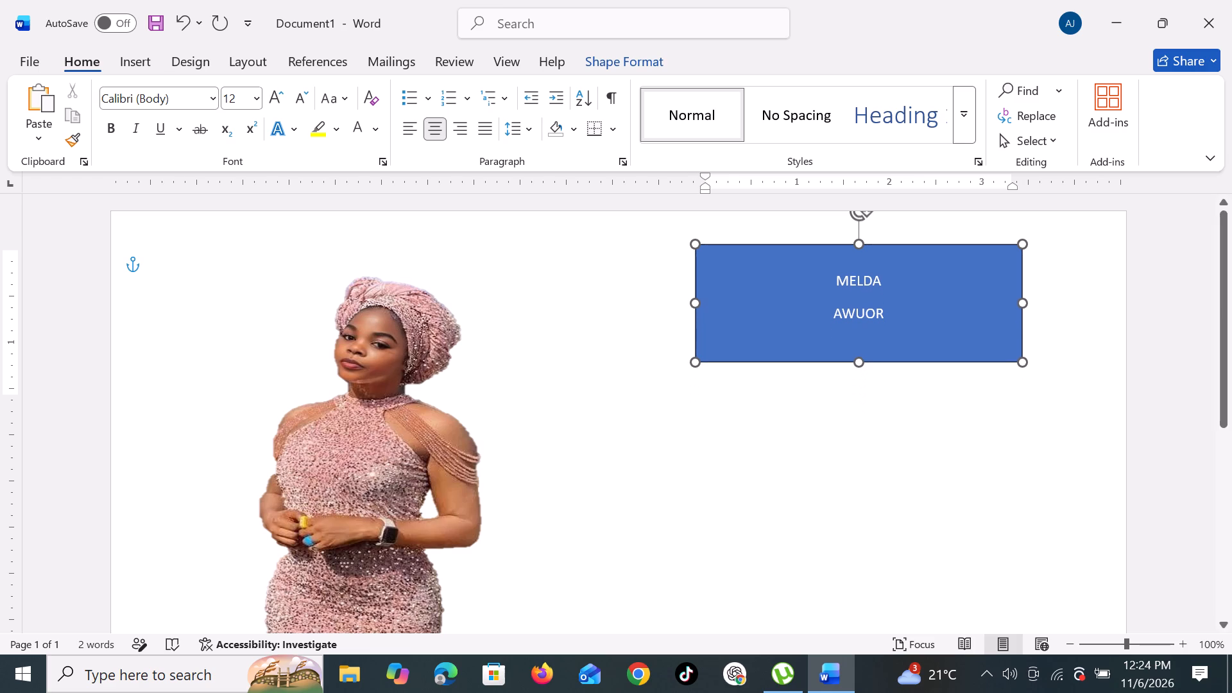
left_click_drag(871, 359, 866, 354)
Enlarge both lines of the name inside the blue rectangle to 28 pt.
left_click_drag(805, 300, 860, 296)
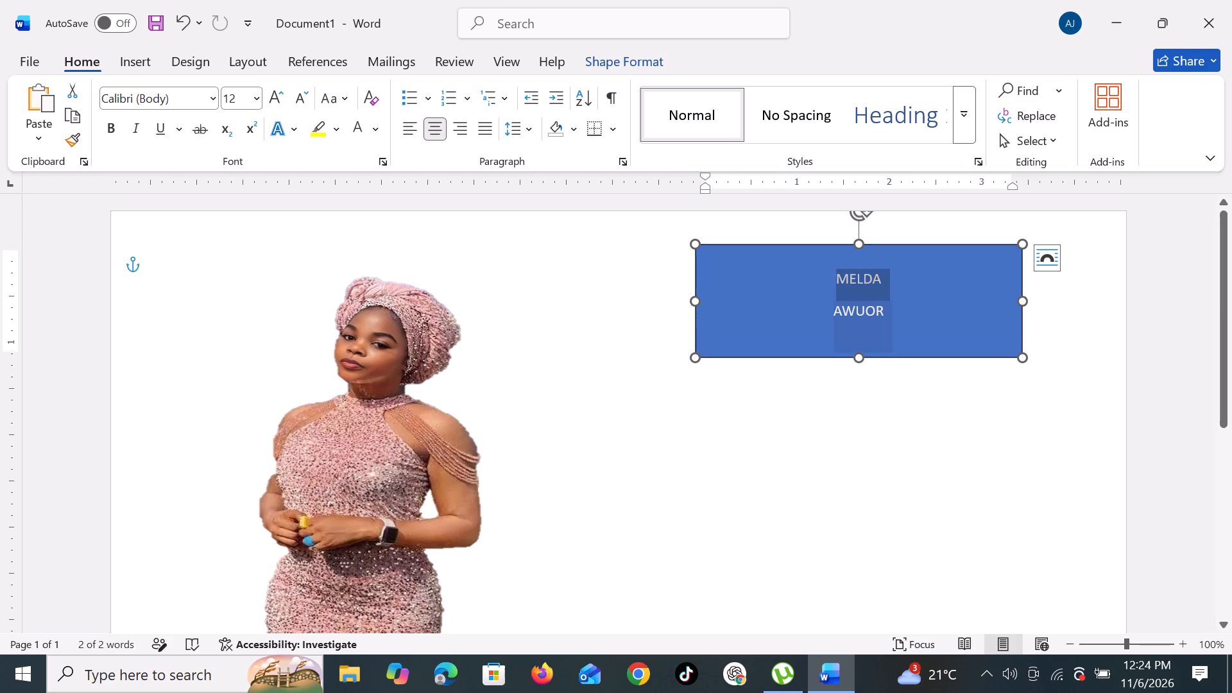
left_click_drag(860, 296, 914, 311)
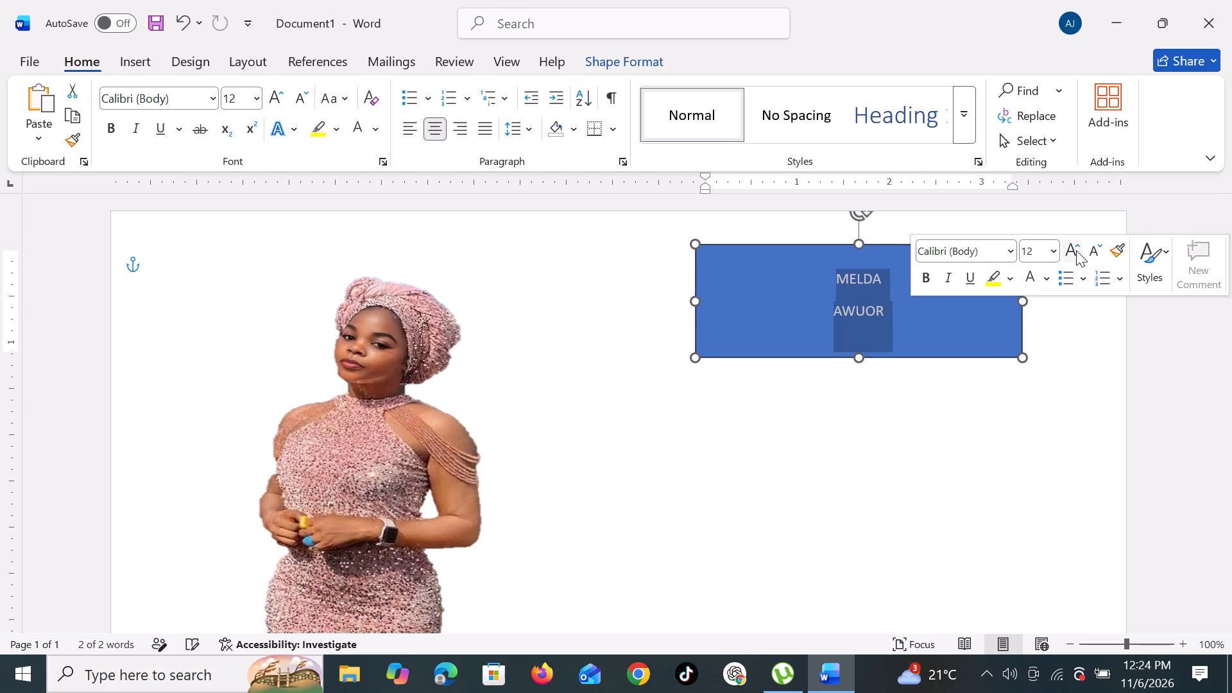
triple_click(1078, 244)
double_click(1078, 244)
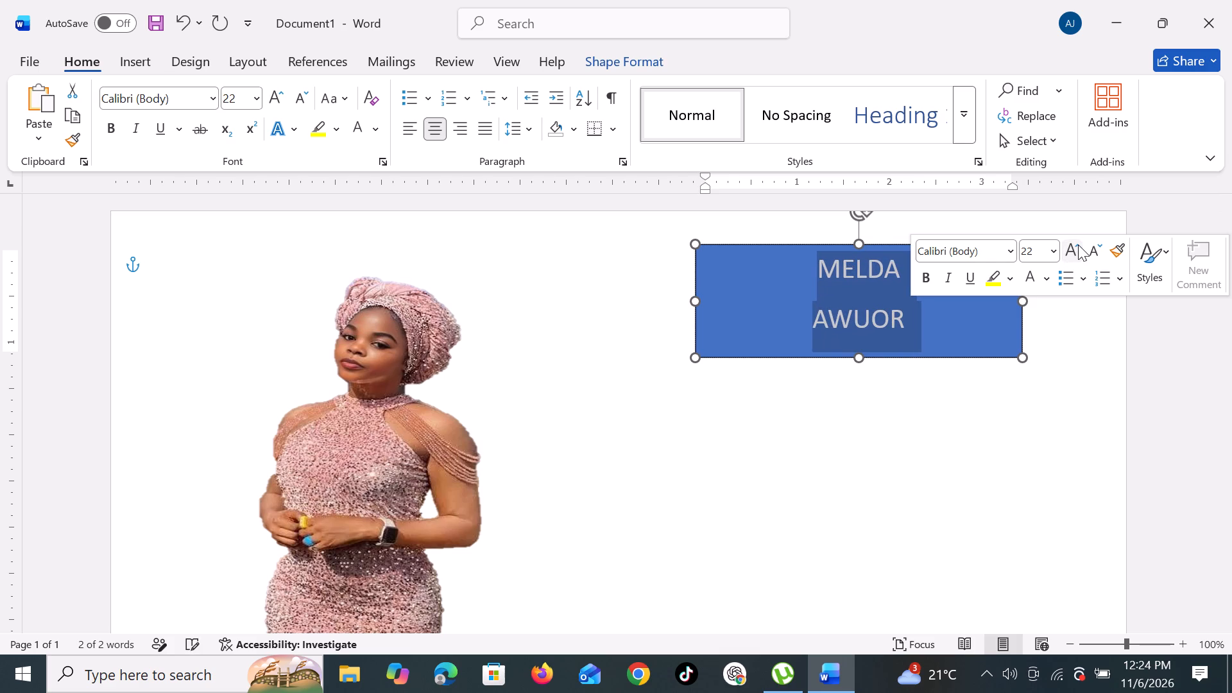
triple_click(1078, 244)
left_click(1078, 244)
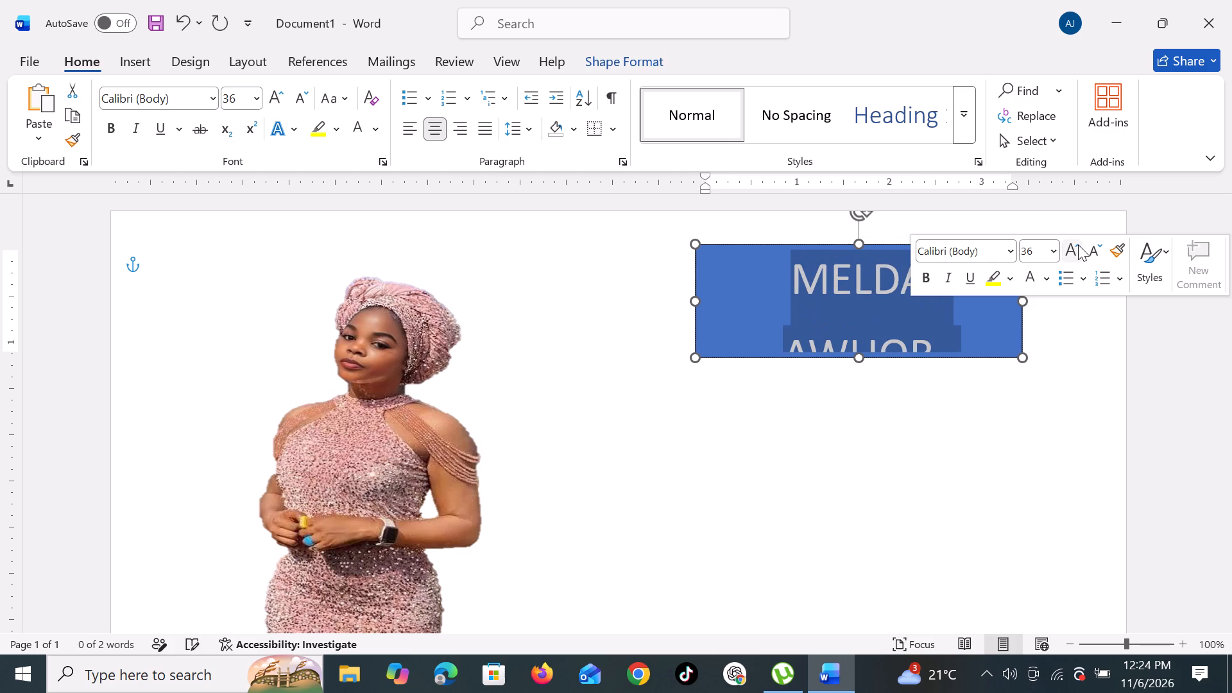
left_click(1078, 244)
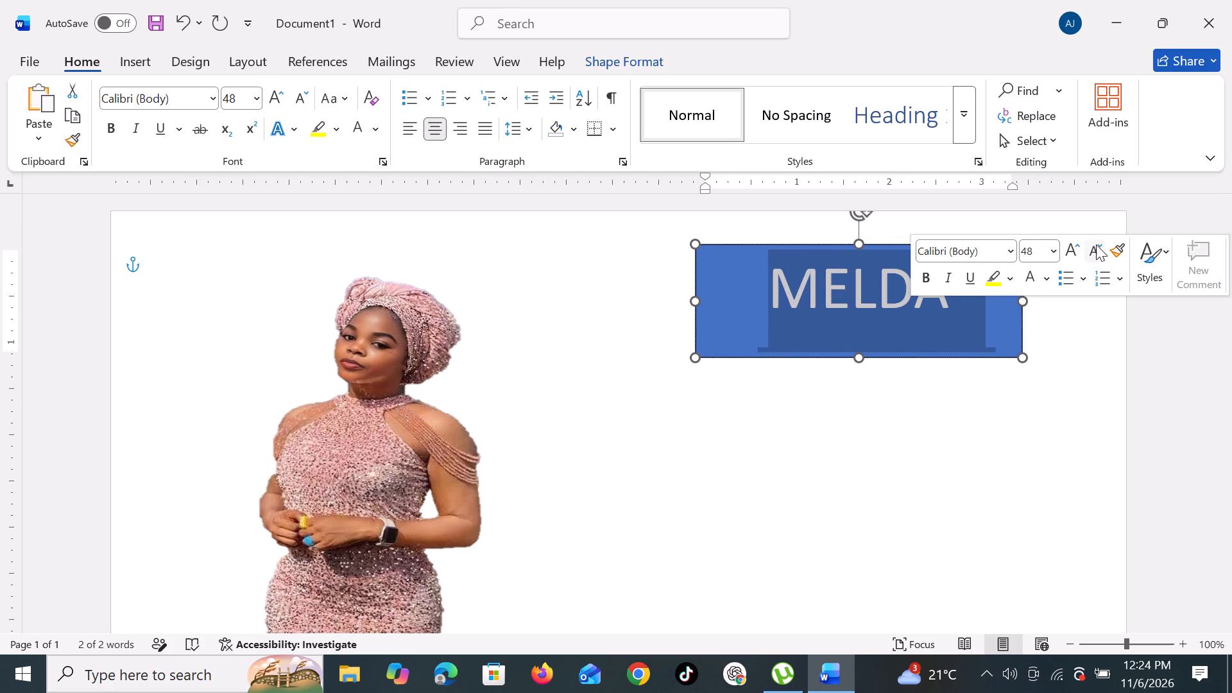
left_click(1097, 244)
left_click(1097, 244)
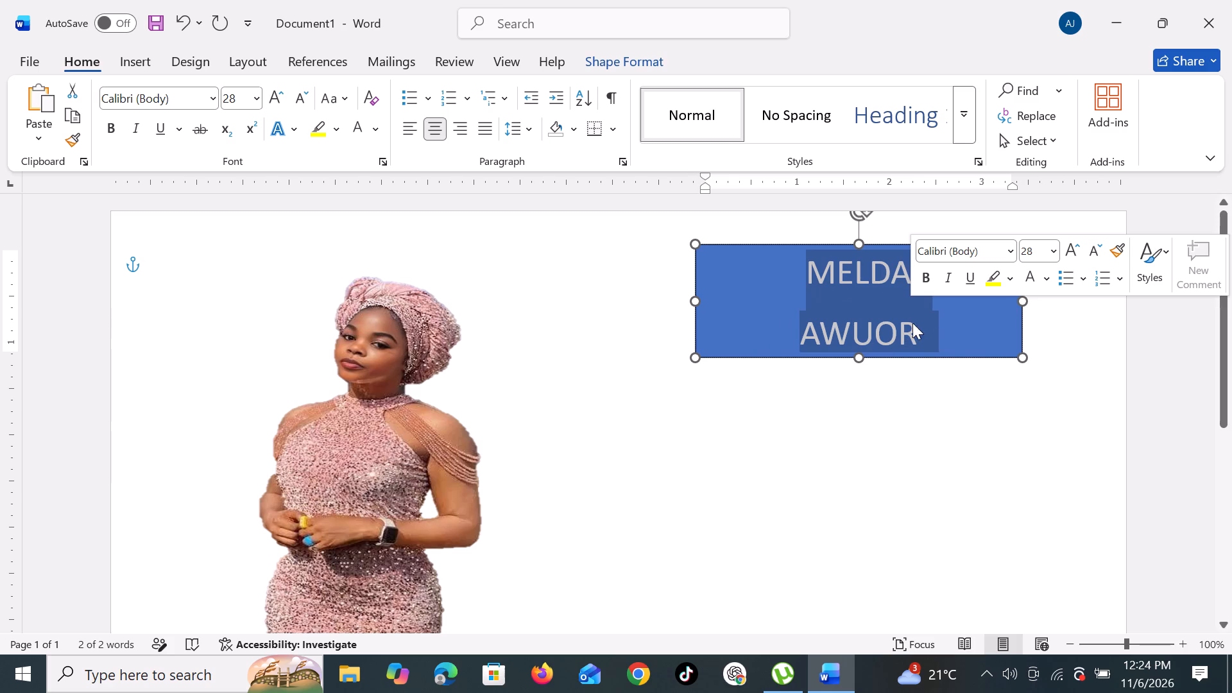
left_click(954, 311)
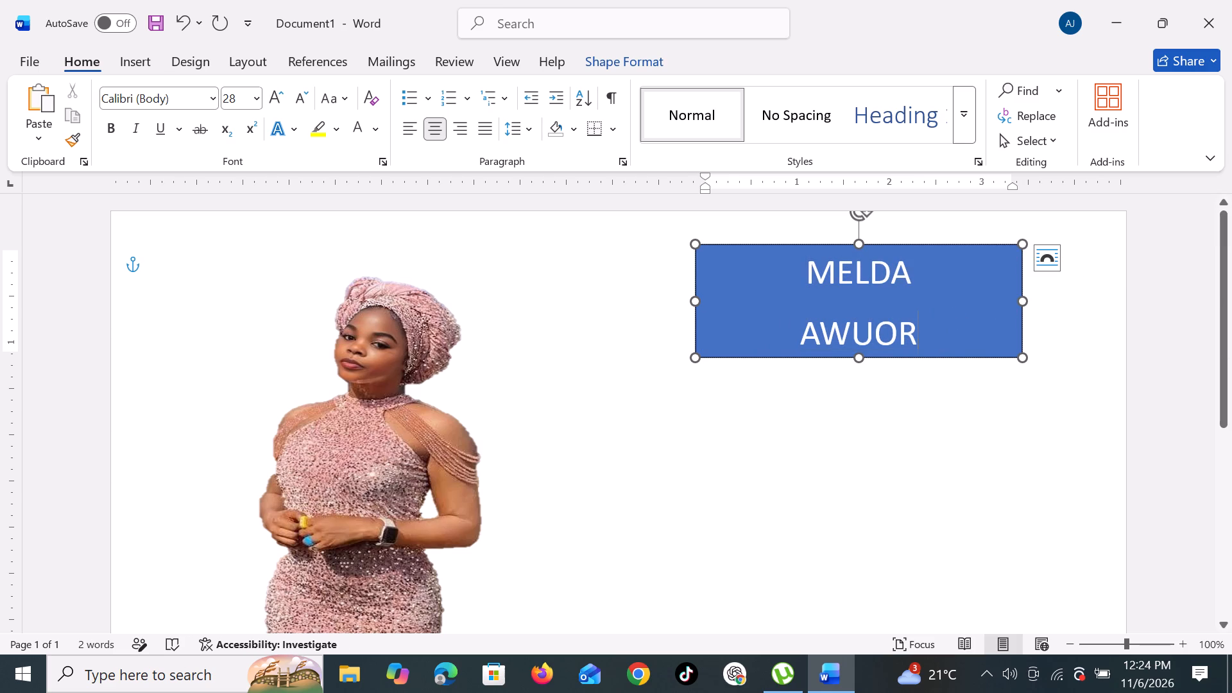
Narrow the blue name rectangle on both sides and shift its upper and lower edges up, making it about 2.8 by 1.18 inches.
left_click_drag(1025, 297, 1002, 307)
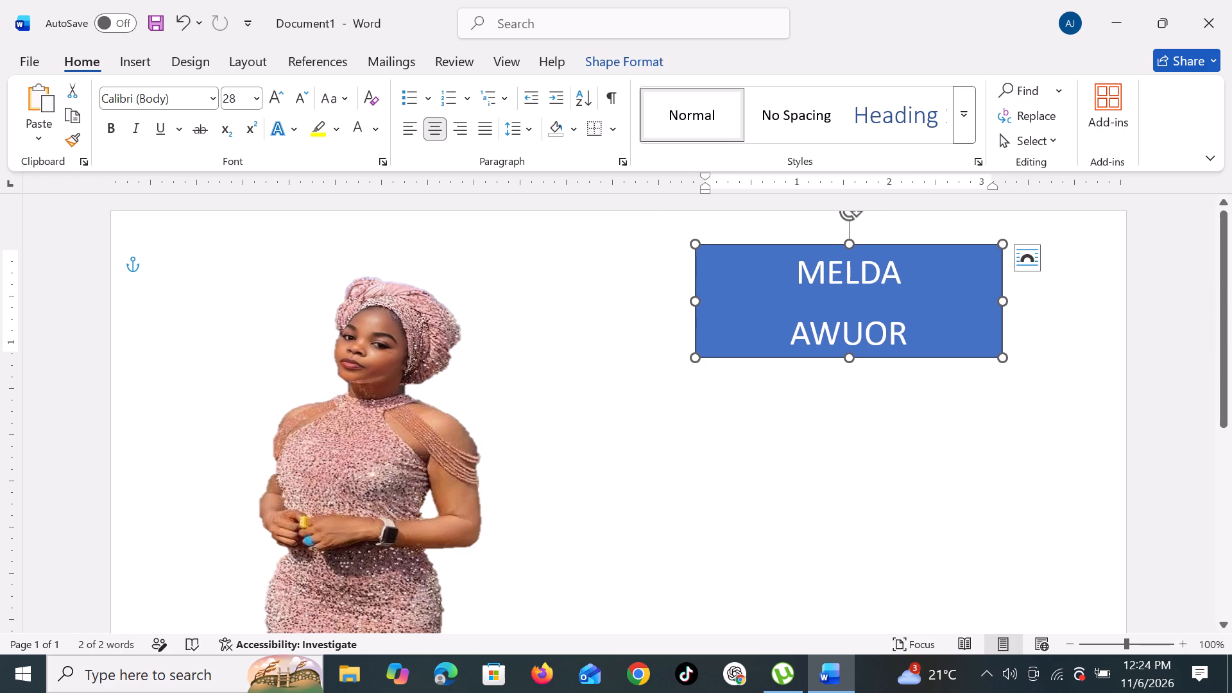
left_click_drag(699, 294, 751, 296)
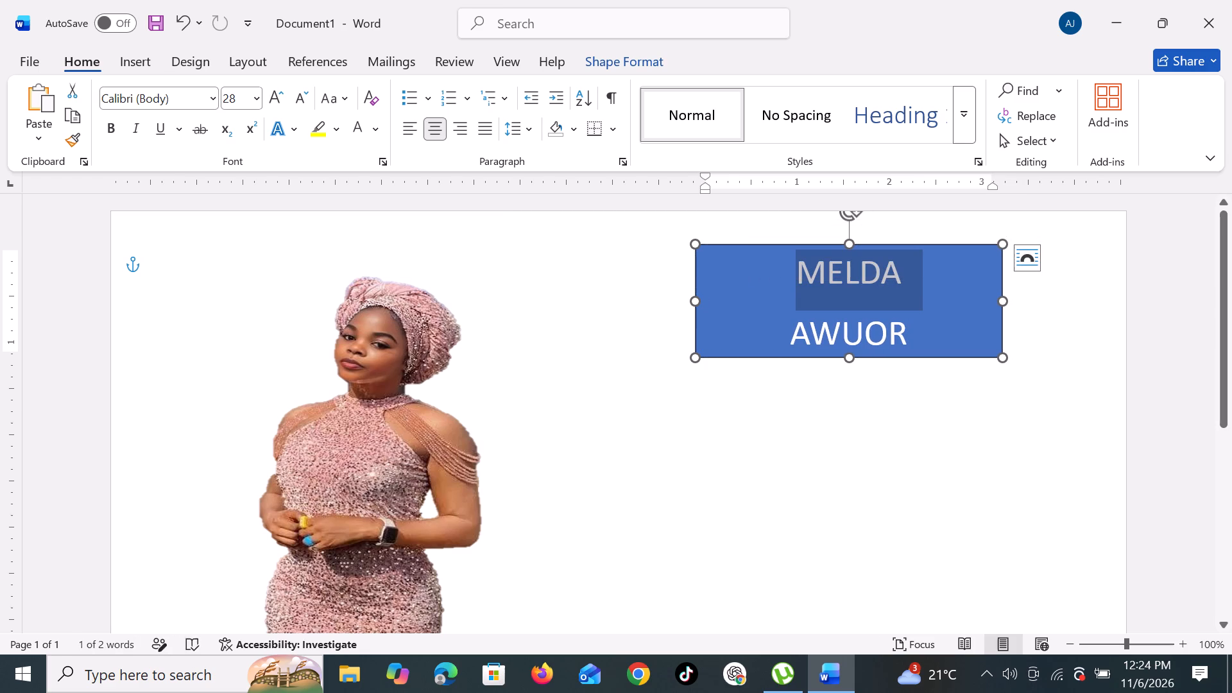
left_click_drag(692, 305, 748, 318)
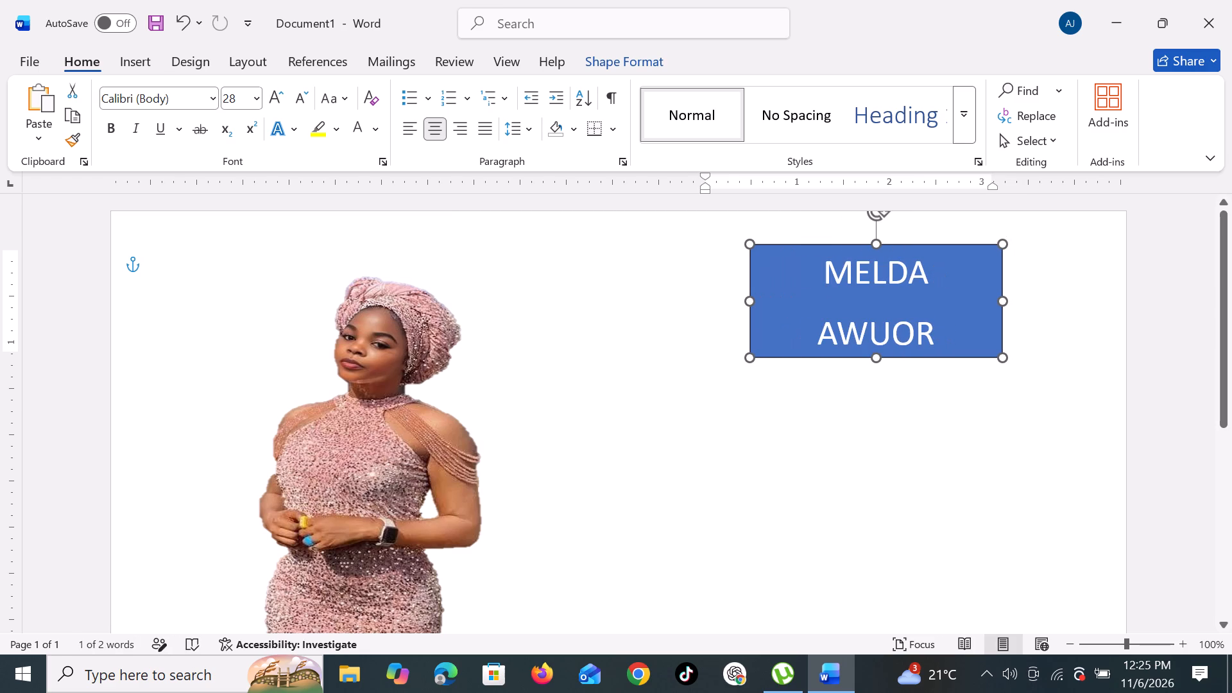
left_click_drag(748, 318, 748, 316)
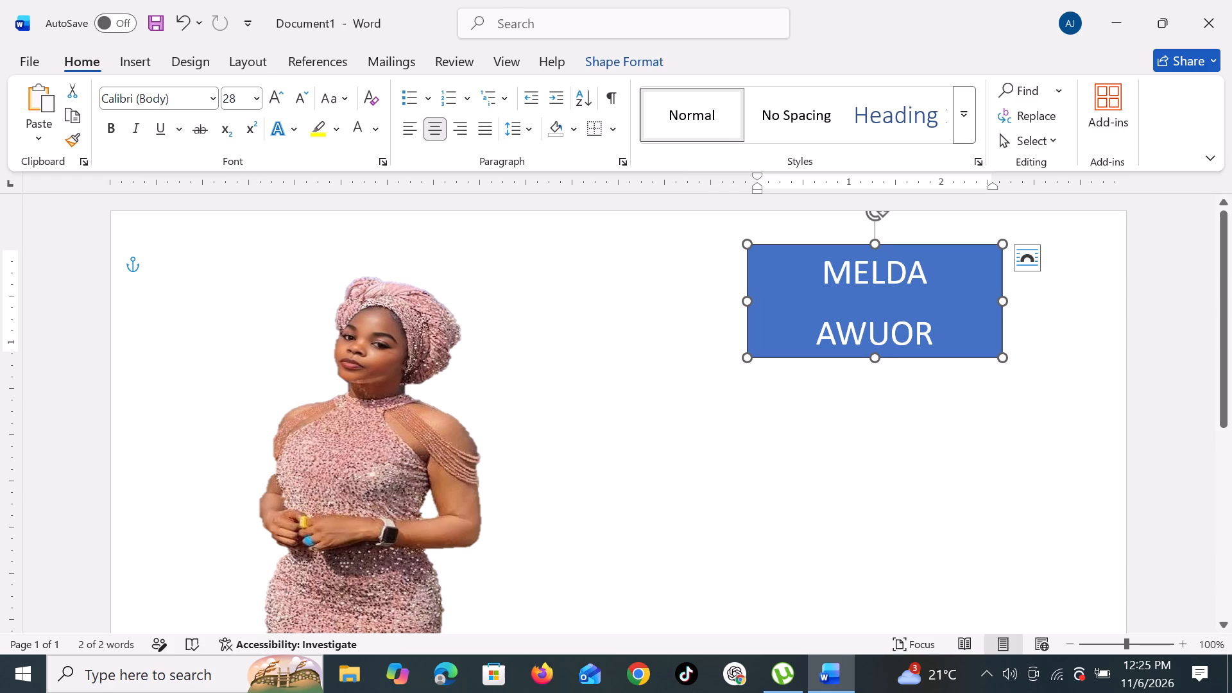
left_click_drag(877, 242, 880, 235)
left_click_drag(877, 361, 879, 363)
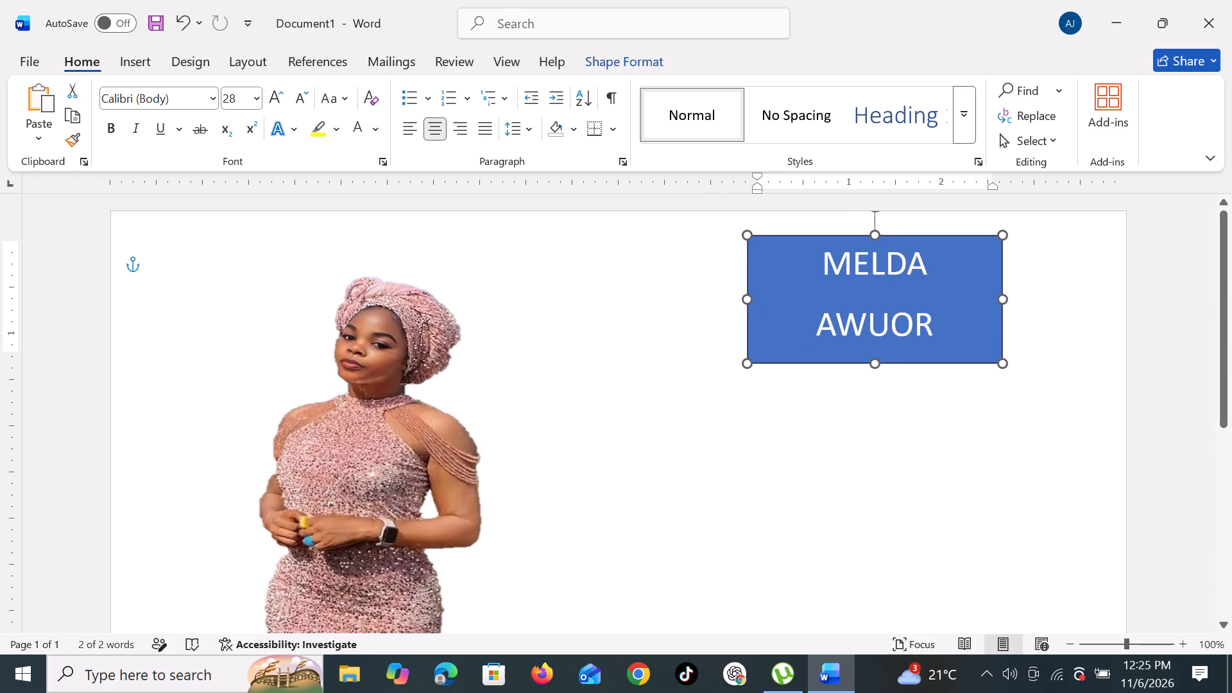
left_click_drag(879, 363, 891, 345)
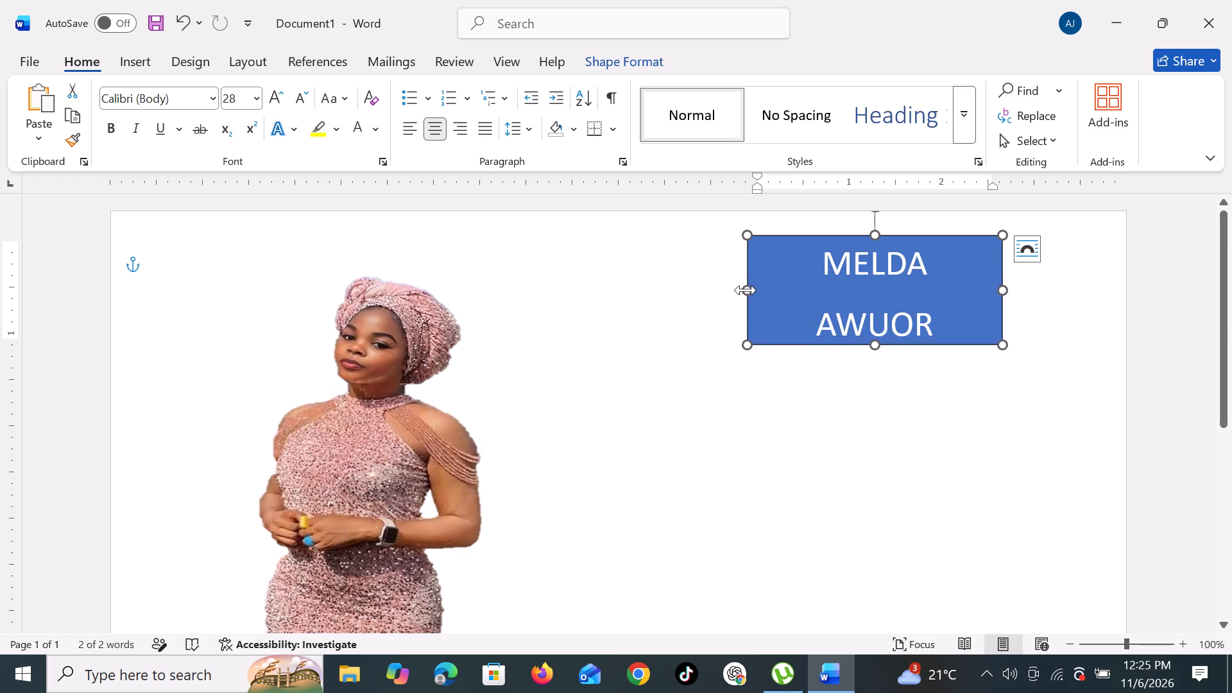
left_click(748, 290)
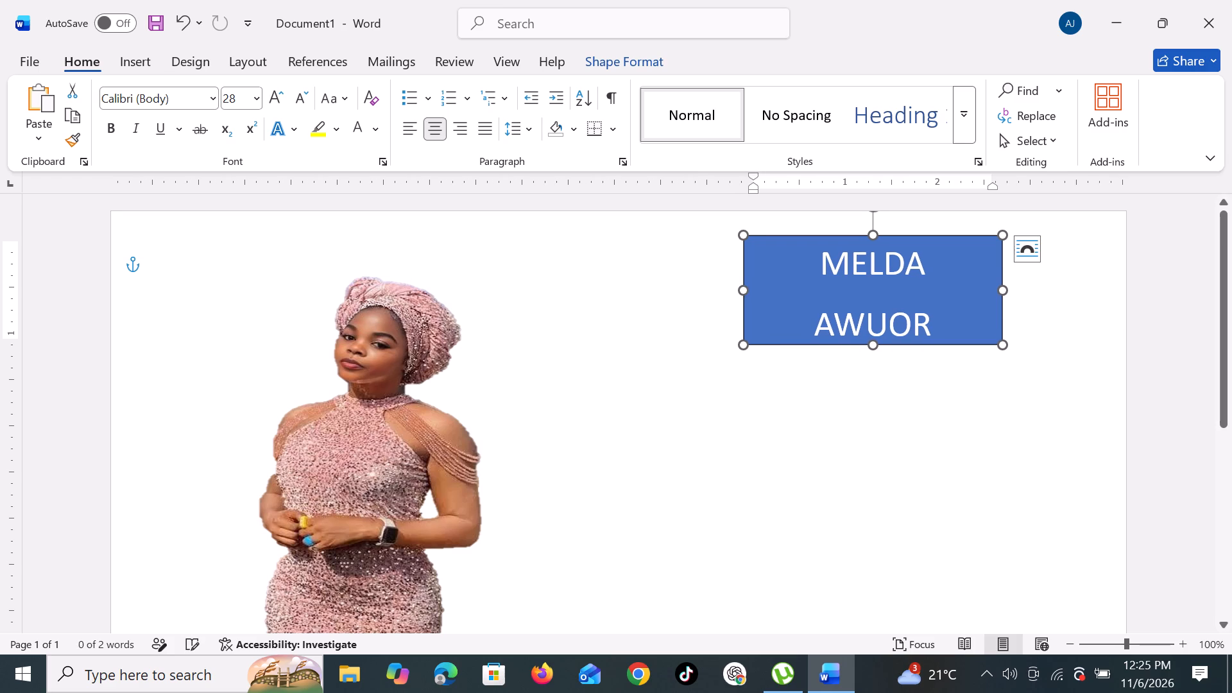
Make the first name in the blue rectangle bold, leaving the surname regular.
left_click(808, 276)
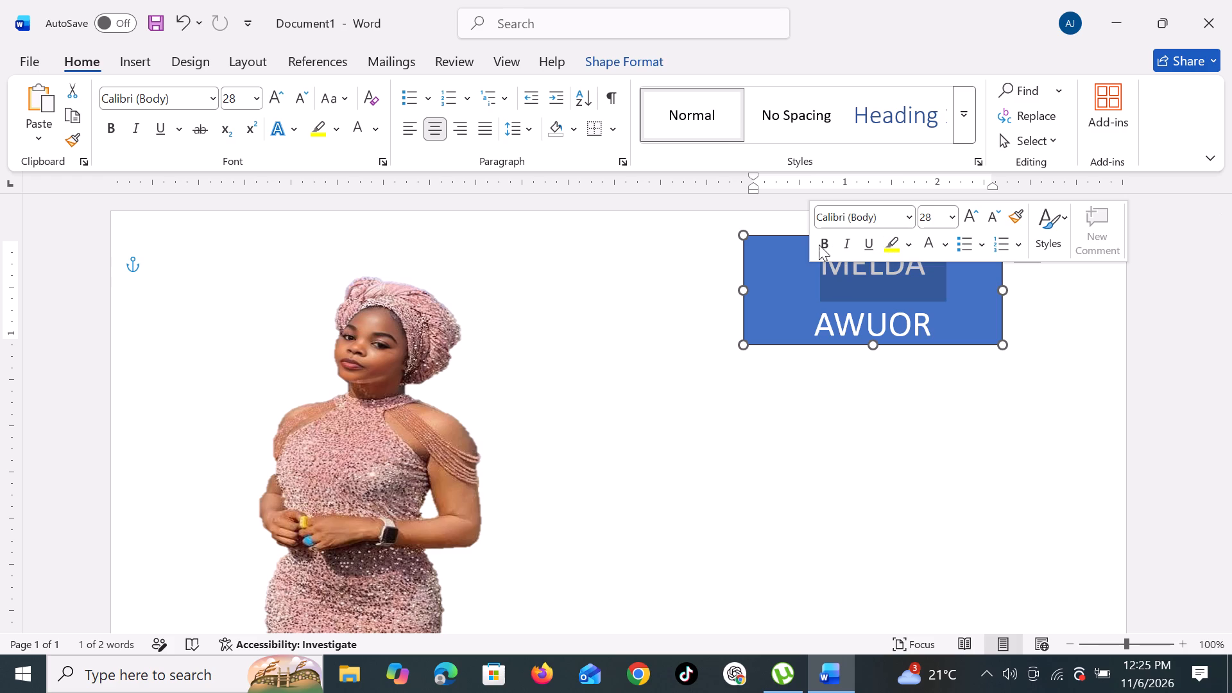
left_click(816, 244)
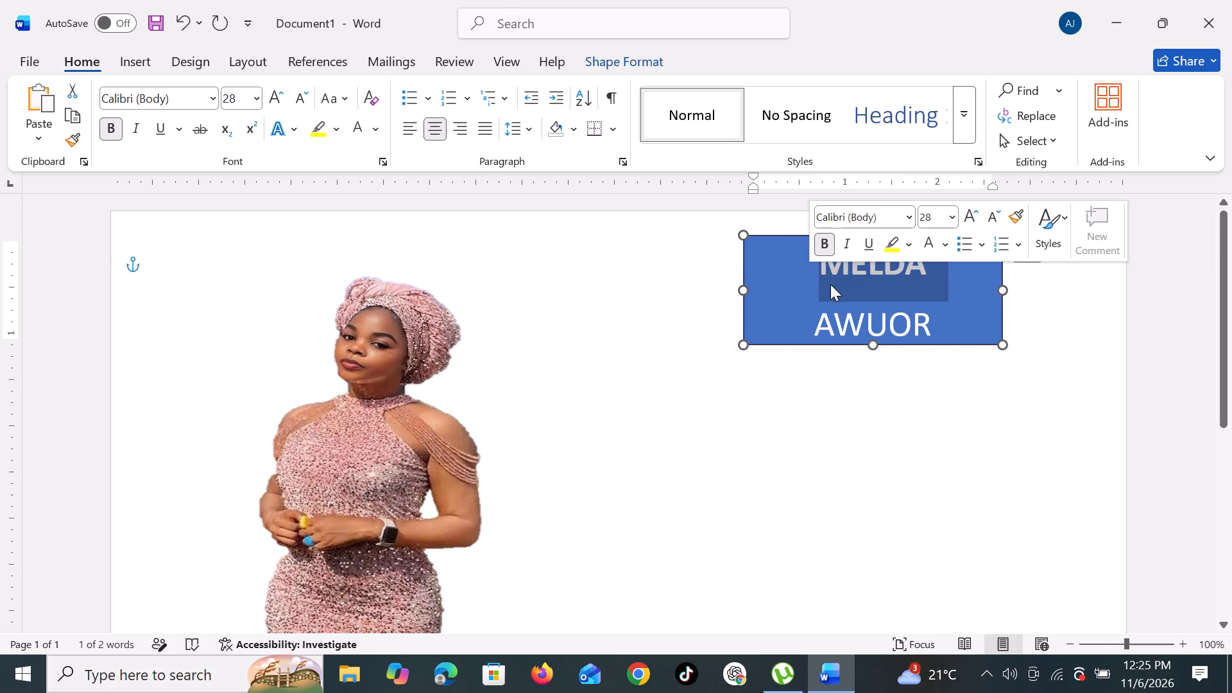
left_click(818, 292)
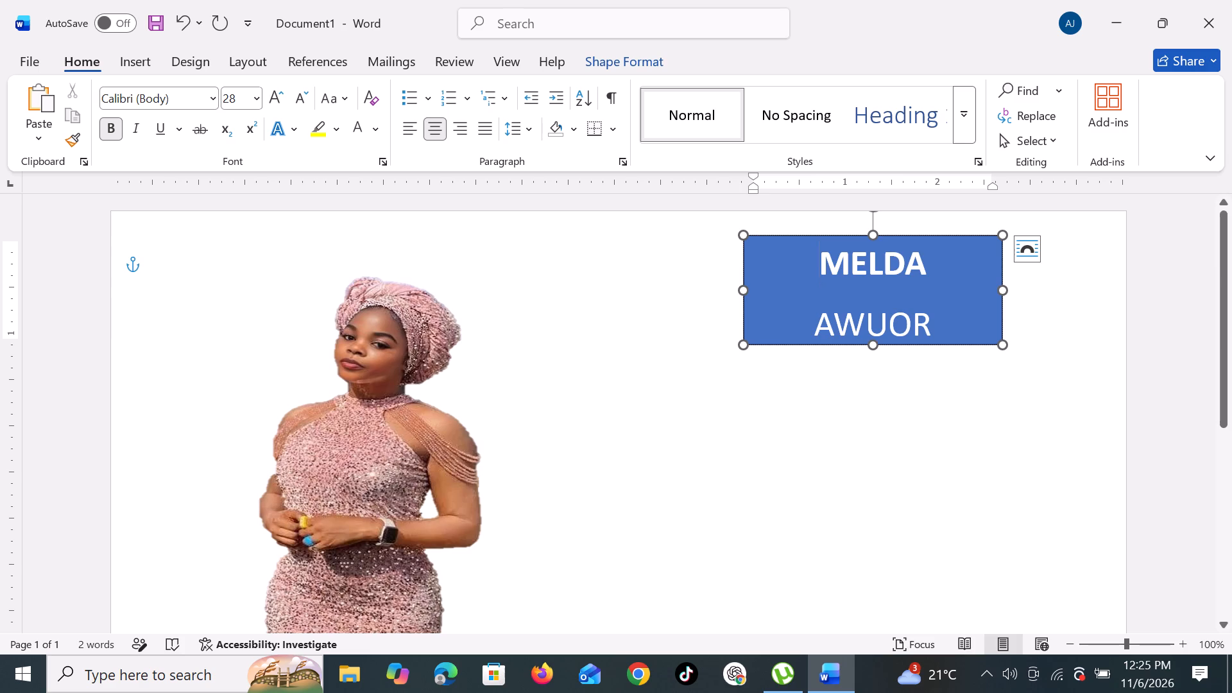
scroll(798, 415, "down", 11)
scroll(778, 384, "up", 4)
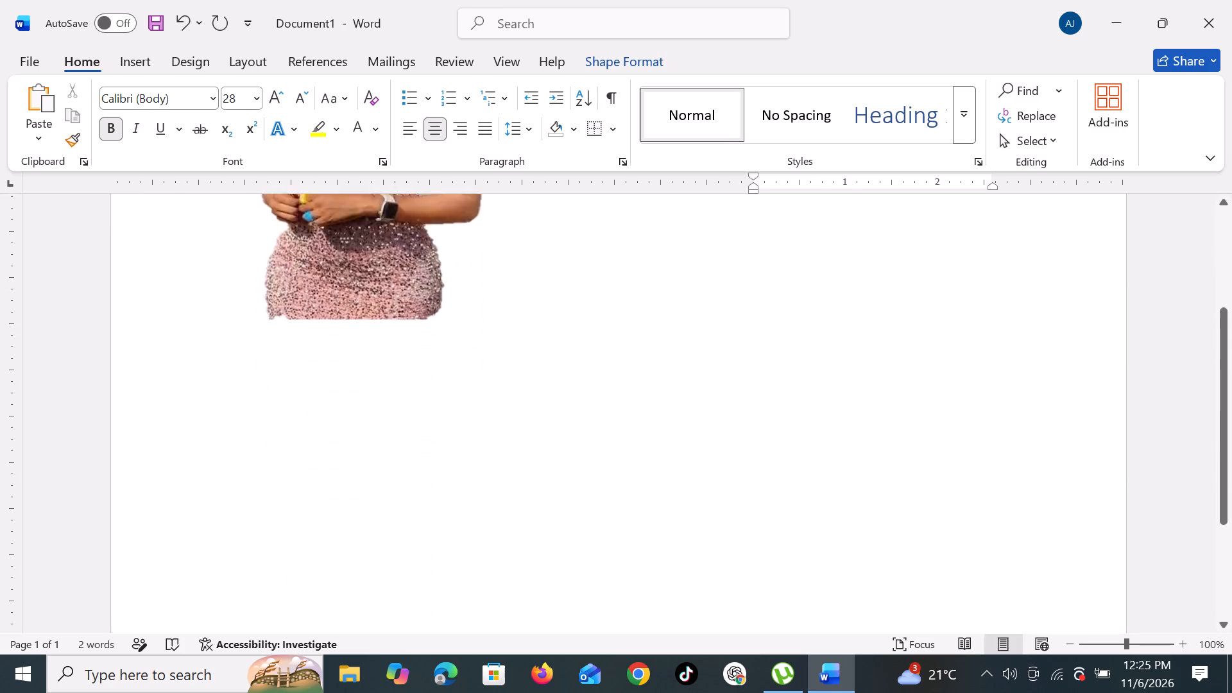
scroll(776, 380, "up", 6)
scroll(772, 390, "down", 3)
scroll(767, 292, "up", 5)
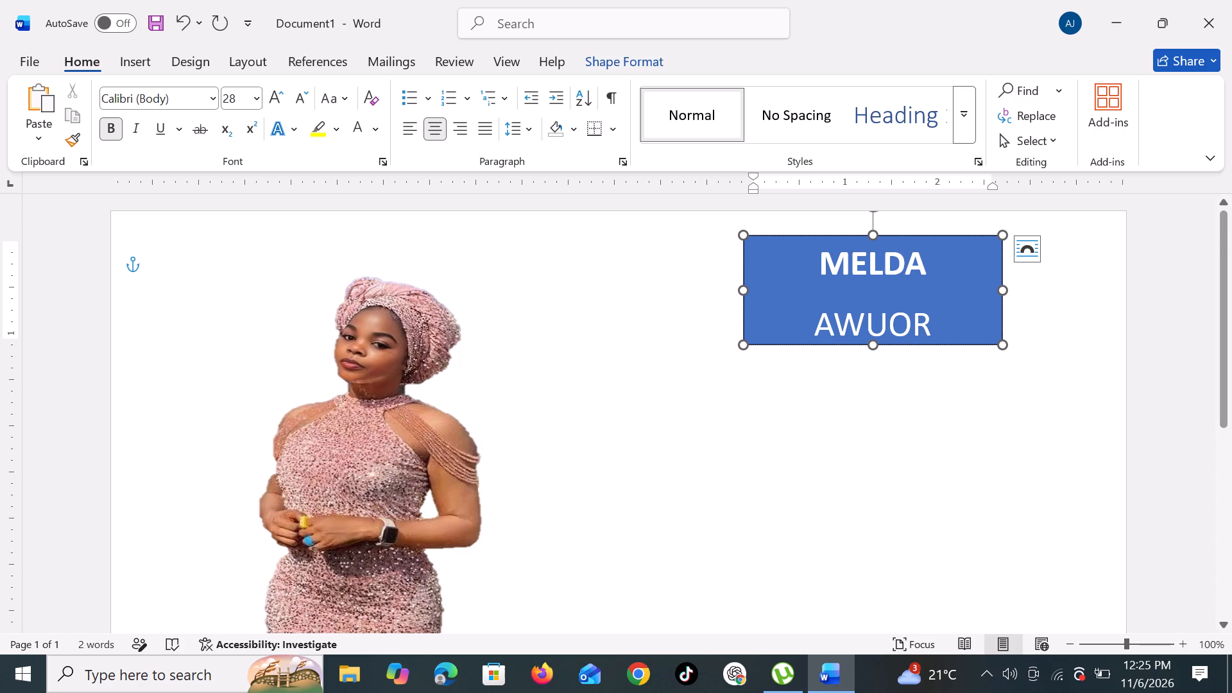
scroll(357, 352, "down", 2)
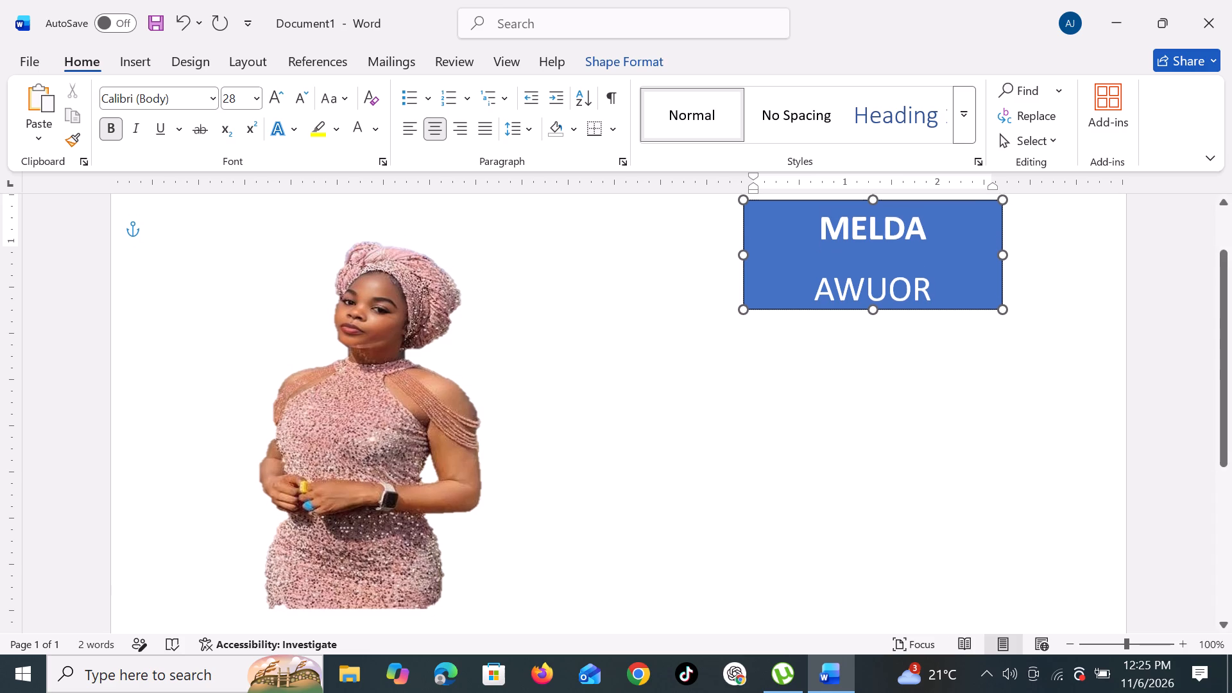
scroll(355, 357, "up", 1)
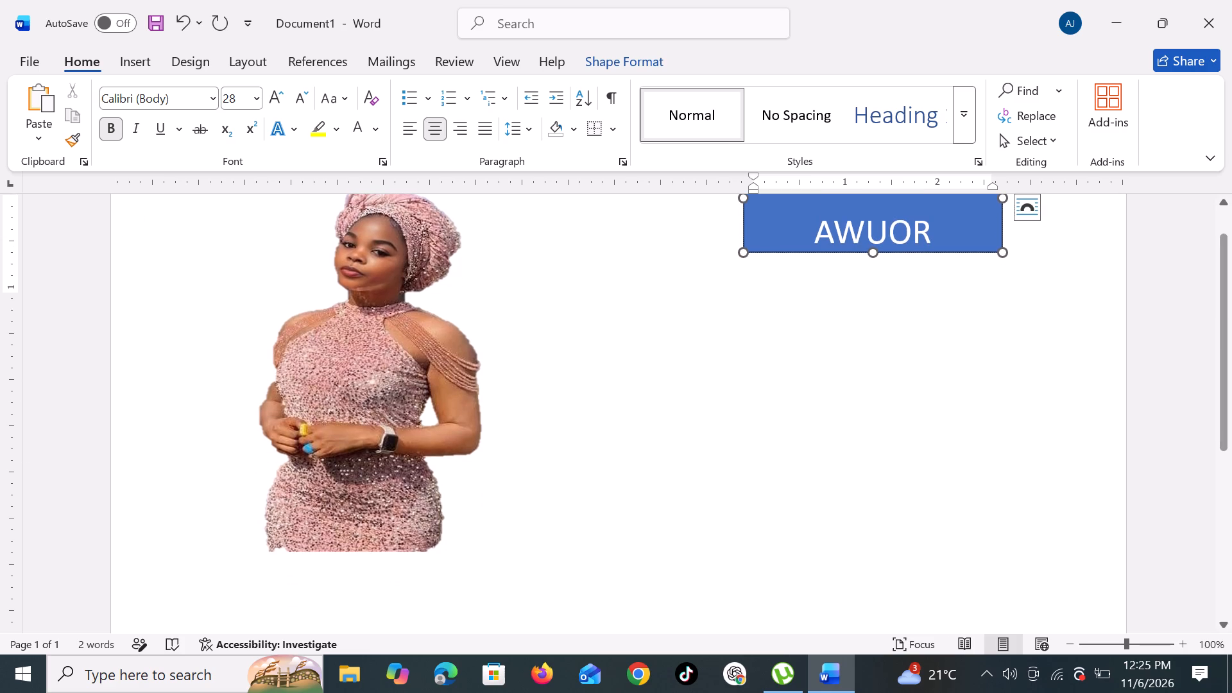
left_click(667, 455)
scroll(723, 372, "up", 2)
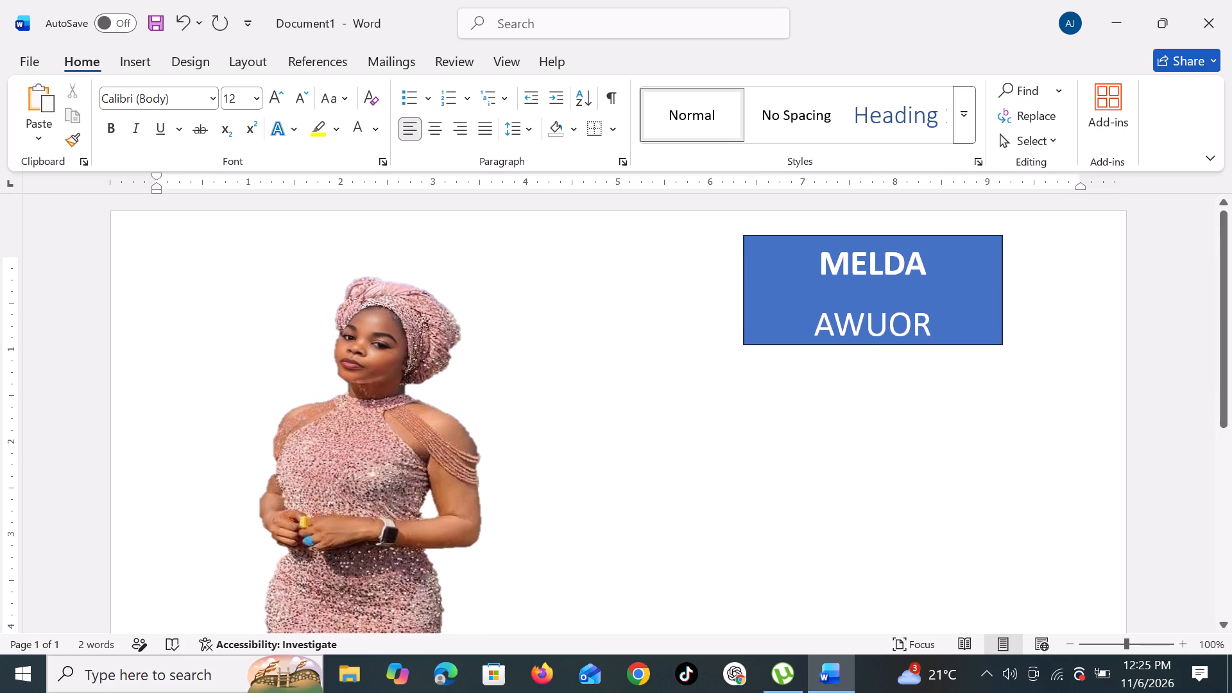
Apply the preset shape style with white fill, green outline and black text to the name rectangle.
left_click(823, 295)
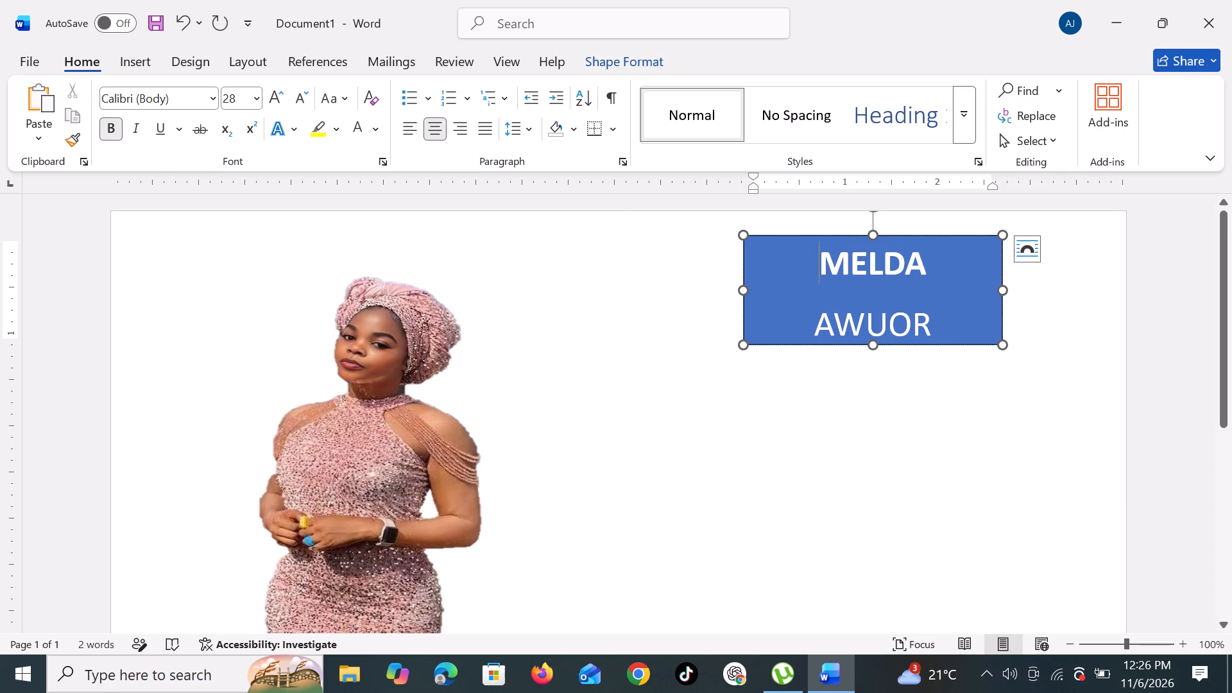
left_click(653, 69)
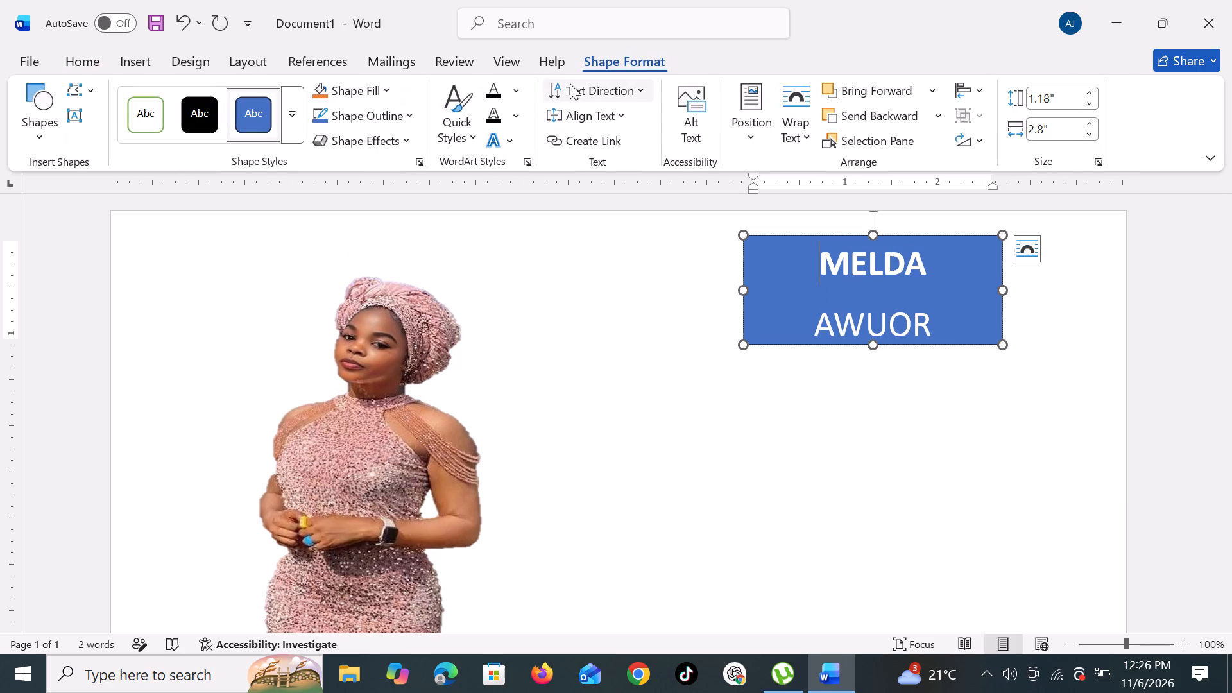
left_click(139, 120)
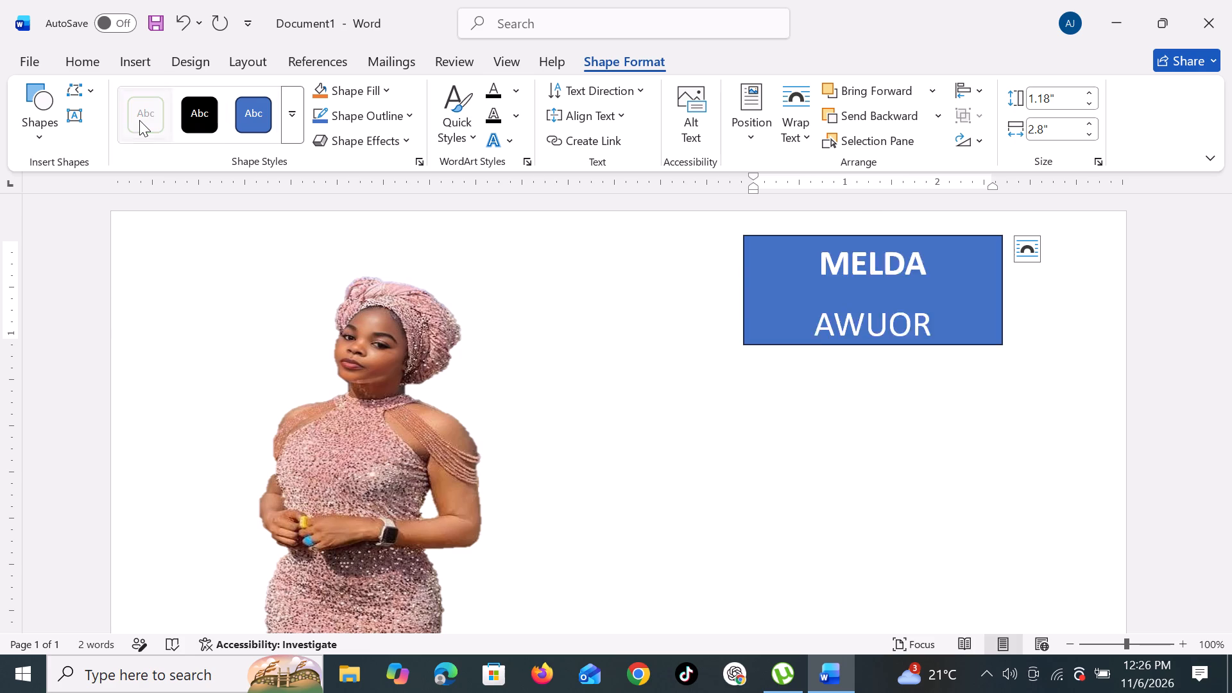
left_click_drag(691, 463, 697, 465)
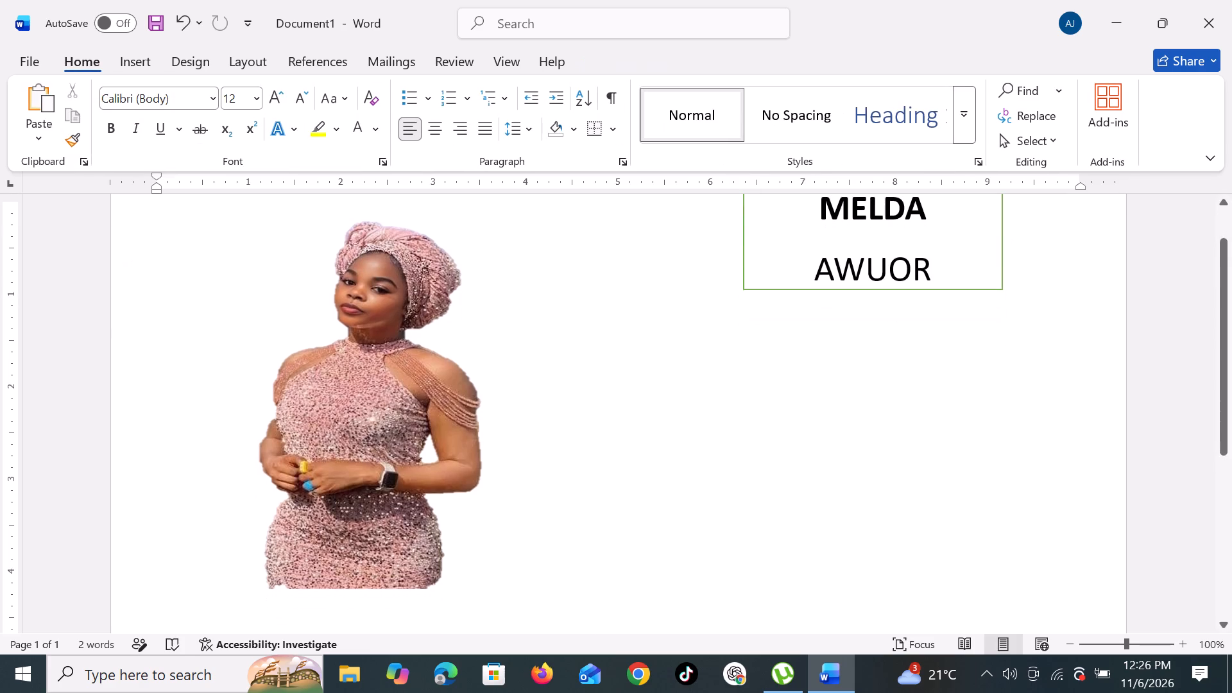
Insert a 1 by 1 inch rounded rectangle below the name box.
scroll(809, 460, "down", 2)
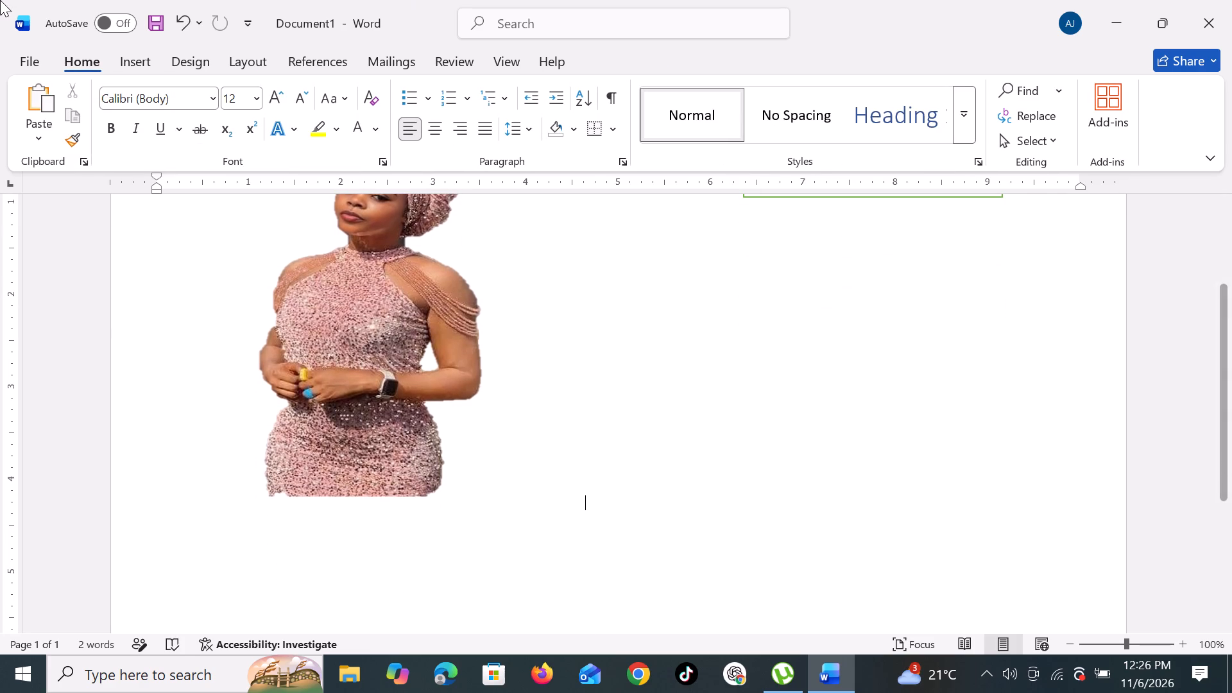
left_click(134, 51)
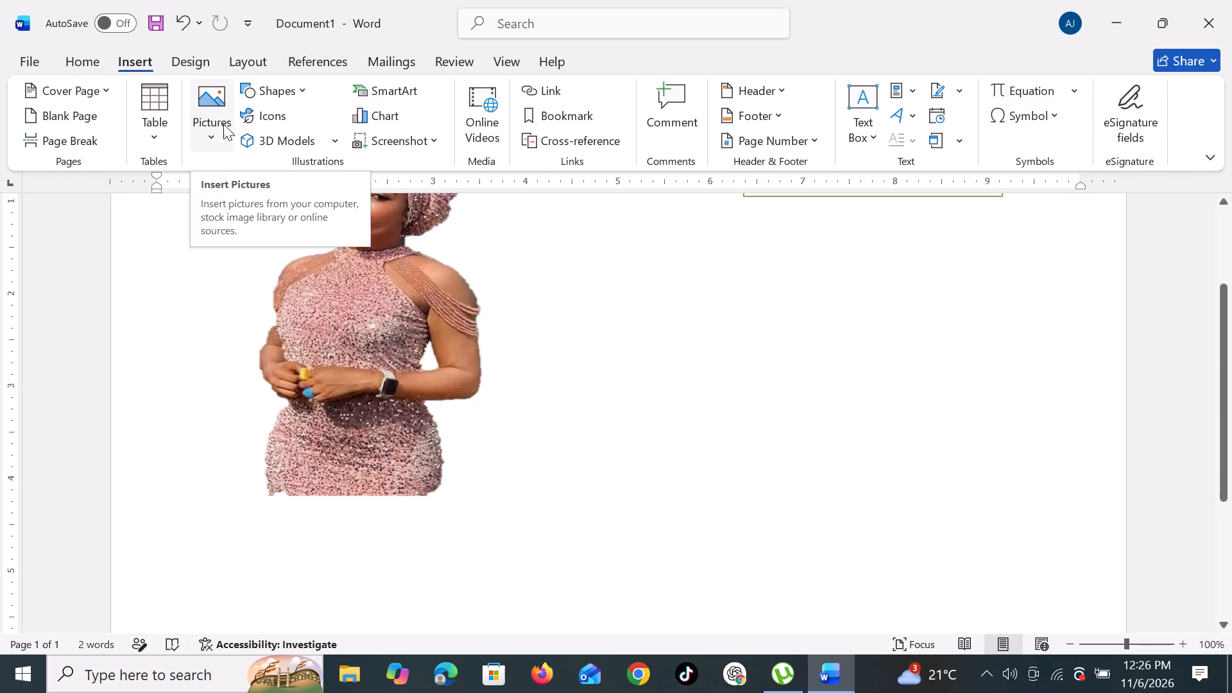
left_click(271, 97)
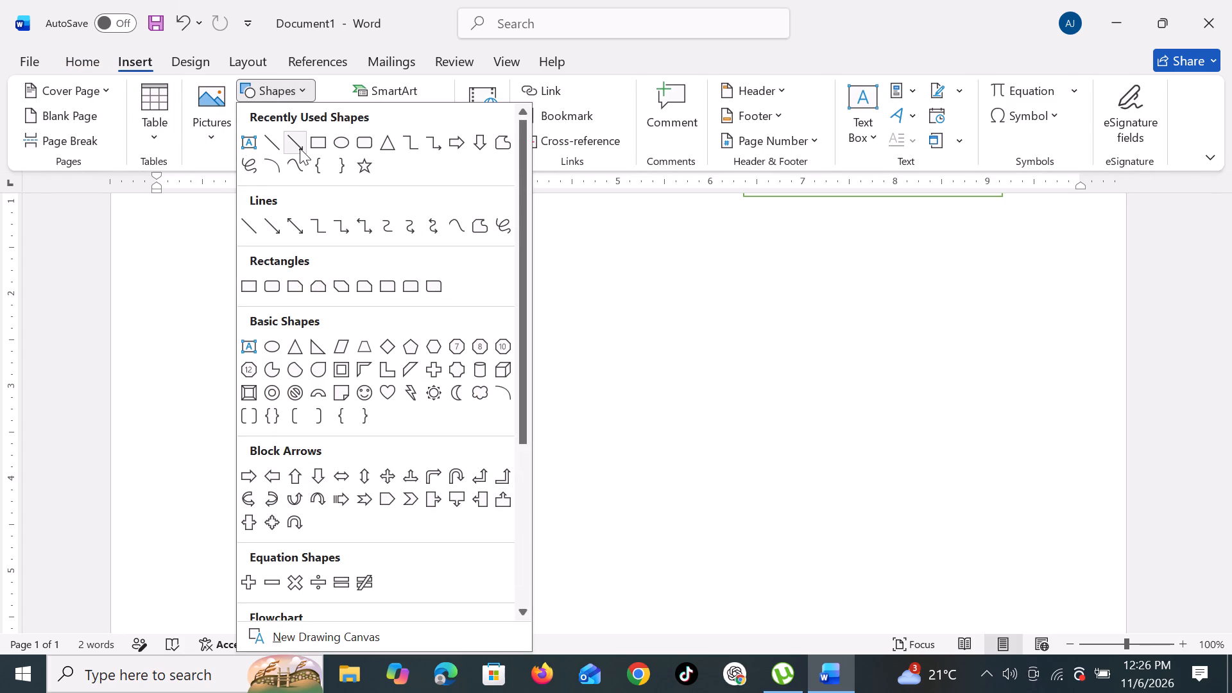
left_click(363, 147)
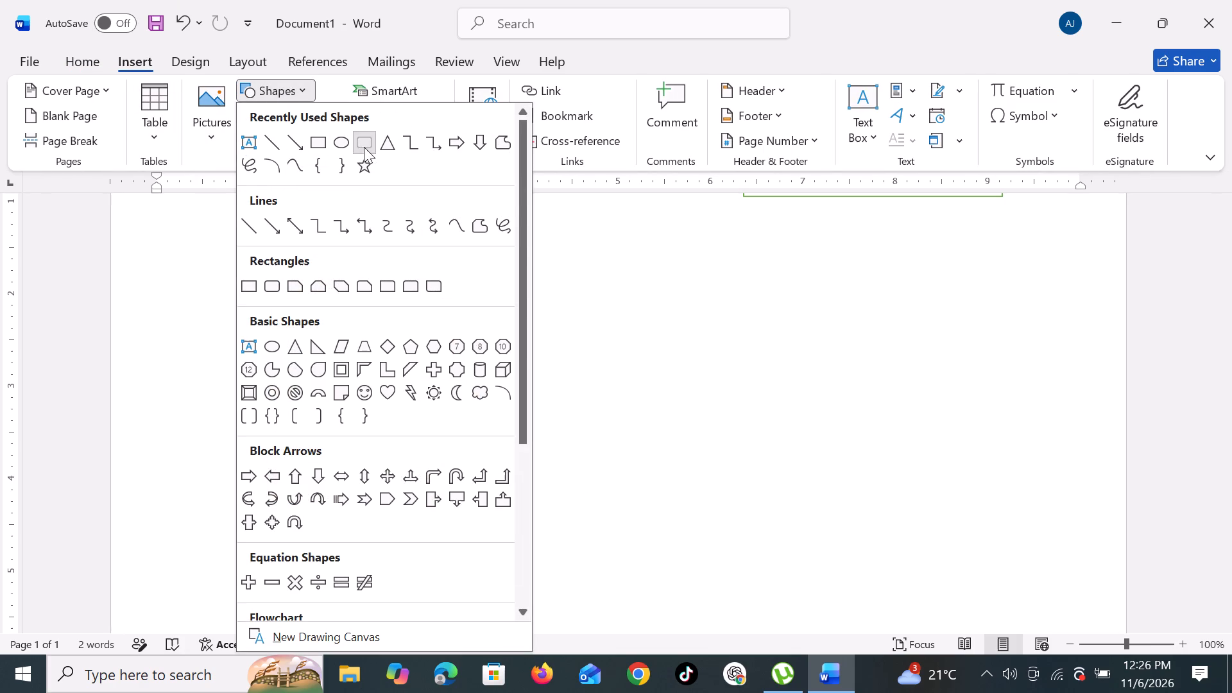
scroll(658, 358, "down", 1)
scroll(767, 355, "up", 4)
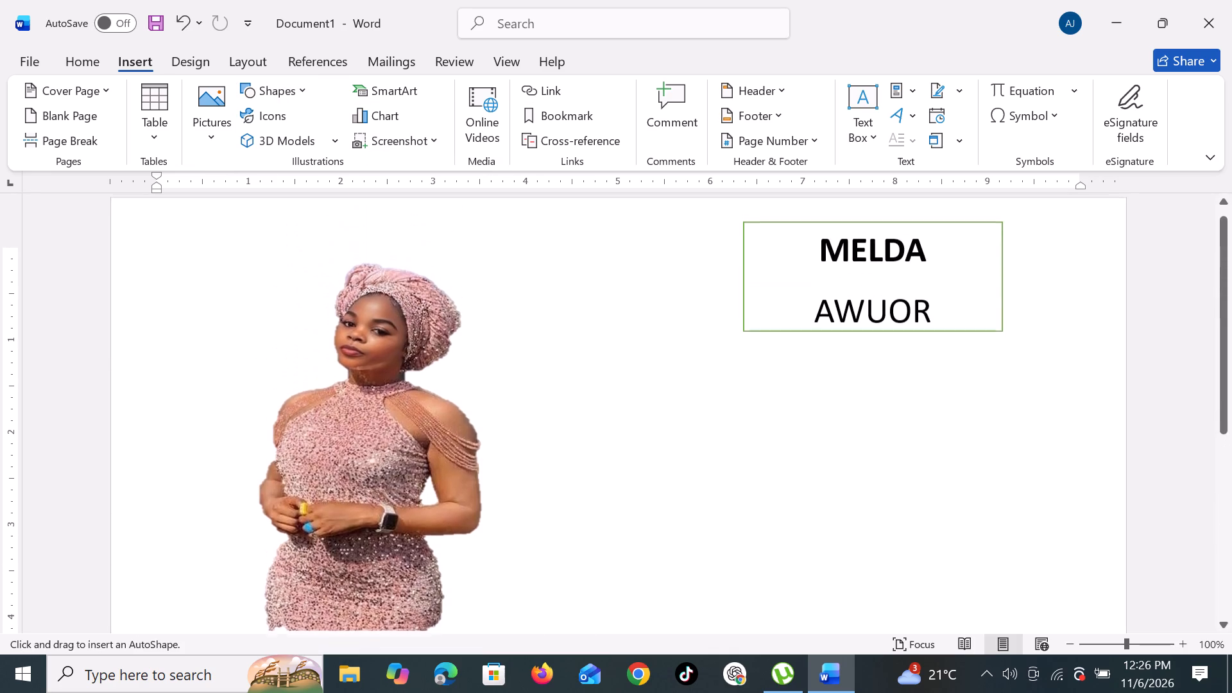
left_click(868, 411)
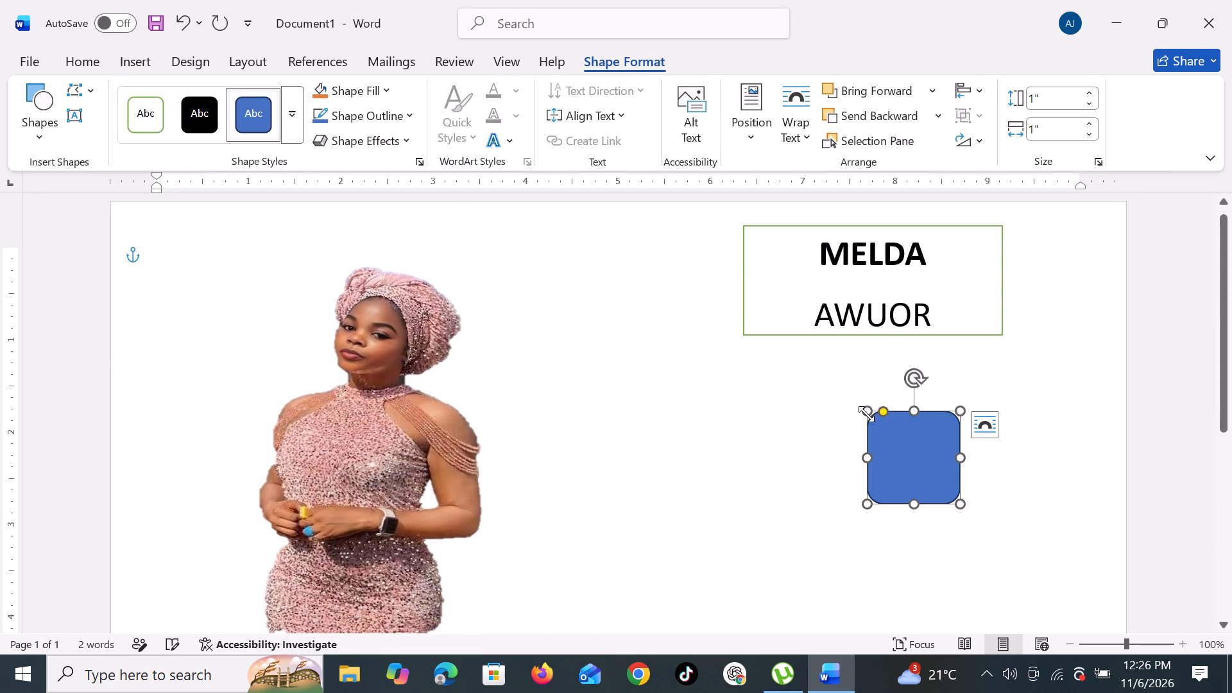
Enlarge the rounded rectangle from its left, top and right edges to about 2.1 inches wide and 1.08 inches high.
left_click_drag(866, 459, 853, 456)
left_click_drag(853, 456, 764, 447)
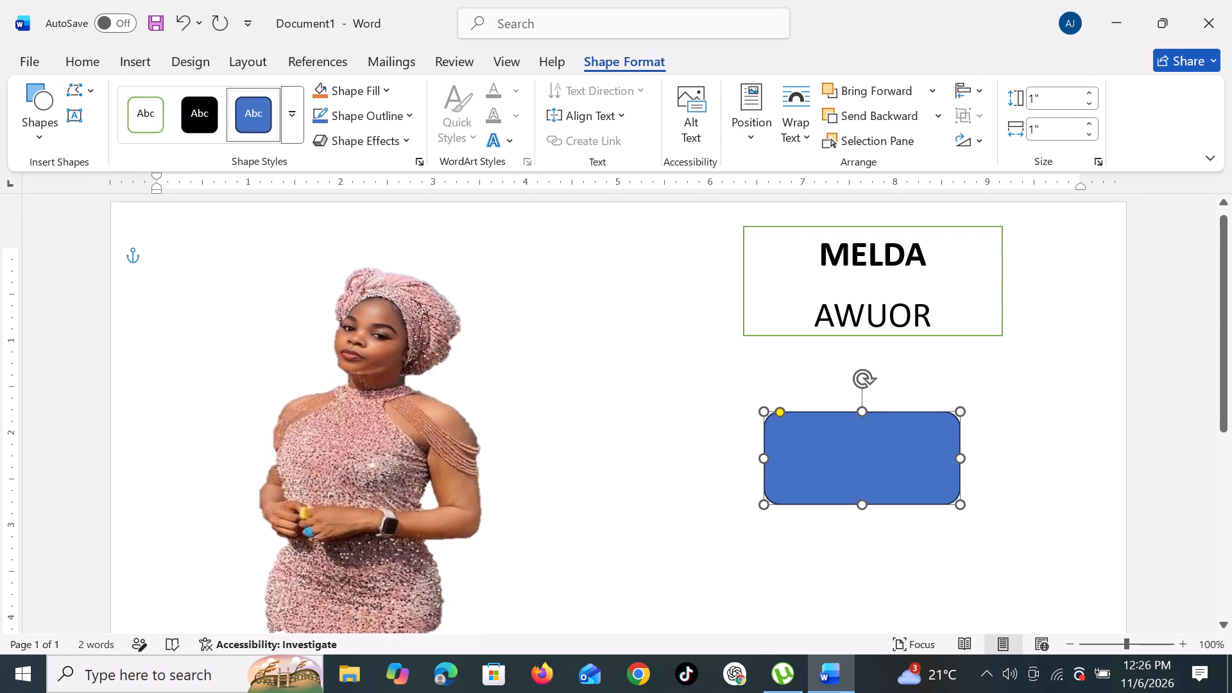
left_click_drag(860, 413, 864, 404)
left_click_drag(962, 454, 972, 454)
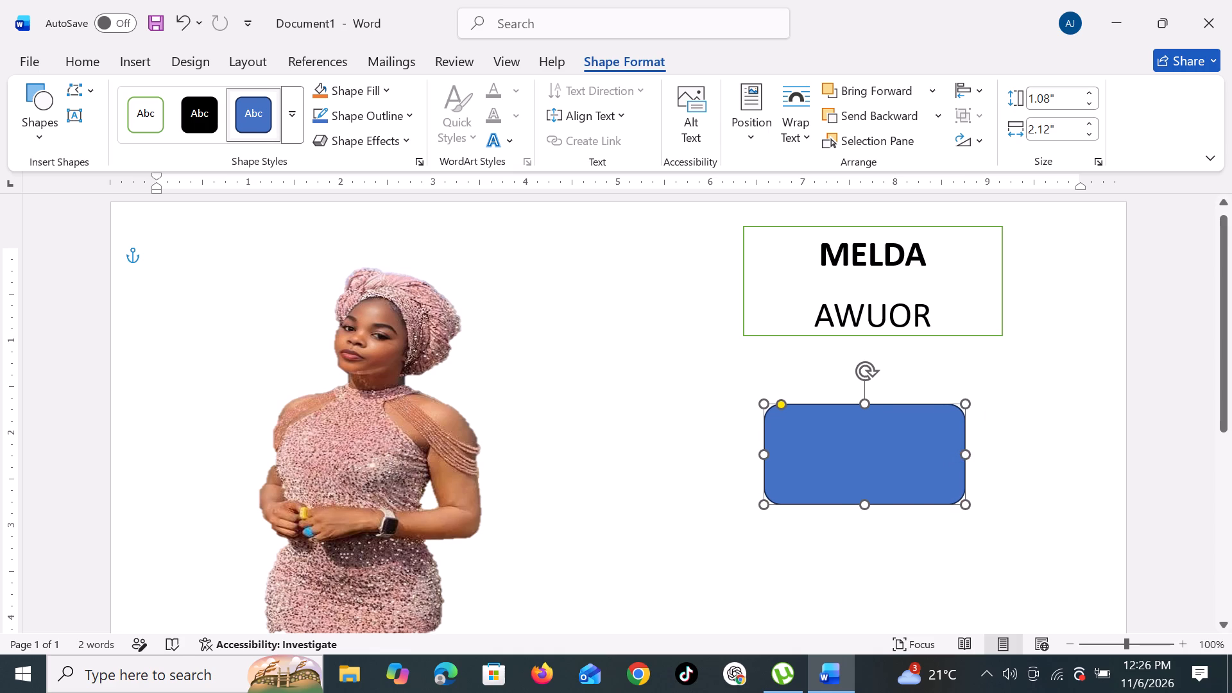
Widen the rounded rectangle in both directions to about 4.7 inches, keeping its height.
left_click_drag(972, 454, 1057, 443)
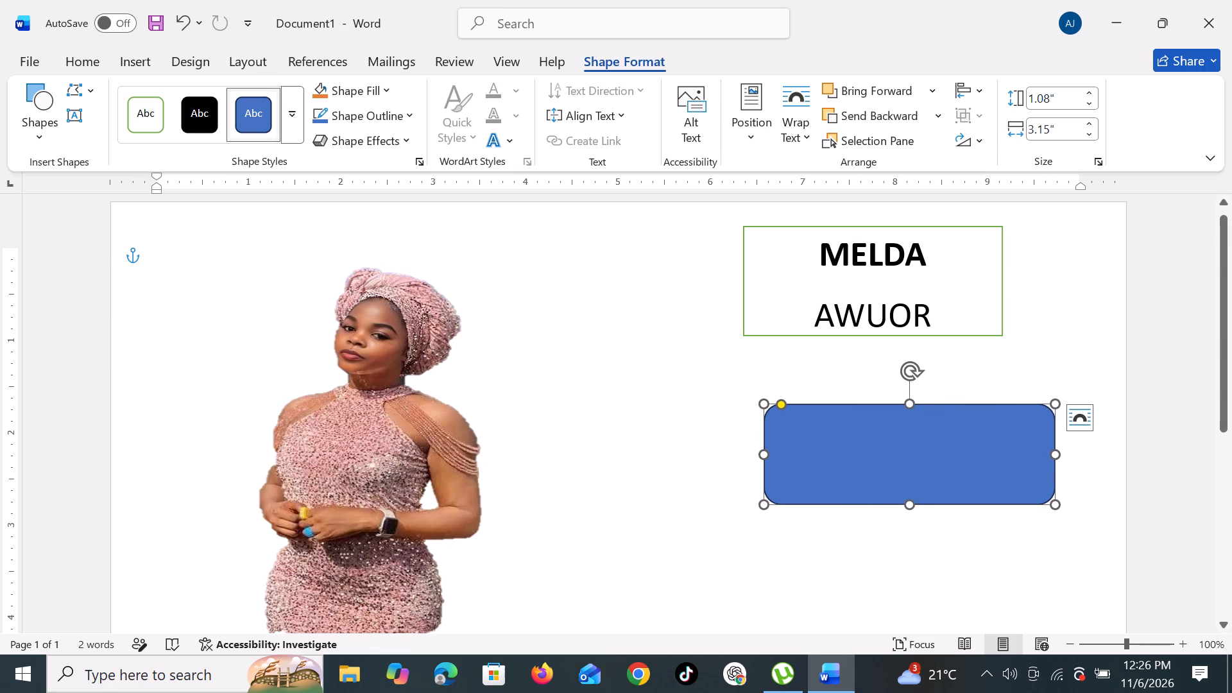
left_click_drag(760, 454, 676, 449)
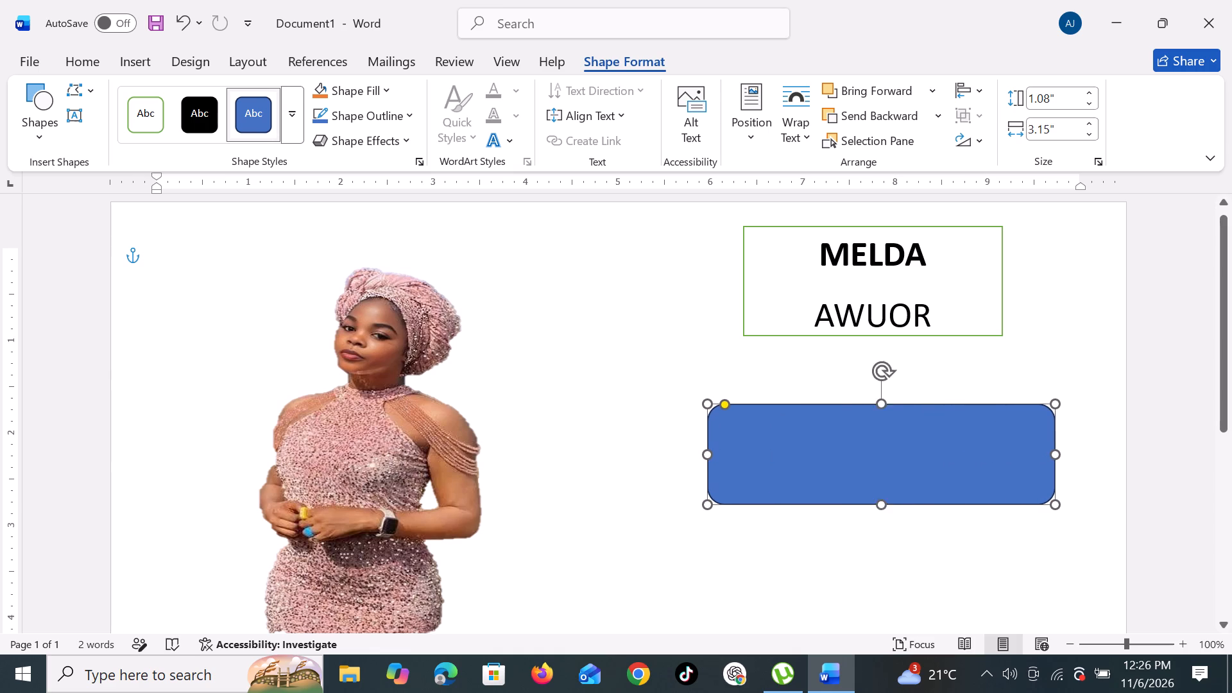
left_click_drag(676, 449, 620, 447)
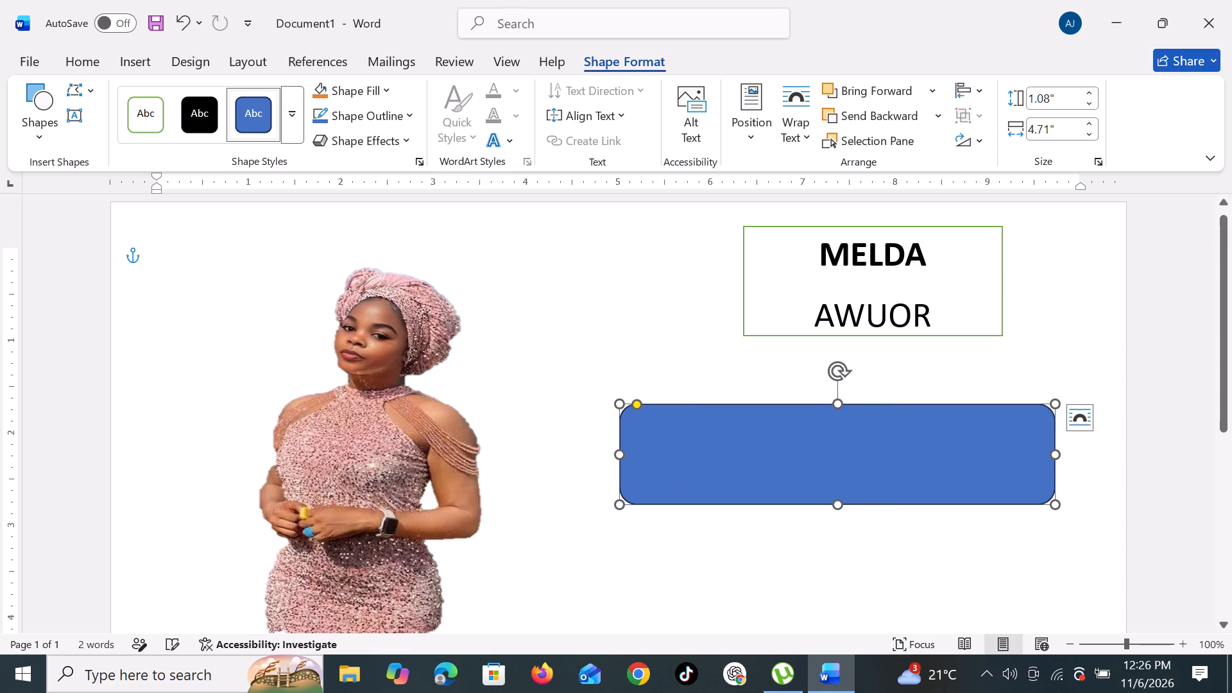
Enter the text WOMEN REPRESENTATIVE inside the rounded rectangle.
left_click(808, 454)
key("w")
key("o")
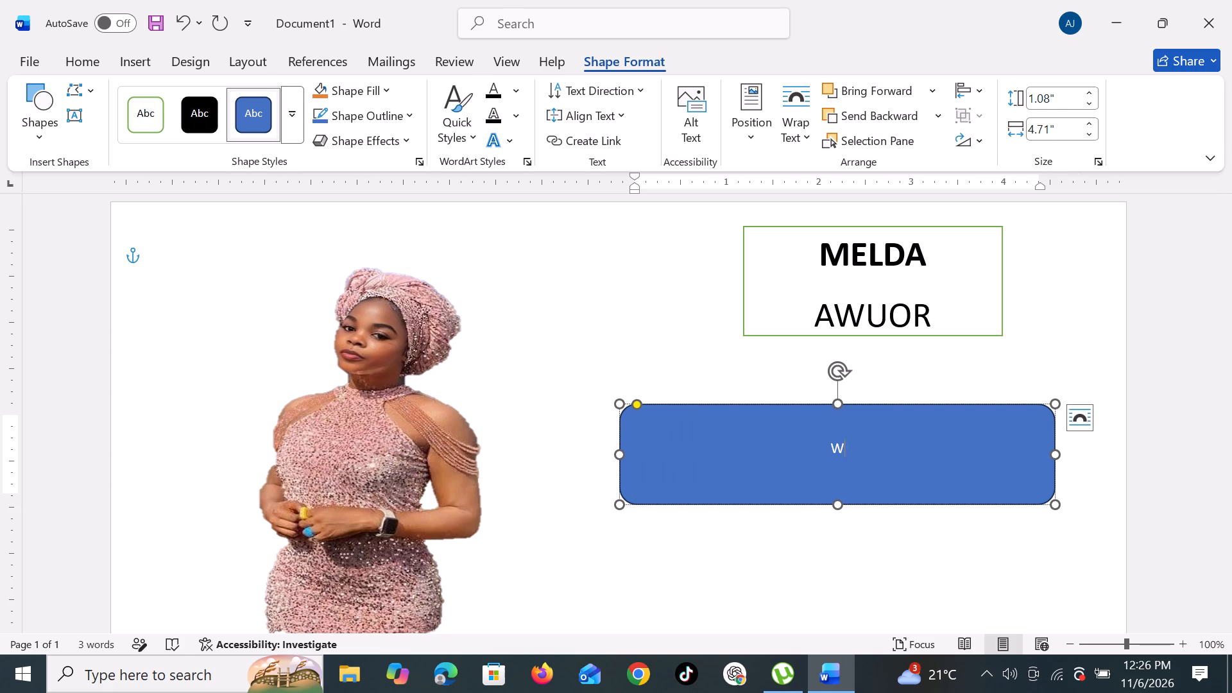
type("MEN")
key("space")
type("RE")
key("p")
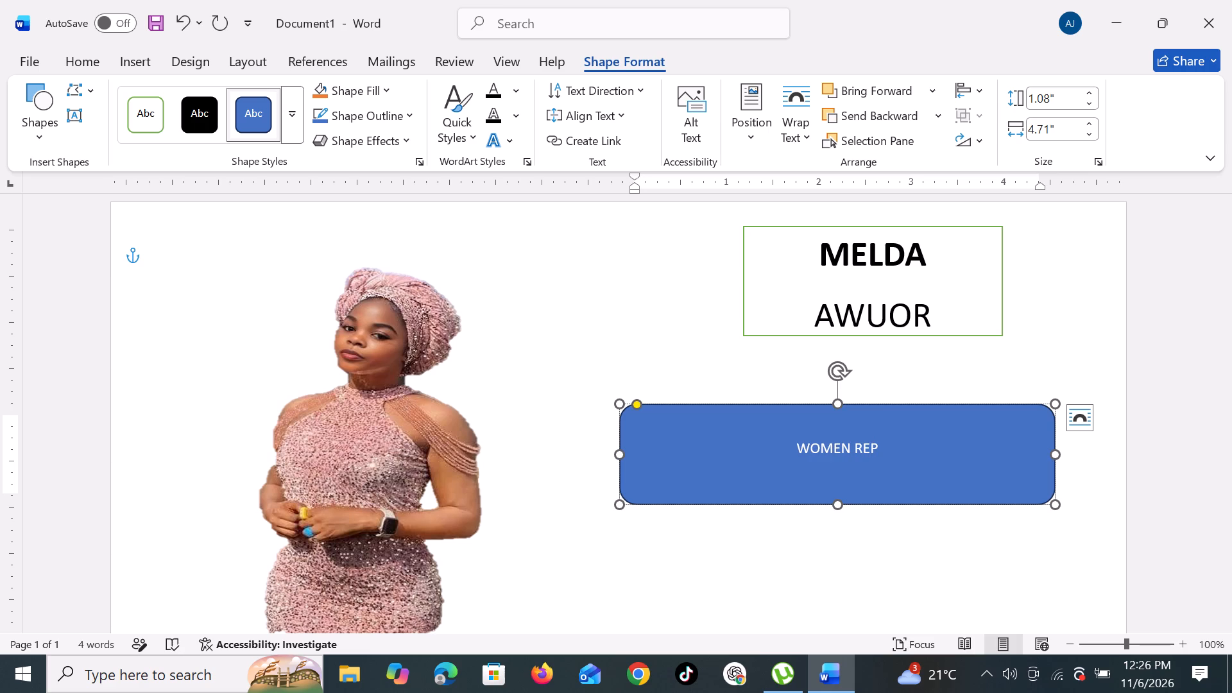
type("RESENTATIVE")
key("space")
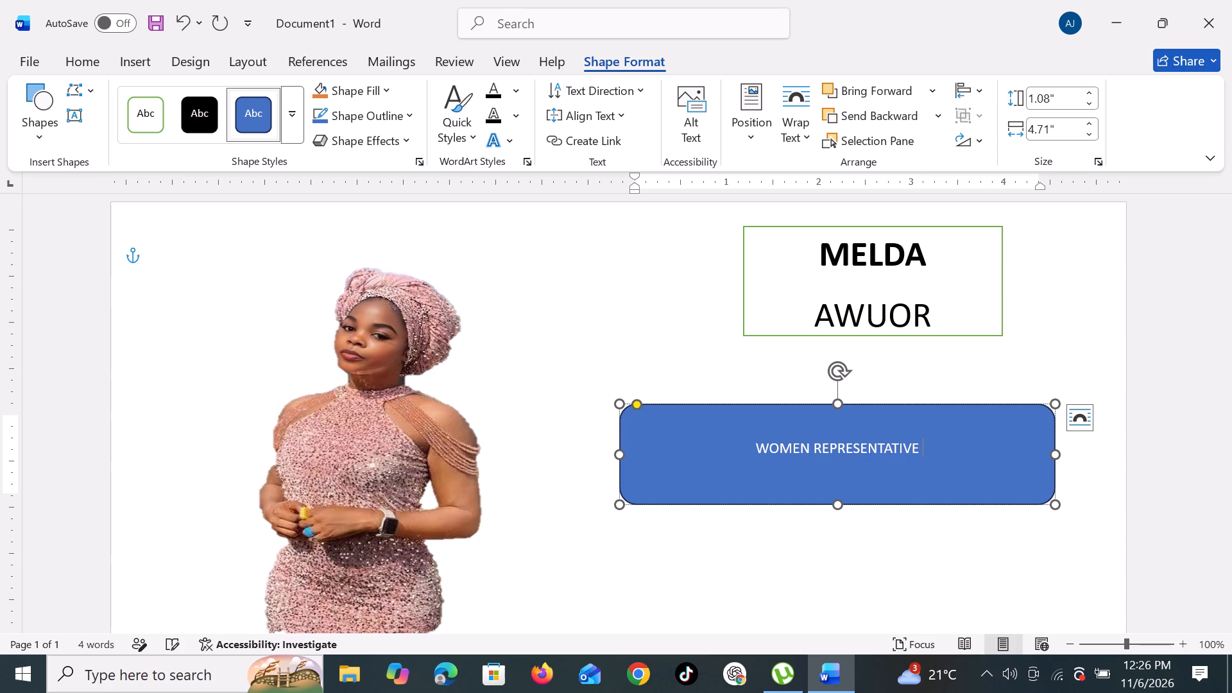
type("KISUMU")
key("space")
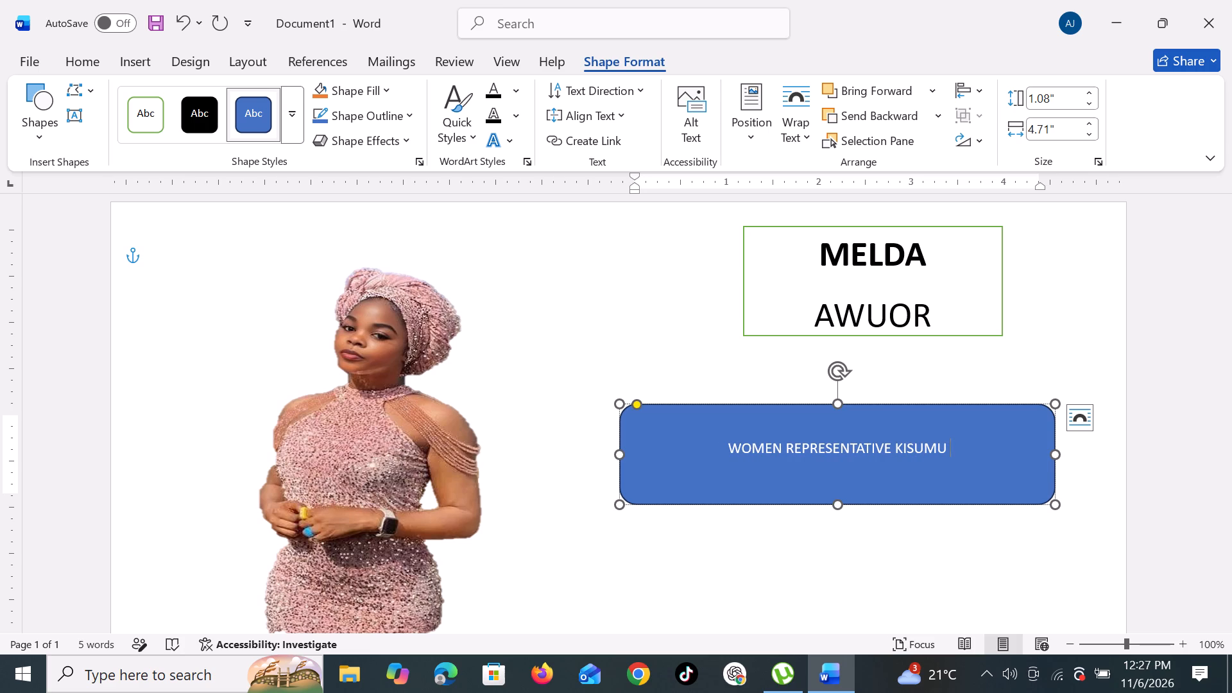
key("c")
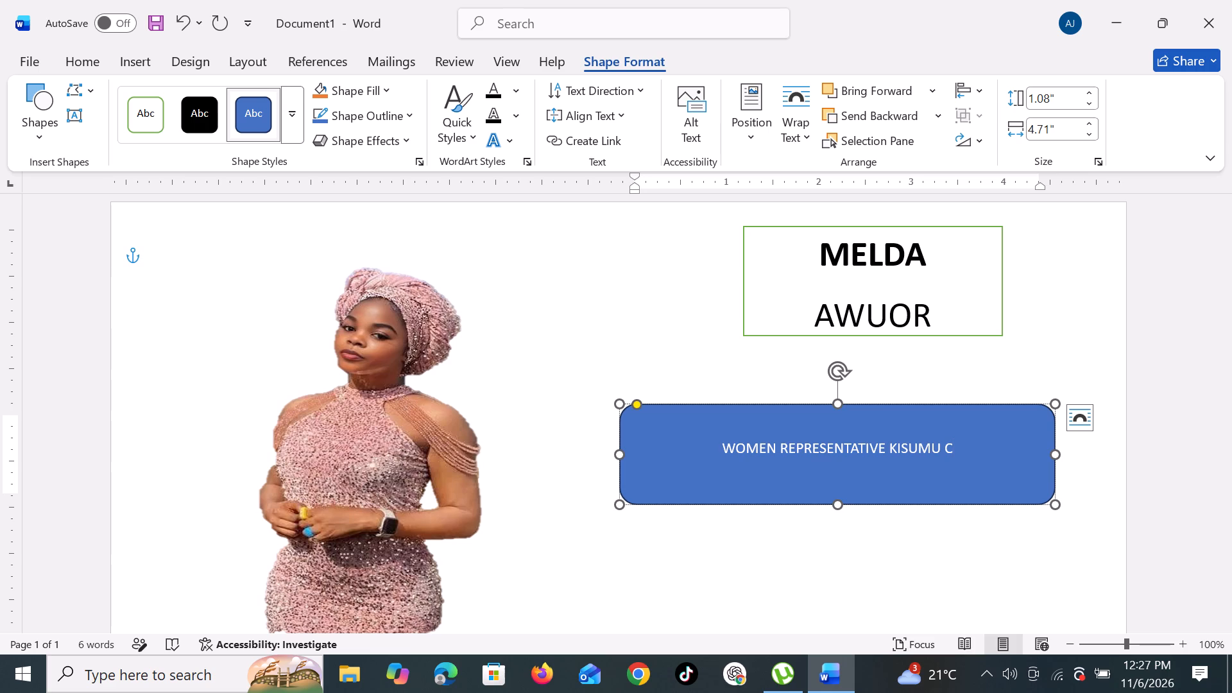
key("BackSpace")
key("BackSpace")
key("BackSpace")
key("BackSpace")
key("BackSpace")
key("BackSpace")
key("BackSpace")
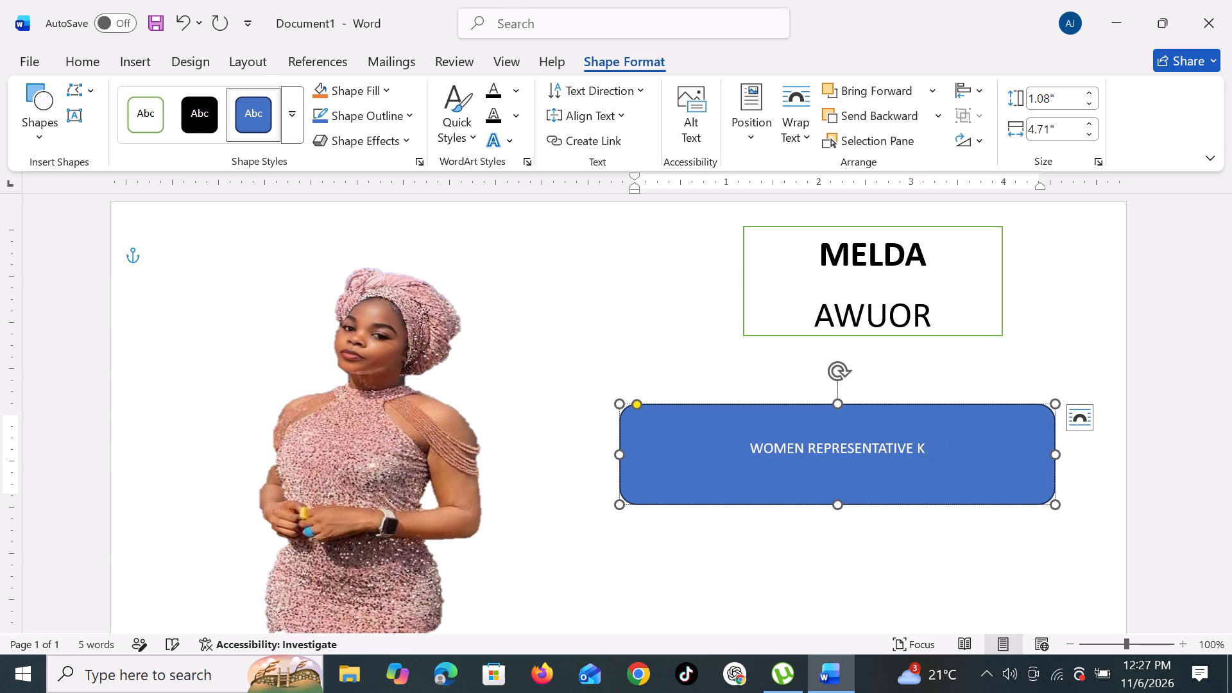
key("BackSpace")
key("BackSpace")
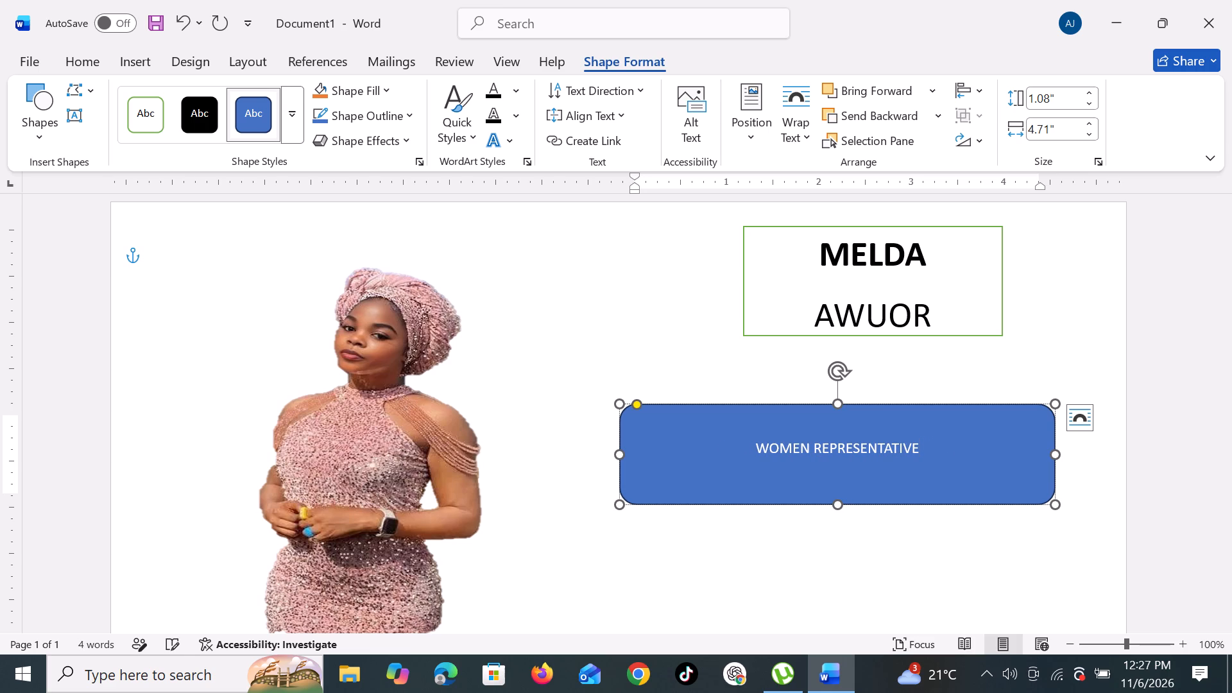
Add KISUMU COUNTY as a second line of text in the rounded rectangle.
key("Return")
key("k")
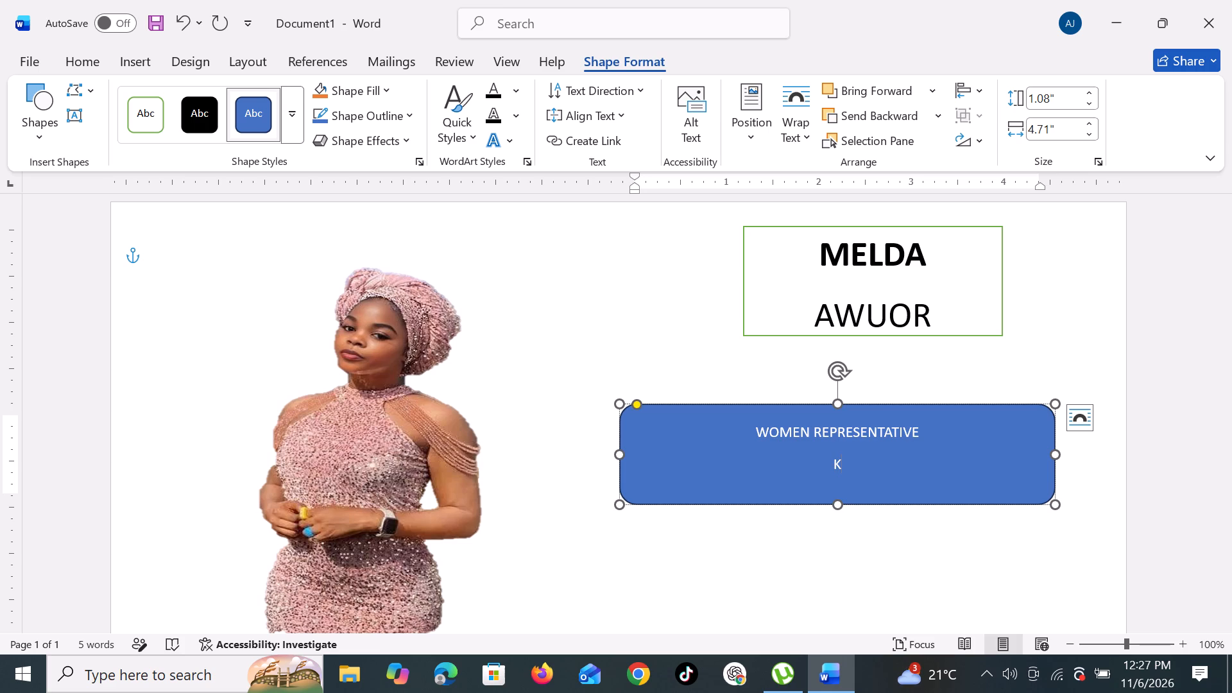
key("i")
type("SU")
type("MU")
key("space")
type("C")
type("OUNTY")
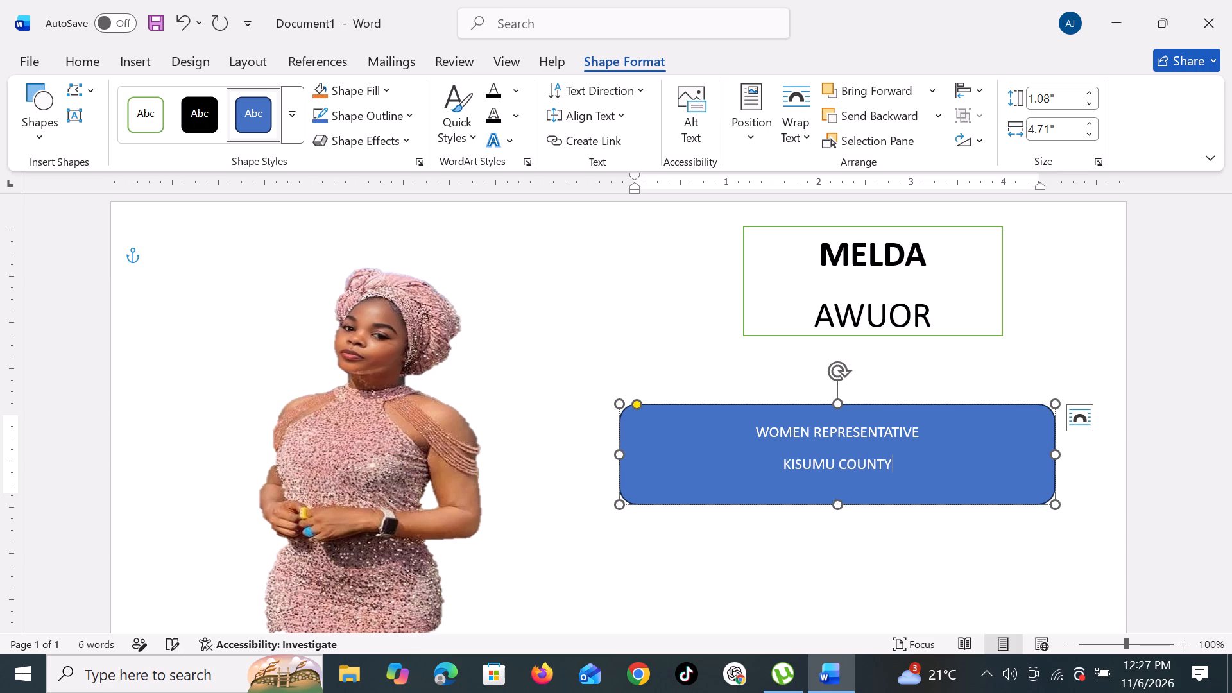
Add the year 2027 as a third line below KISUMU COUNTY in the rounded rectangle.
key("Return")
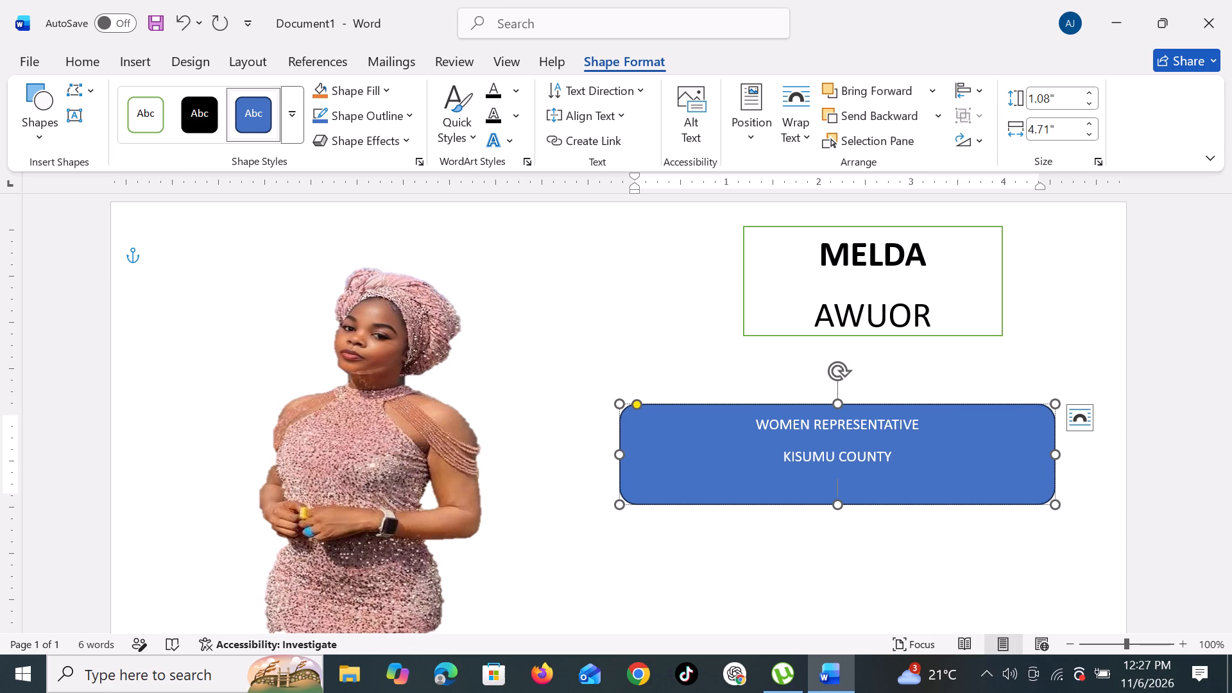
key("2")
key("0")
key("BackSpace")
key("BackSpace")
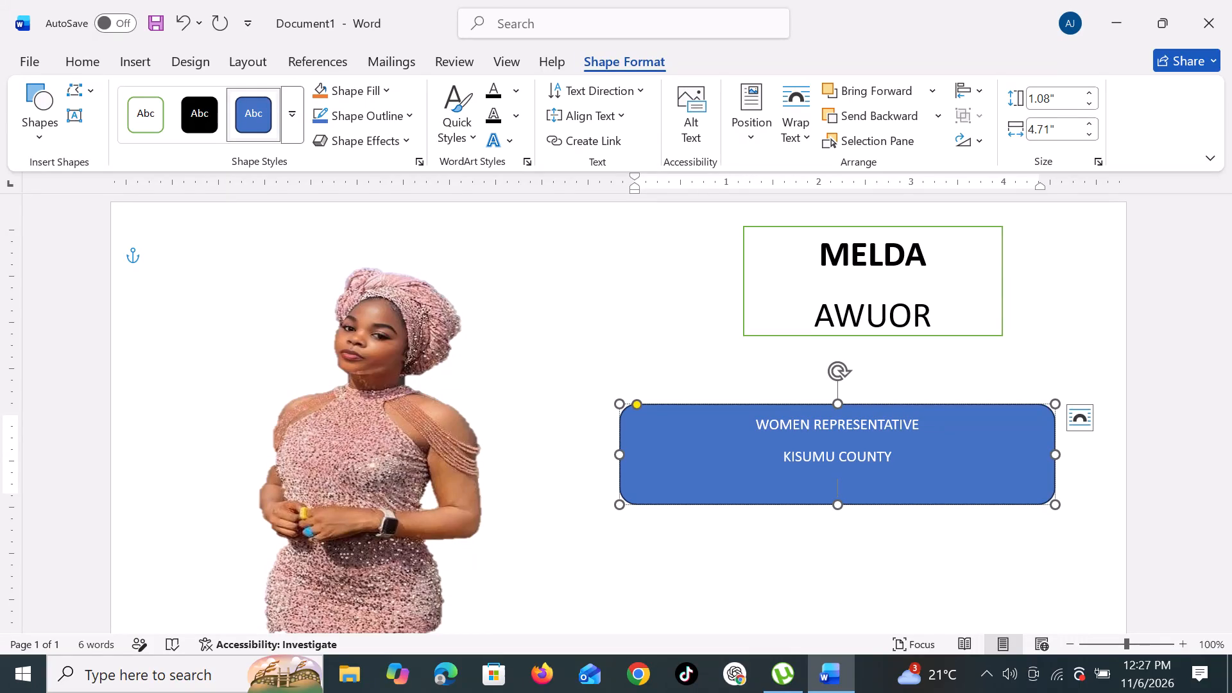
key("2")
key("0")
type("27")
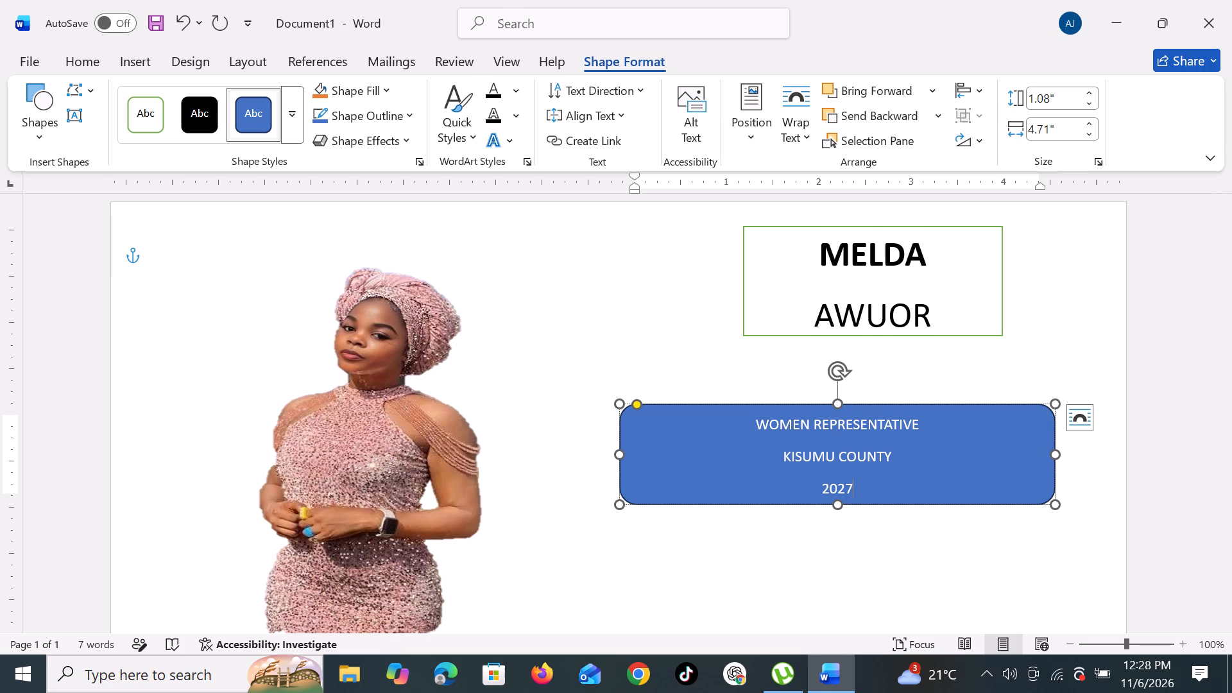
Restyle the rounded rectangle with the preset that has a green outline, white fill and black text.
scroll(1035, 404, "down", 1)
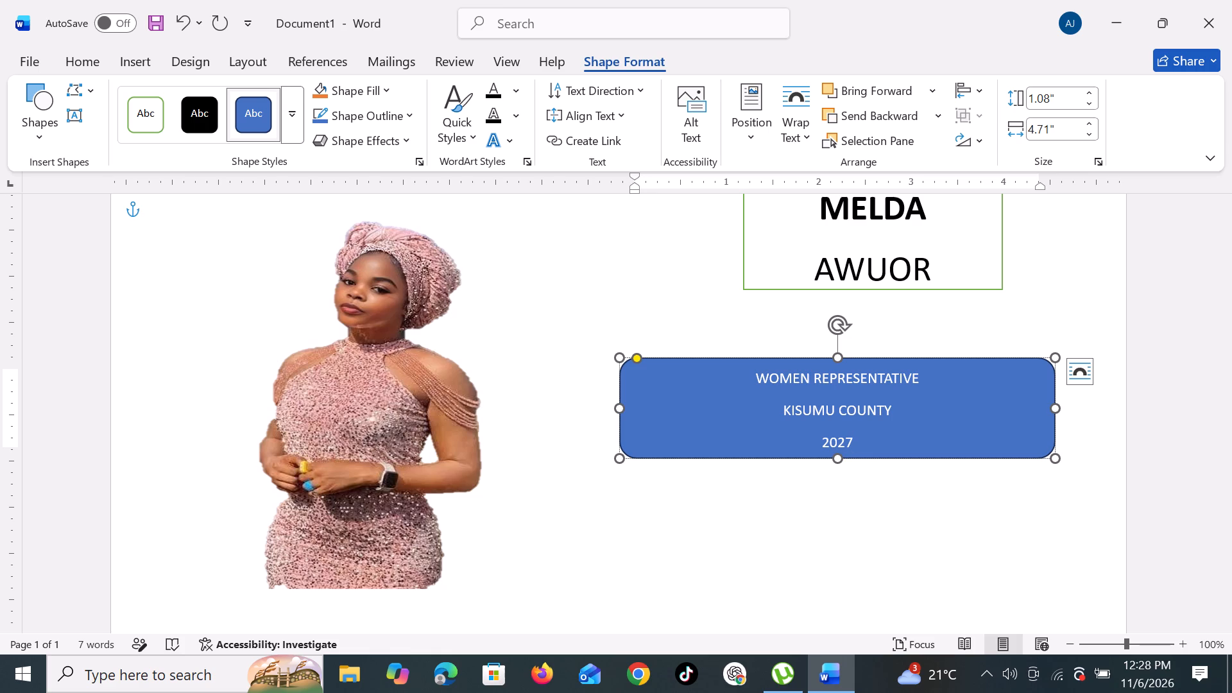
left_click(968, 430)
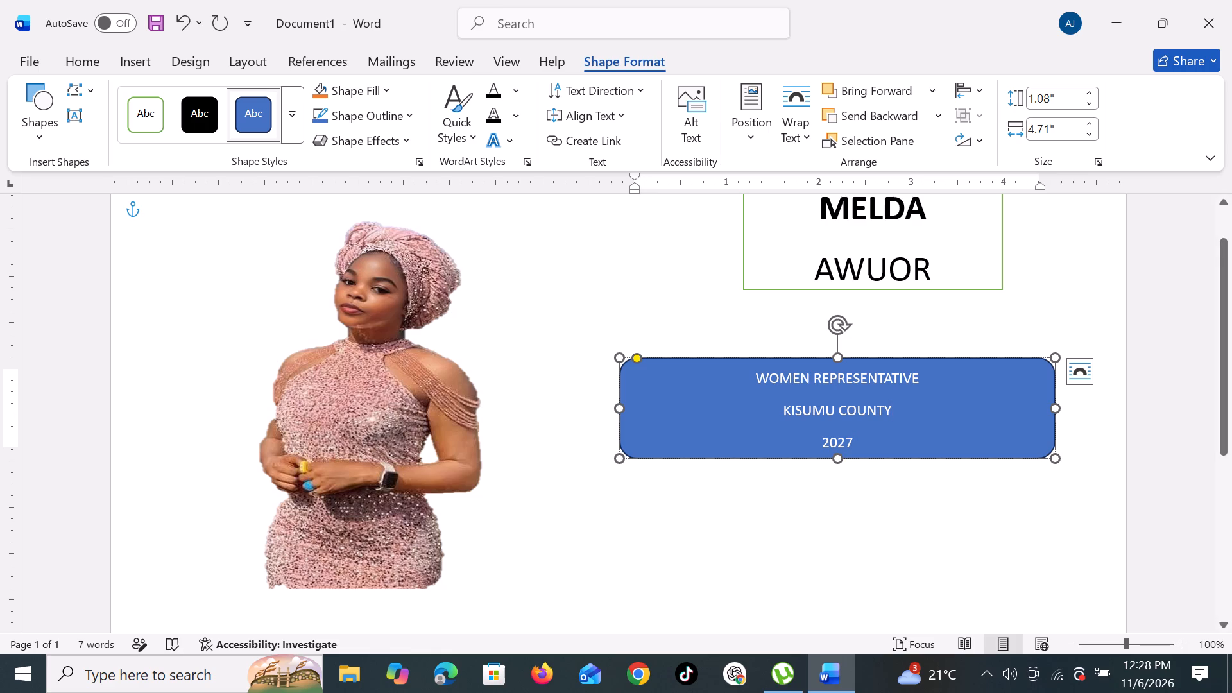
left_click_drag(757, 379, 954, 384)
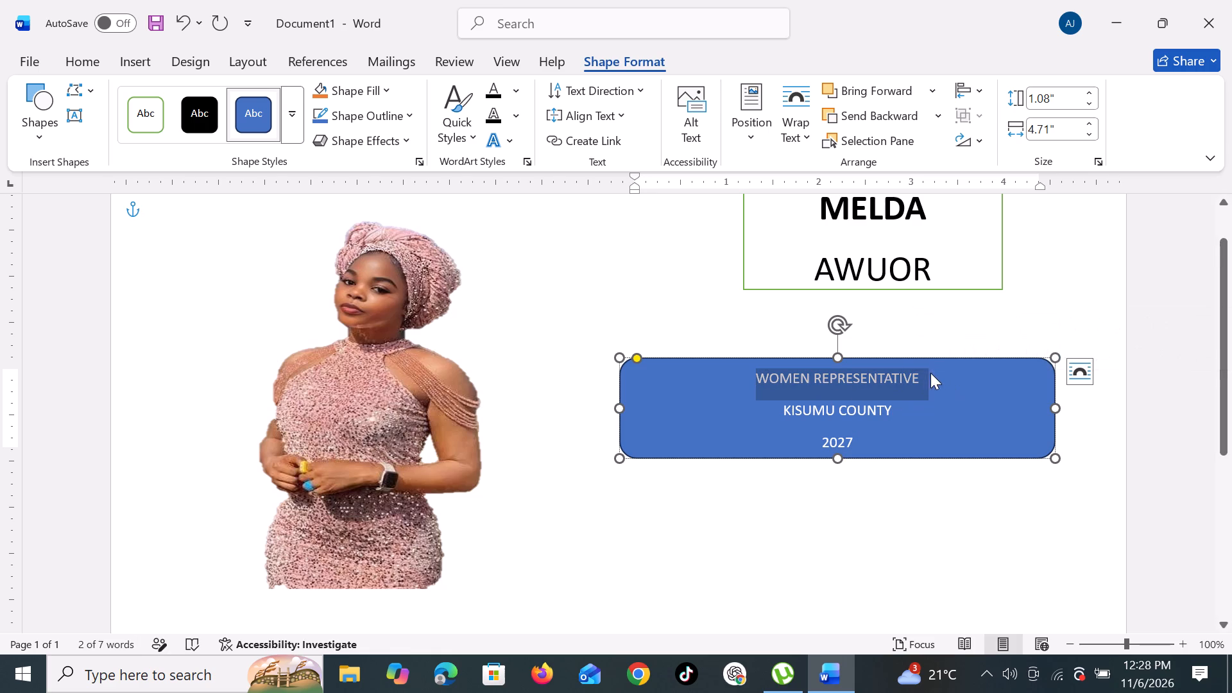
left_click(925, 404)
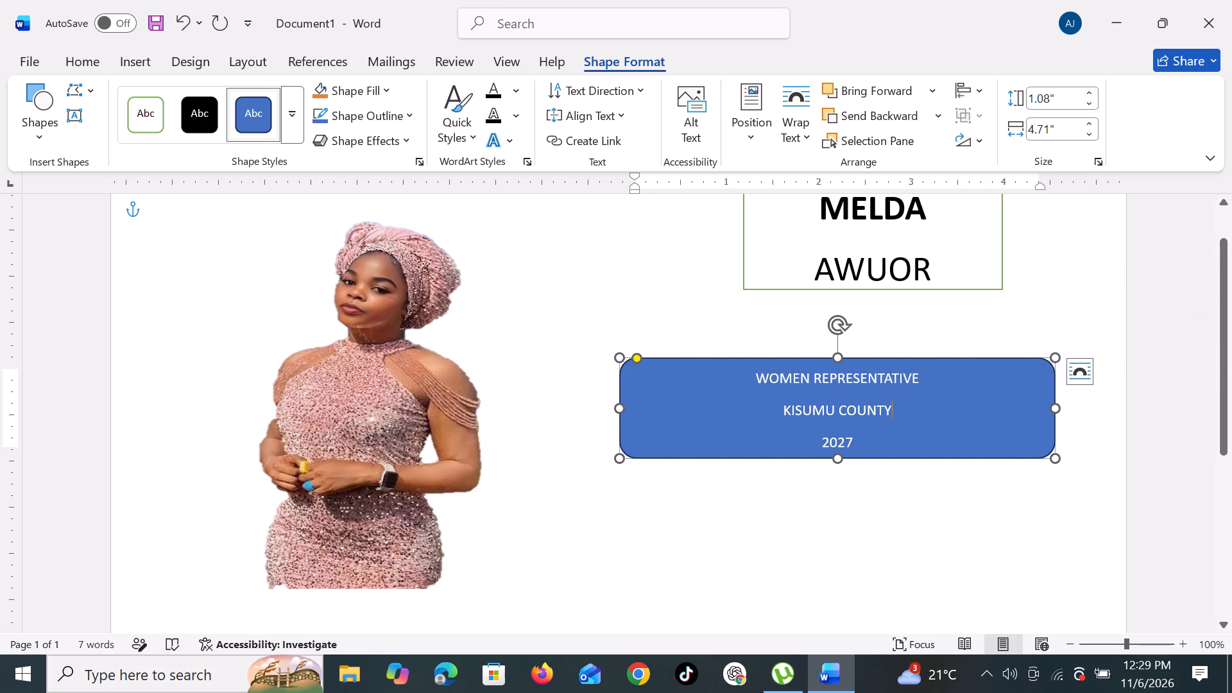
left_click(140, 103)
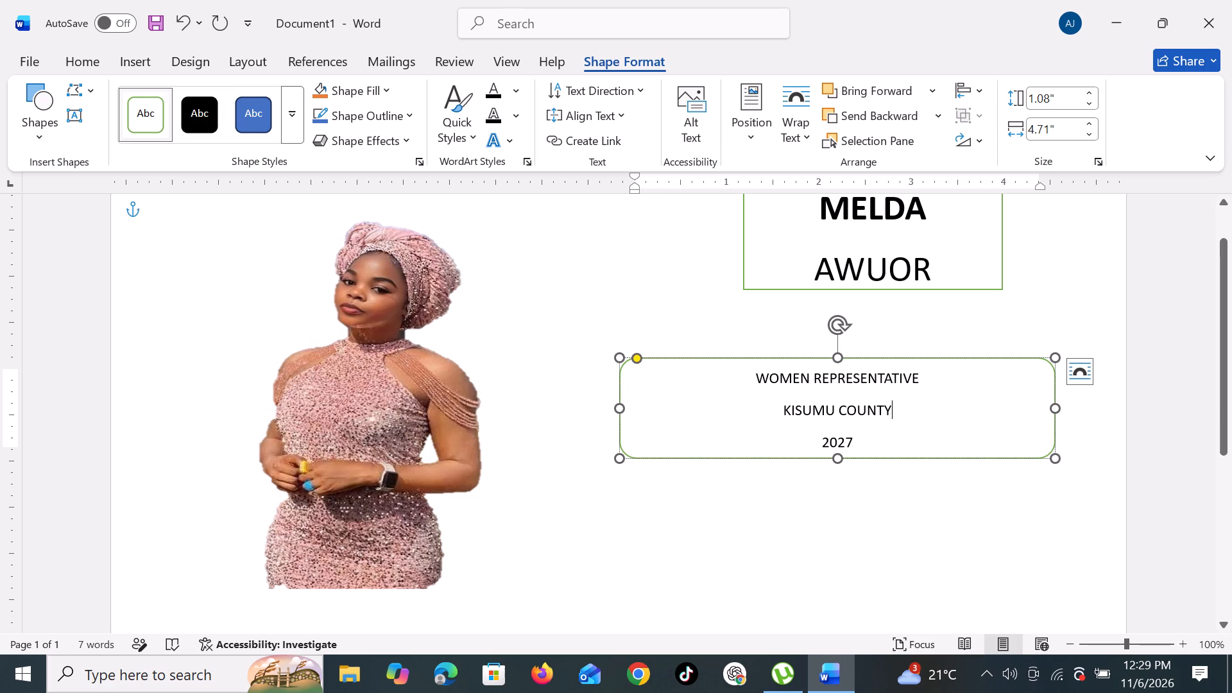
Make the WOMEN REPRESENTATIVE line in the rounded rectangle bold.
left_click_drag(758, 373, 923, 376)
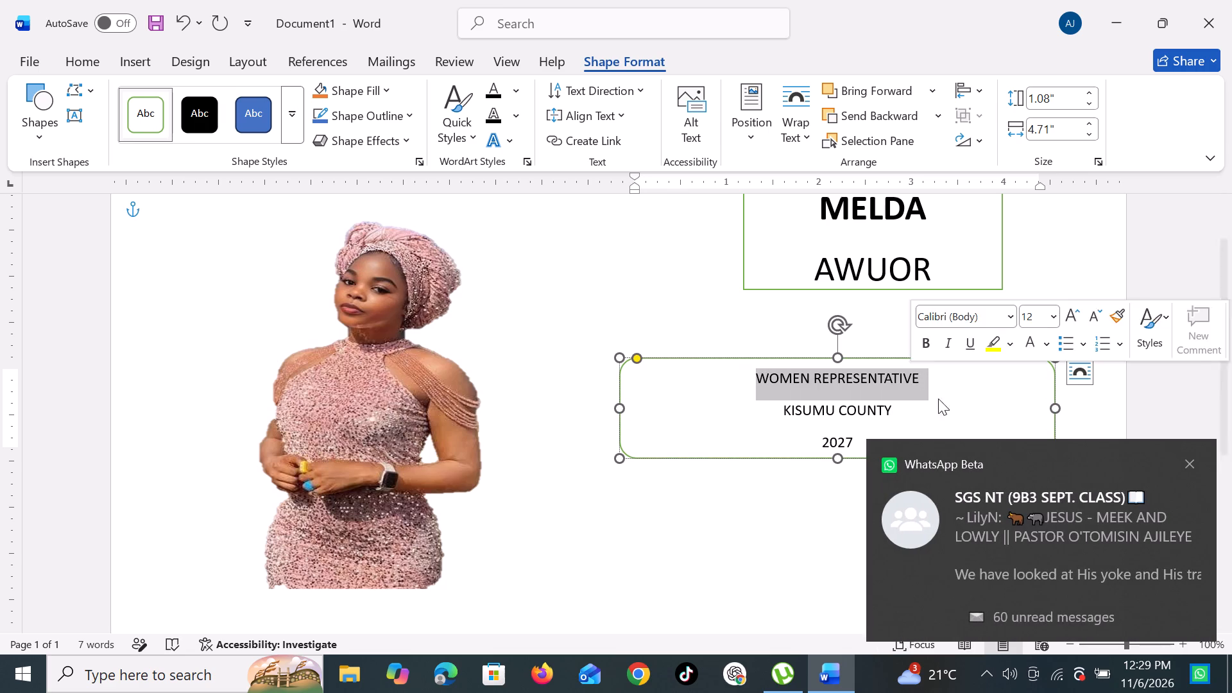
left_click(1188, 466)
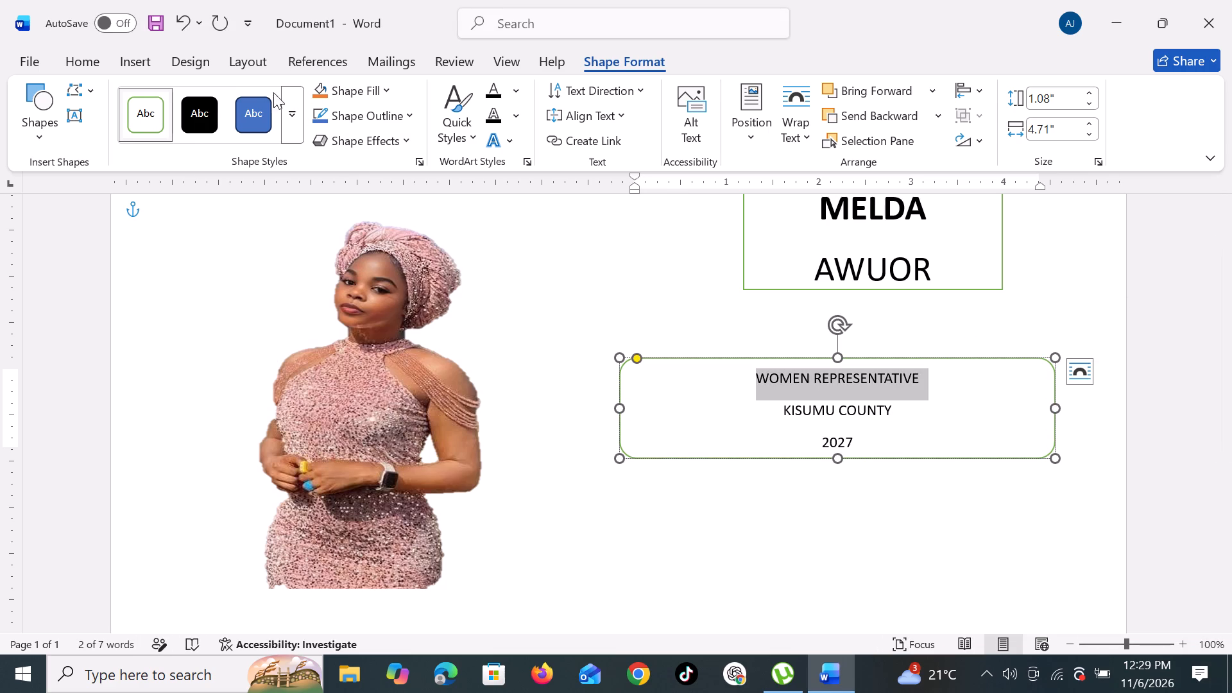
left_click(76, 70)
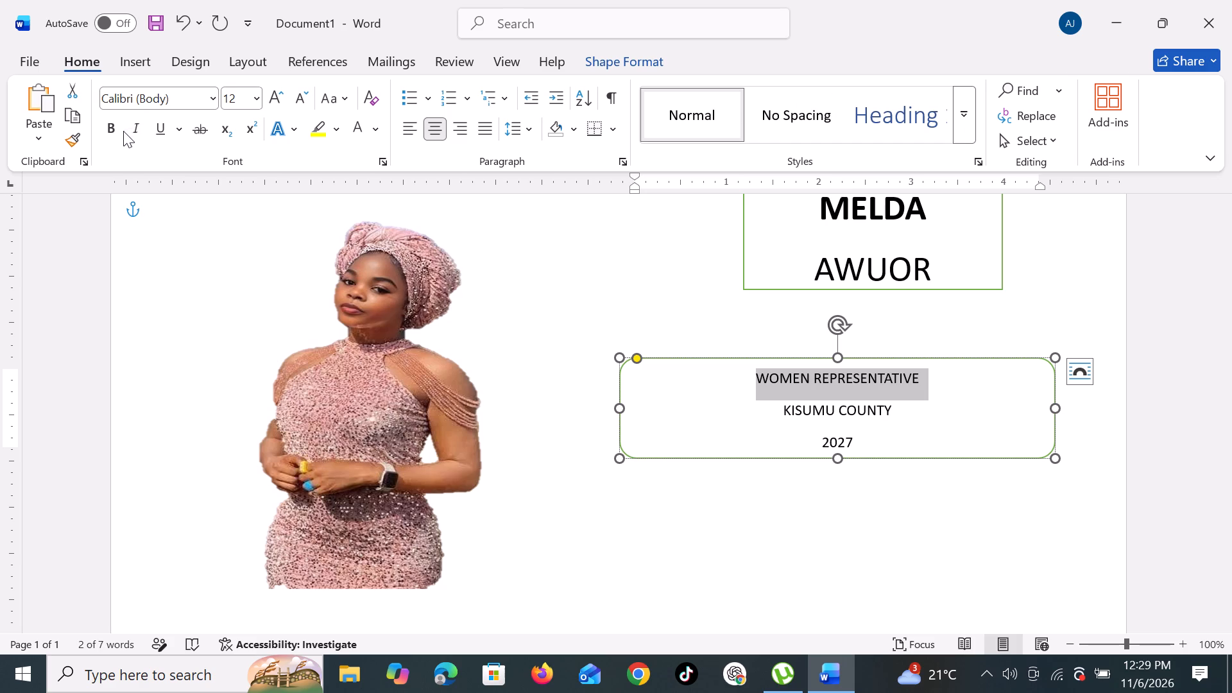
left_click(120, 127)
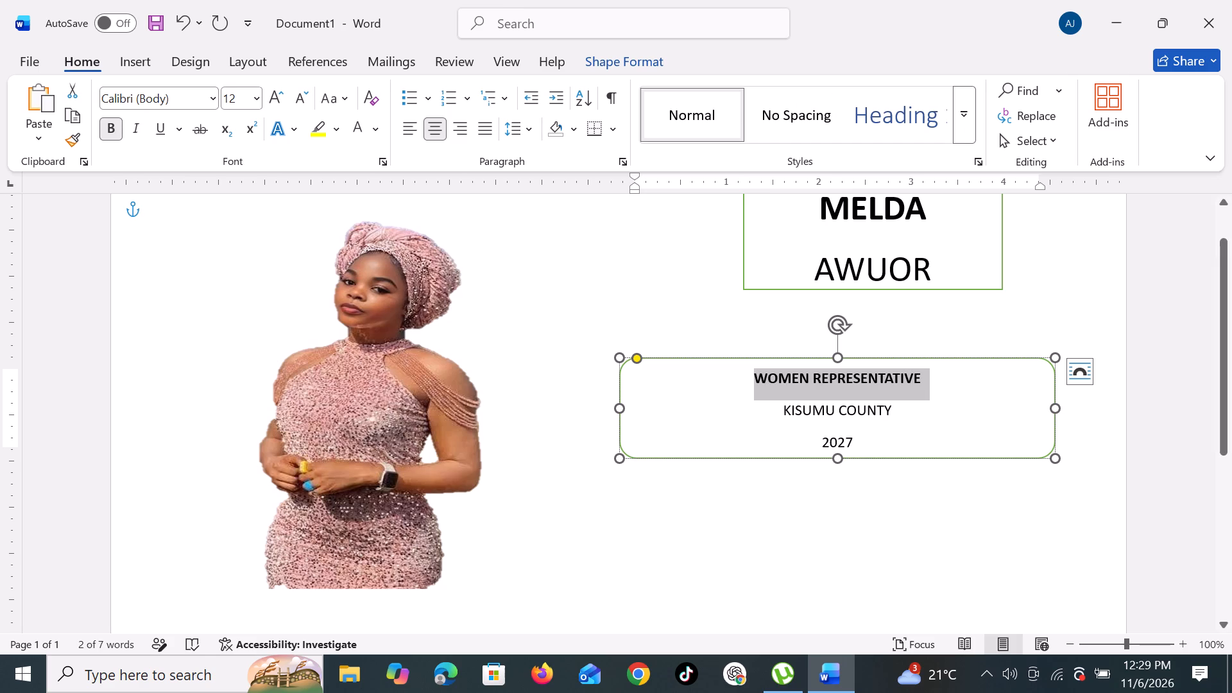
left_click(766, 430)
left_click(691, 415)
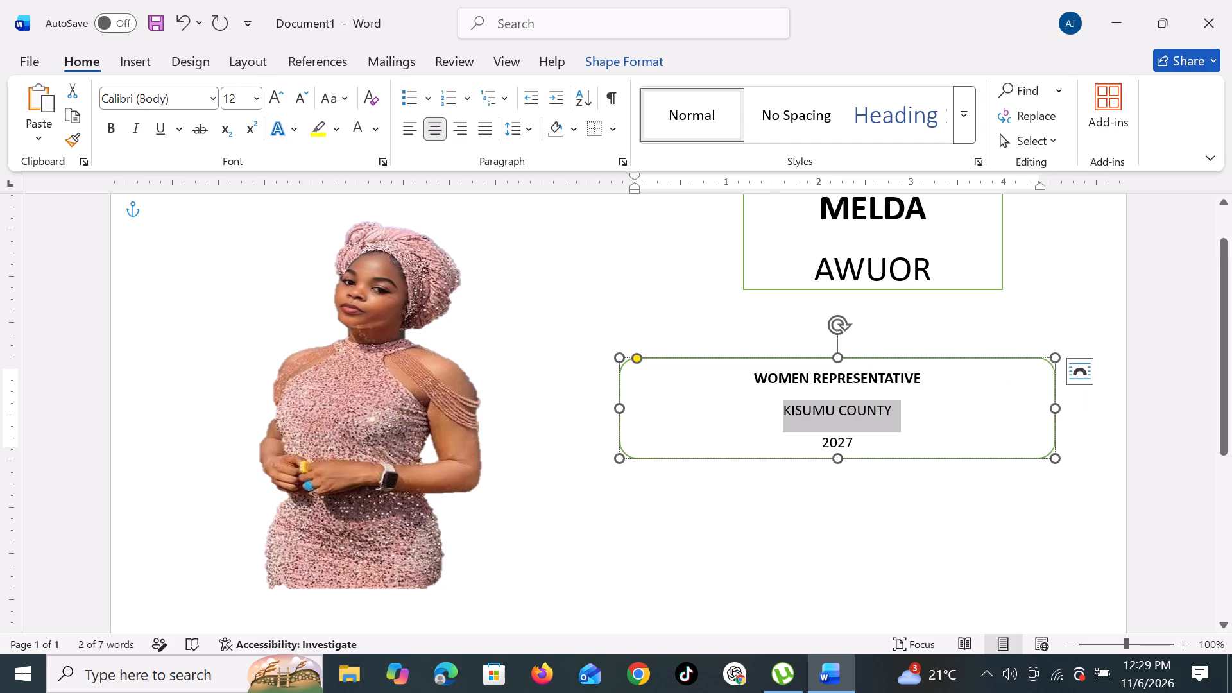
Enlarge the WOMEN REPRESENTATIVE line to font size 20 and deselect the rounded rectangle.
left_click(742, 376)
left_click(746, 367)
left_click(746, 368)
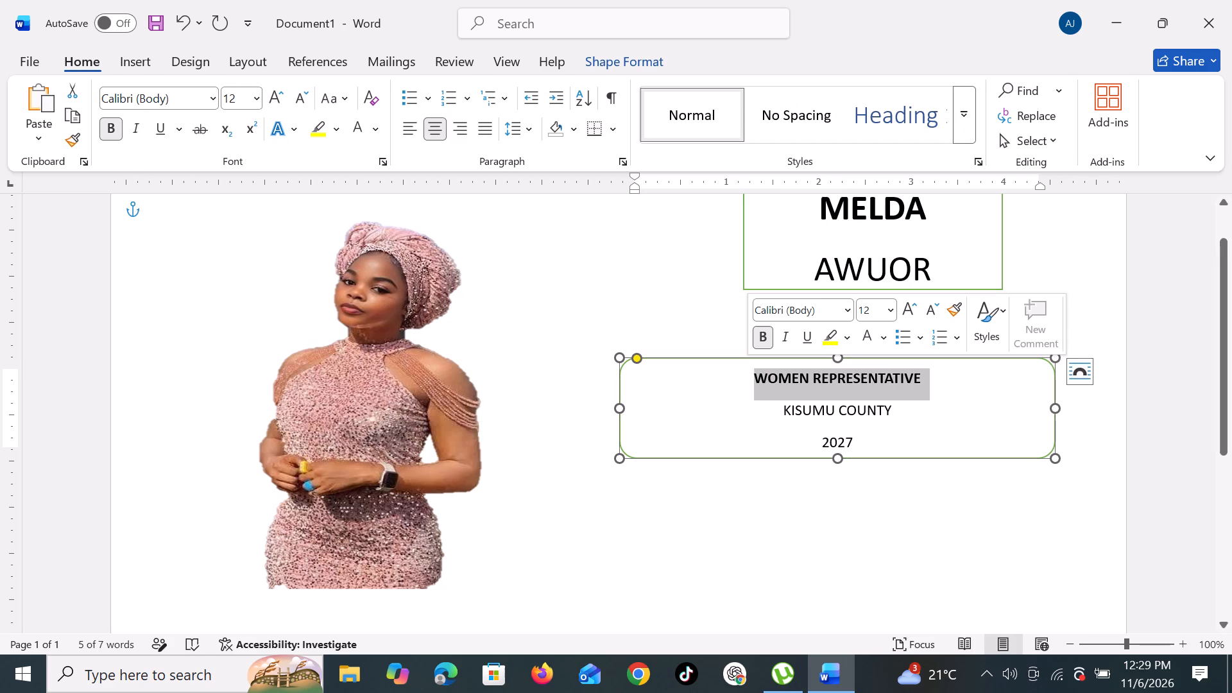
left_click(918, 306)
double_click(918, 307)
left_click(918, 307)
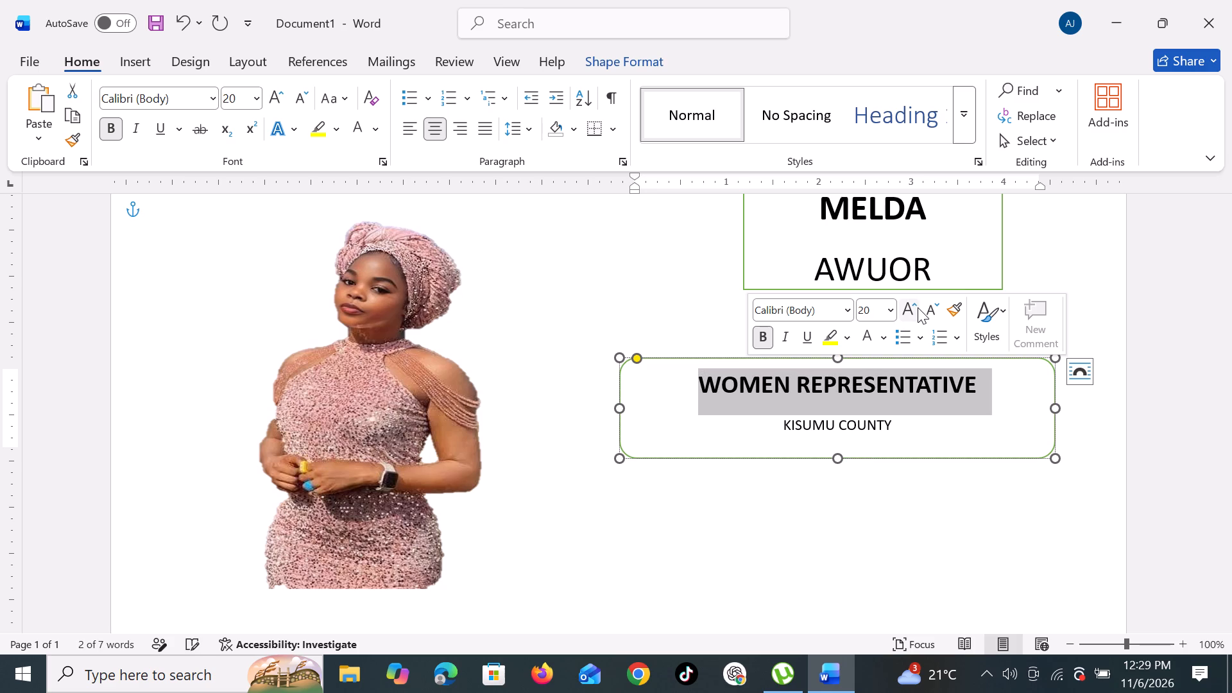
left_click(918, 307)
left_click(918, 307)
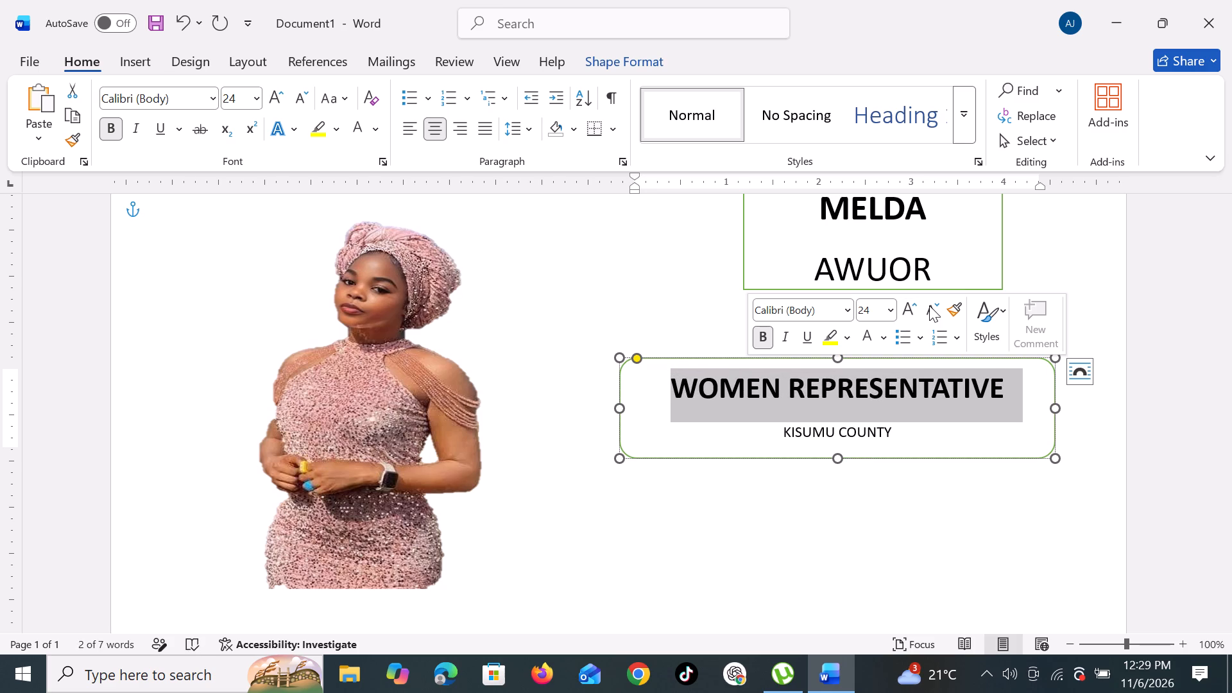
double_click(935, 303)
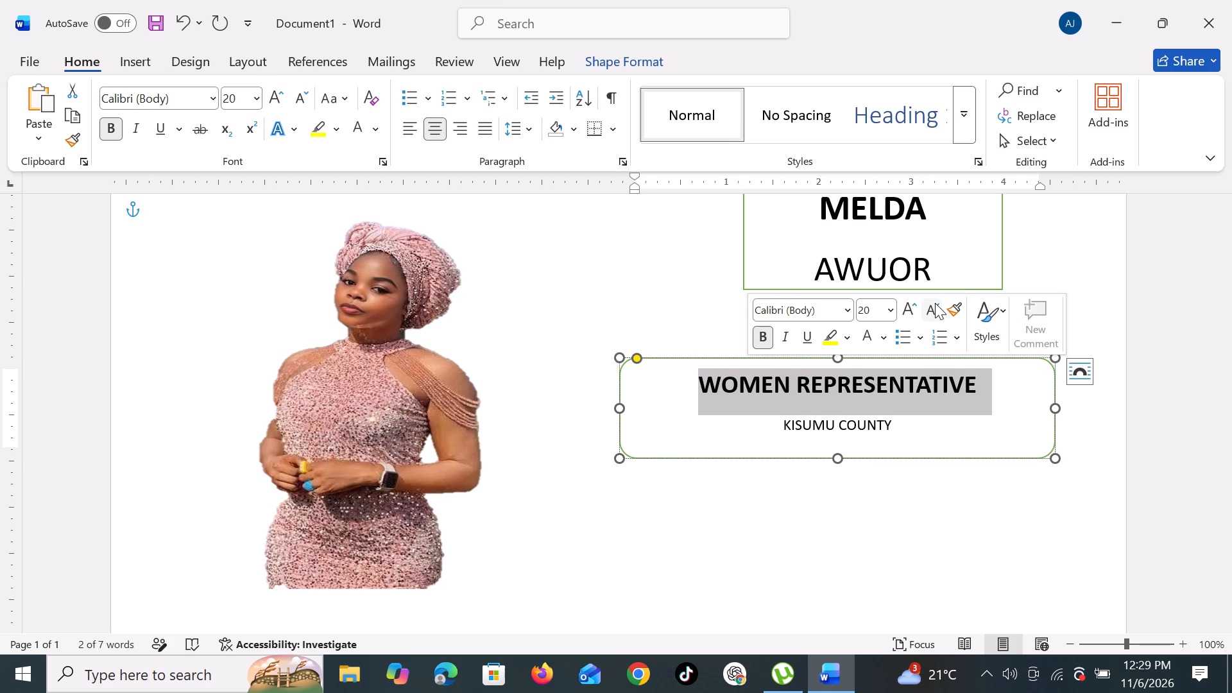
left_click(935, 303)
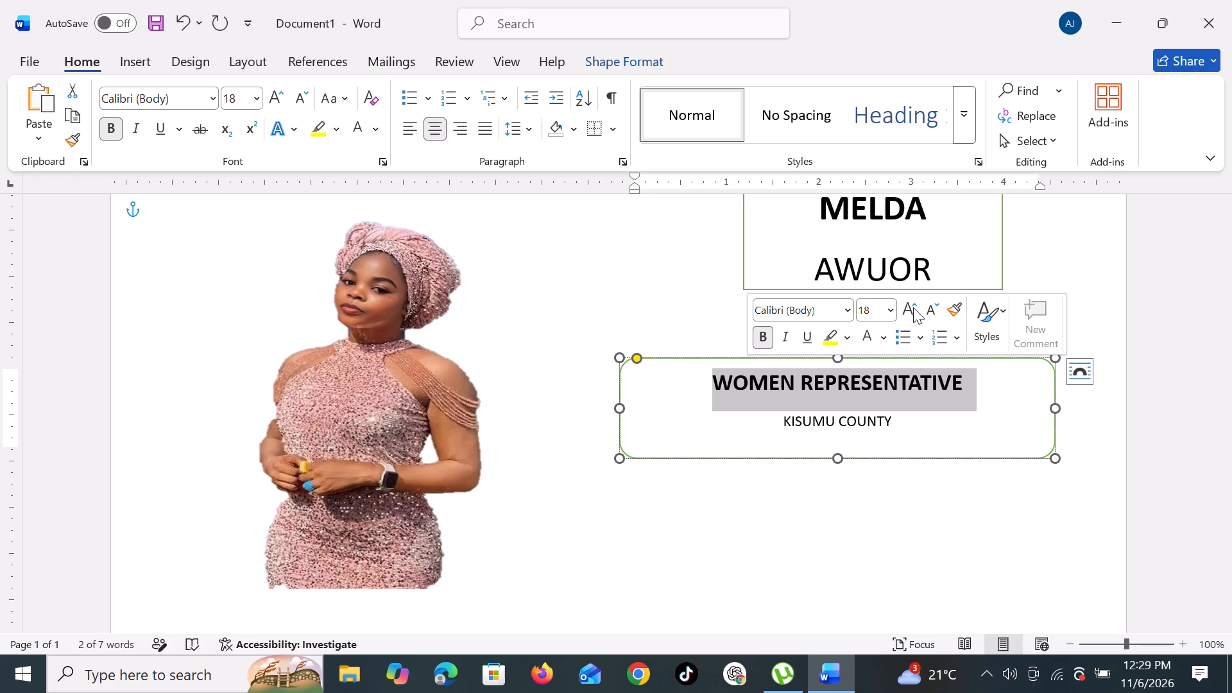
left_click(913, 307)
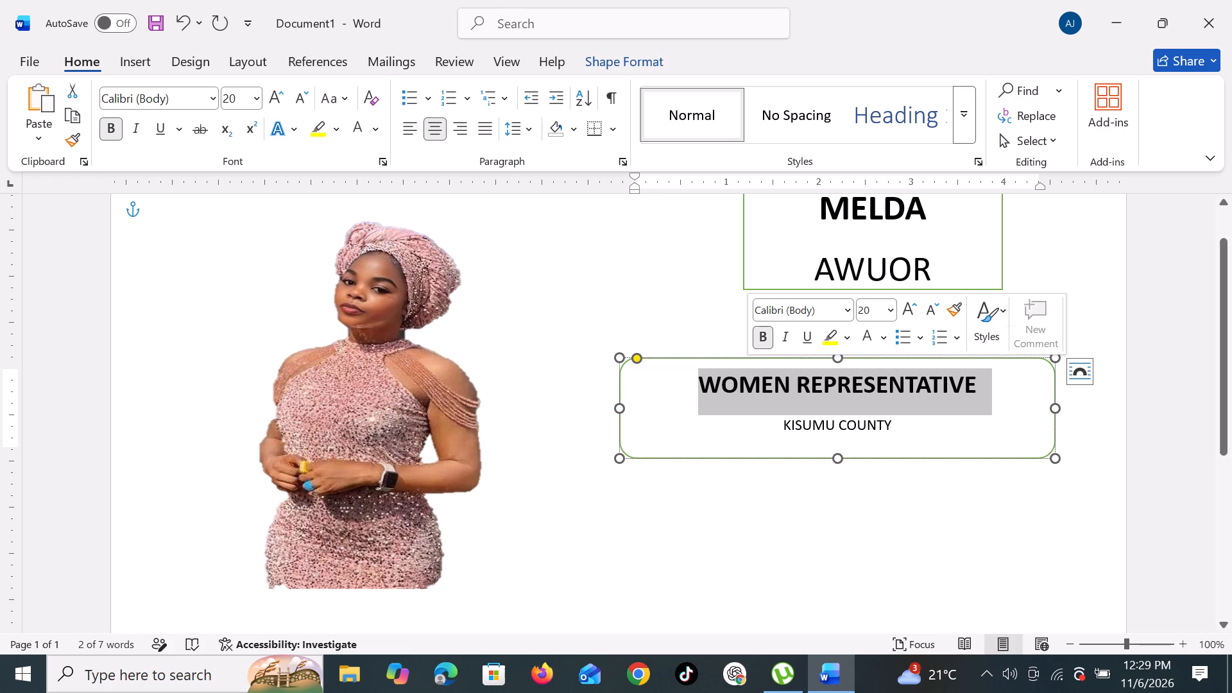
left_click(894, 513)
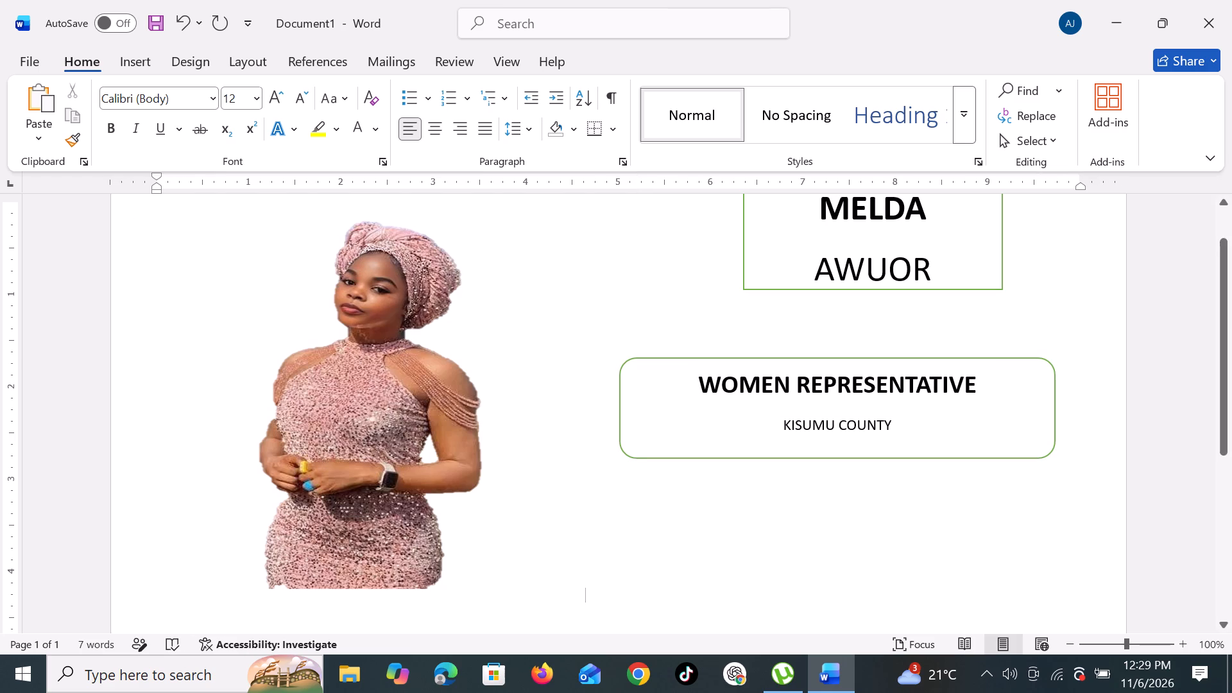
Increase the font size of the KISUMU COUNTY line to 18.
left_click_drag(782, 425, 783, 425)
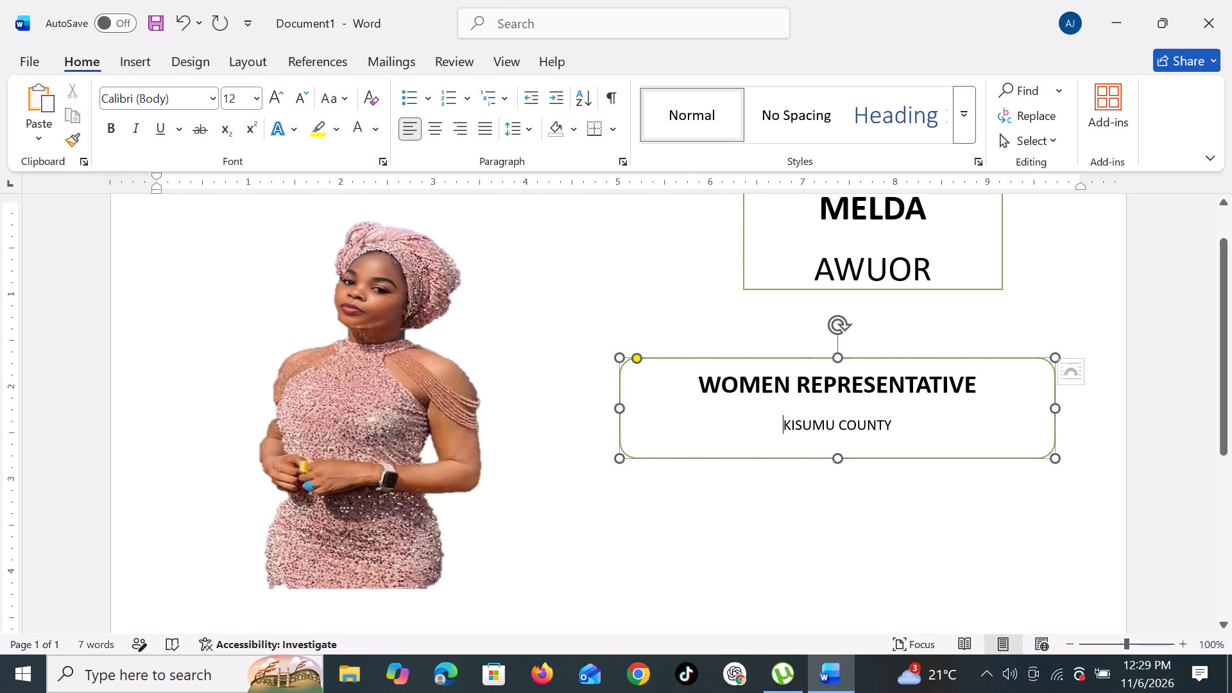
left_click_drag(783, 425, 884, 419)
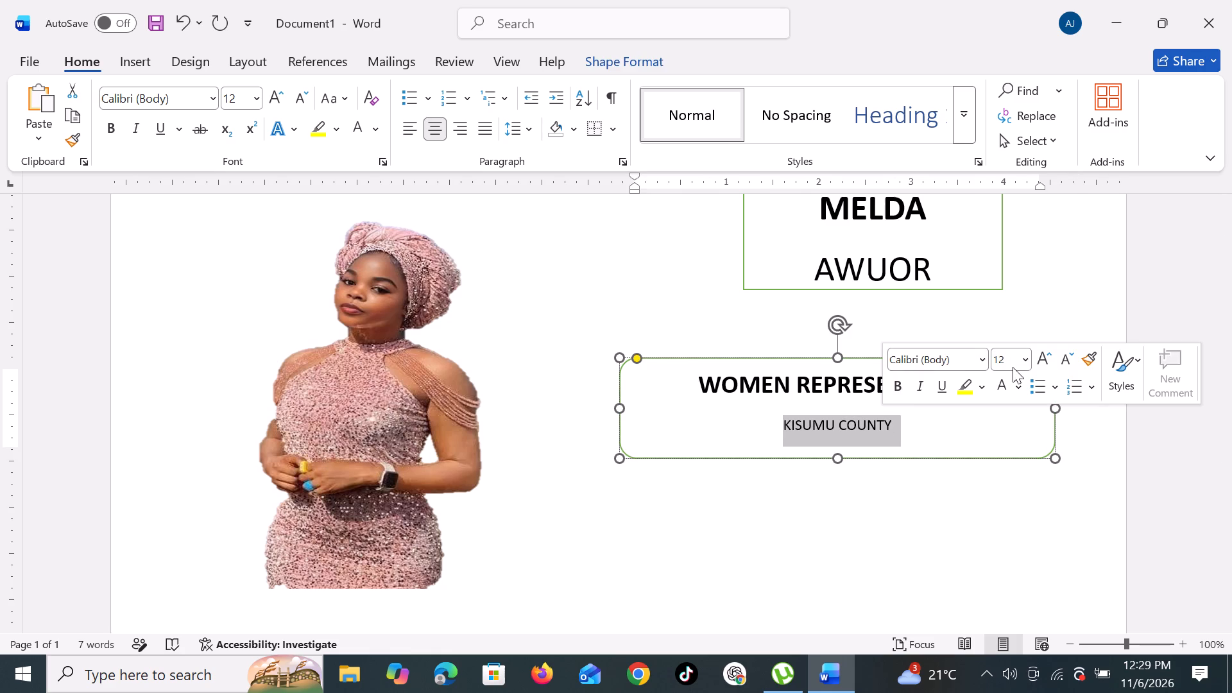
left_click(1045, 354)
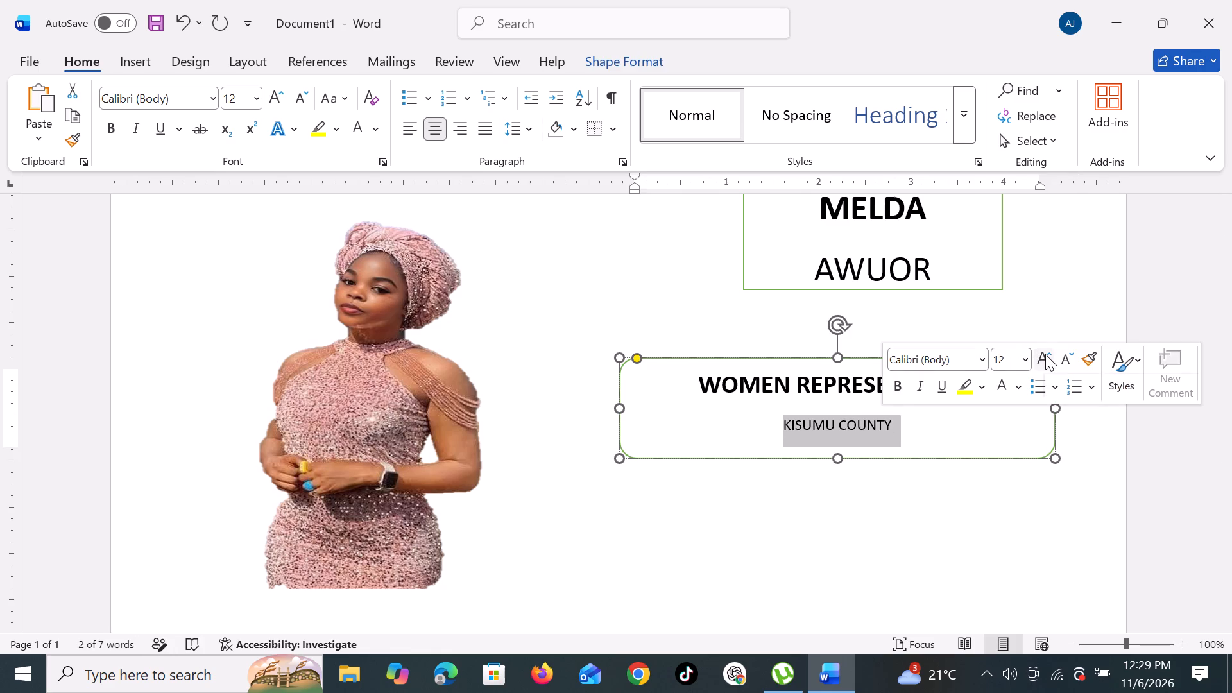
left_click(1045, 354)
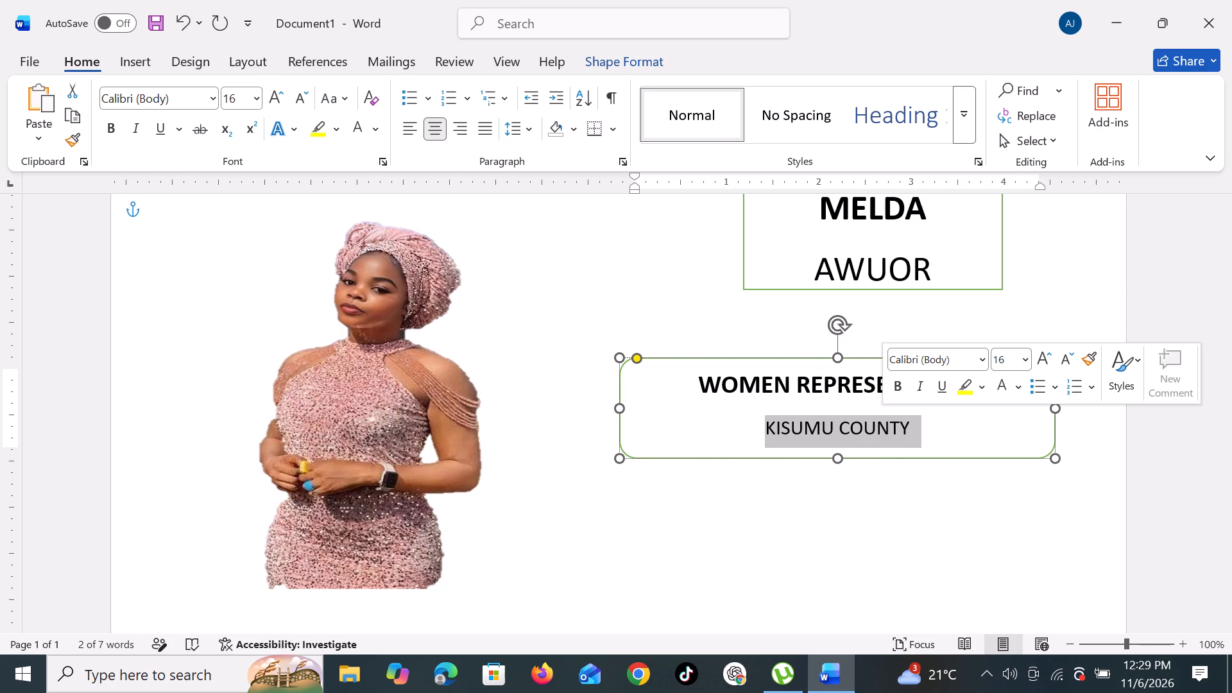
left_click(1050, 353)
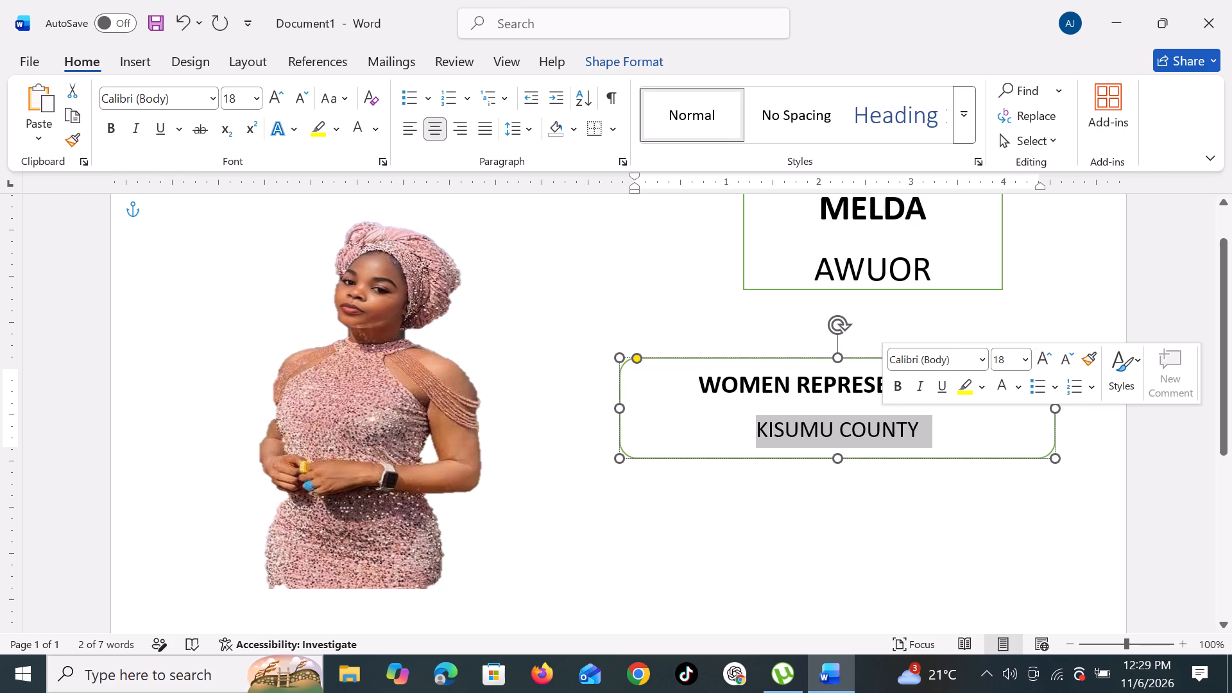
left_click(925, 477)
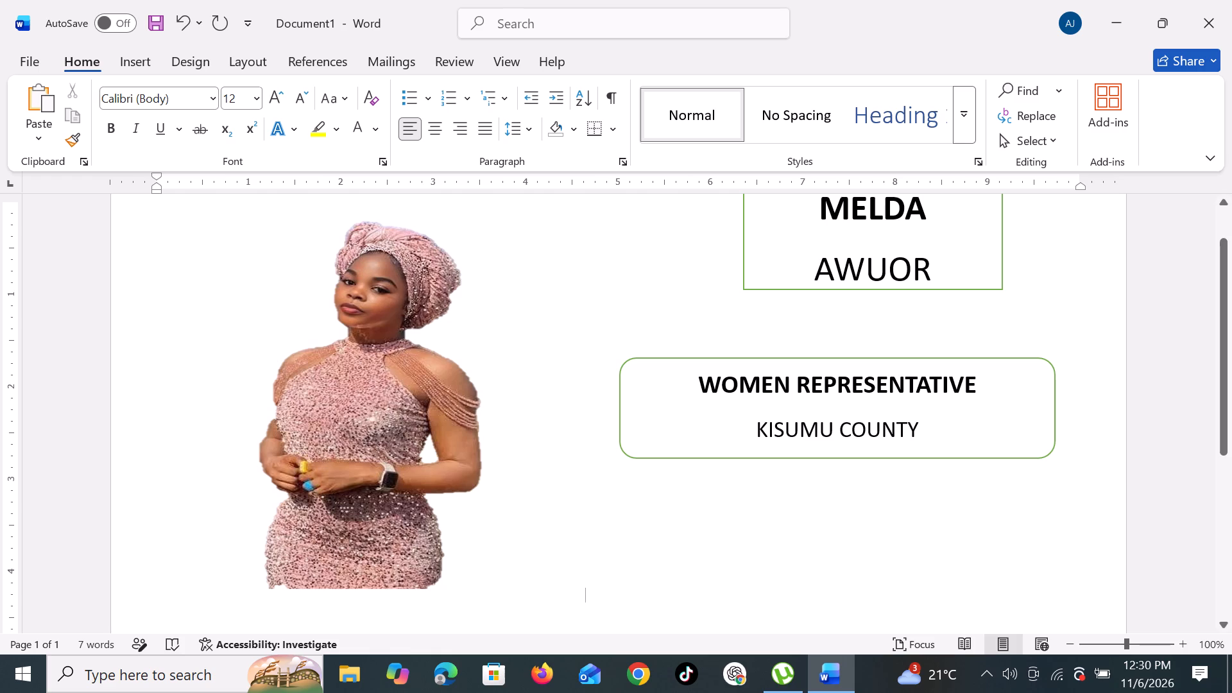
Extend the rounded rectangle's bottom edge downward until the 2027 line fits fully inside.
left_click(841, 436)
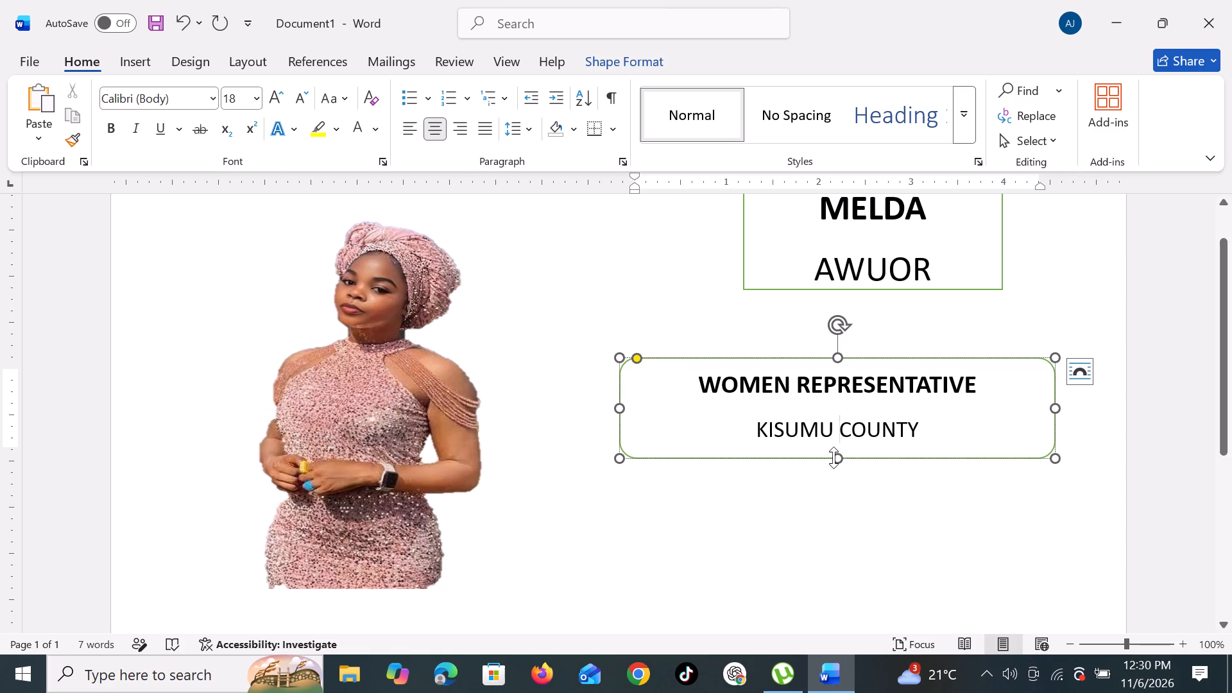
left_click_drag(834, 458, 844, 484)
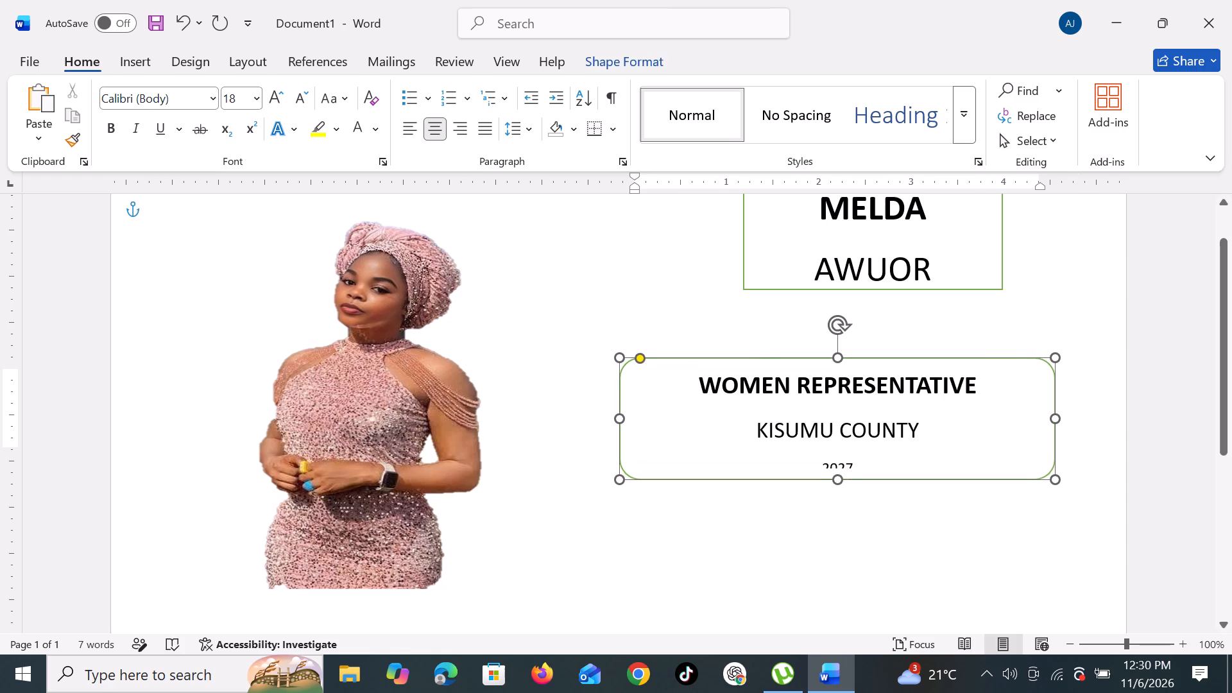
left_click_drag(844, 484, 846, 489)
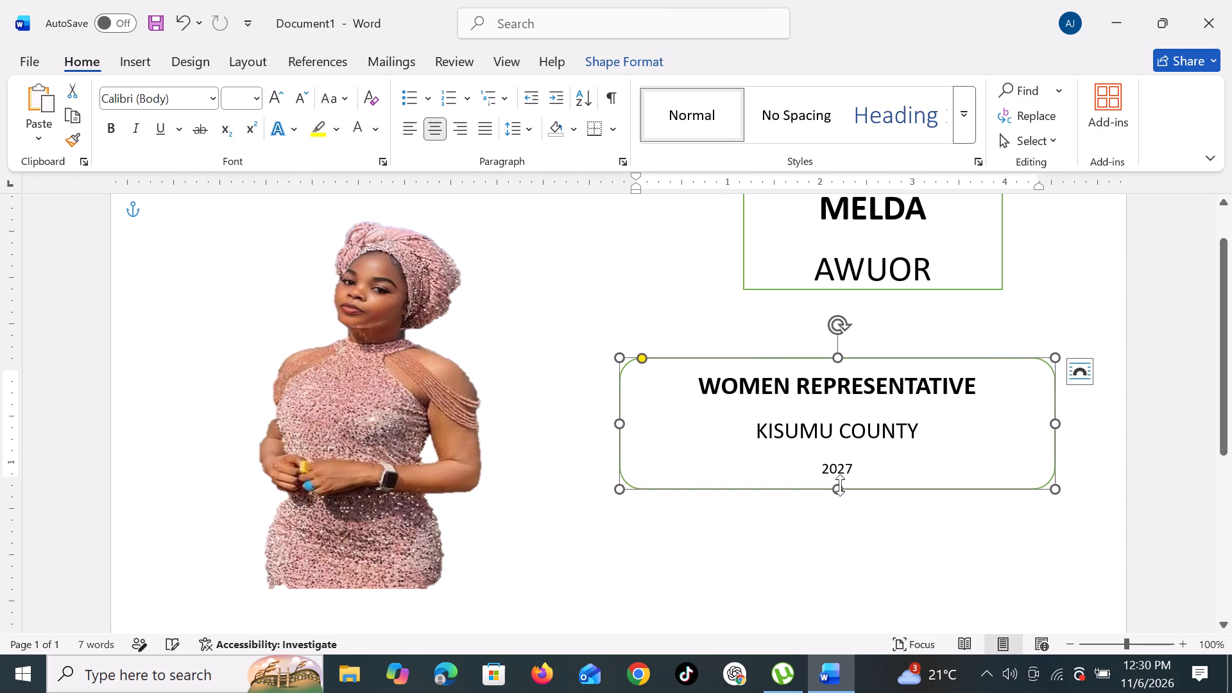
left_click(768, 588)
scroll(749, 530, "up", 4)
scroll(746, 537, "down", 3)
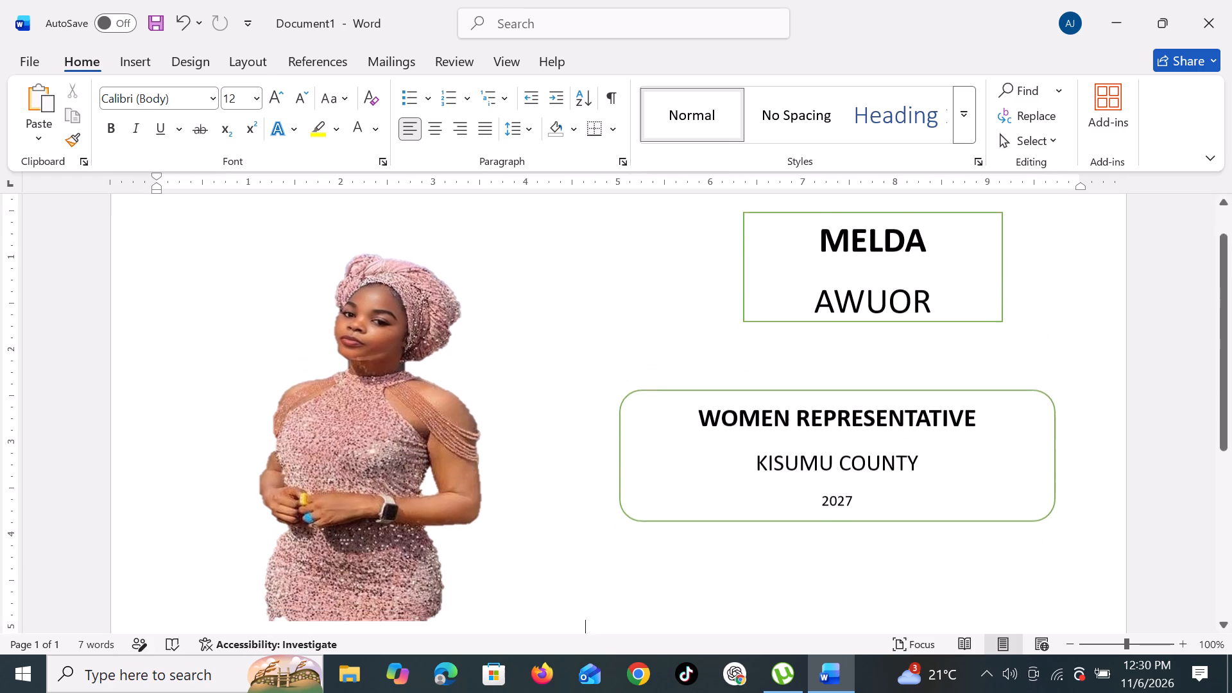
Look over the whole poster page, from the name box down to the empty area below the photo.
scroll(747, 542, "down", 7)
scroll(748, 521, "up", 3)
scroll(746, 527, "down", 2)
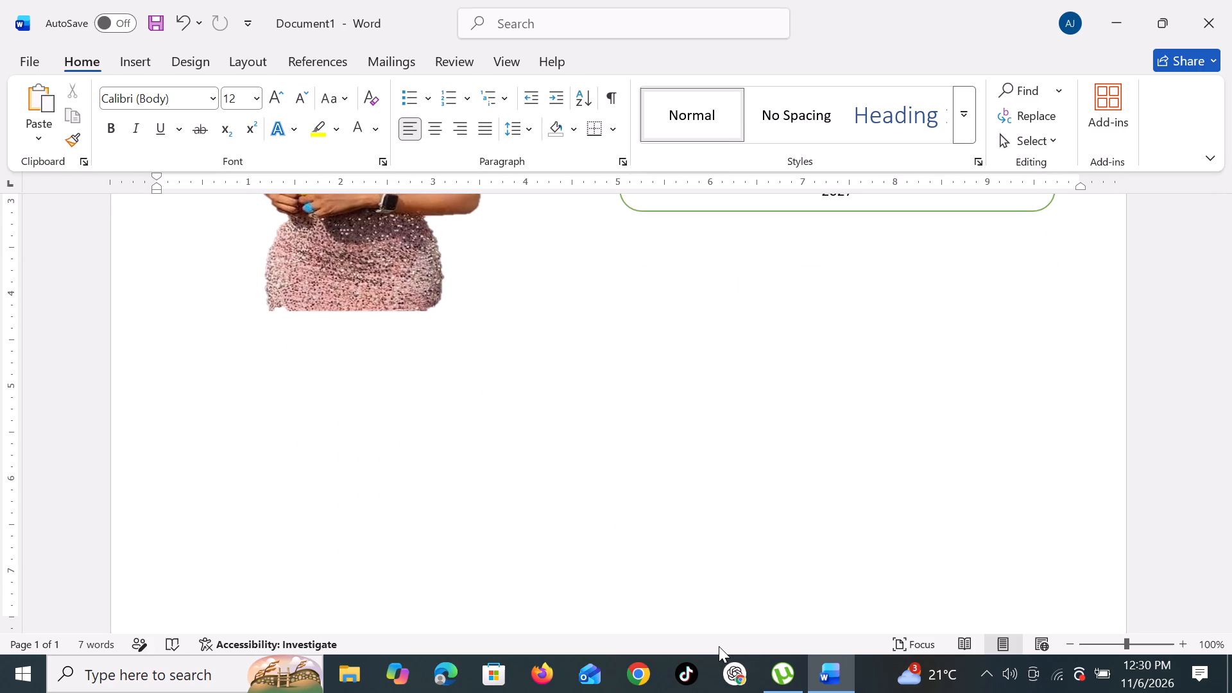
scroll(710, 663, "down", 2)
scroll(694, 562, "down", 4)
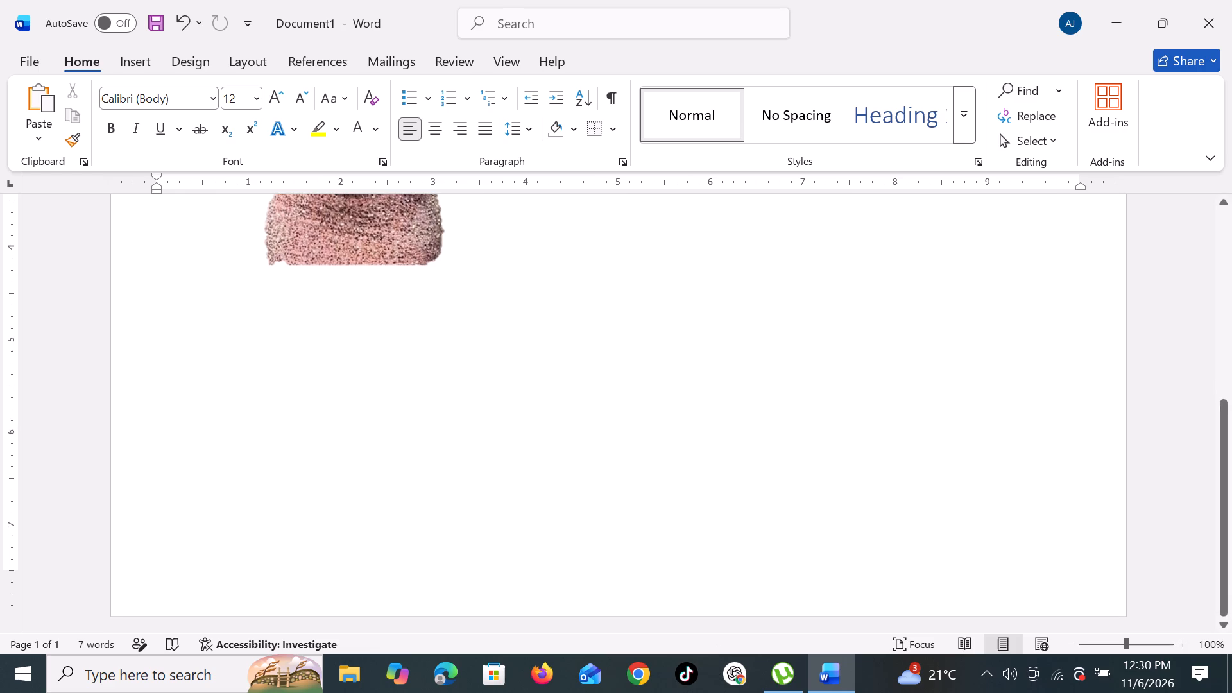
scroll(694, 565, "up", 1)
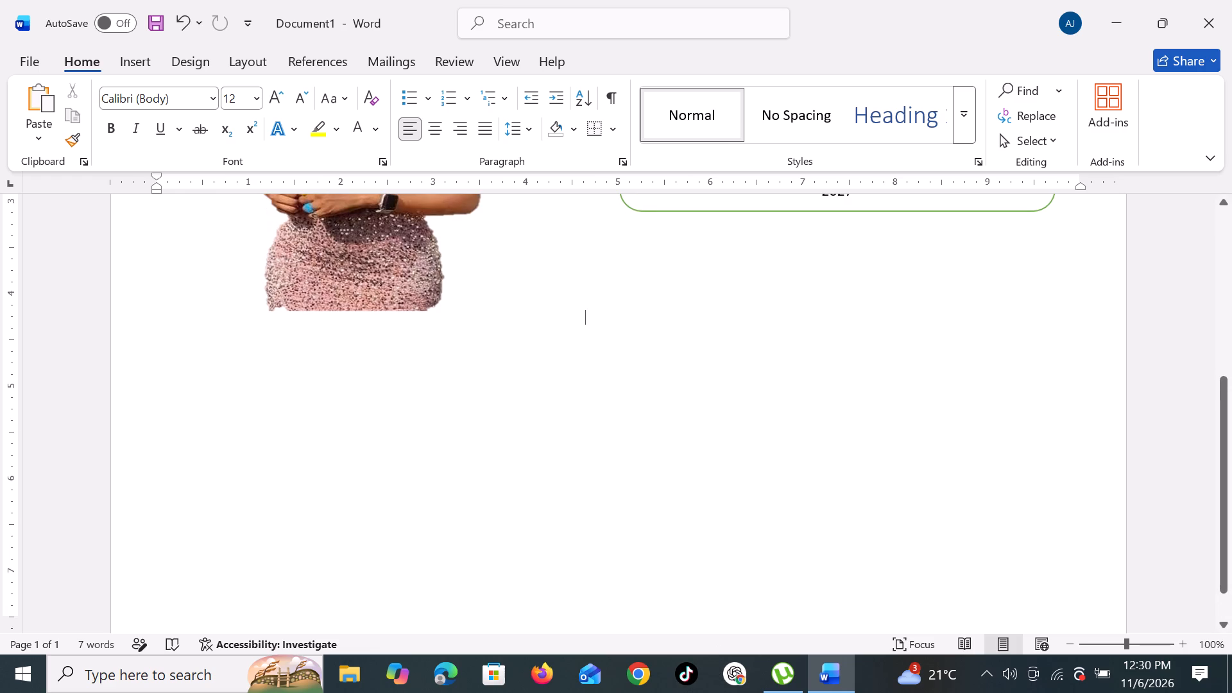
scroll(688, 560, "up", 2)
scroll(688, 560, "down", 4)
scroll(686, 563, "up", 6)
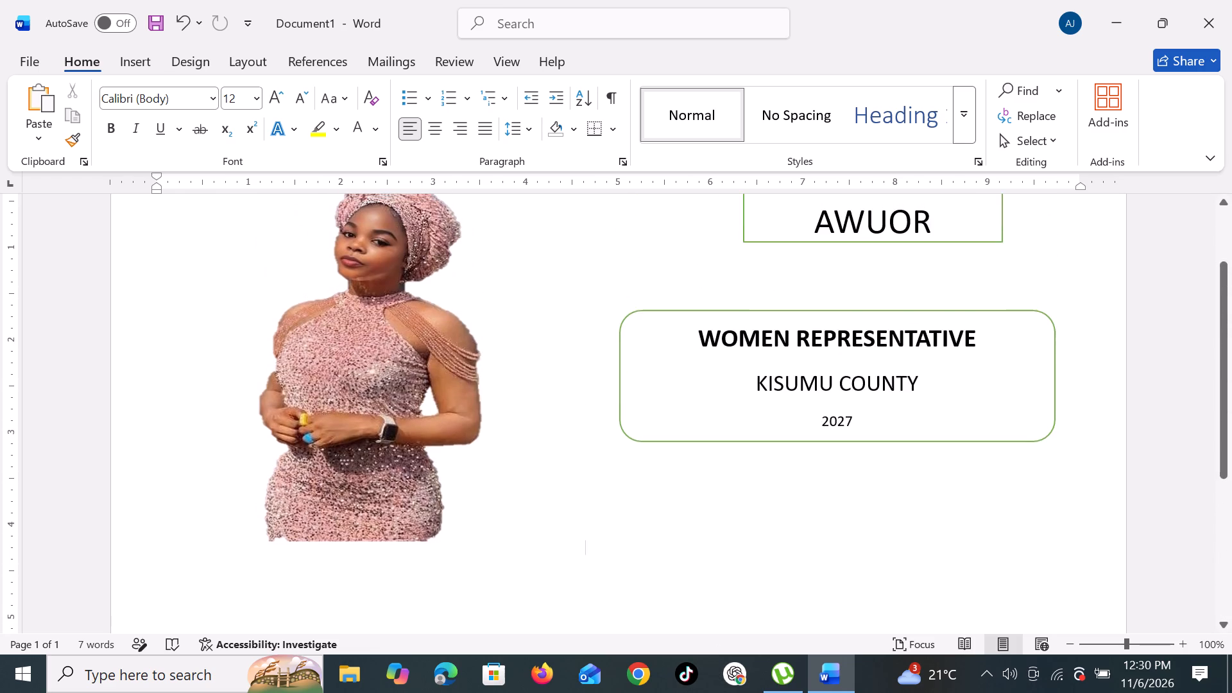
scroll(685, 563, "up", 5)
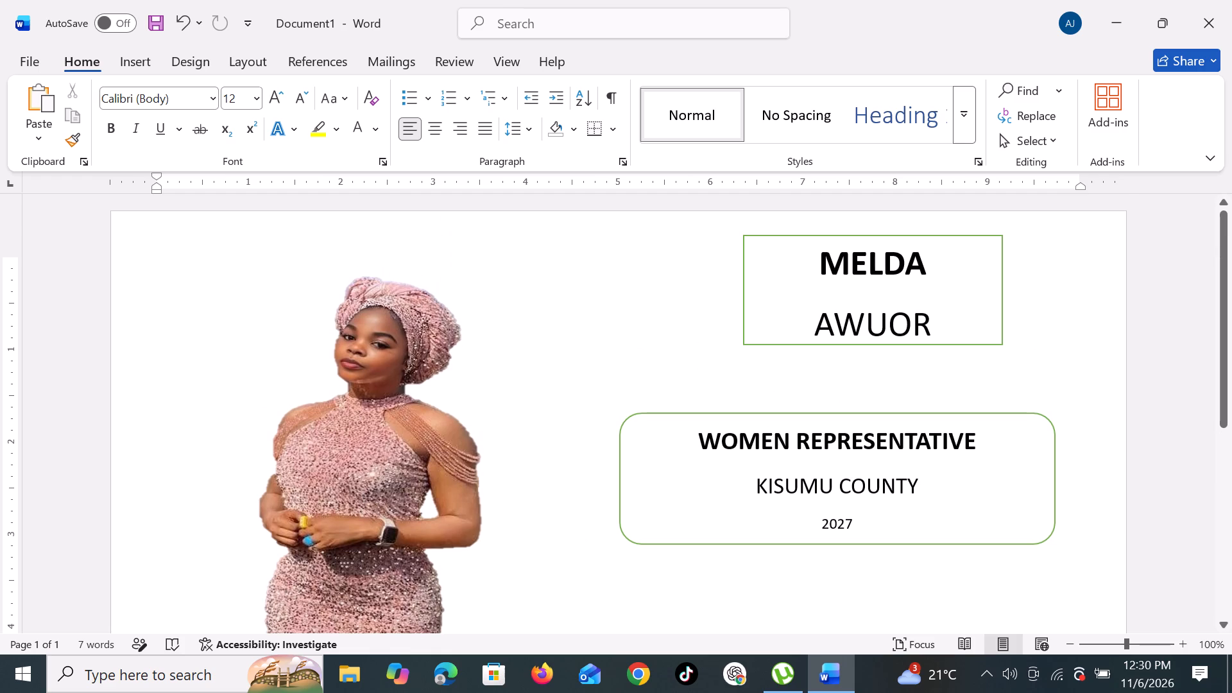
Increase the font size of the 2027 line in the rounded rectangle to 14.
scroll(641, 511, "down", 2)
left_click(789, 486)
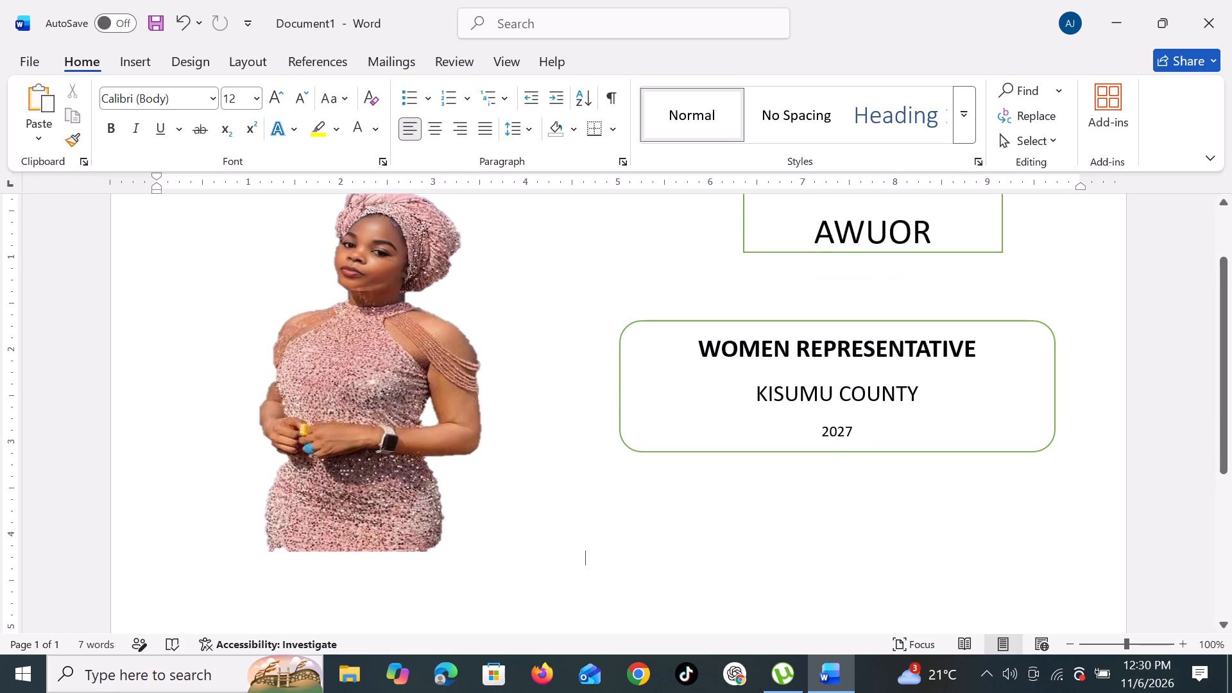
left_click(820, 425)
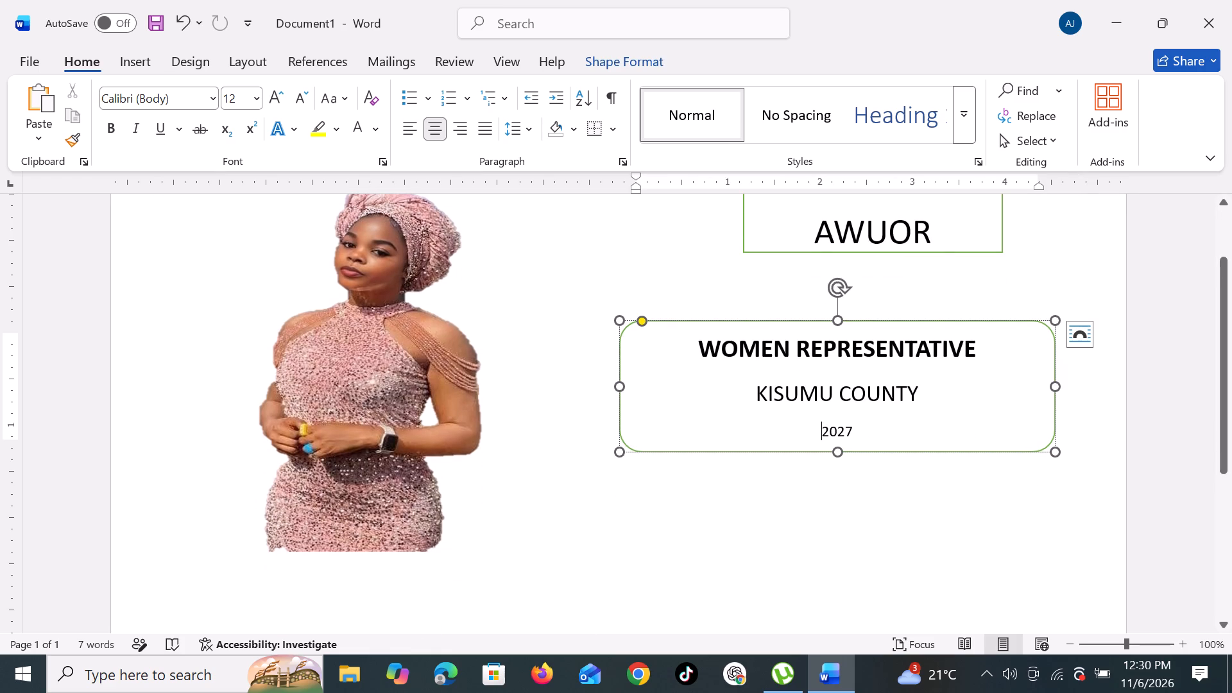
left_click_drag(820, 425, 905, 433)
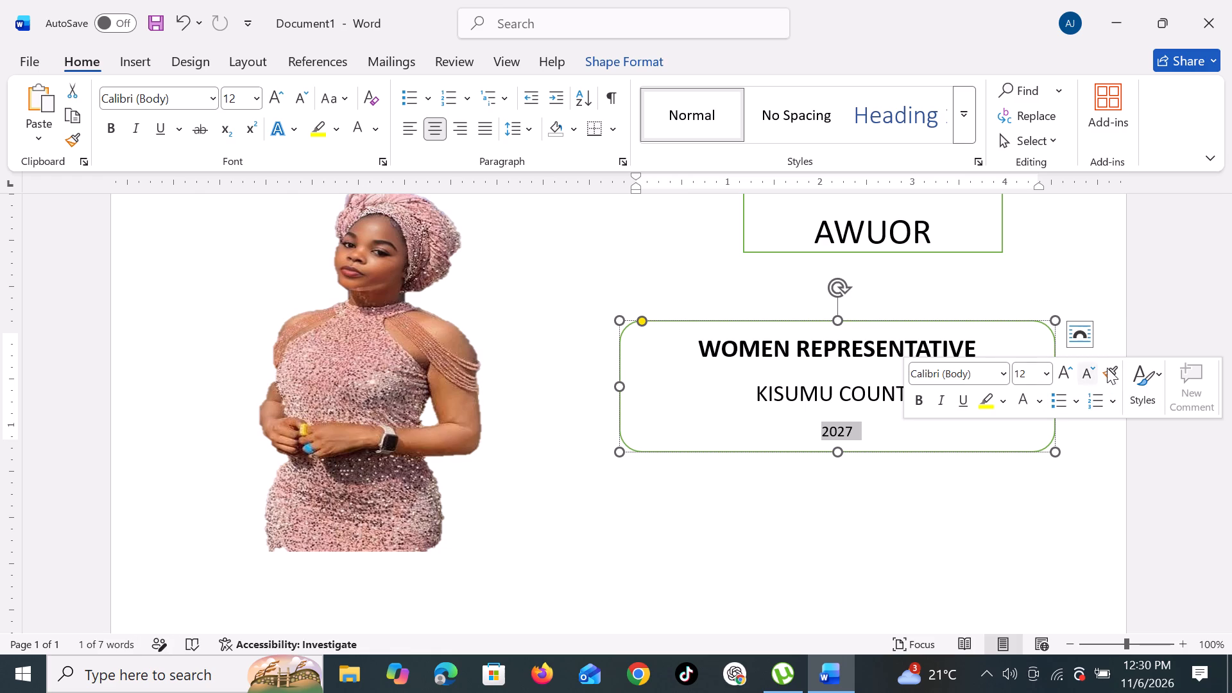
left_click(1068, 366)
left_click(1069, 364)
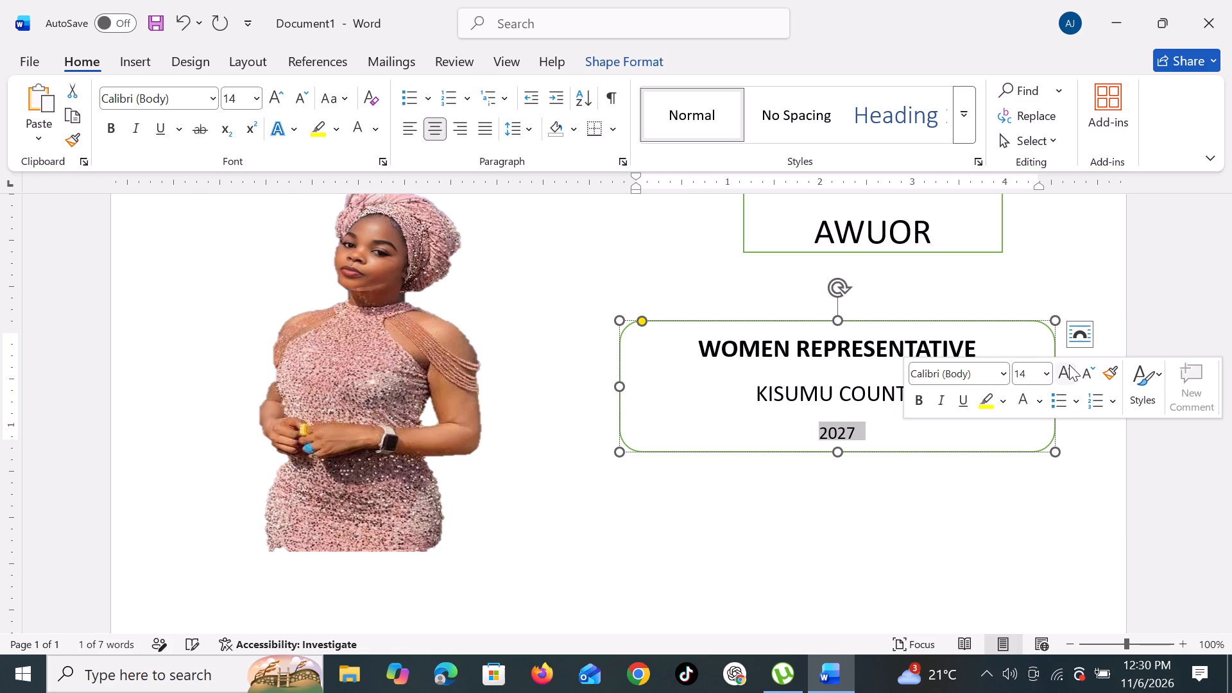
left_click(1090, 368)
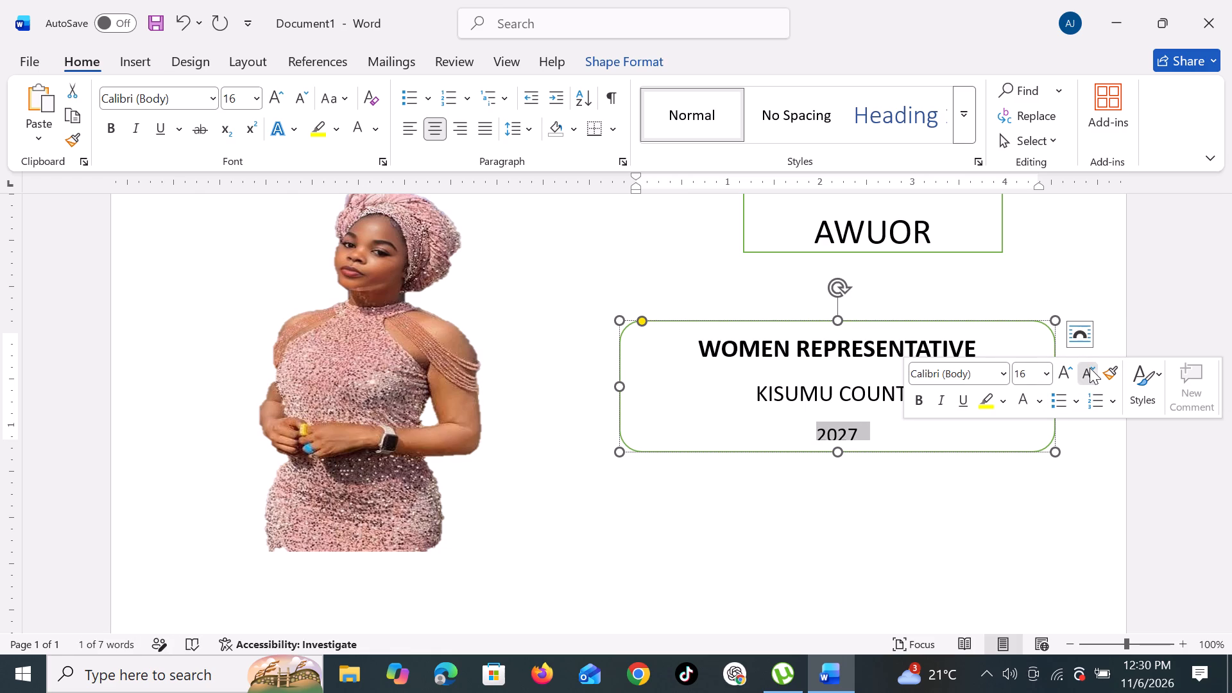
left_click(1090, 368)
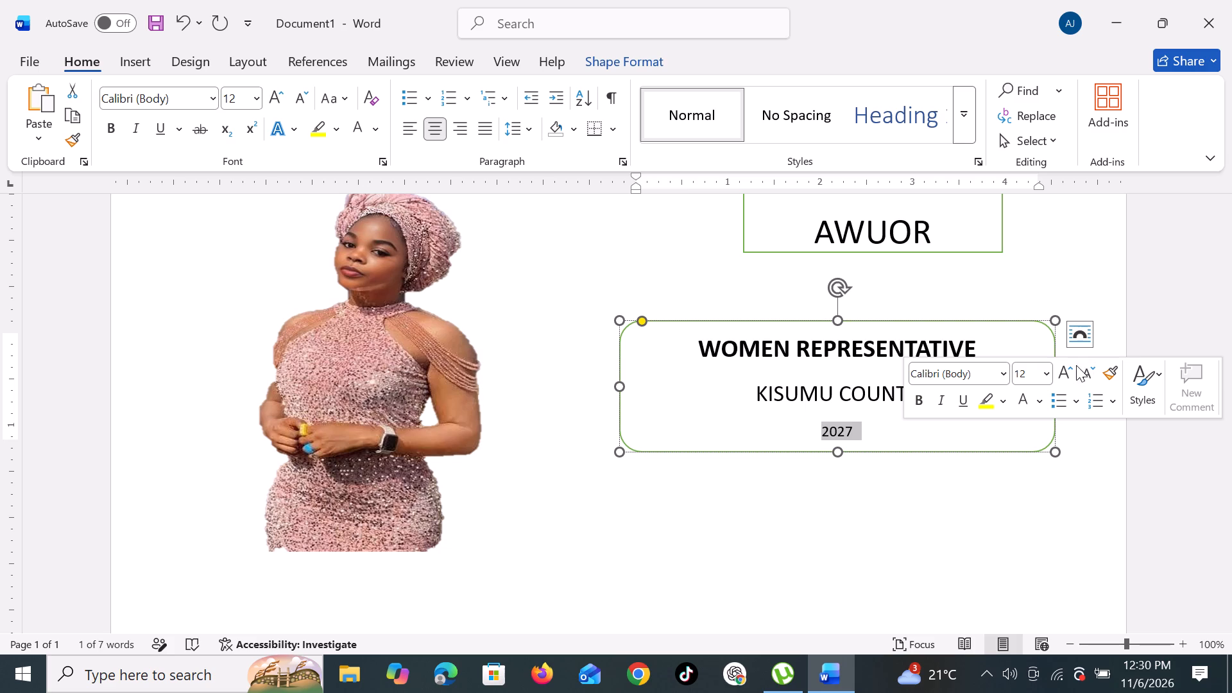
left_click(1072, 368)
left_click(934, 492)
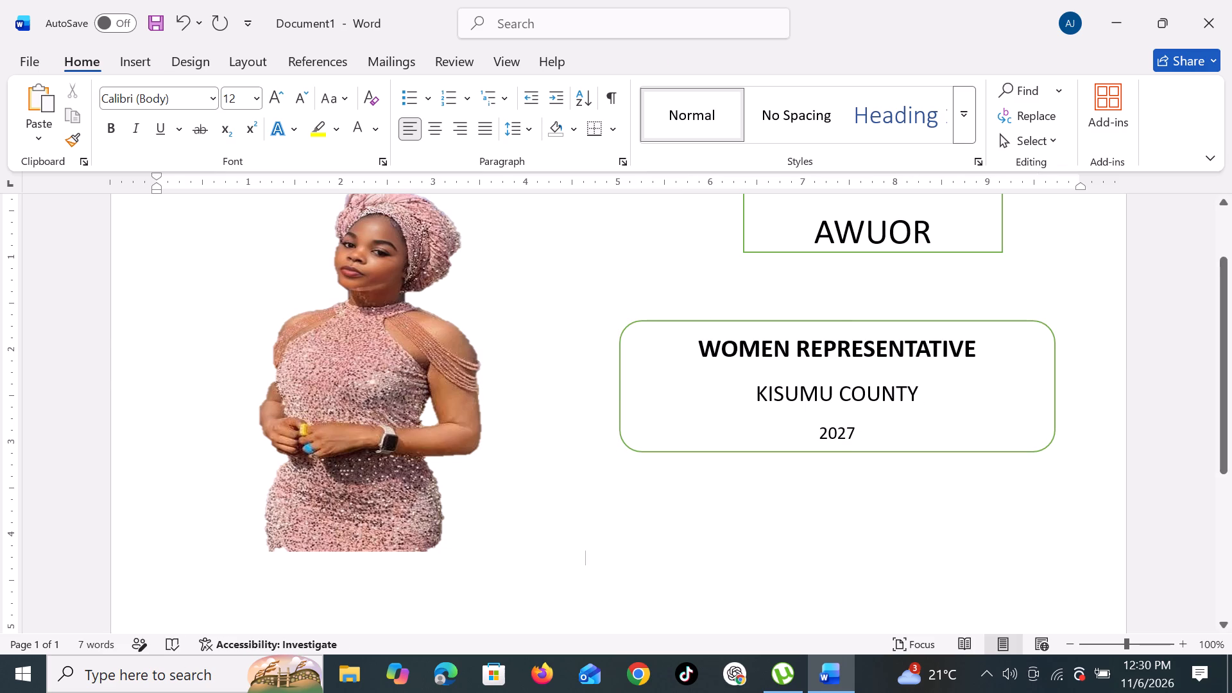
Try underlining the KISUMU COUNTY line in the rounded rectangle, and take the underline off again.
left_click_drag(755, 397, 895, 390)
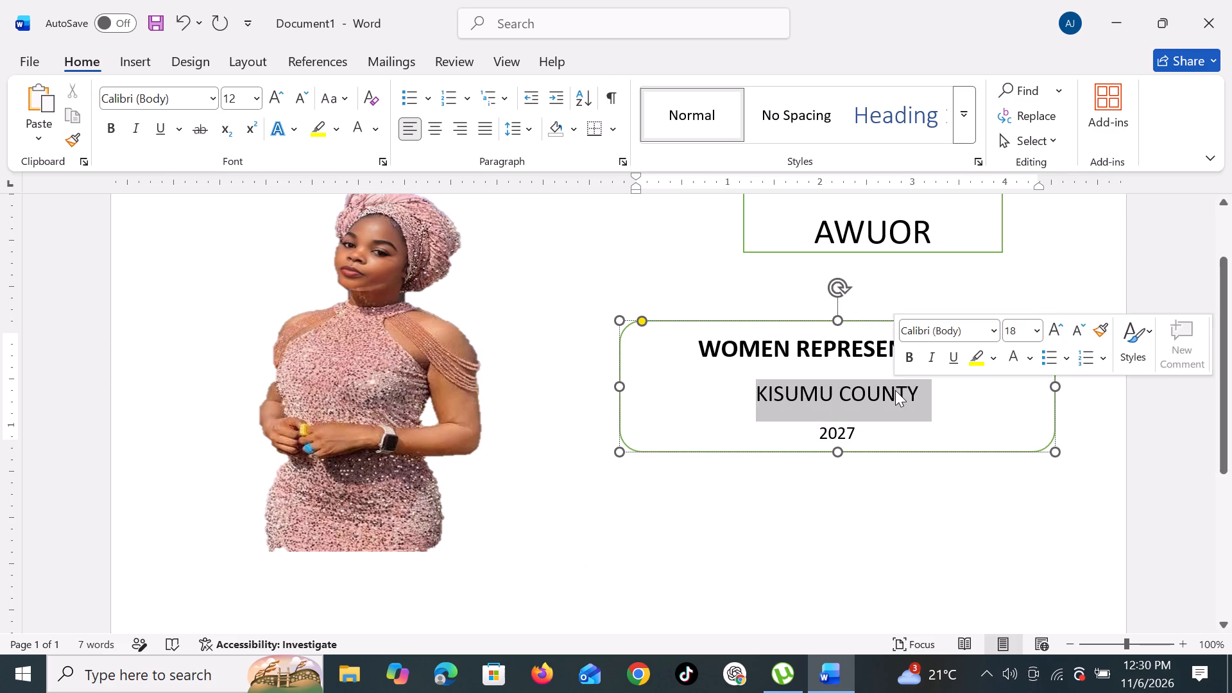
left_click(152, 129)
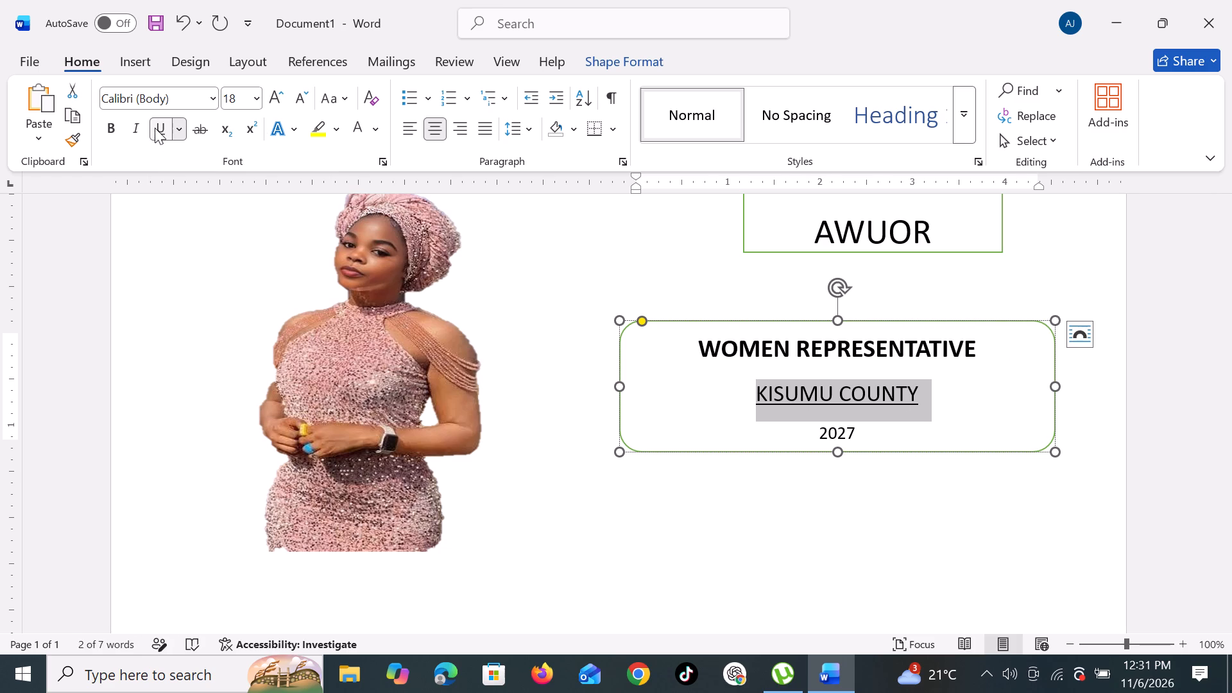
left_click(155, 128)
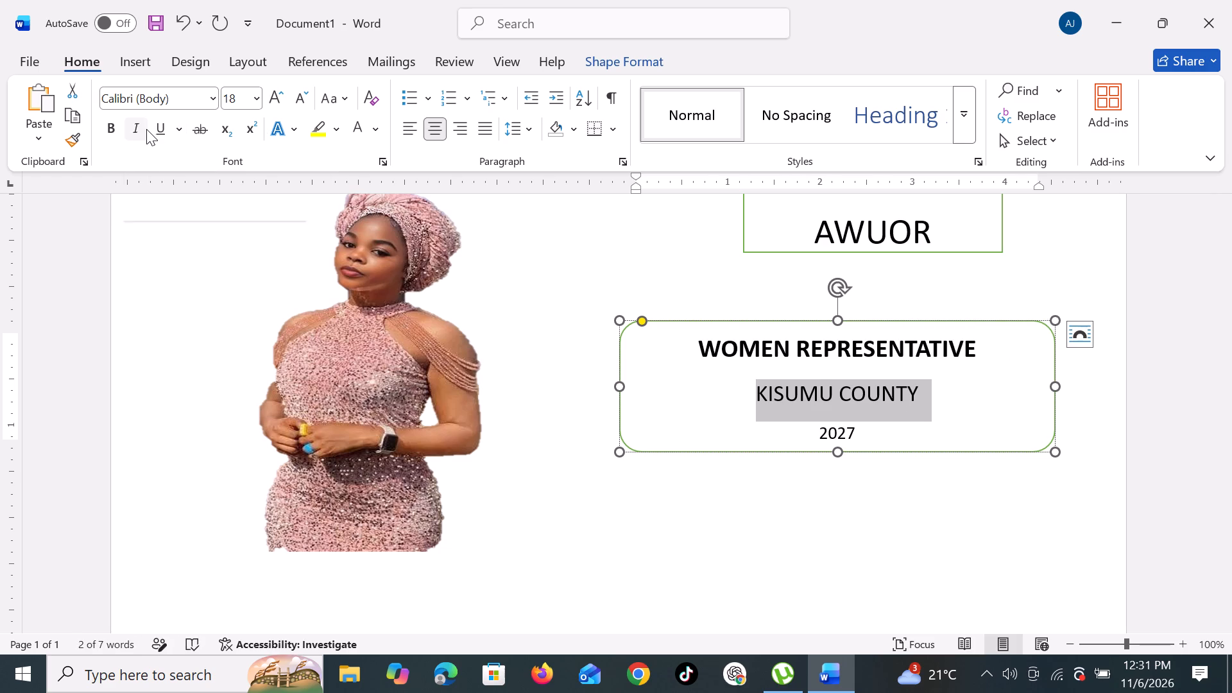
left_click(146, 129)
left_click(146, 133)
Change the font colour of the KISUMU COUNTY line to bright blue from the standard colour palette.
left_click(334, 128)
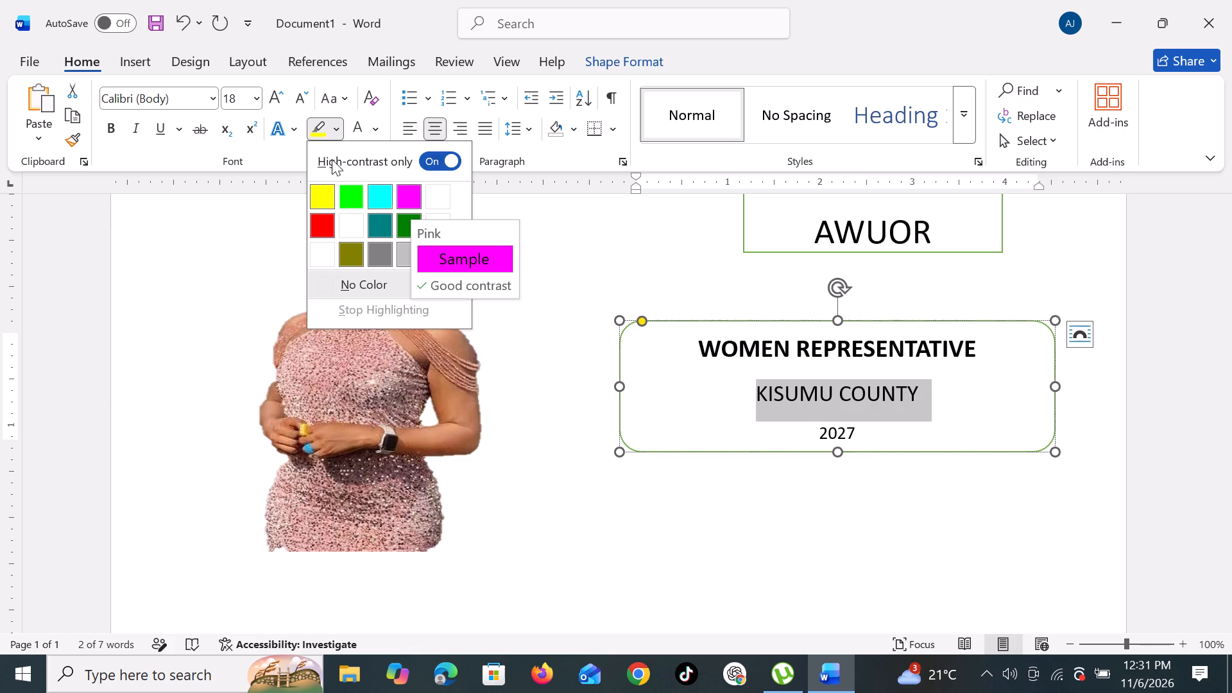
left_click(370, 127)
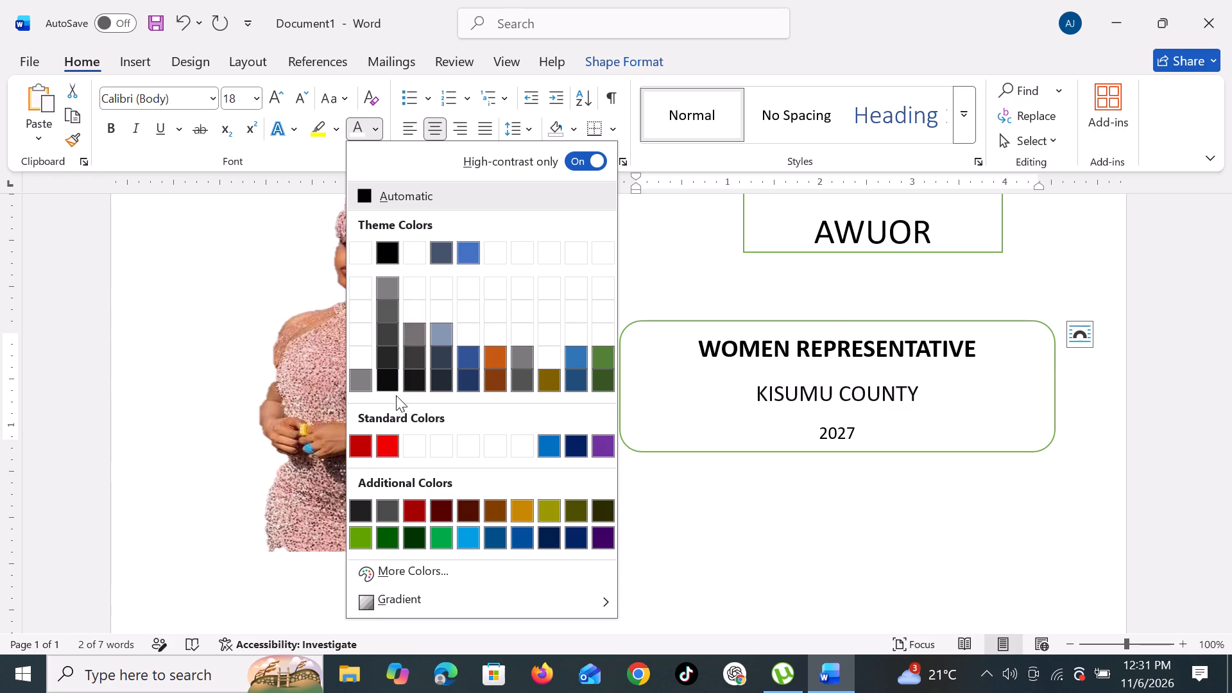
left_click(432, 569)
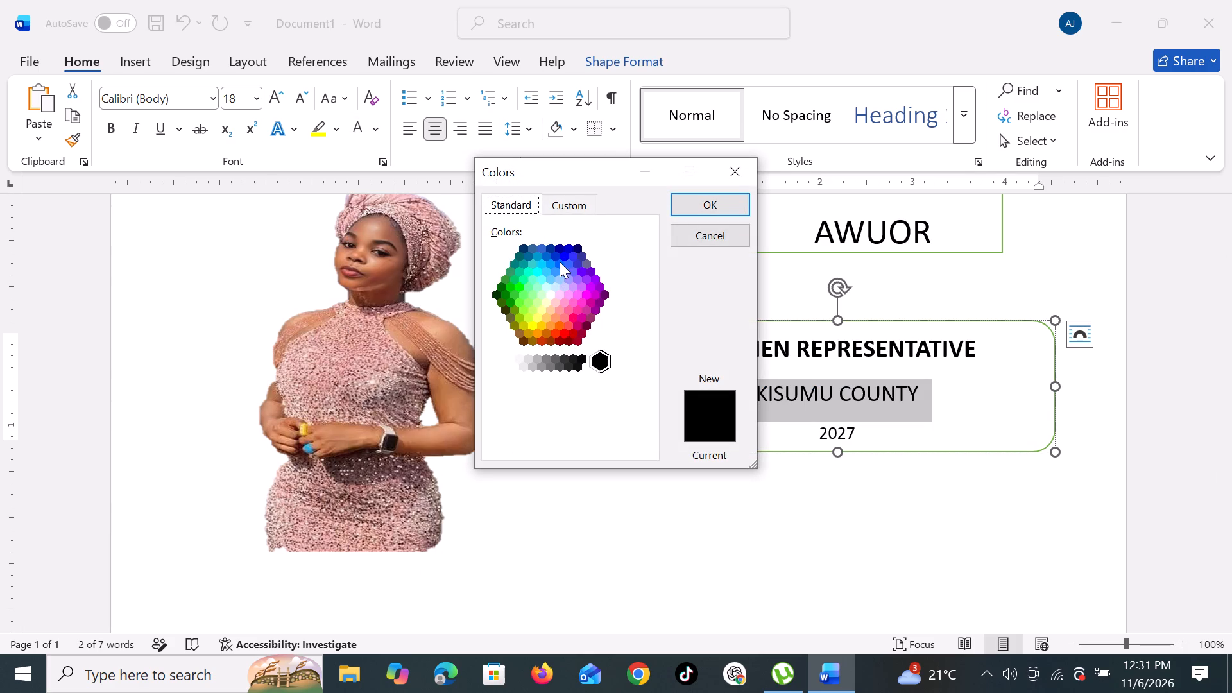
left_click(558, 263)
left_click(561, 252)
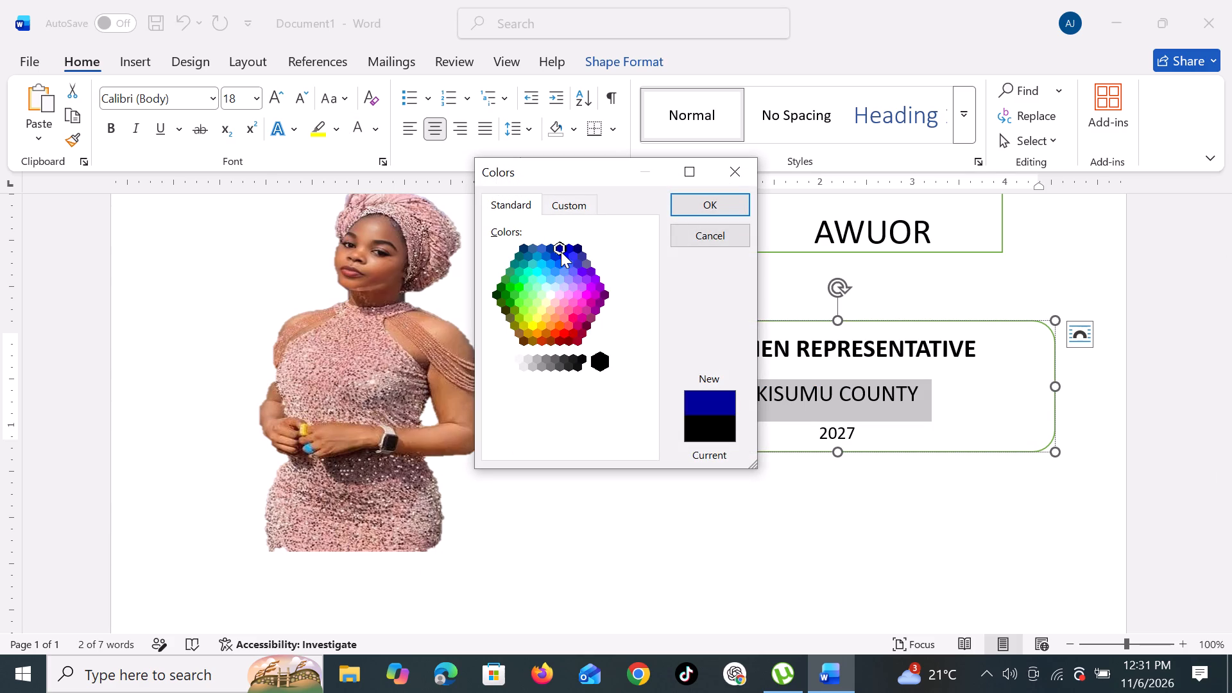
left_click(561, 252)
left_click(567, 257)
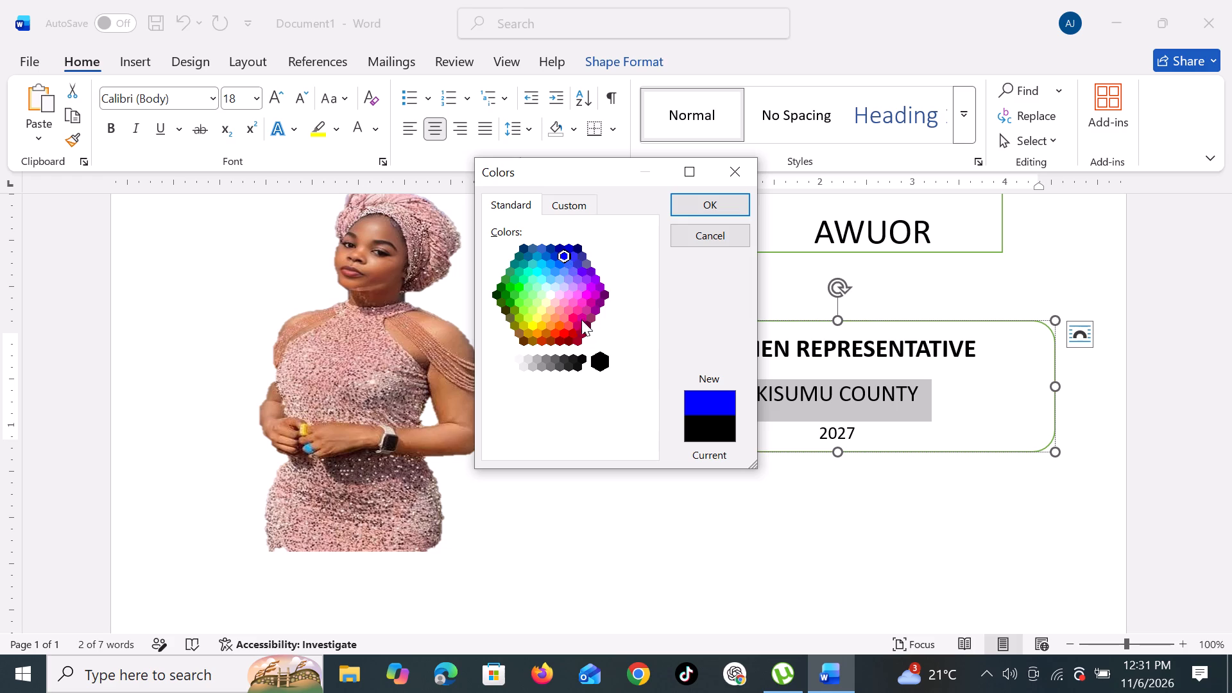
left_click(708, 203)
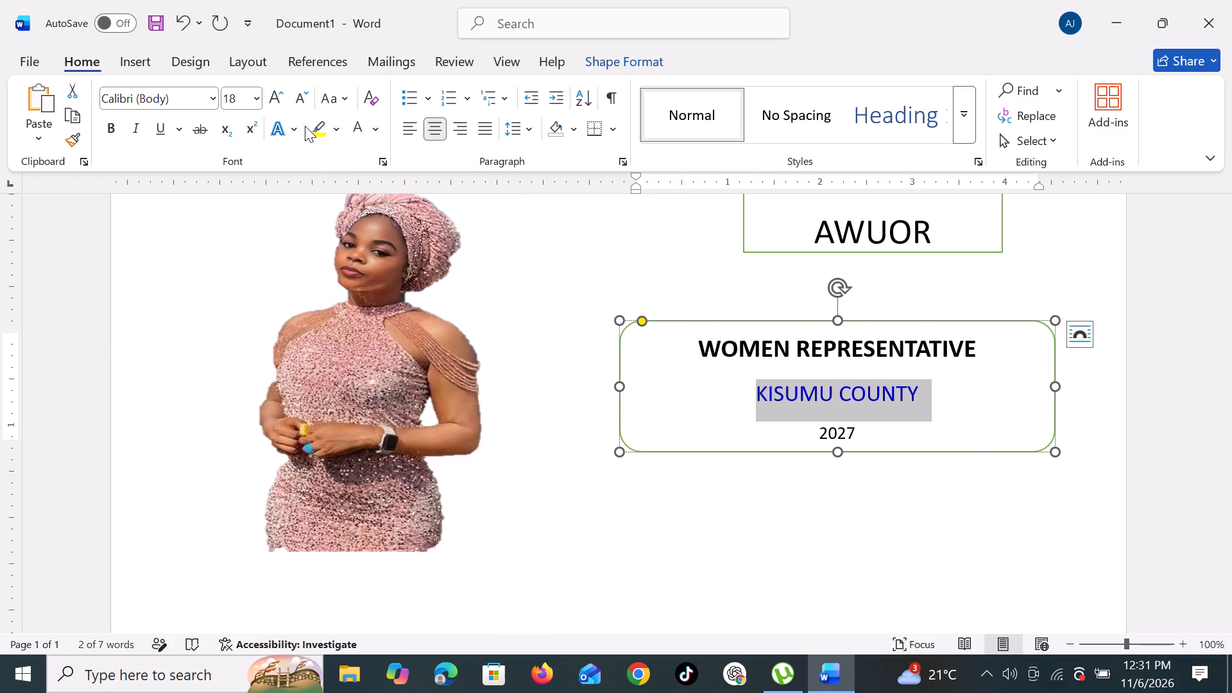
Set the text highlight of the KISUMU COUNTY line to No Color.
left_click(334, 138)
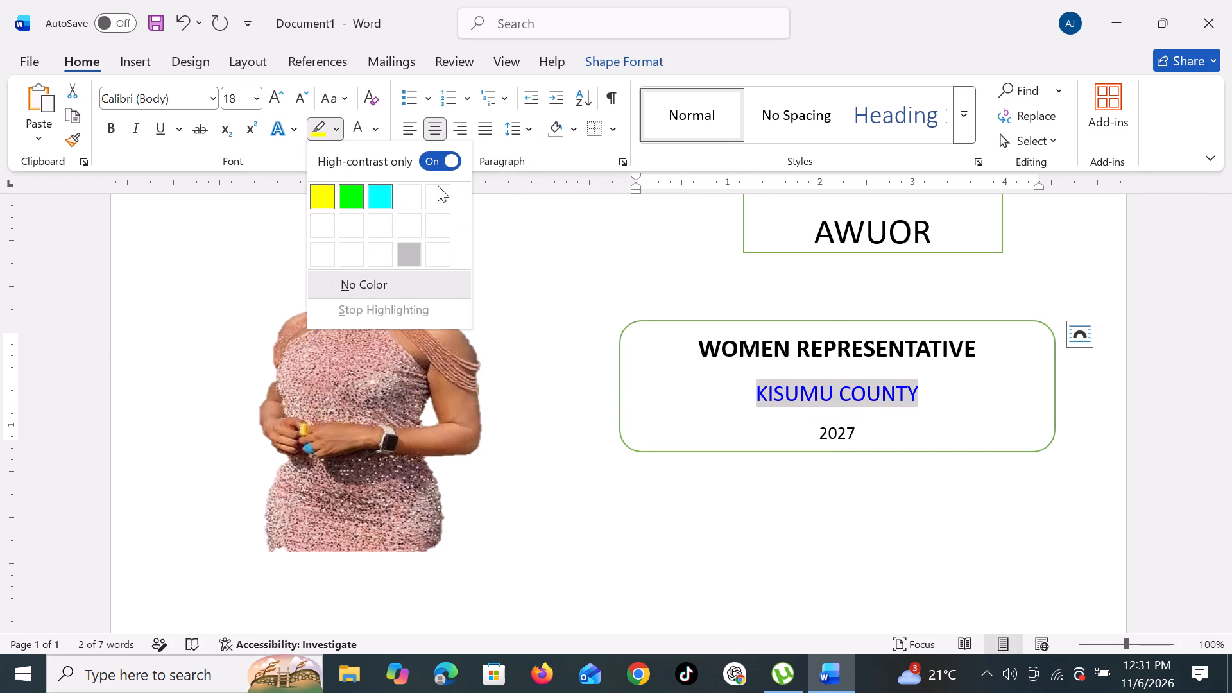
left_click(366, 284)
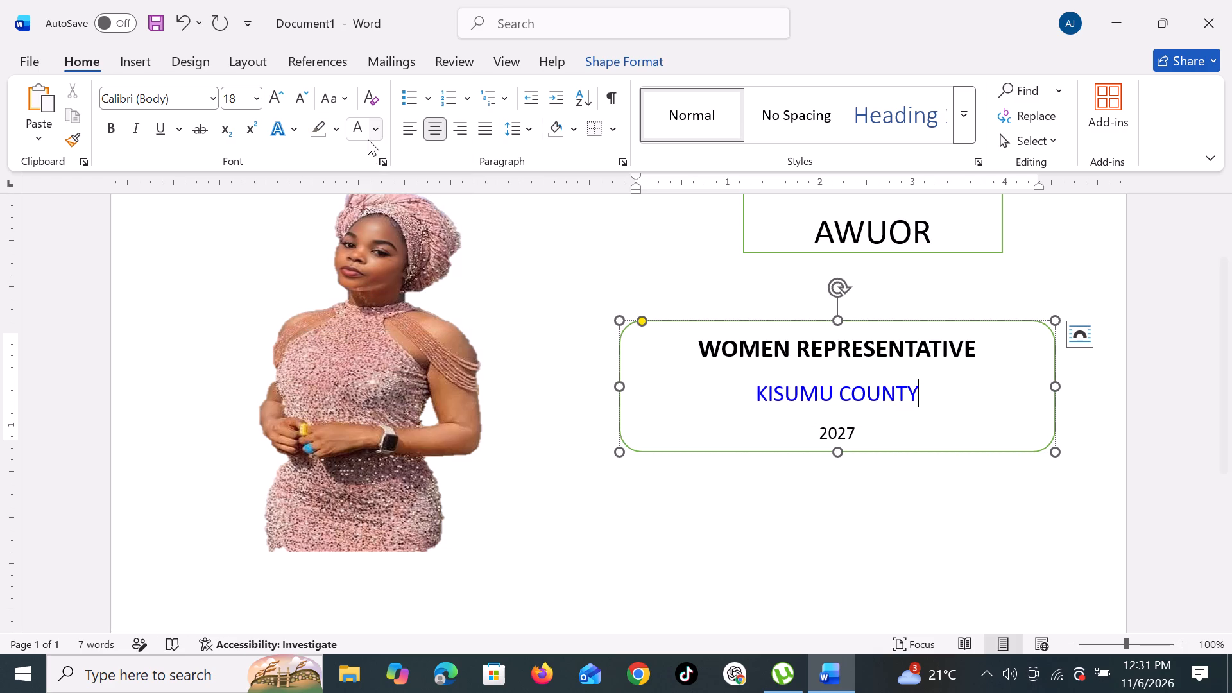
Highlight the whole KISUMU COUNTY line in bright cyan, and leave highlighting mode.
left_click(334, 131)
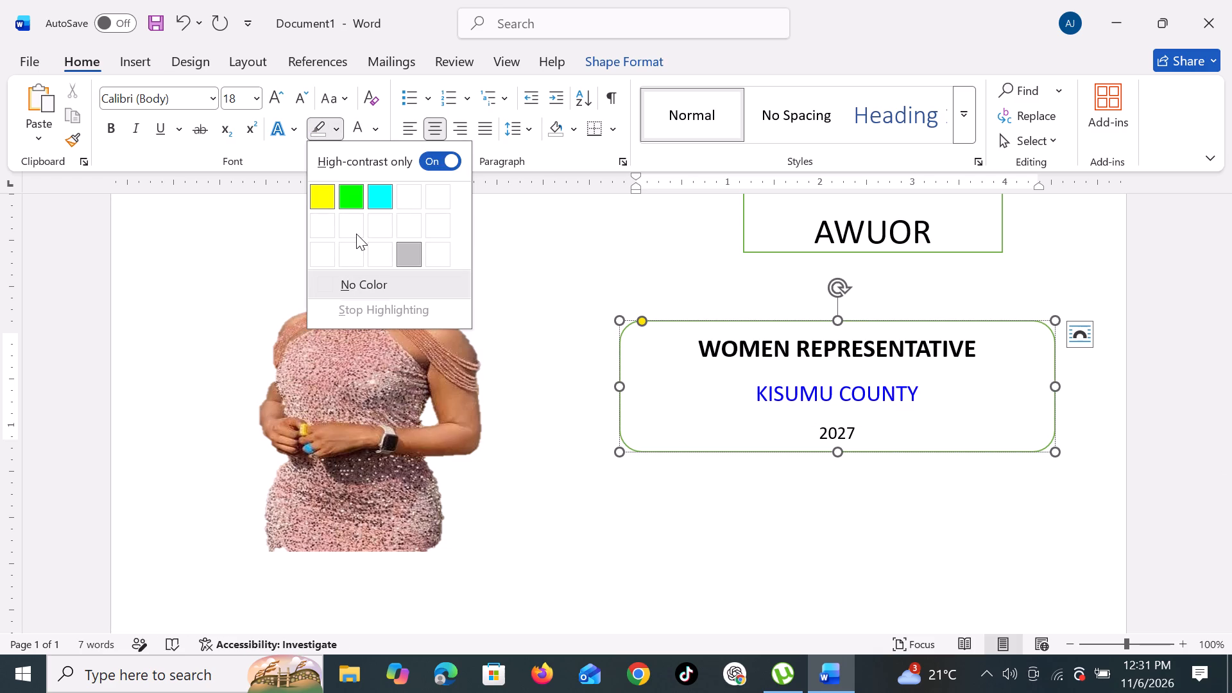
scroll(356, 234, "down", 2)
scroll(355, 234, "up", 2)
left_click(366, 196)
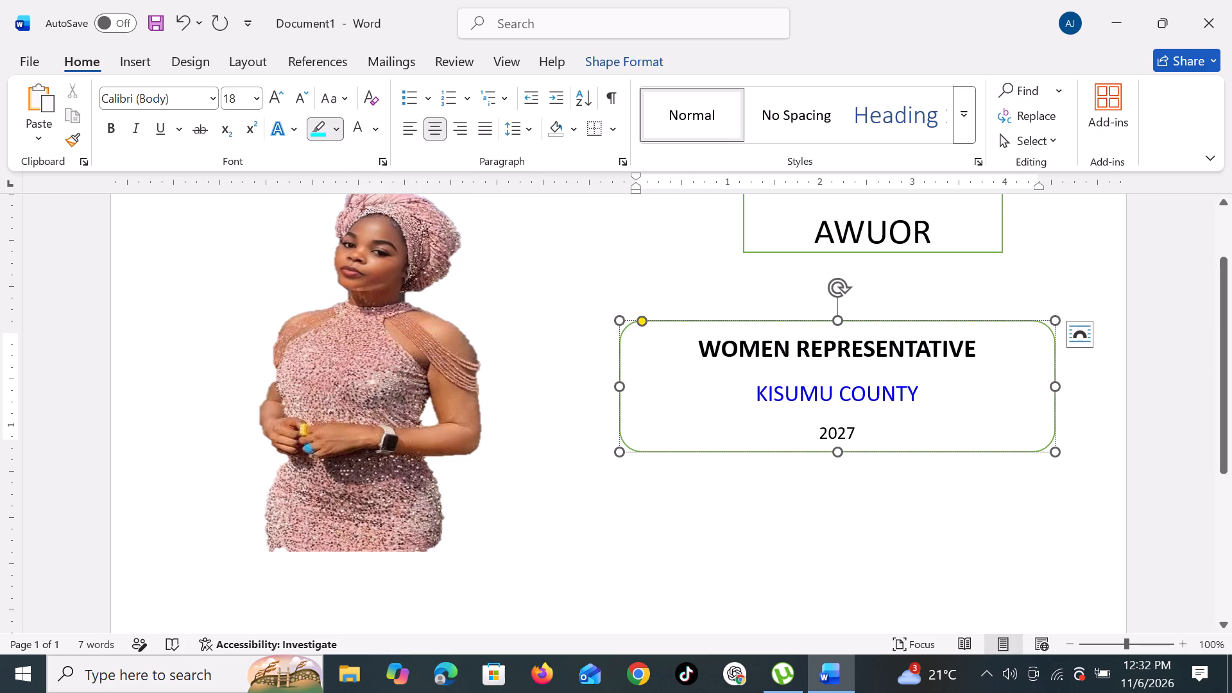
left_click_drag(766, 393, 909, 381)
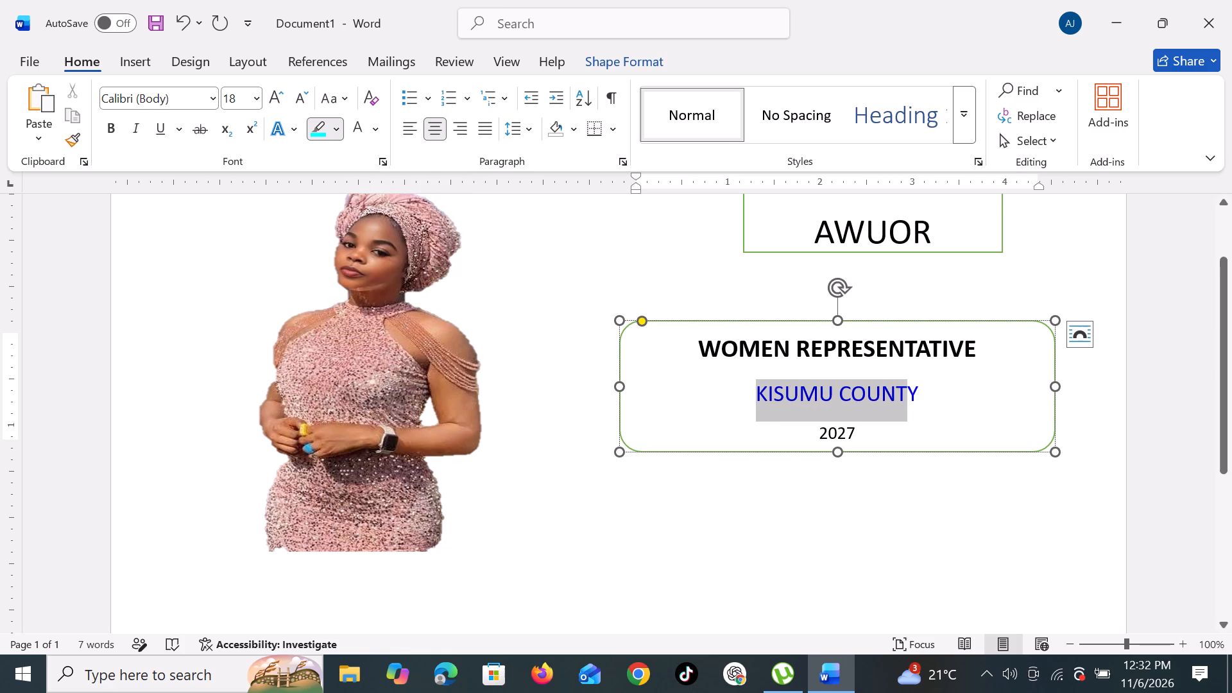
left_click_drag(909, 381, 920, 380)
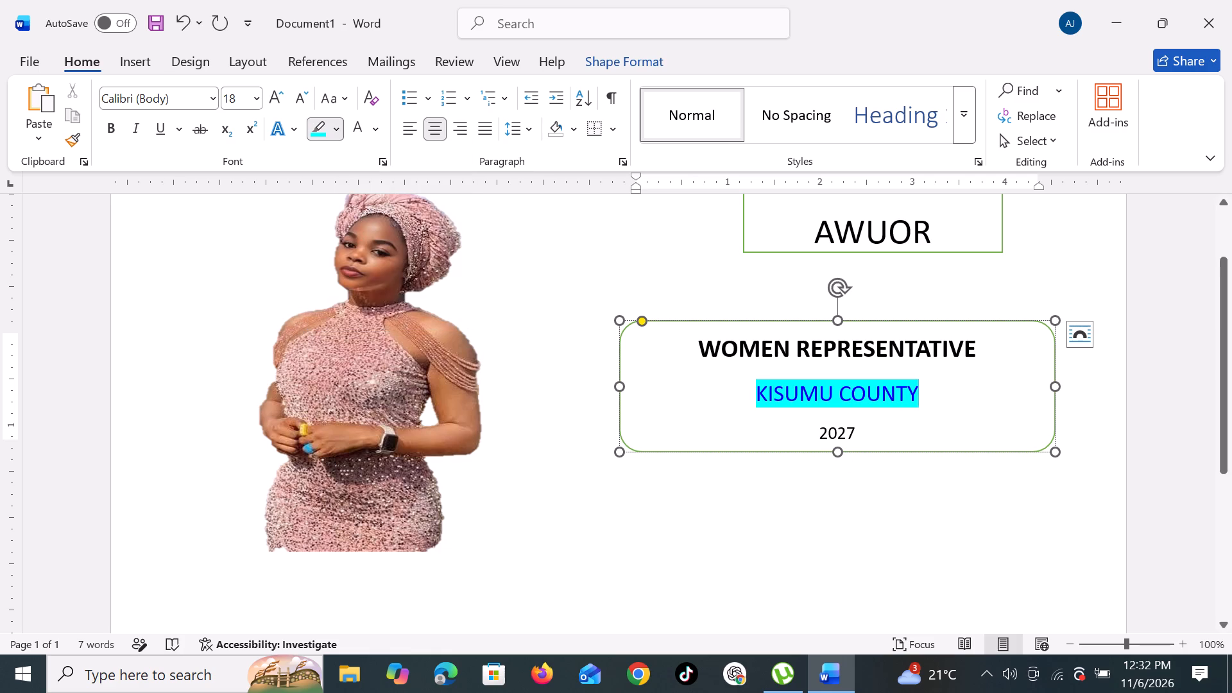
left_click(665, 411)
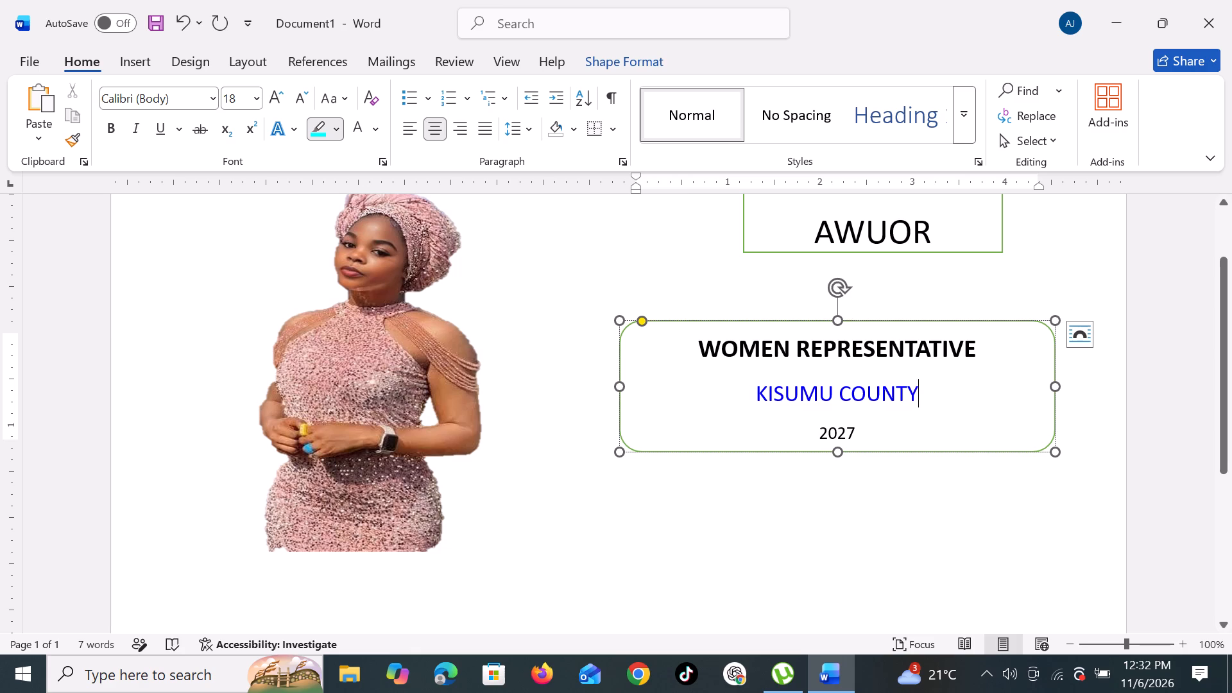
left_click_drag(757, 386, 765, 387)
left_click_drag(765, 387, 900, 373)
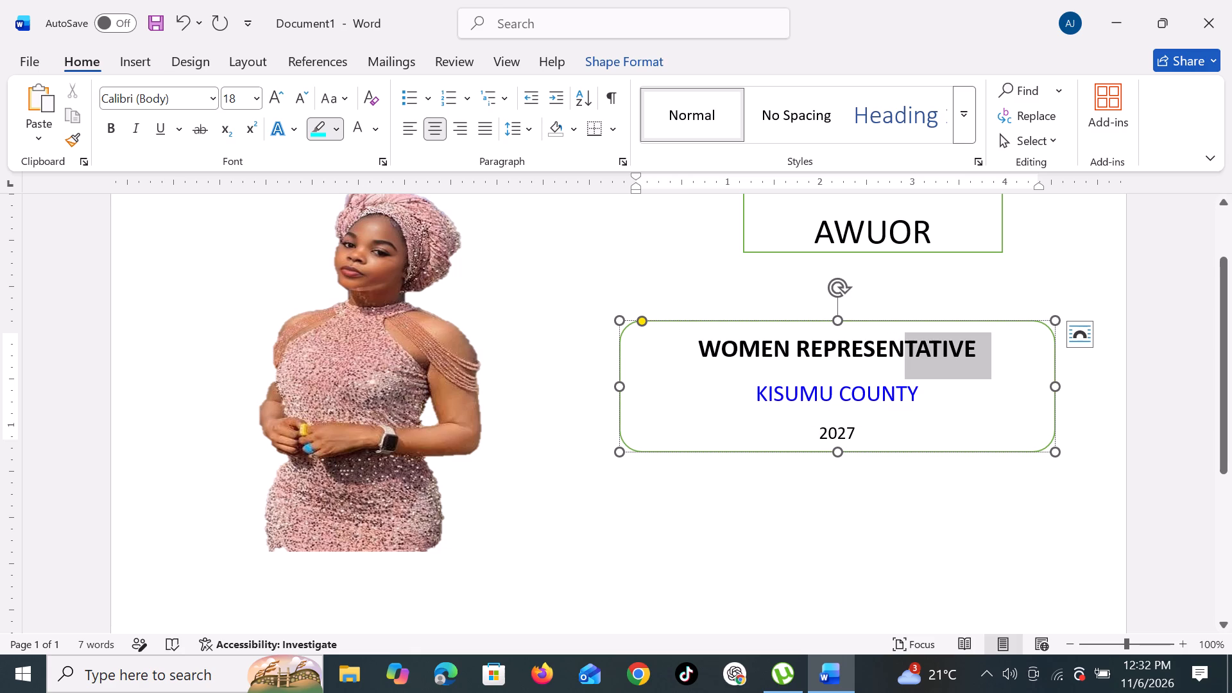
left_click_drag(900, 373, 892, 392)
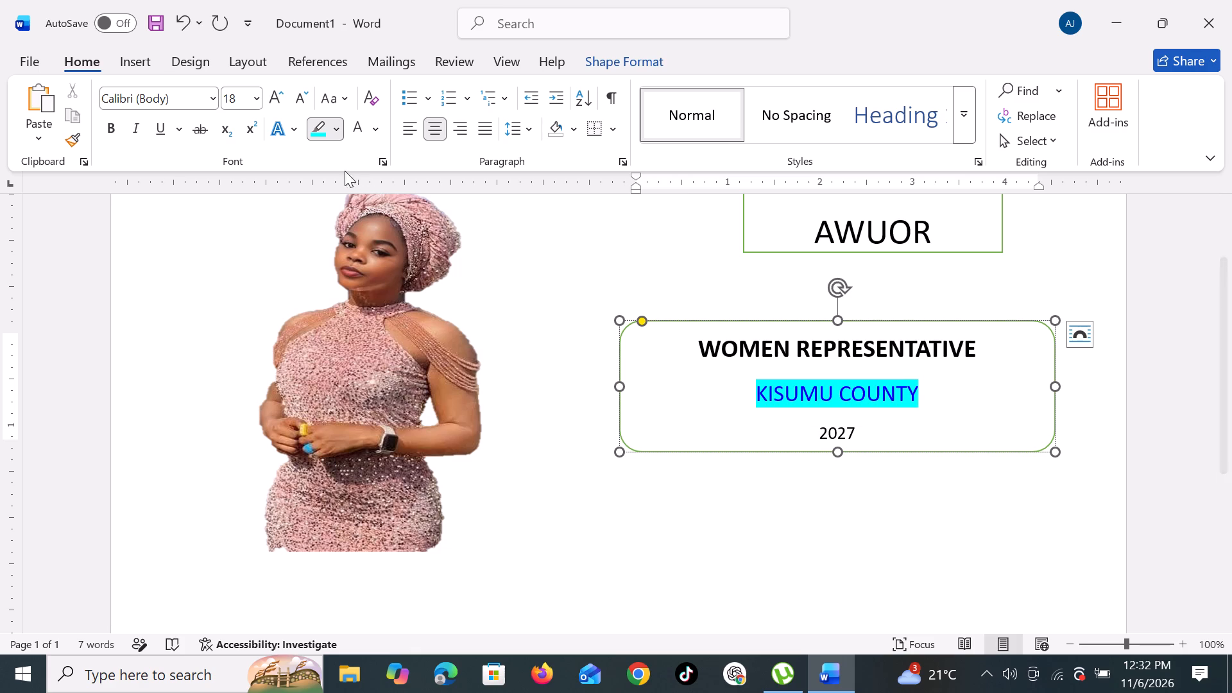
left_click(295, 132)
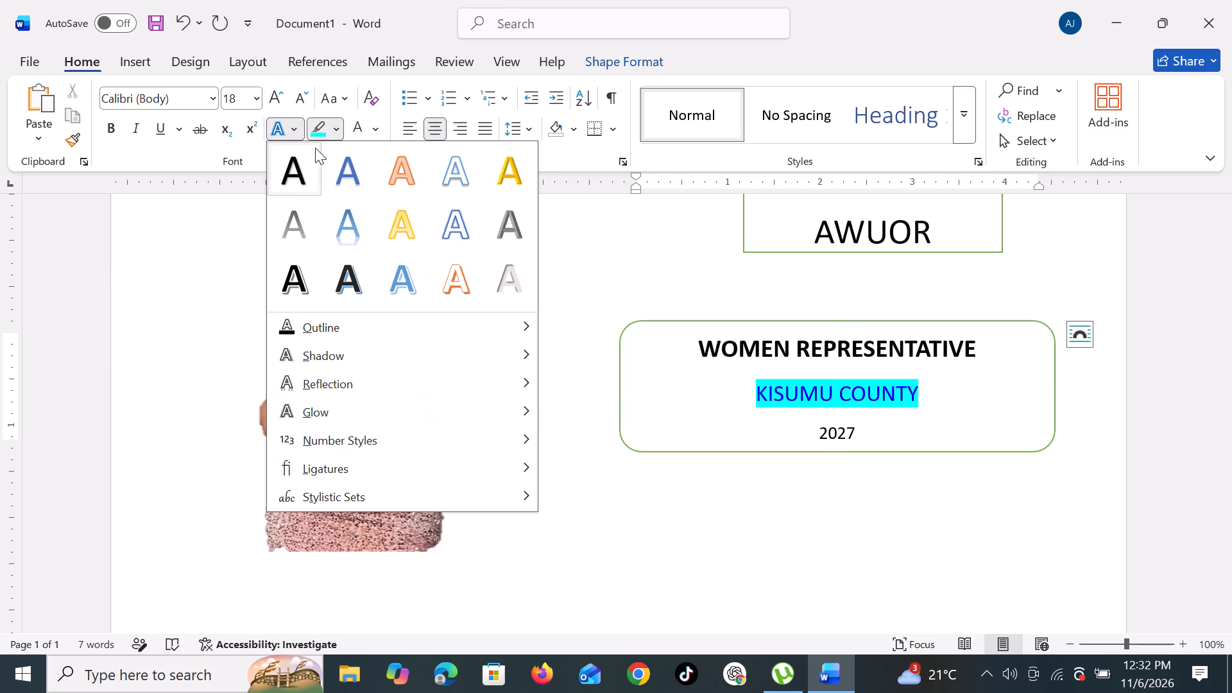
left_click(342, 126)
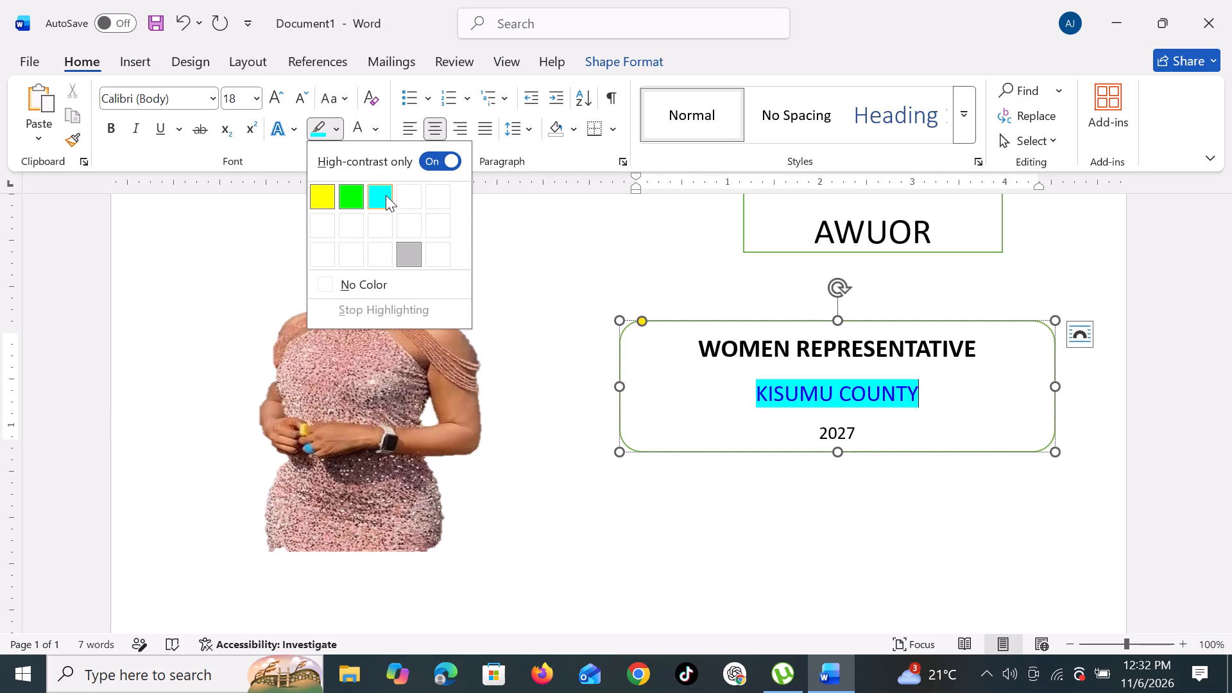
left_click(386, 195)
left_click(636, 540)
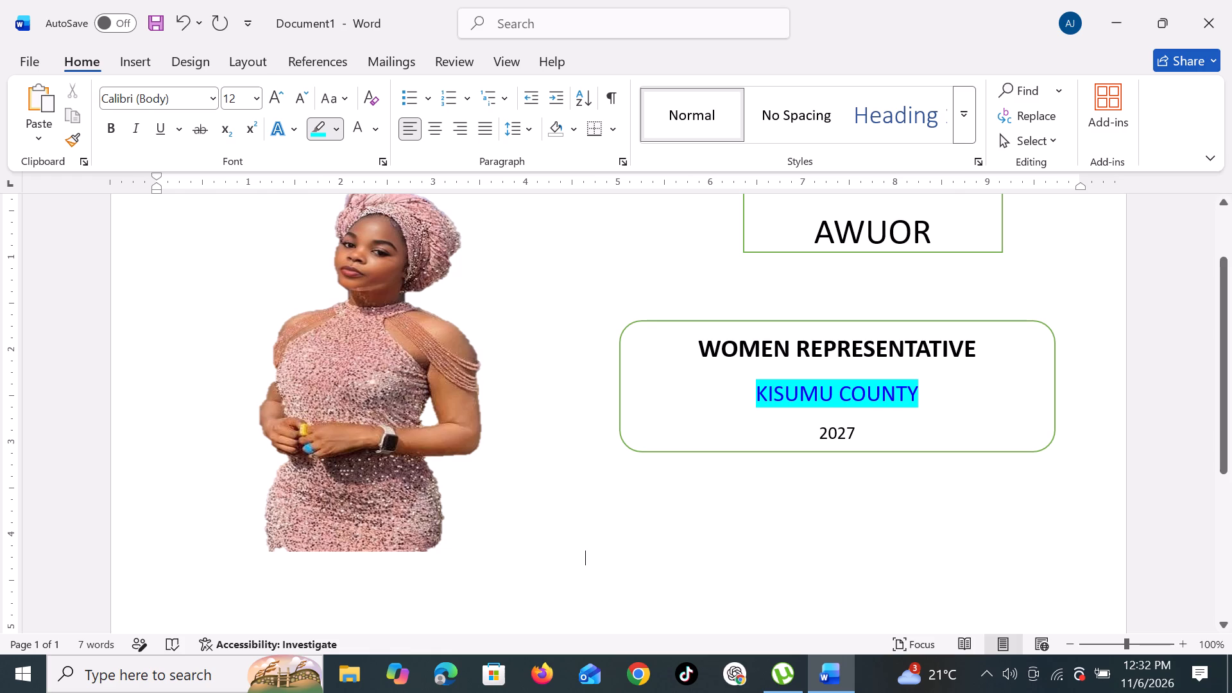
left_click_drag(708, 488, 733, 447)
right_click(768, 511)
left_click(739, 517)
Widen the rounded WOMEN REPRESENTATIVE box to about 6 inches, extending it beyond the page's right edge and slightly towards the photo.
left_click(879, 413)
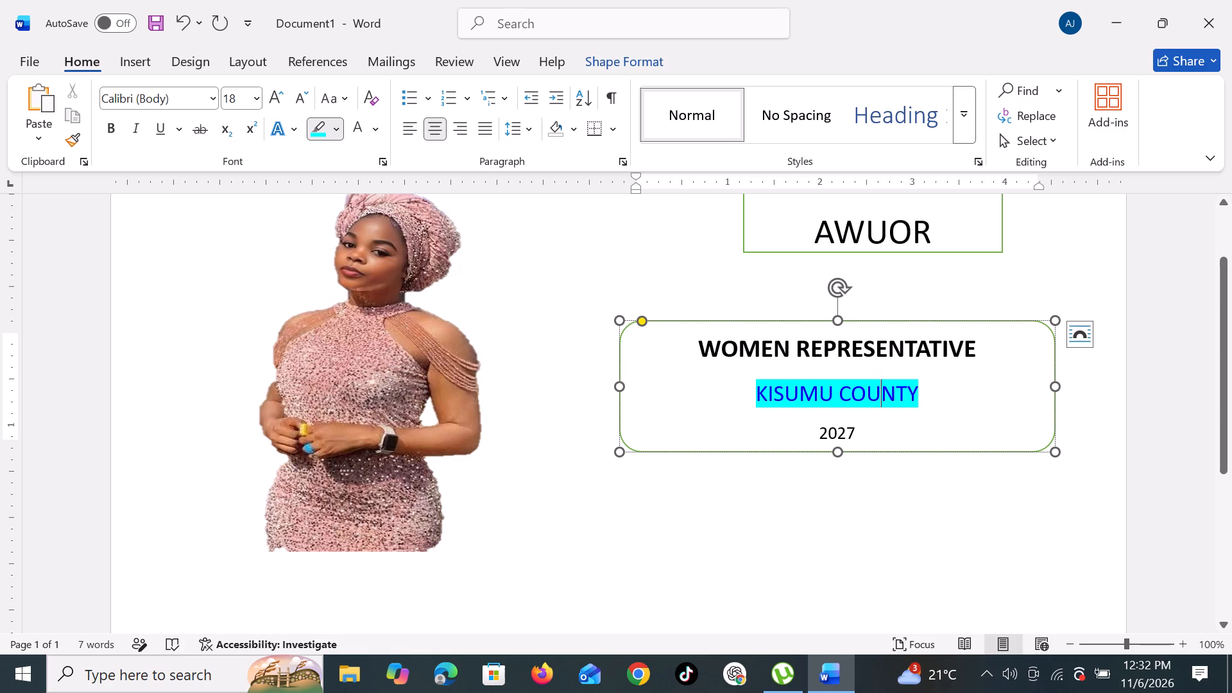
left_click(839, 454)
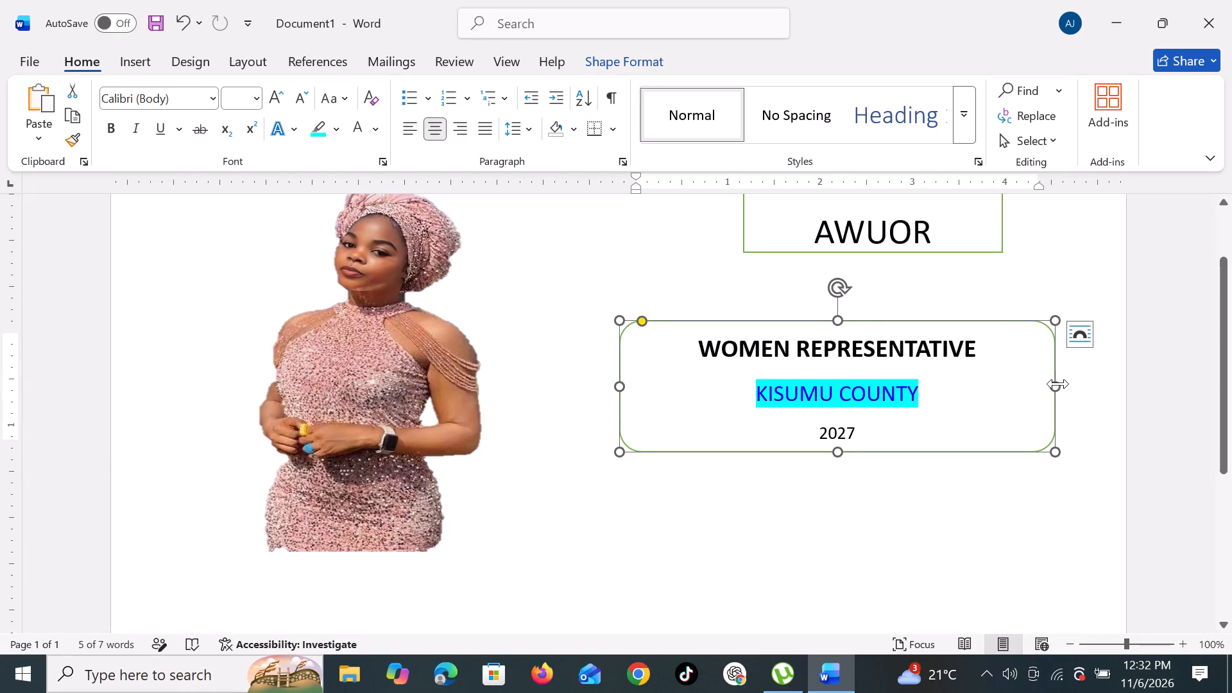
left_click_drag(1057, 384, 1093, 373)
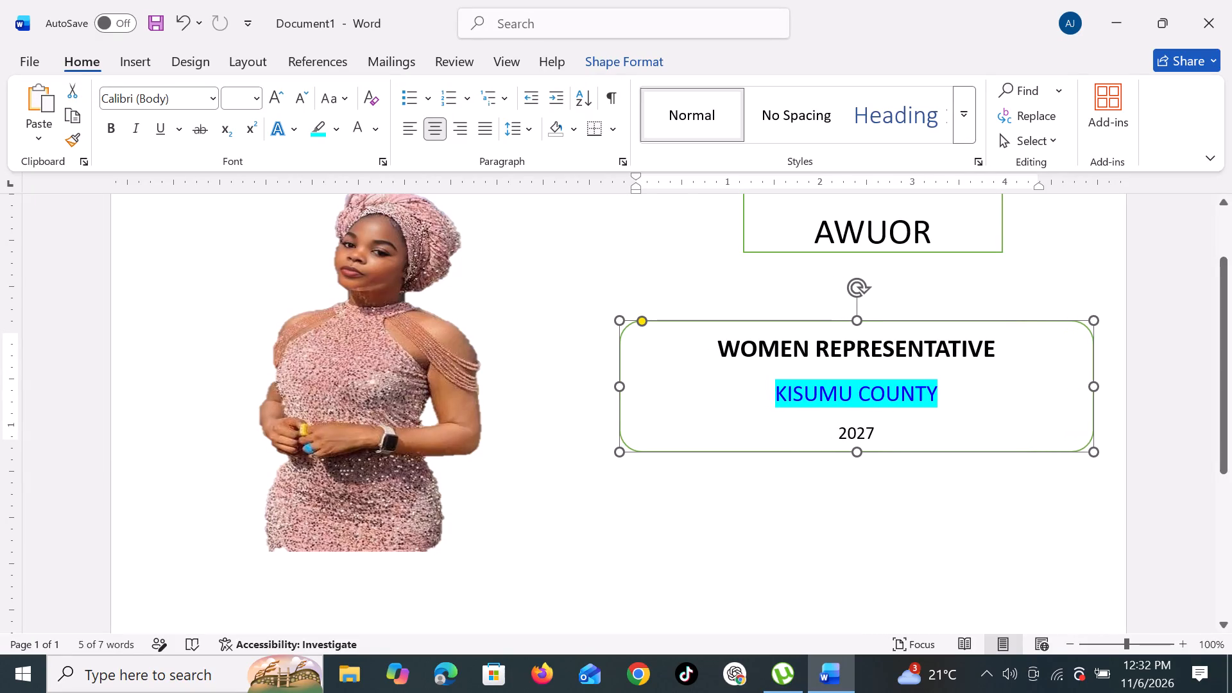
left_click_drag(1093, 373, 1174, 370)
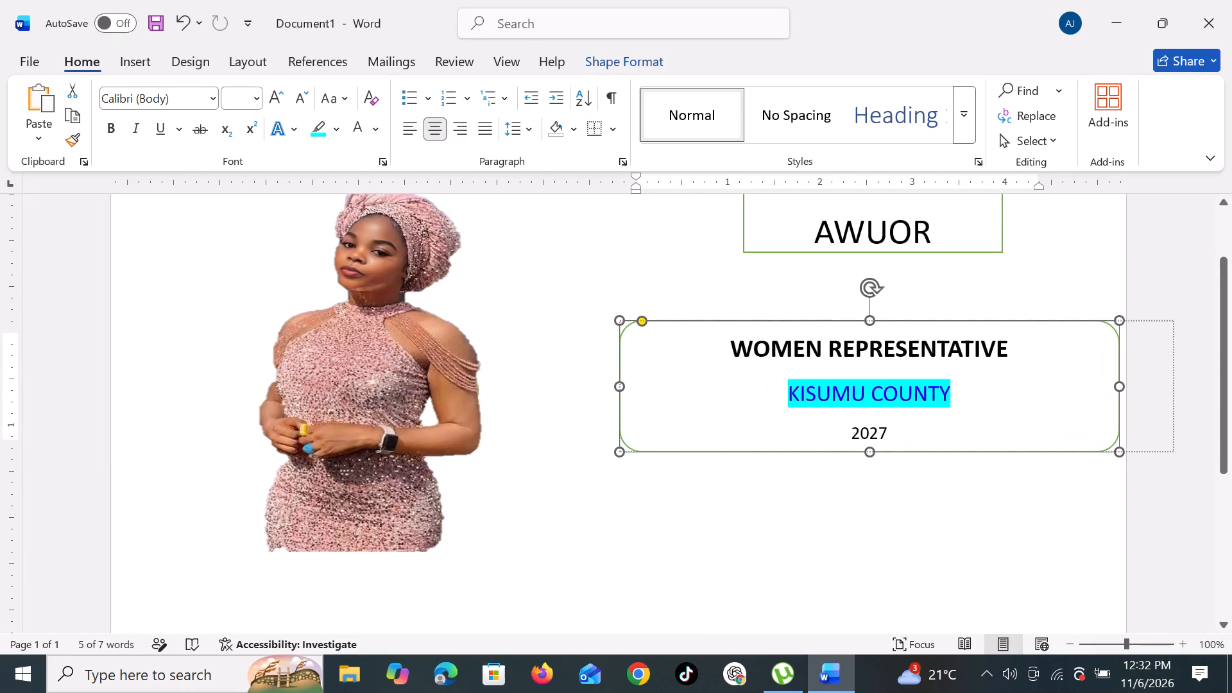
left_click_drag(1174, 370, 1195, 363)
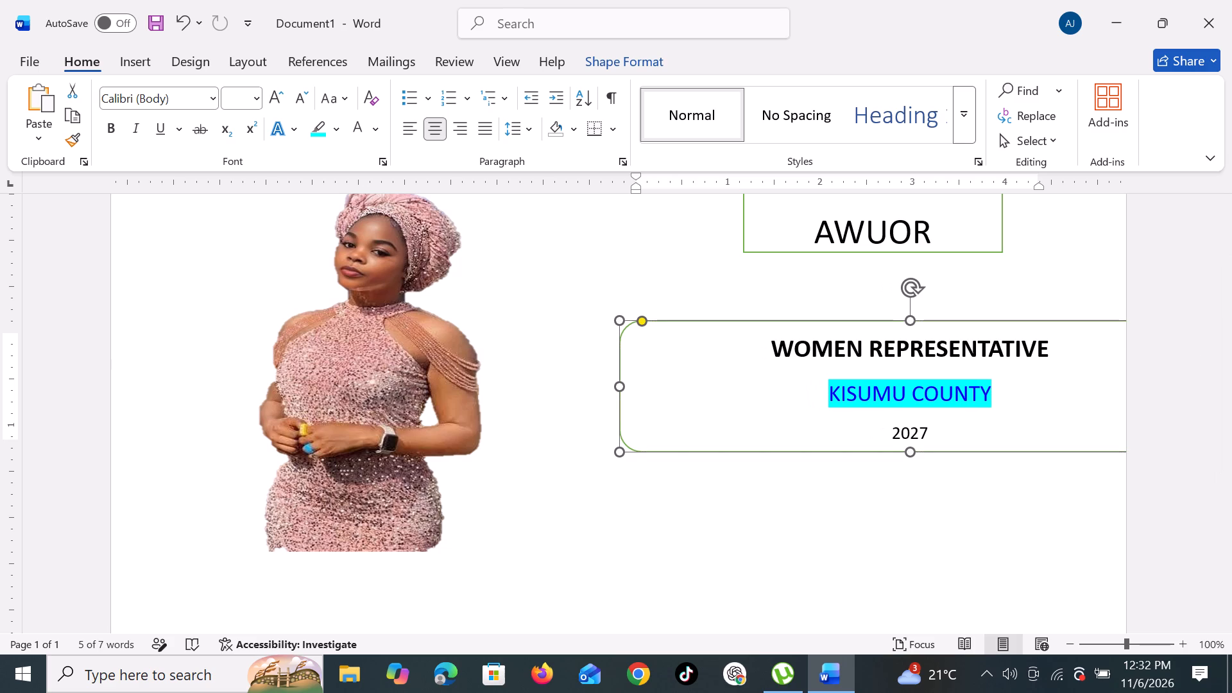
left_click_drag(1195, 363, 1159, 366)
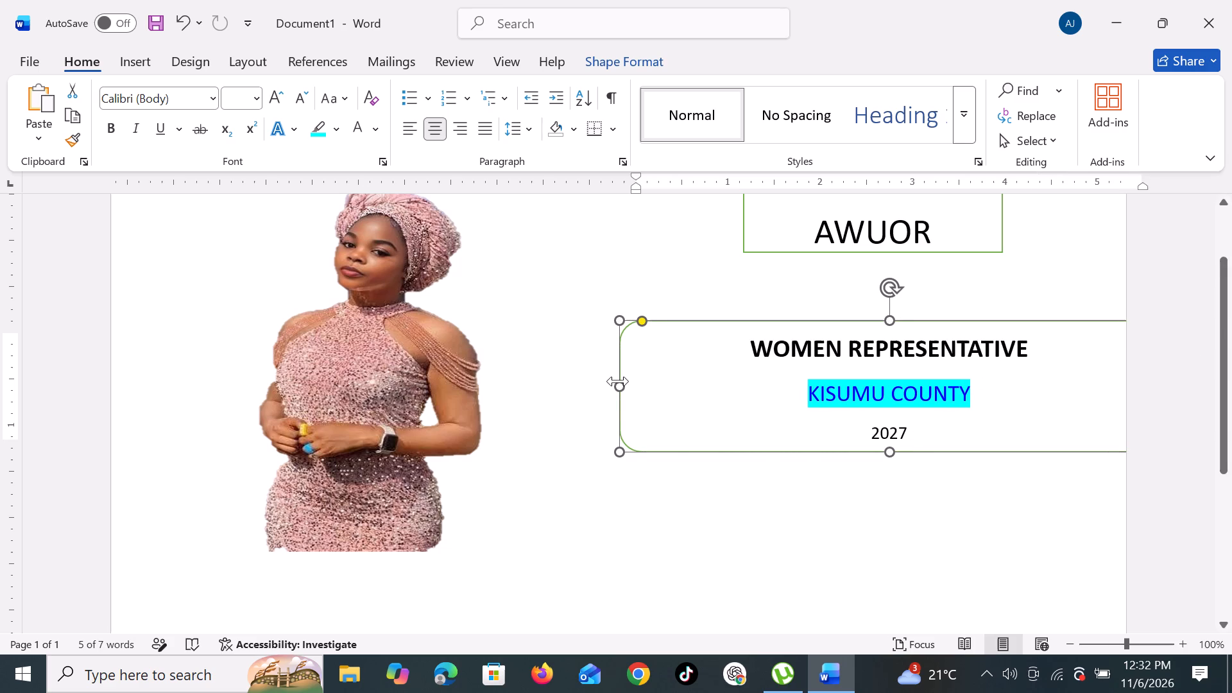
left_click_drag(616, 384, 601, 387)
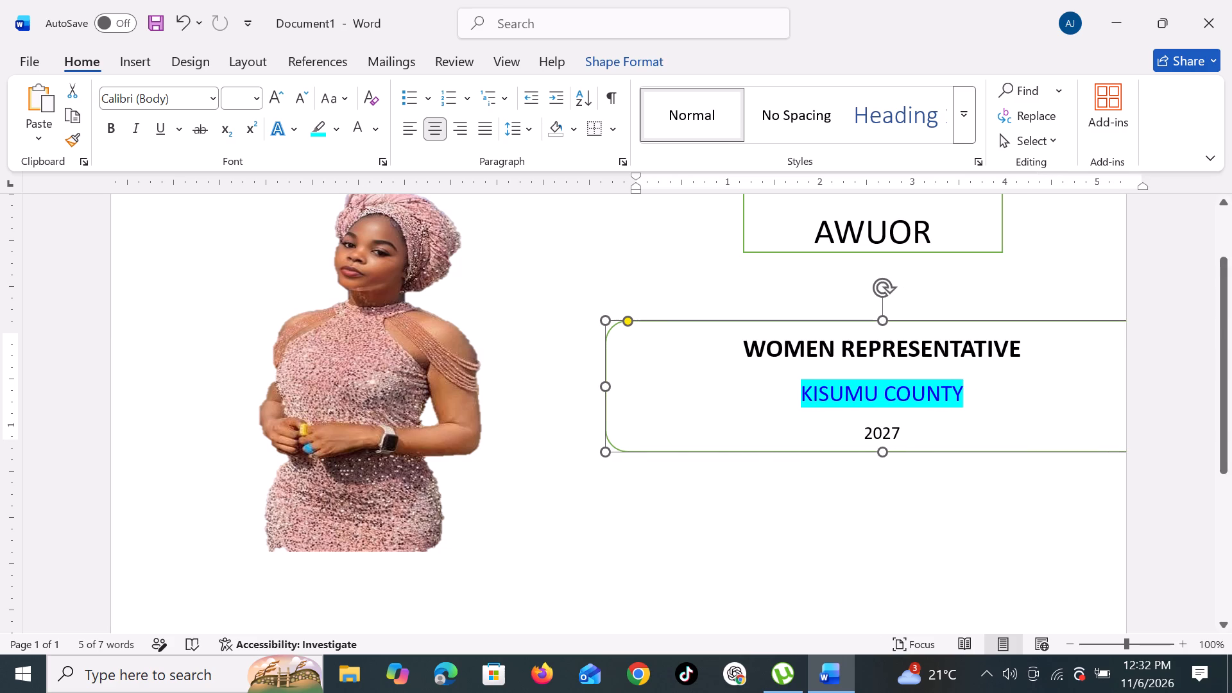
left_click_drag(601, 387, 601, 386)
Widen the green-outlined name box on both sides to about 4.2 inches, keeping it above the rounded box.
scroll(830, 305, "down", 1)
scroll(830, 305, "up", 3)
scroll(830, 305, "down", 2)
scroll(830, 306, "up", 3)
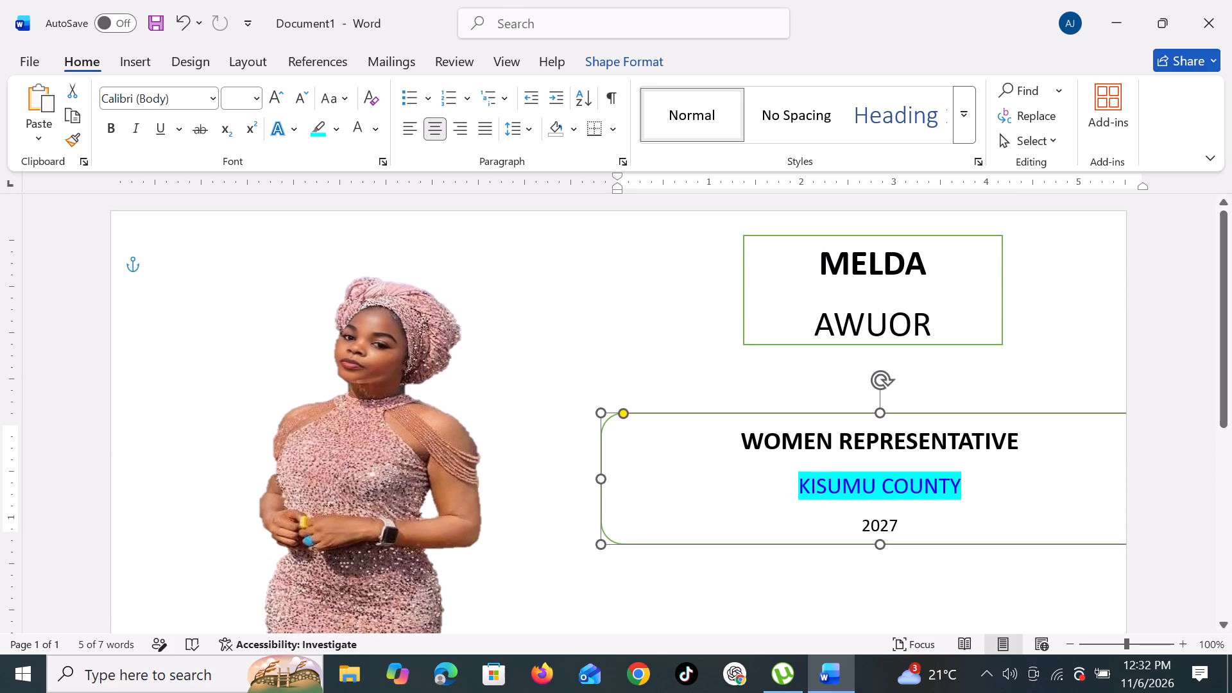
left_click(978, 304)
left_click_drag(1000, 288, 1078, 288)
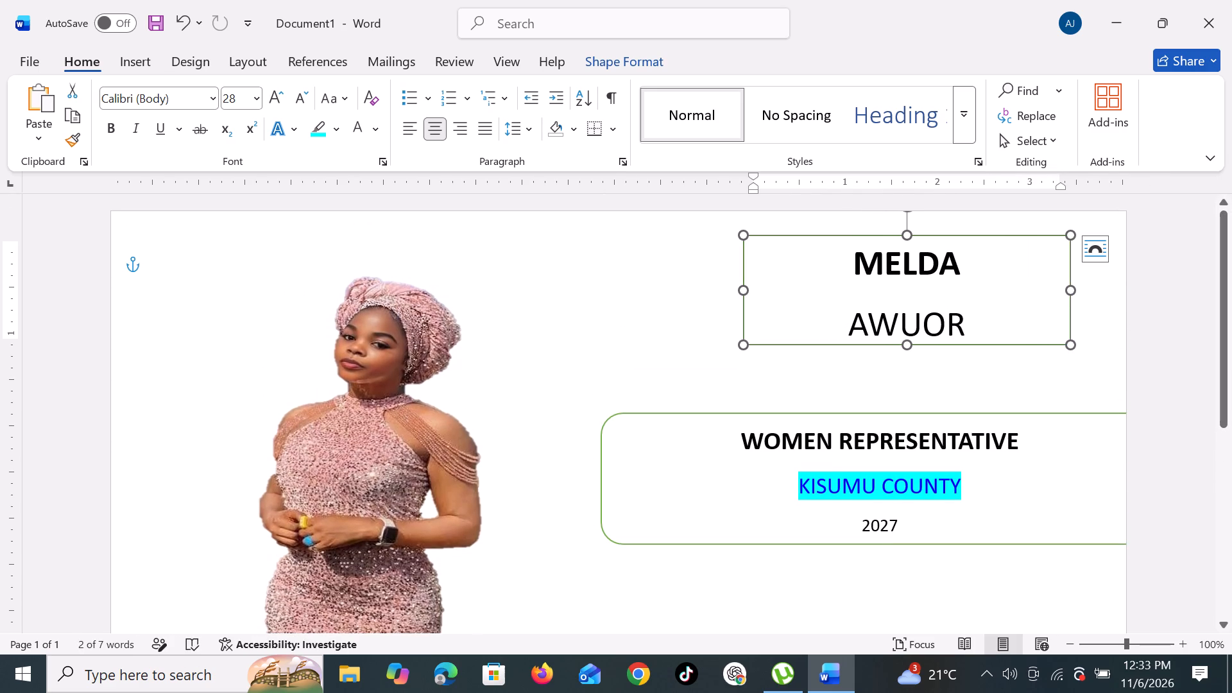
left_click_drag(740, 289, 729, 300)
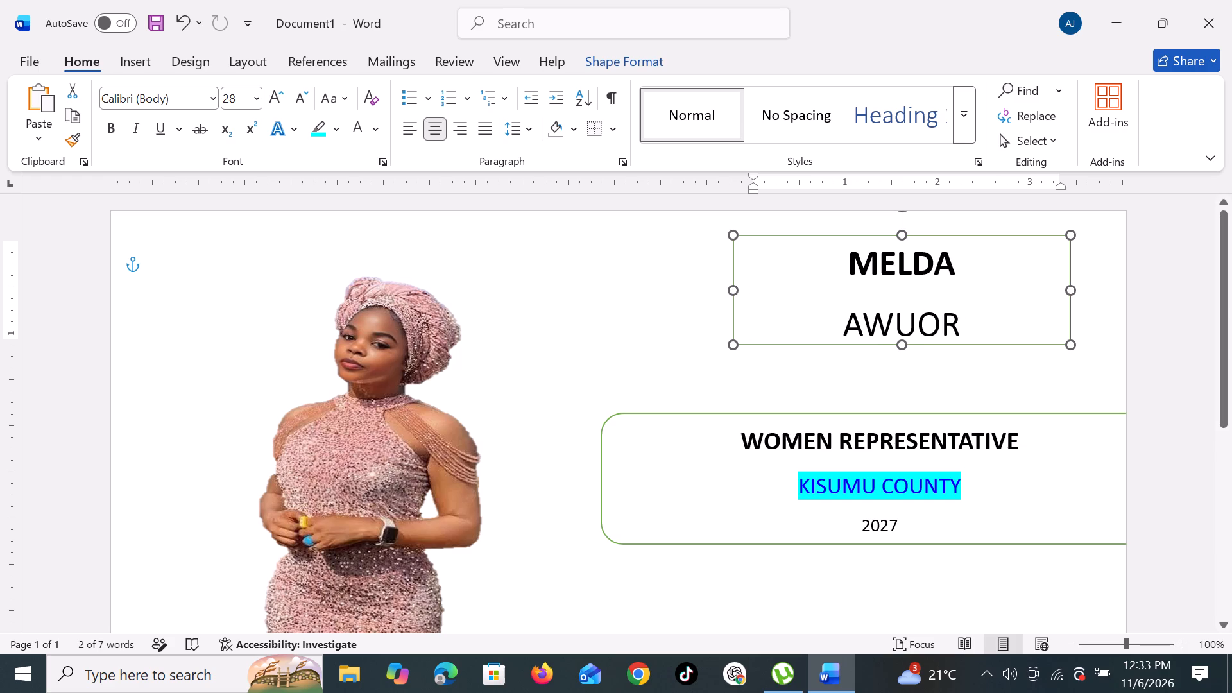
left_click_drag(729, 300, 720, 302)
left_click(720, 302)
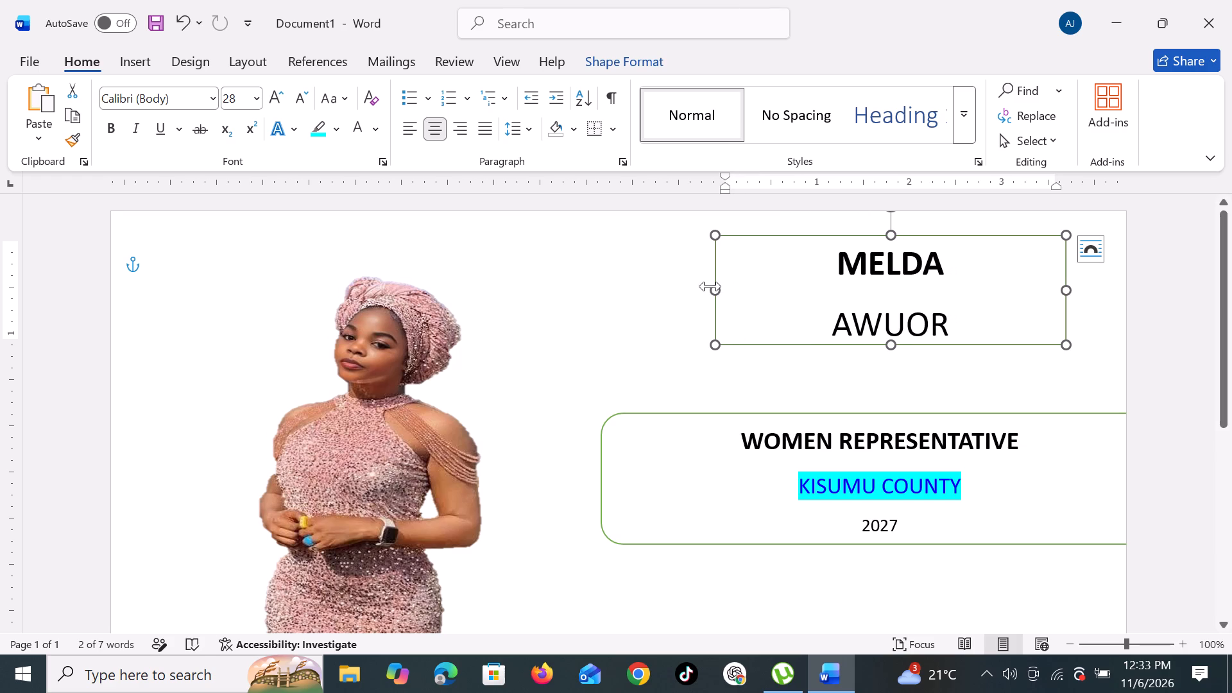
left_click_drag(711, 288, 696, 296)
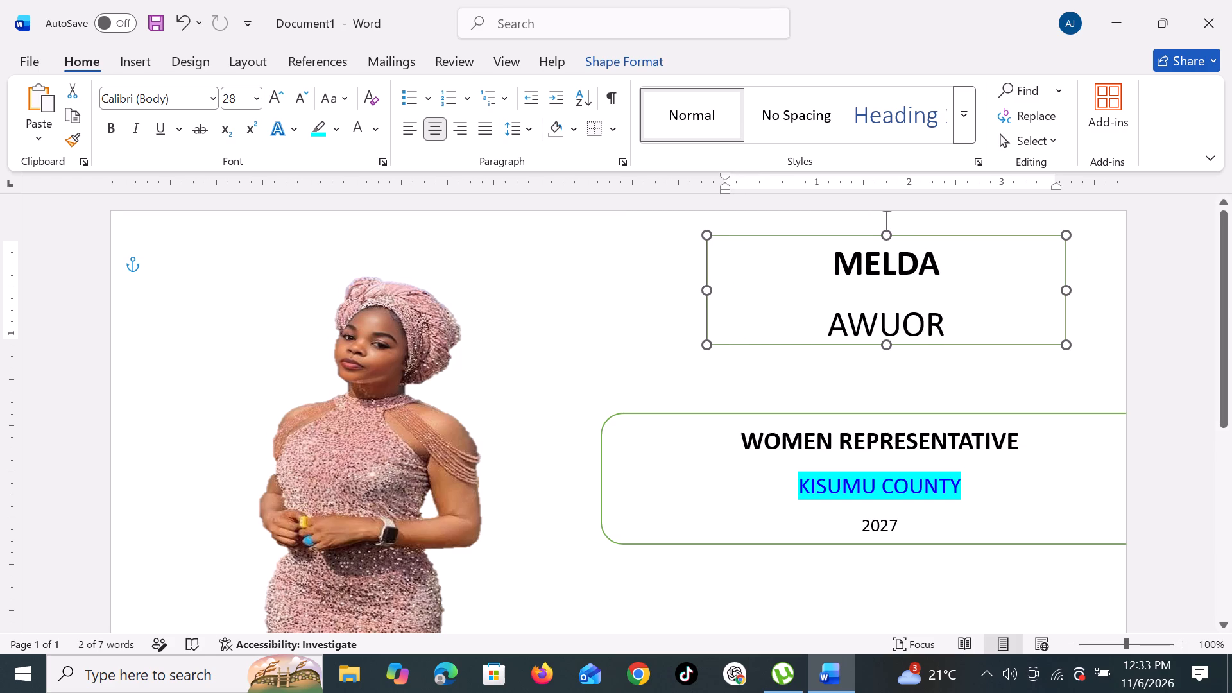
left_click_drag(696, 296, 678, 295)
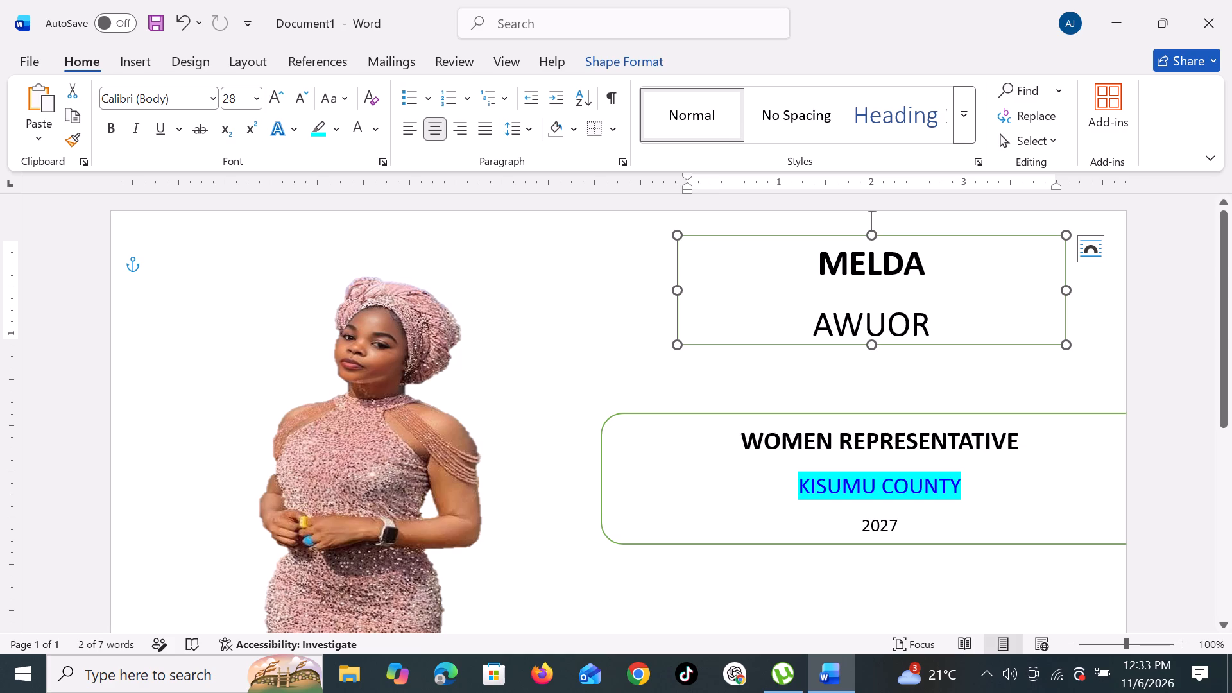
Change the font colour of the WOMEN REPRESENTATIVE line to the dark orange theme colour.
scroll(868, 492, "down", 1)
scroll(863, 483, "up", 2)
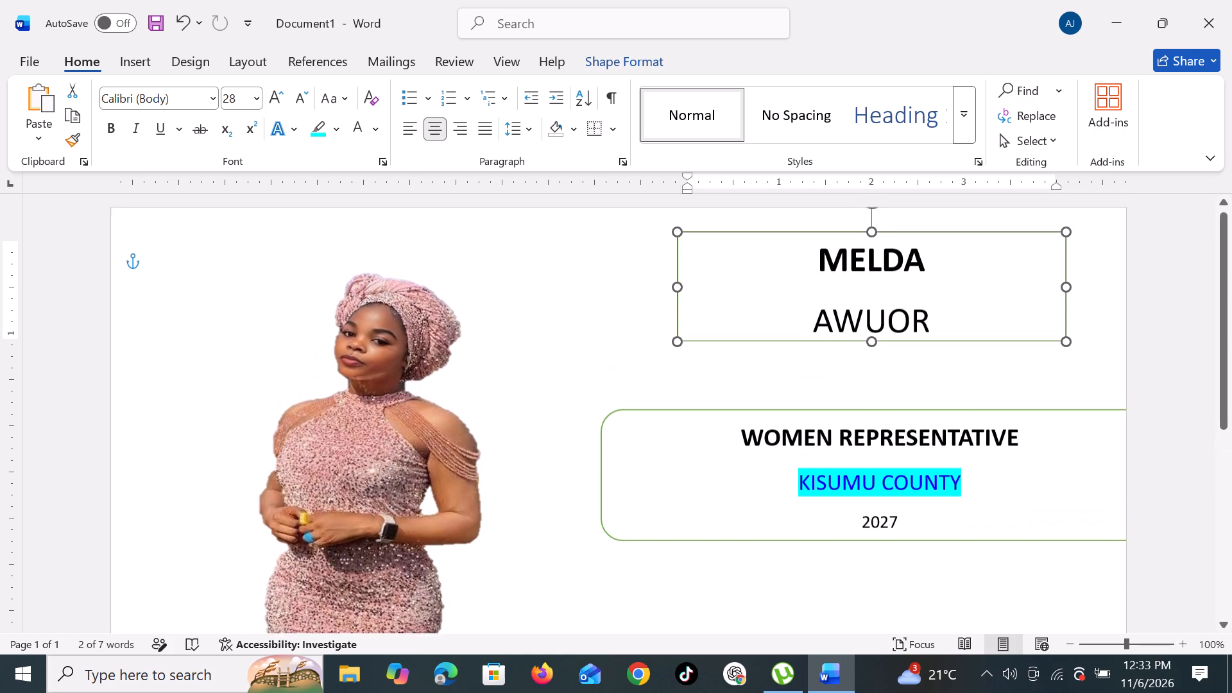
scroll(863, 482, "up", 1)
left_click_drag(746, 438, 746, 438)
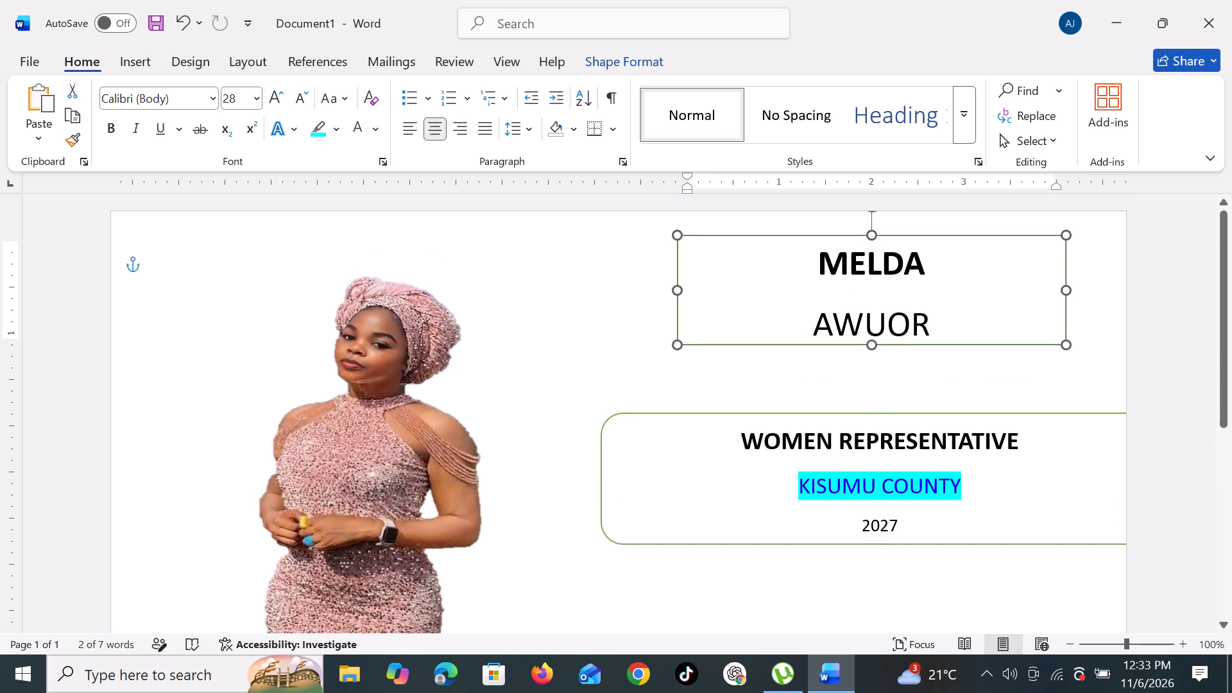
left_click_drag(746, 438, 1004, 411)
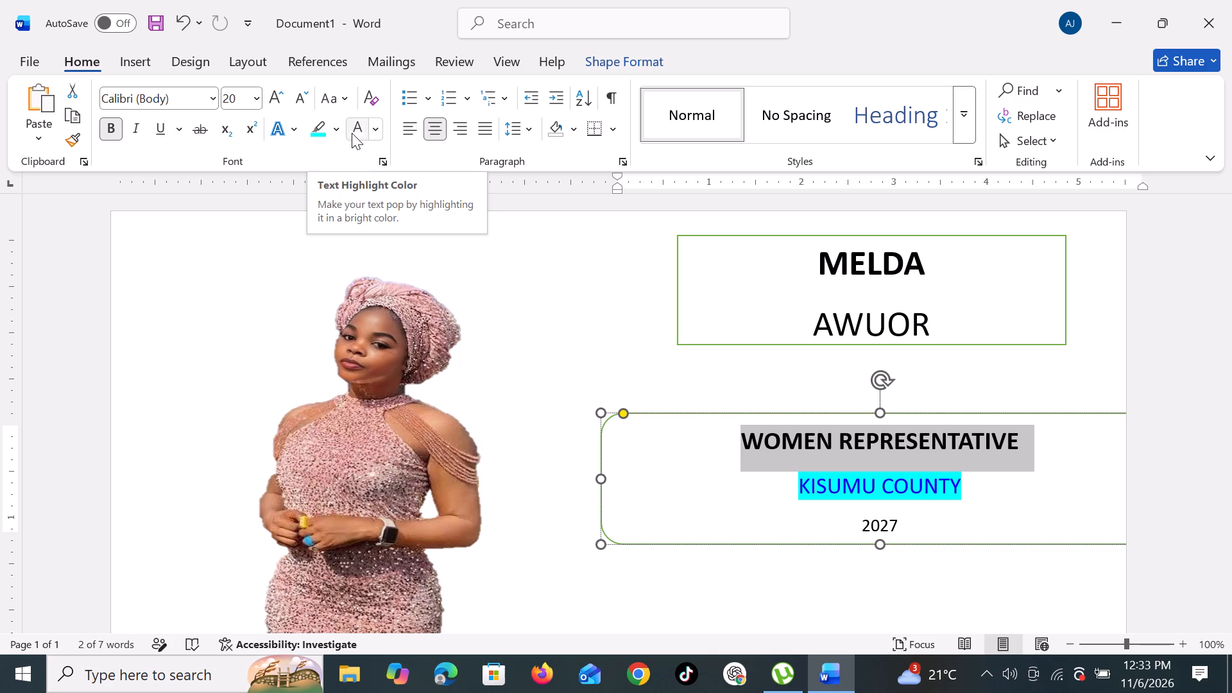
left_click(381, 132)
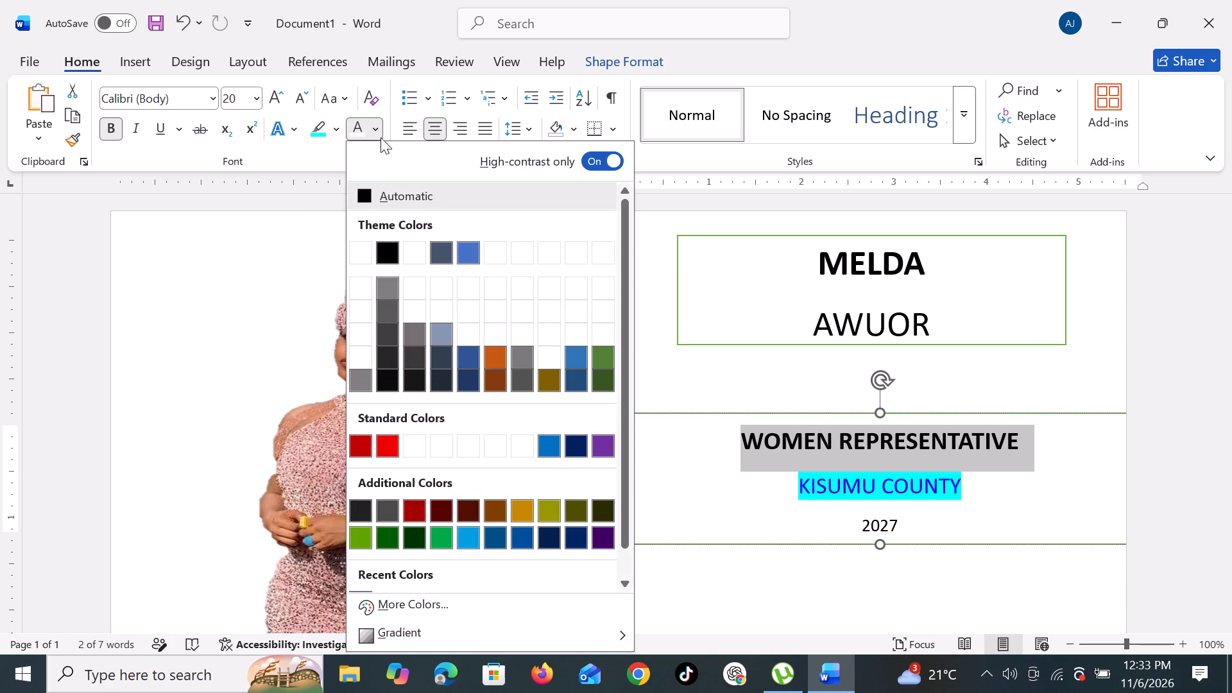
left_click(498, 361)
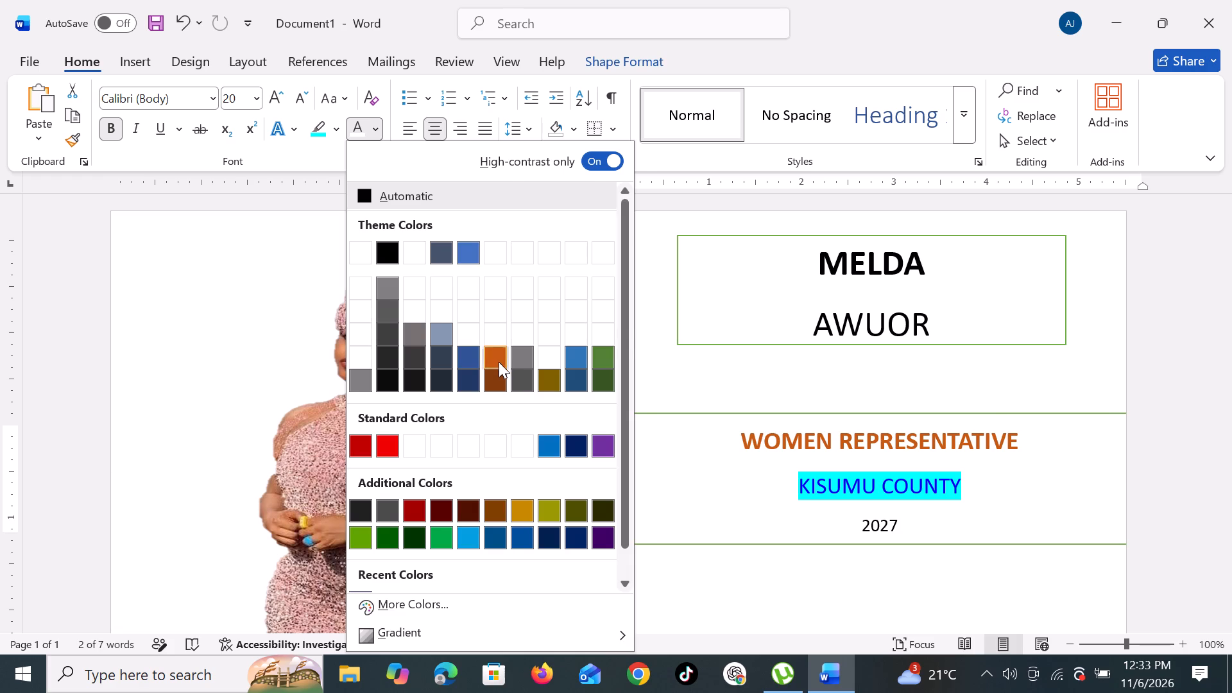
left_click_drag(545, 454, 545, 471)
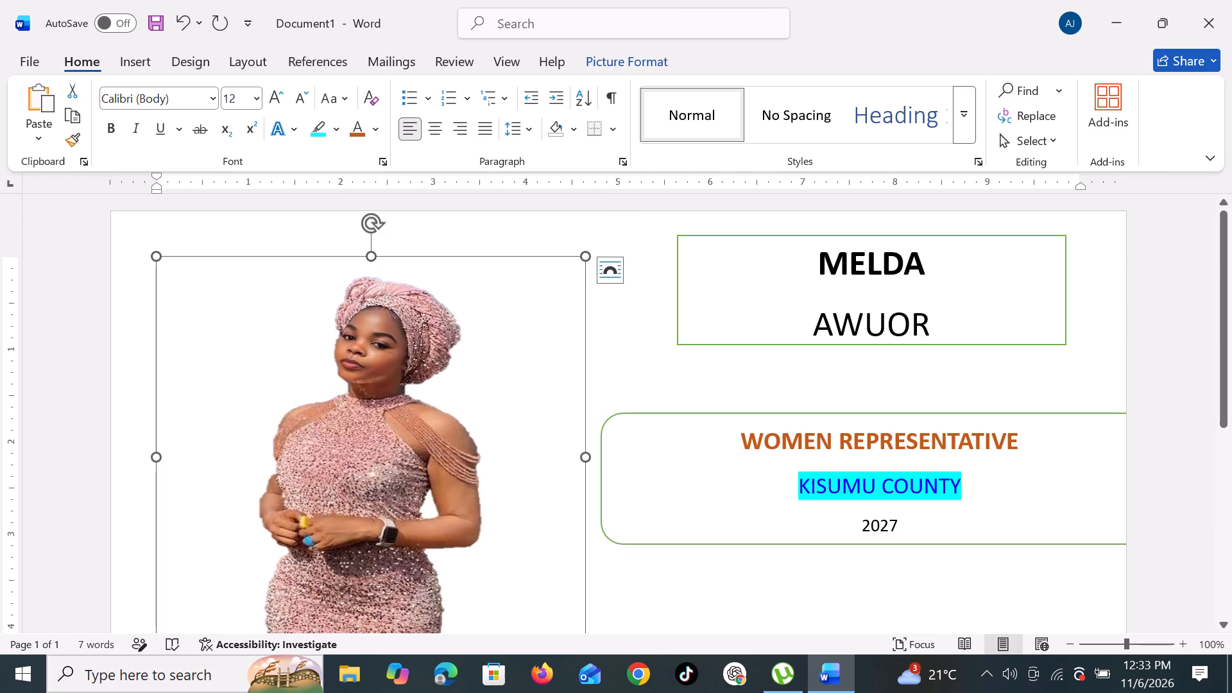
left_click(664, 593)
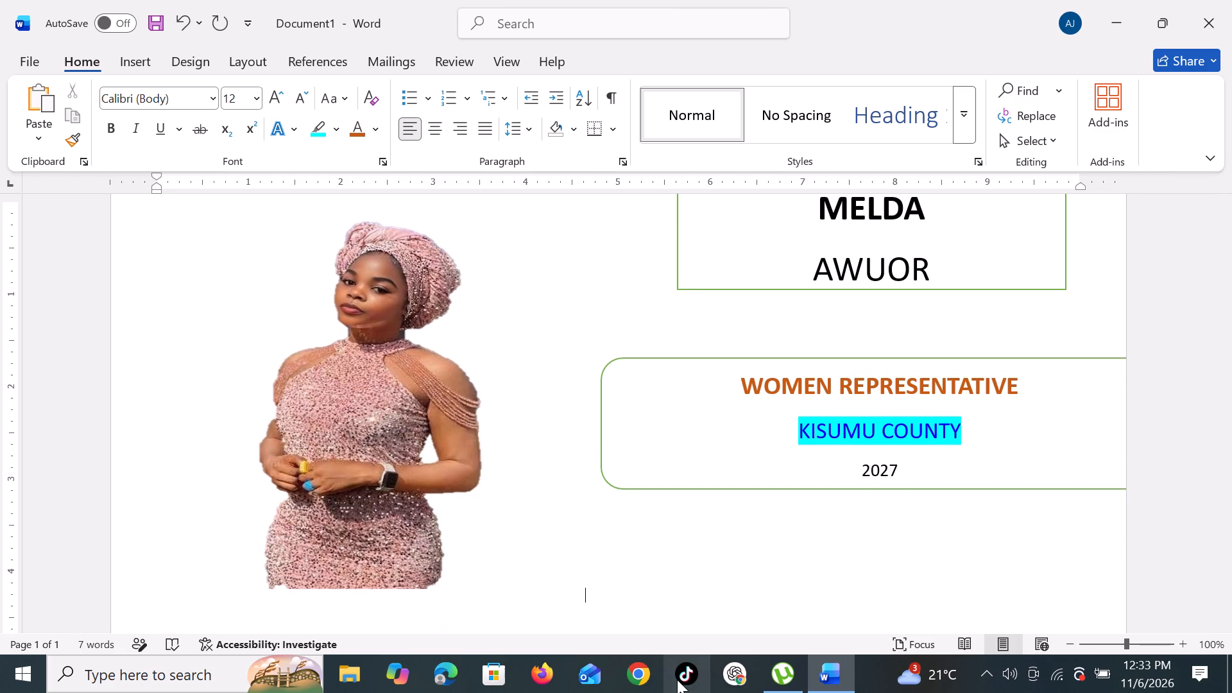
Look over the poster layout from the name box down to the empty area below the photo.
scroll(748, 692, "down", 2)
scroll(748, 598, "up", 2)
scroll(746, 595, "down", 4)
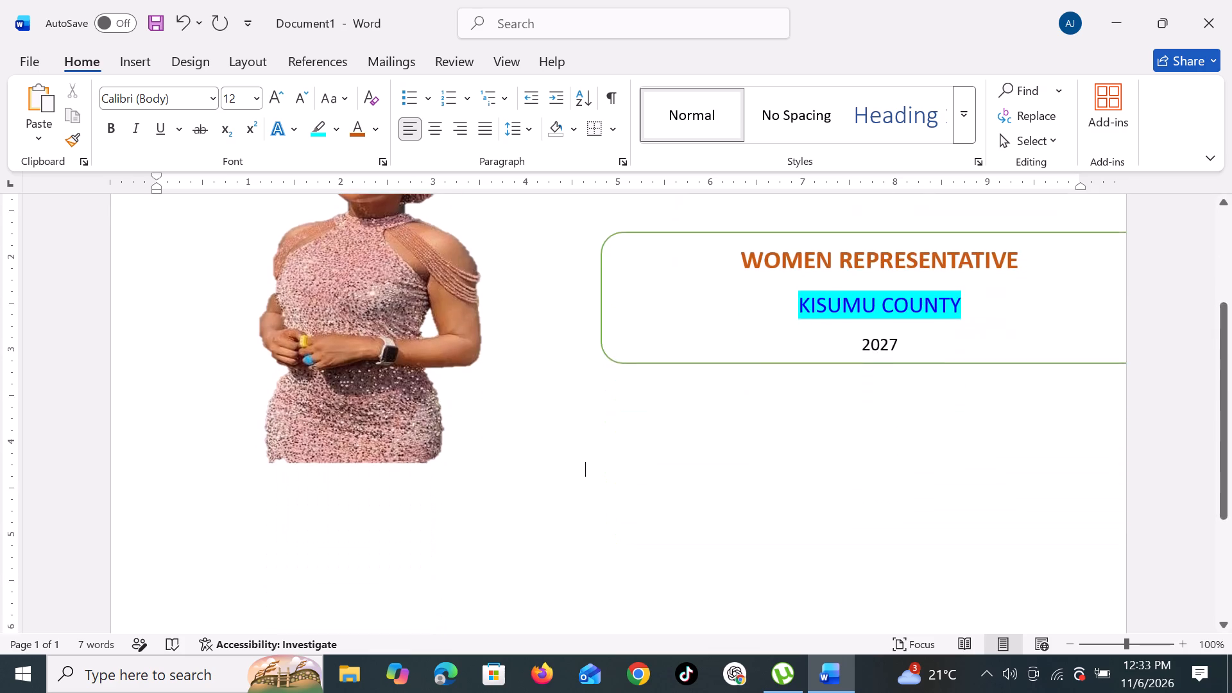
scroll(742, 599, "down", 8)
scroll(736, 604, "up", 3)
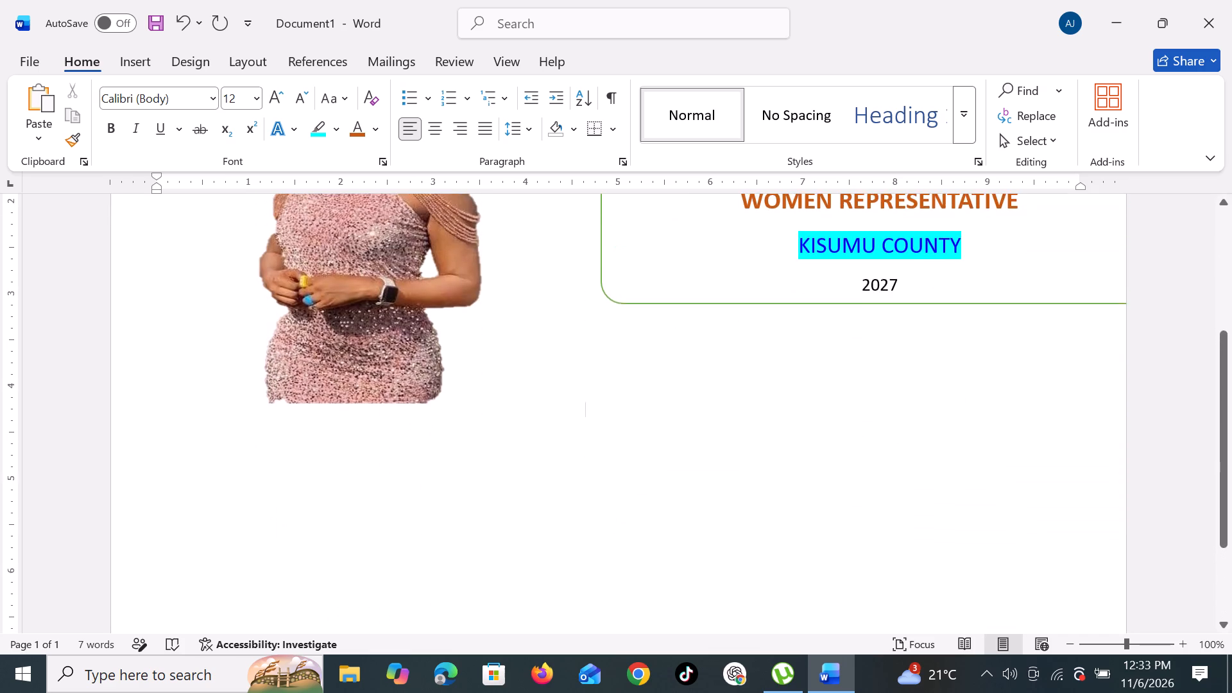
scroll(736, 604, "up", 1)
scroll(736, 604, "down", 3)
scroll(734, 605, "up", 6)
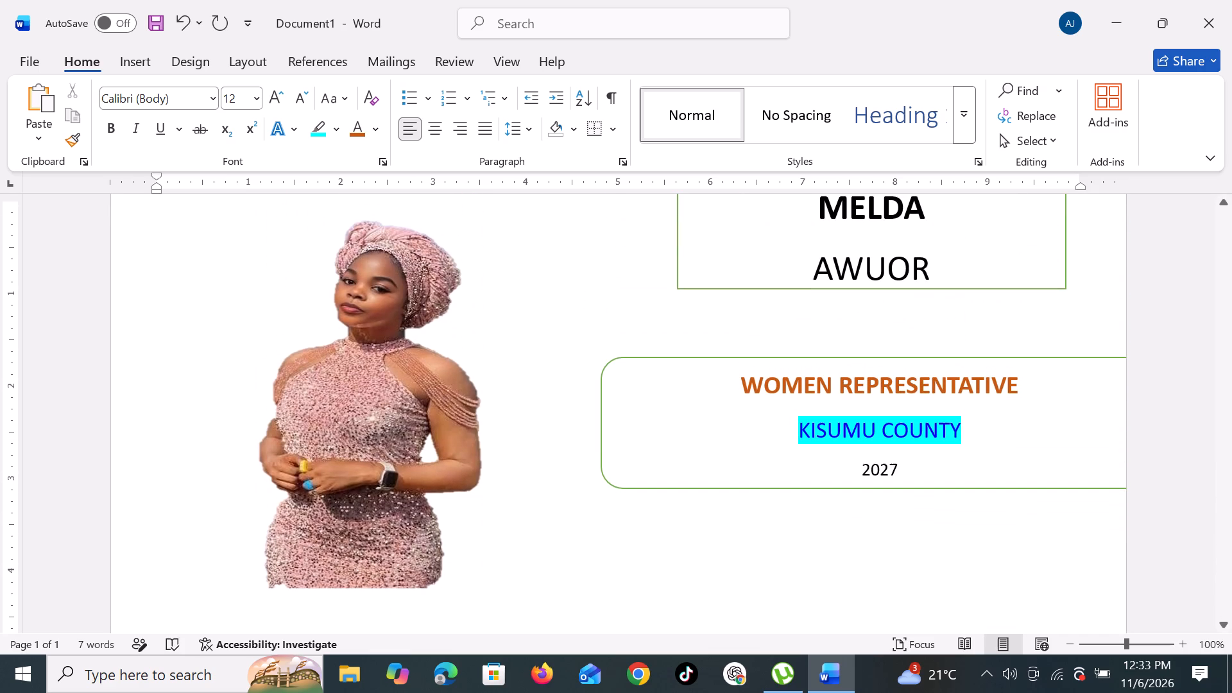
Shrink the woman's photo from its bottom and right edges to about 4.6 inches wide and 3.9 inches high.
left_click(336, 471)
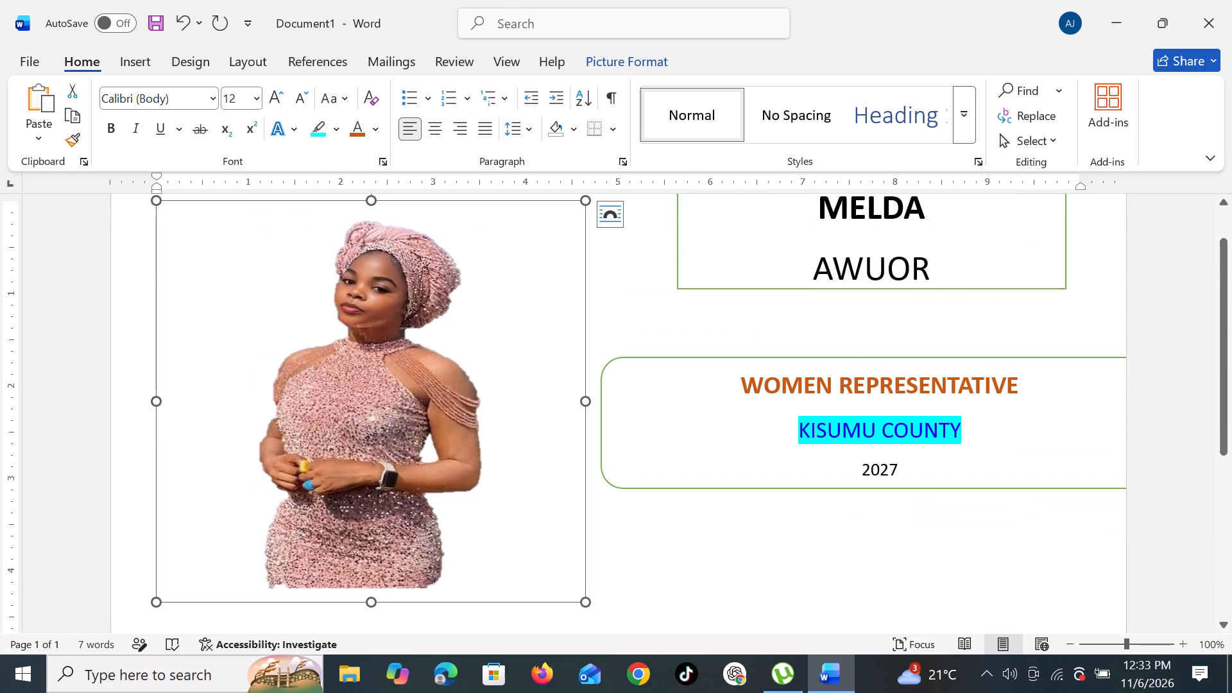
left_click_drag(367, 603, 382, 597)
left_click_drag(382, 597, 393, 577)
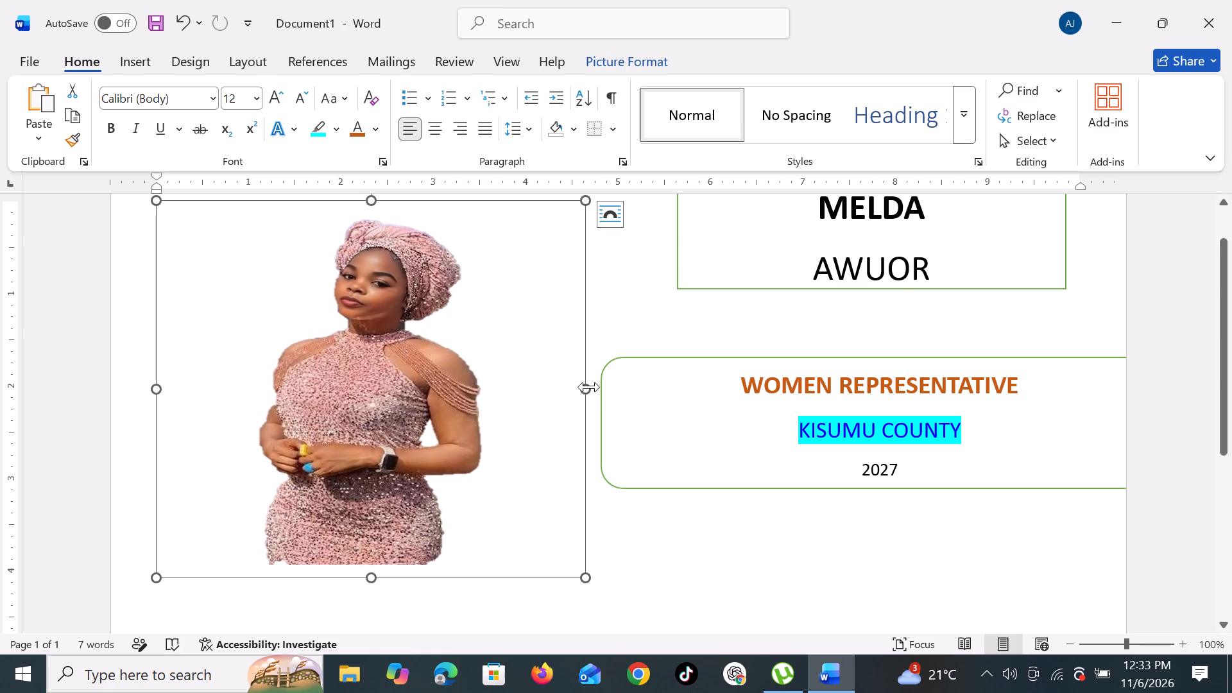
left_click_drag(589, 388, 583, 392)
left_click_drag(372, 574, 380, 560)
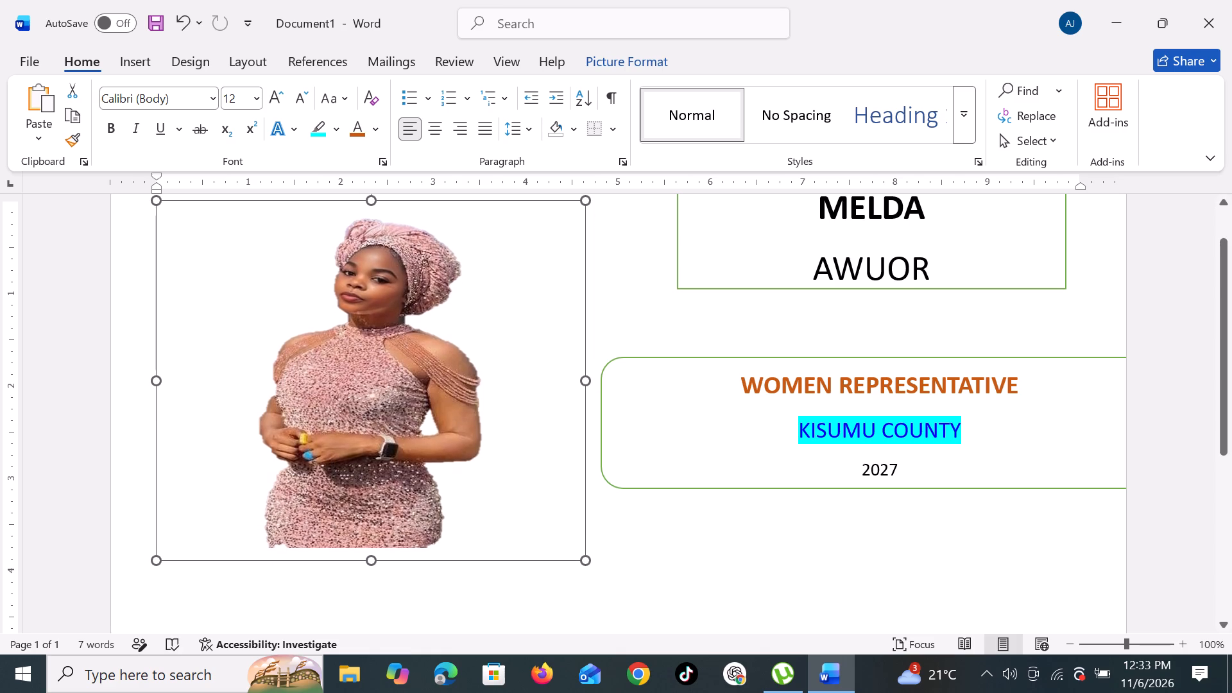
left_click_drag(380, 560, 380, 561)
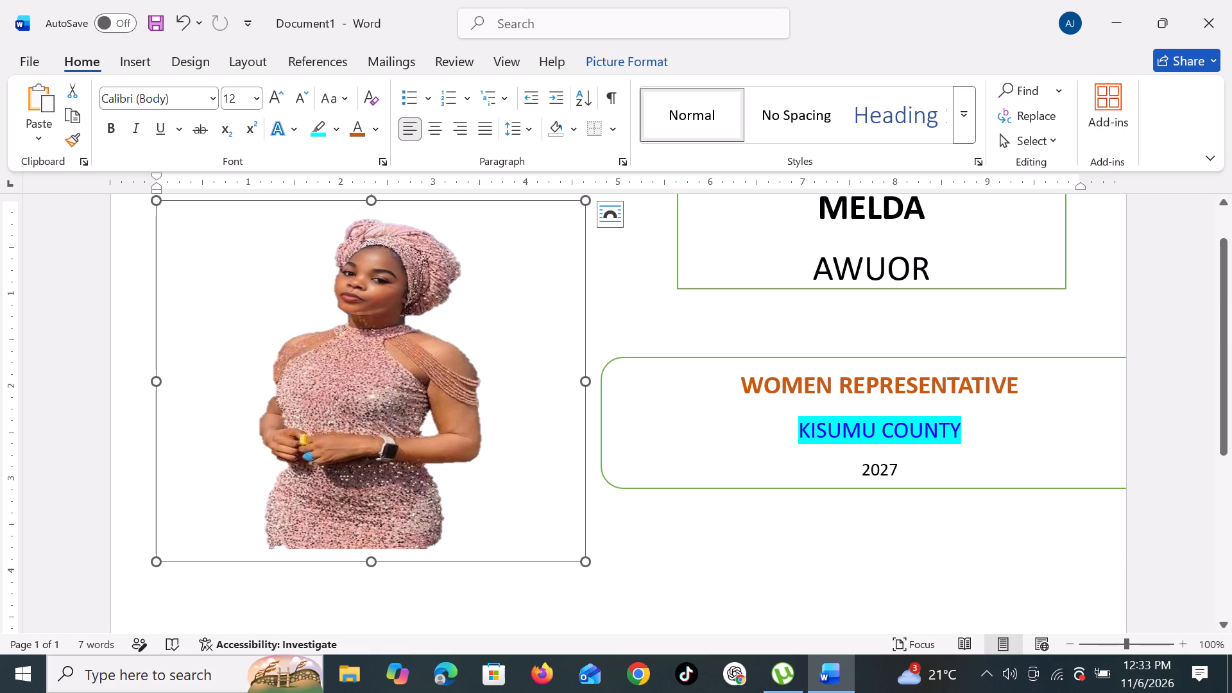
left_click(583, 378)
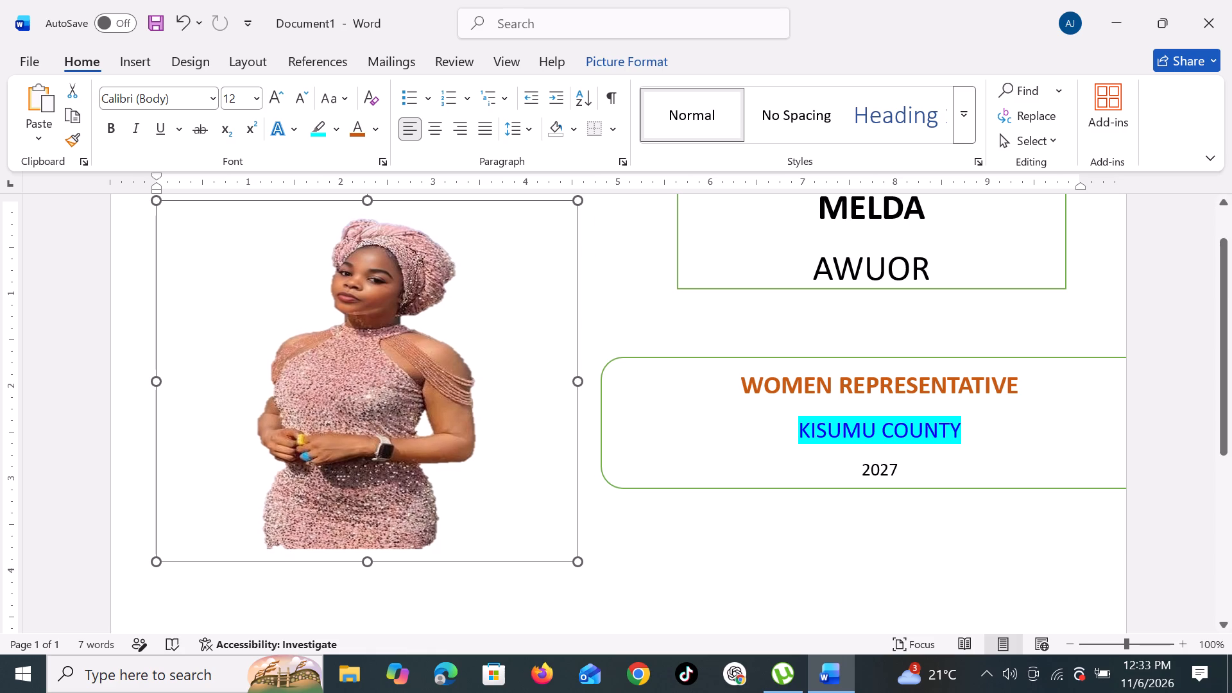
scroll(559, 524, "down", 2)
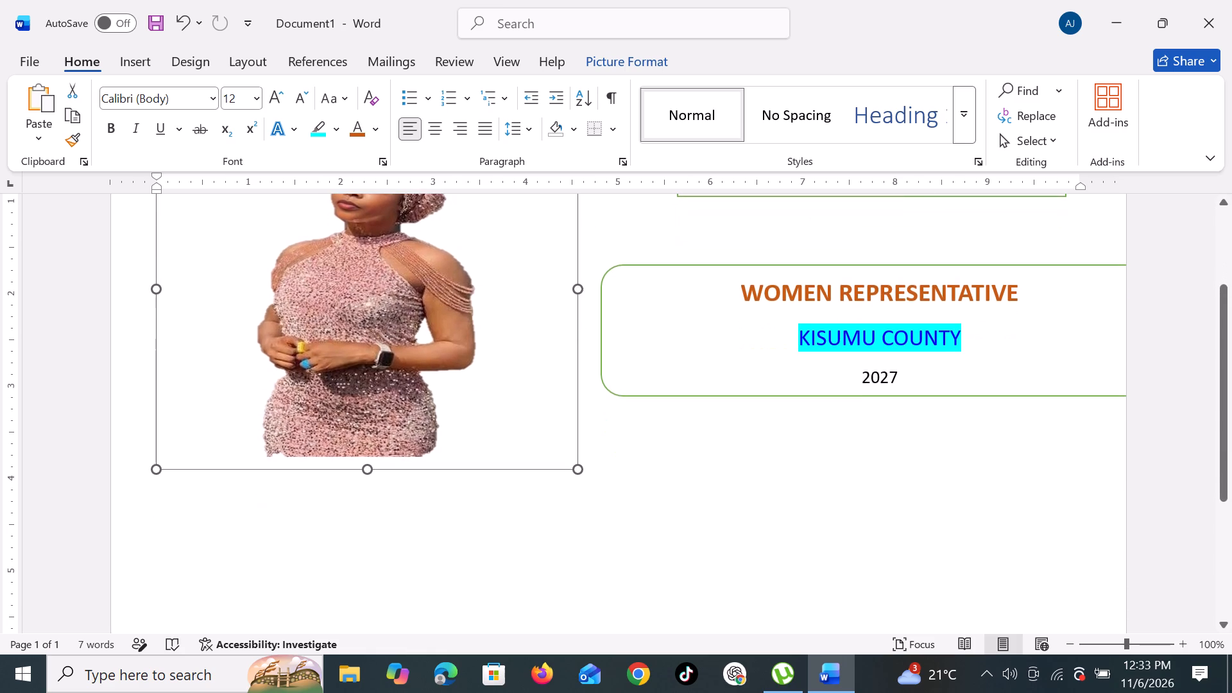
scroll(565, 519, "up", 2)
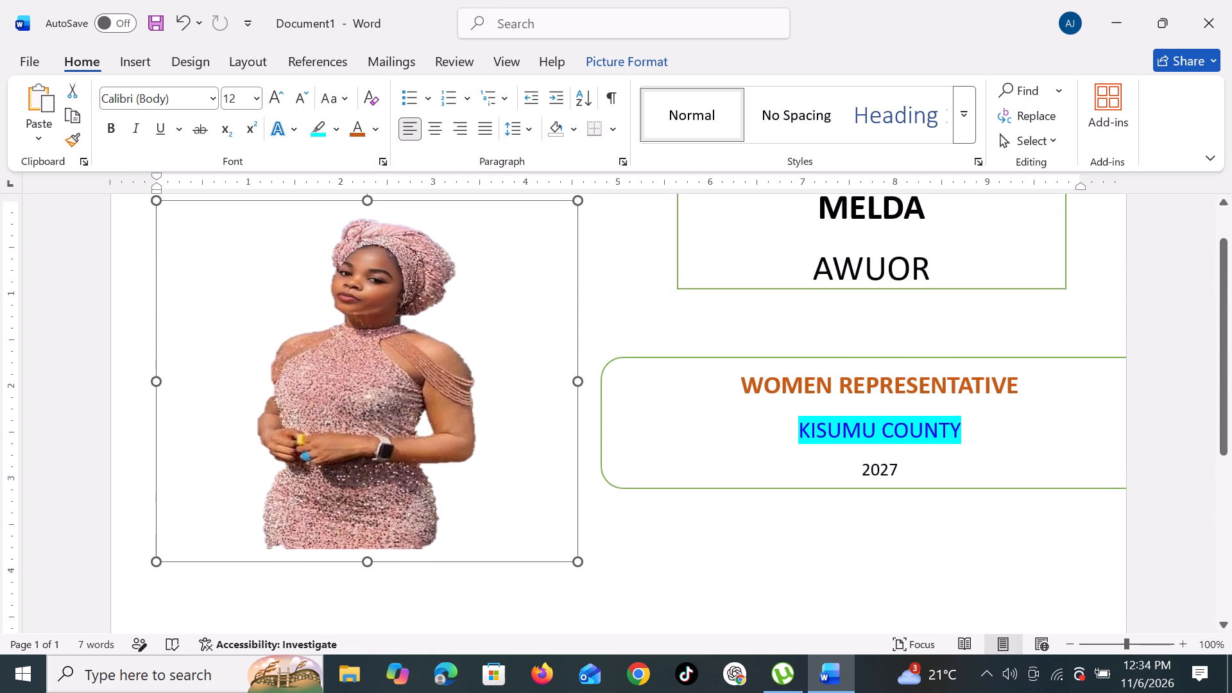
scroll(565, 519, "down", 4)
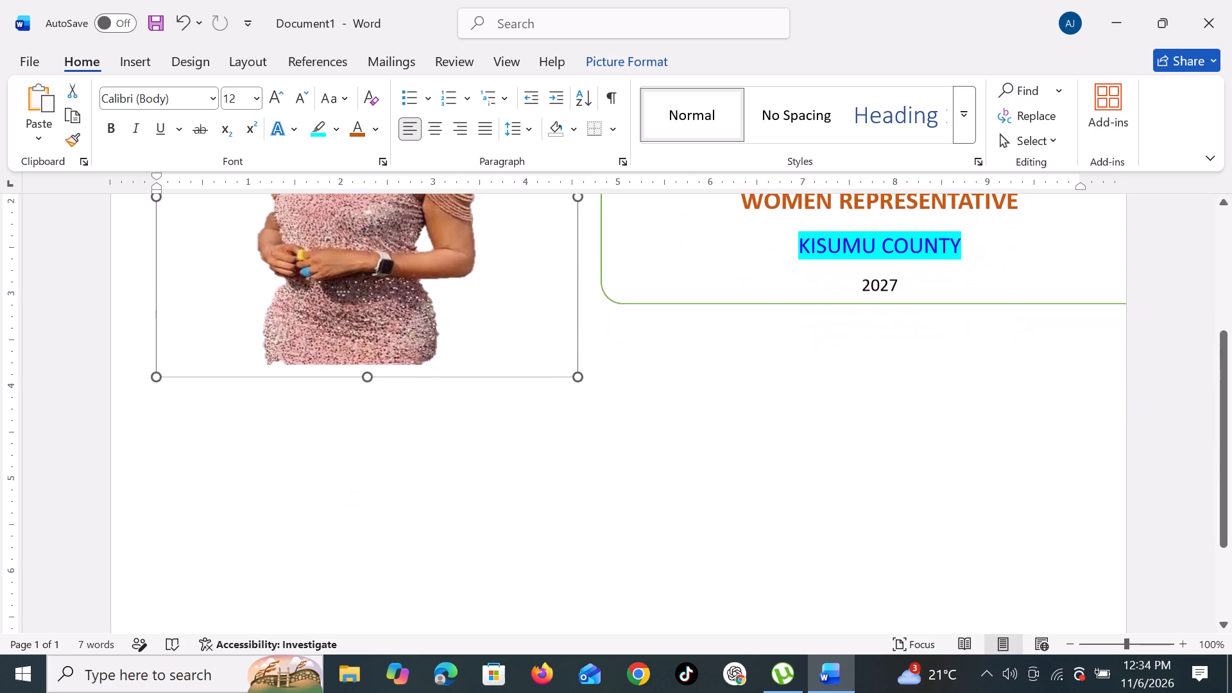
Deselect the woman's photo and look over the poster from the empty area below it up to the name box.
scroll(565, 518, "down", 10)
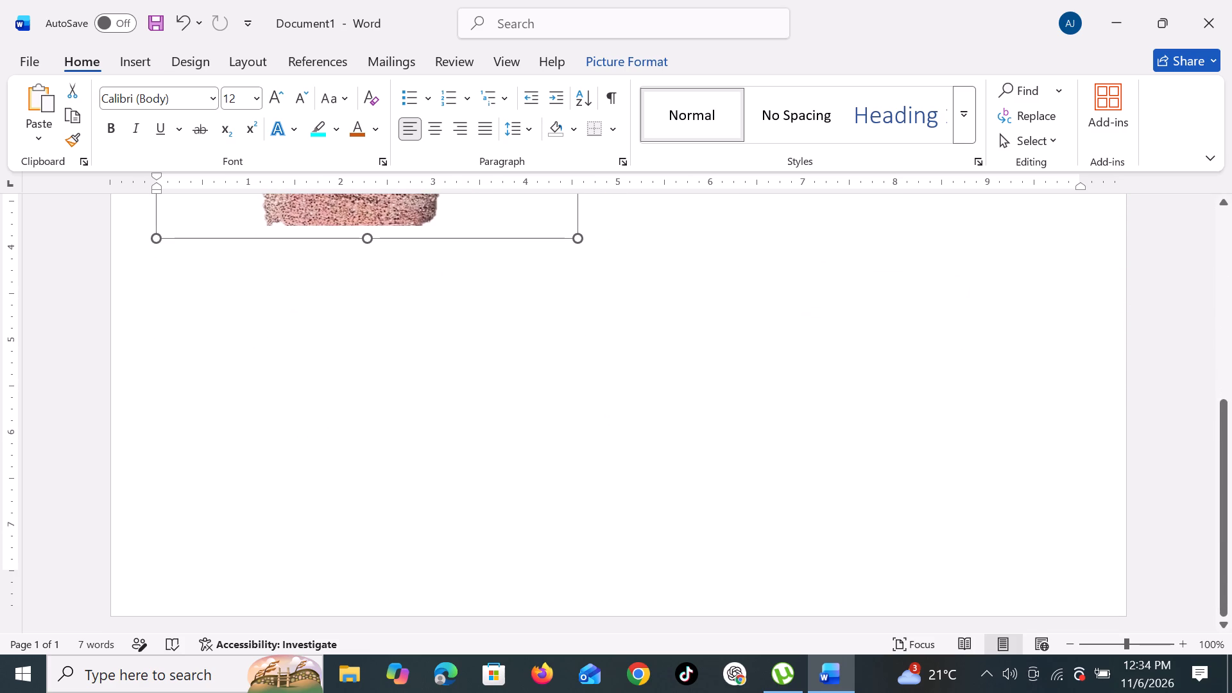
left_click(323, 287)
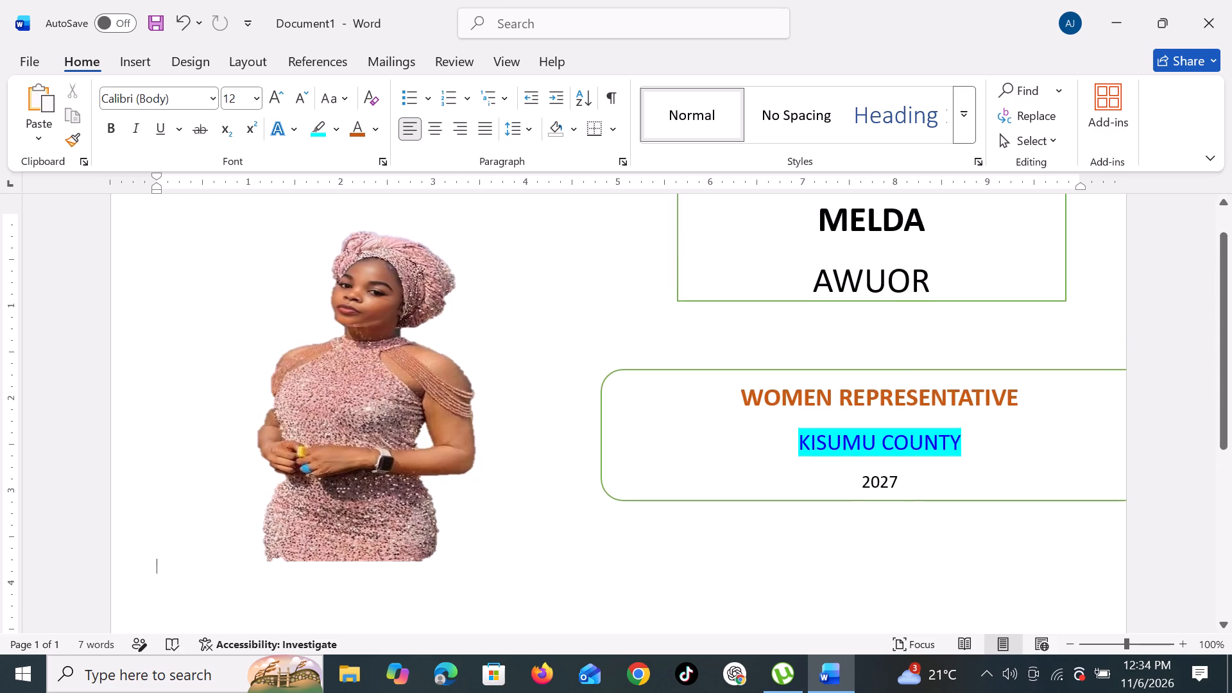
scroll(304, 340, "down", 7)
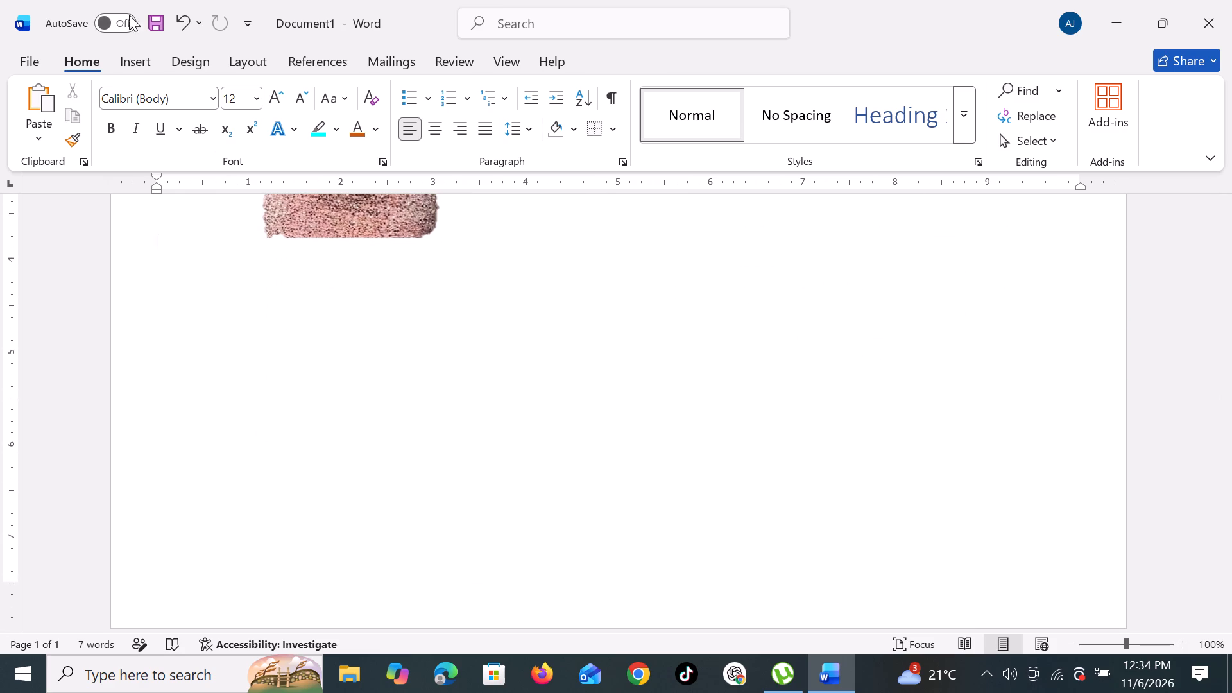
left_click(136, 58)
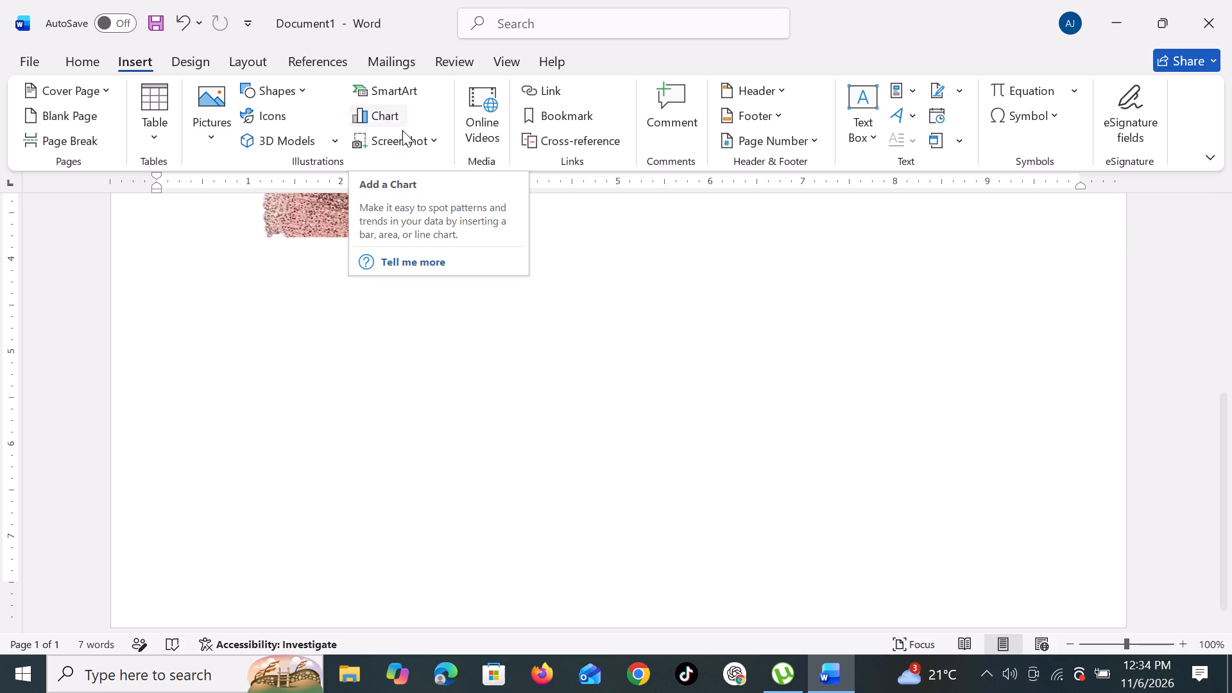
scroll(723, 345, "down", 2)
scroll(723, 346, "up", 10)
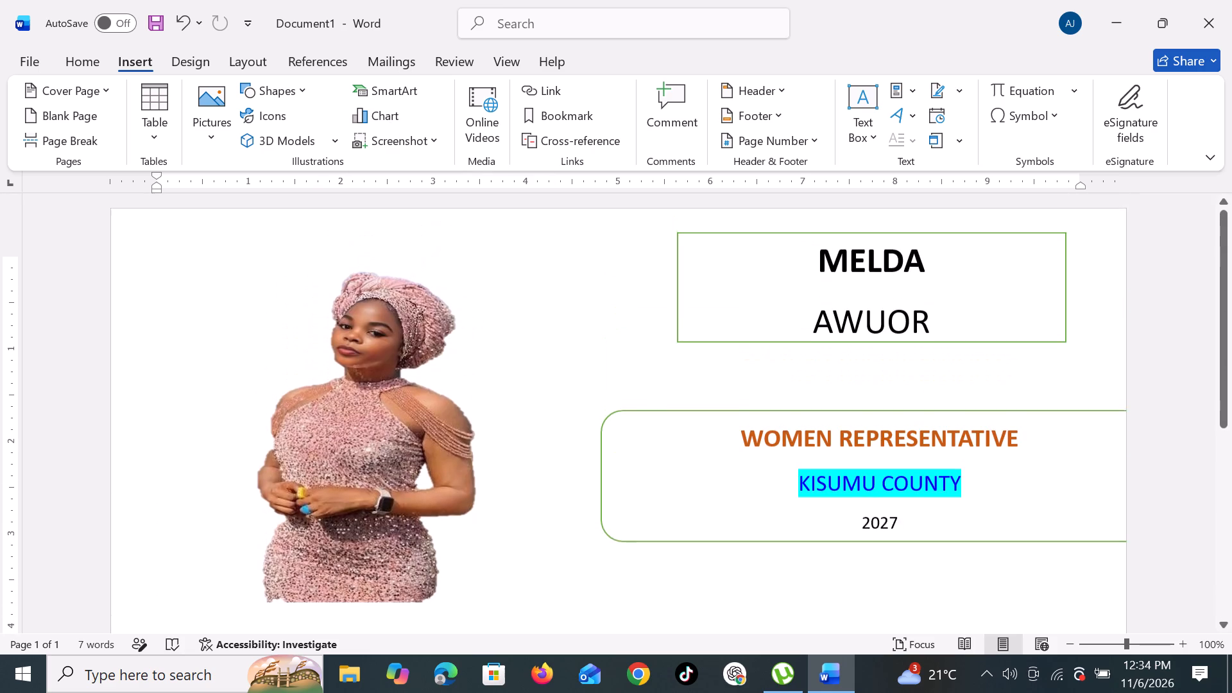
scroll(726, 327, "up", 1)
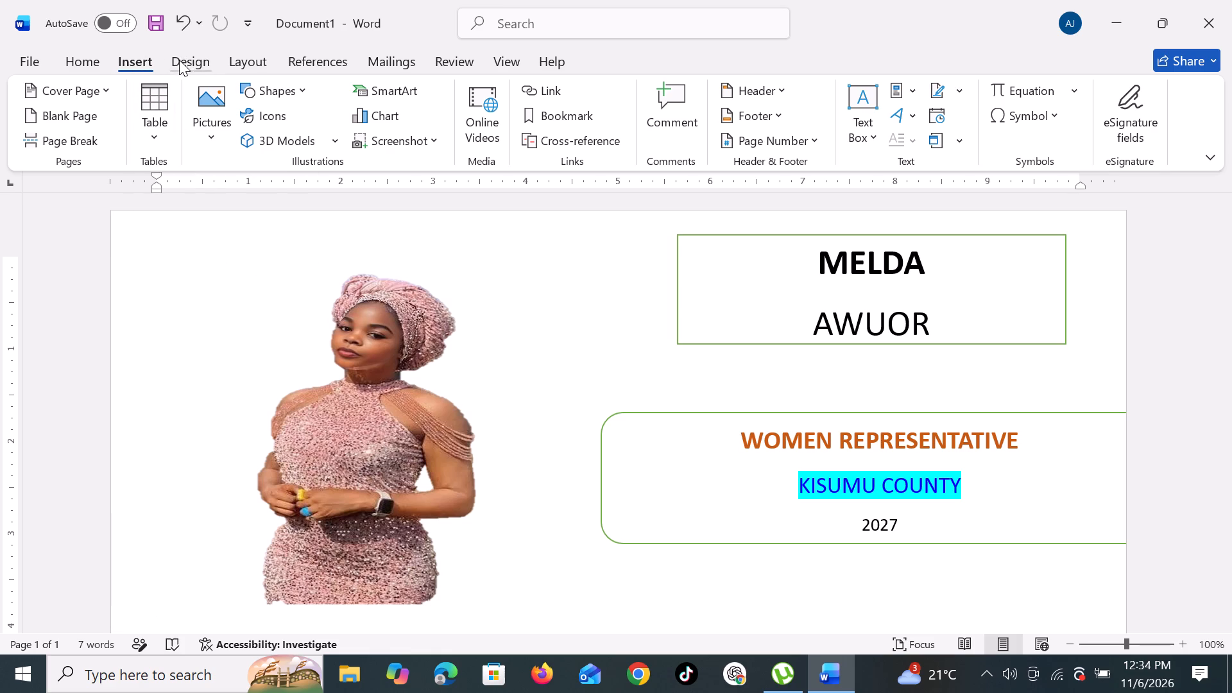
Try to search the online pictures for LINDA MWANANCHI LOGO to insert into the poster, and clear the query.
left_click(141, 63)
left_click(200, 124)
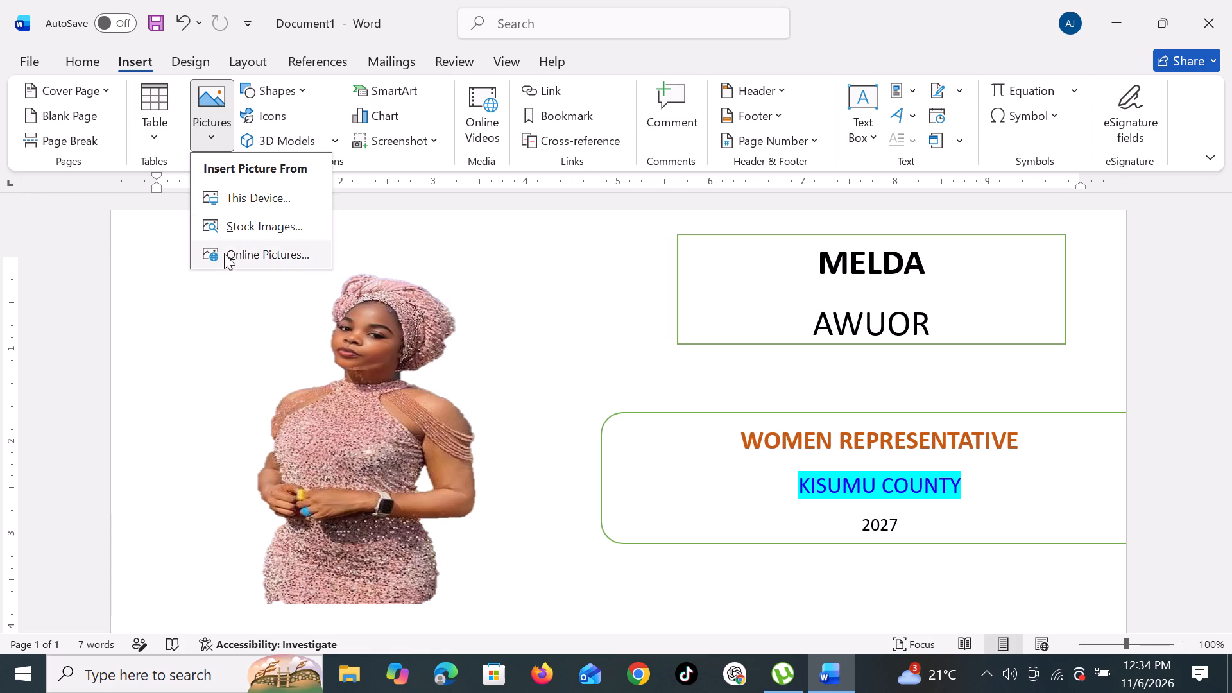
left_click(232, 259)
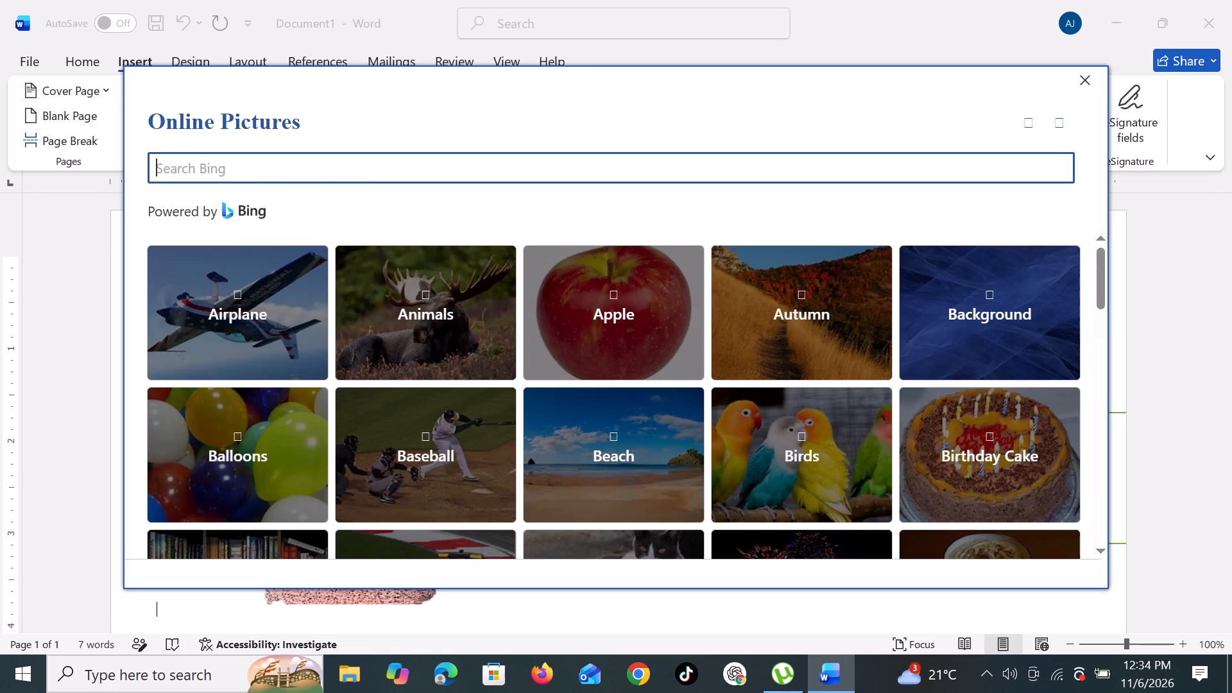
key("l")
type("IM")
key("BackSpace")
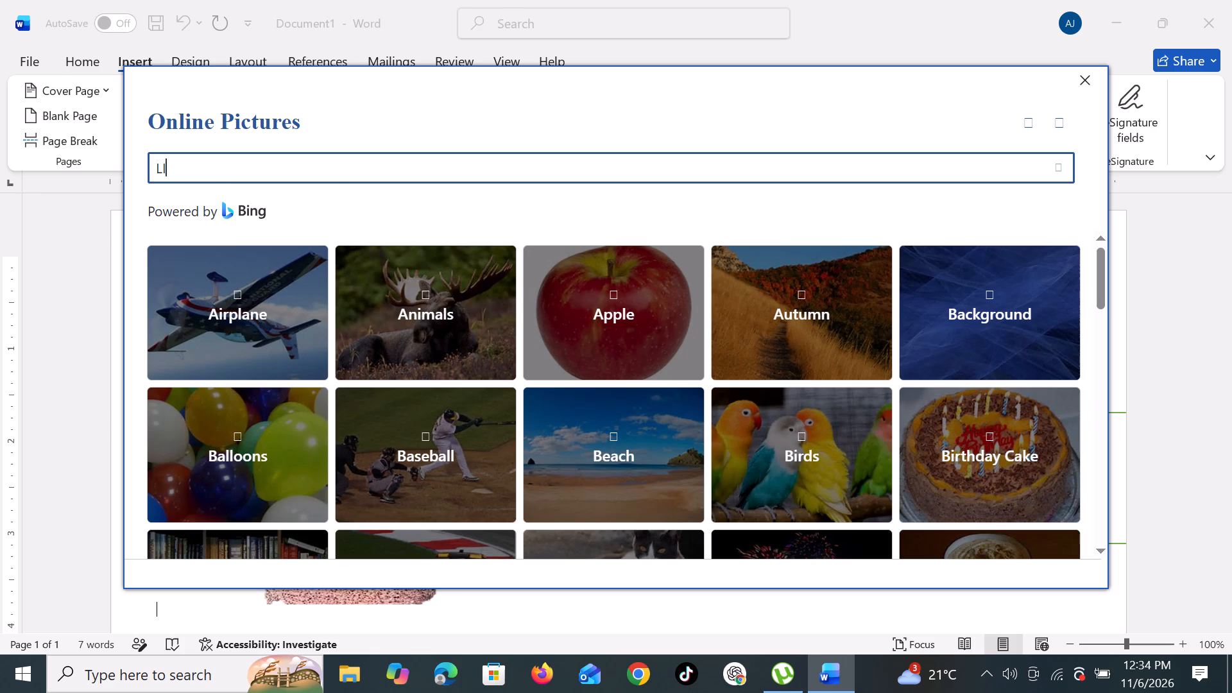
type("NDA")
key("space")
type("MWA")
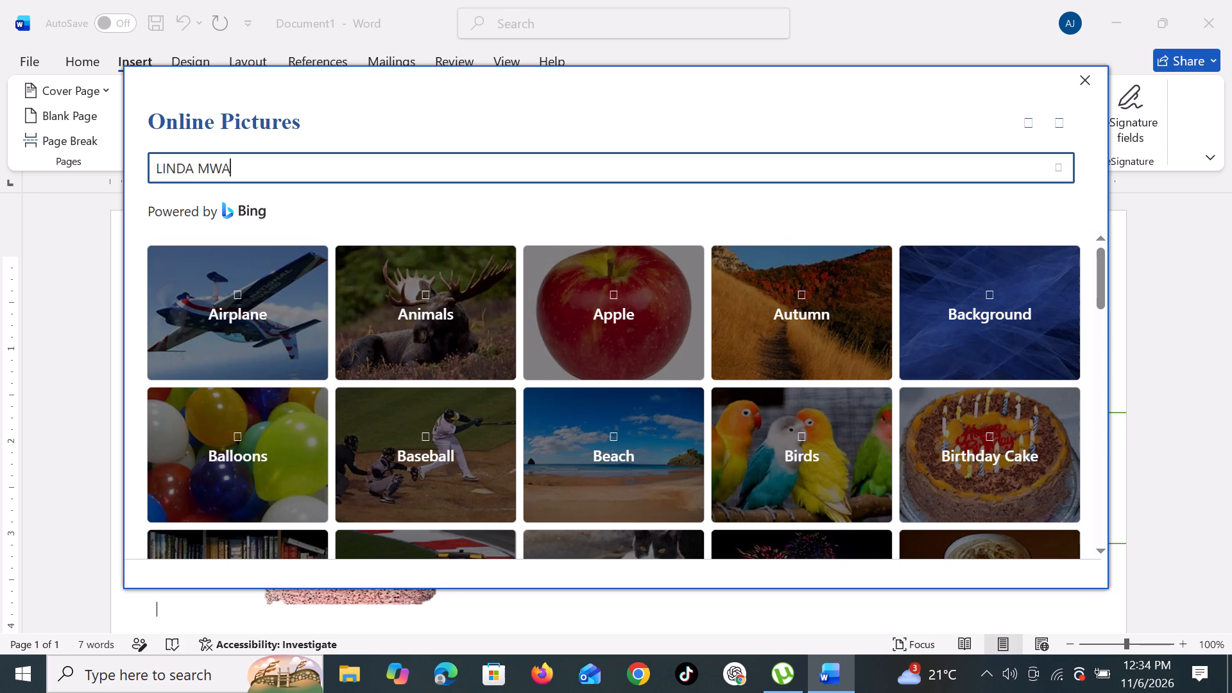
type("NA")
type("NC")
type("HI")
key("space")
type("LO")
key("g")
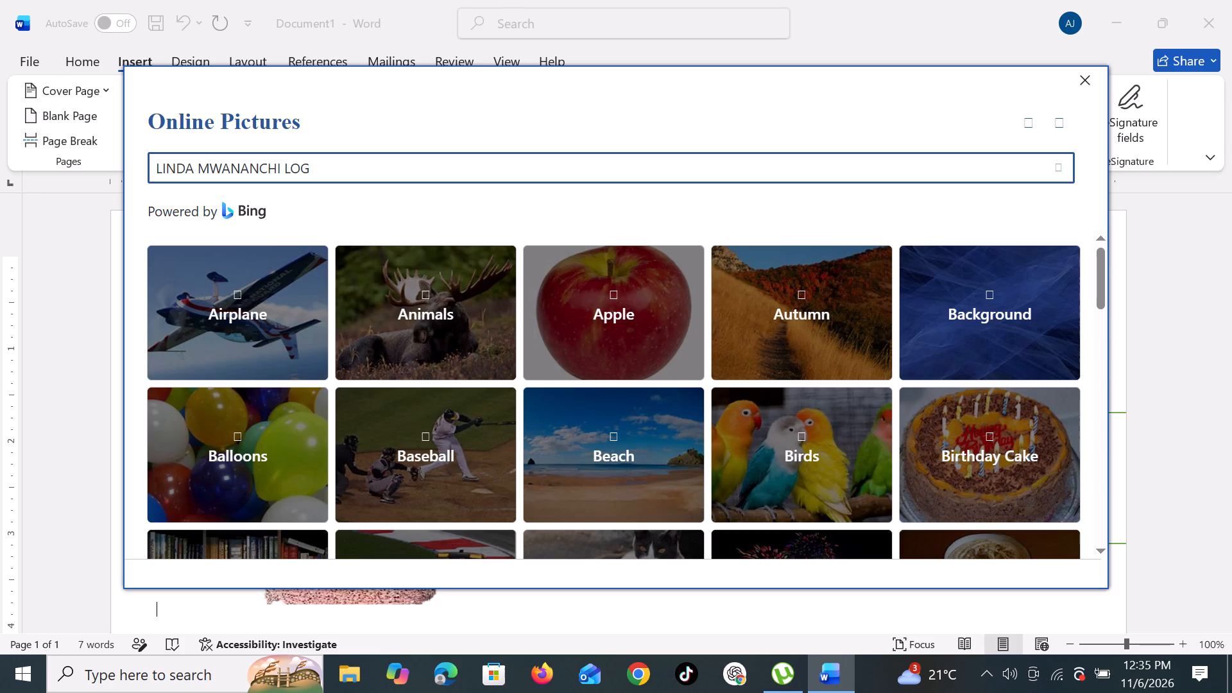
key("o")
scroll(582, 303, "down", 3)
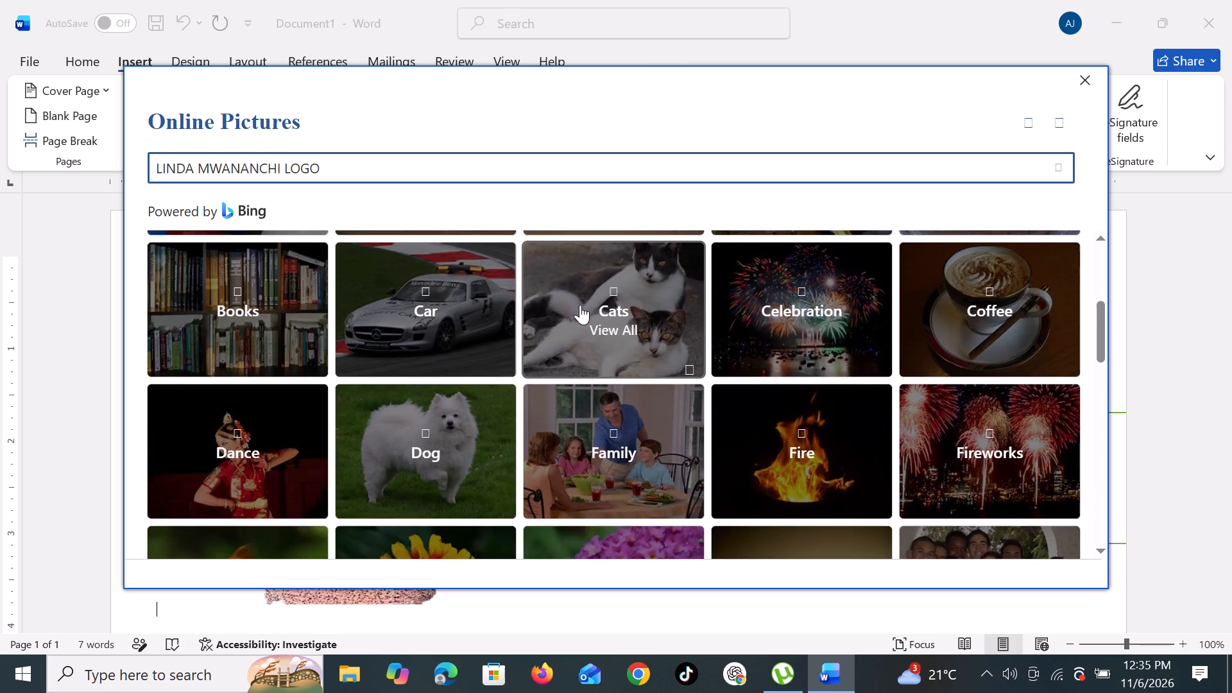
scroll(577, 299, "up", 6)
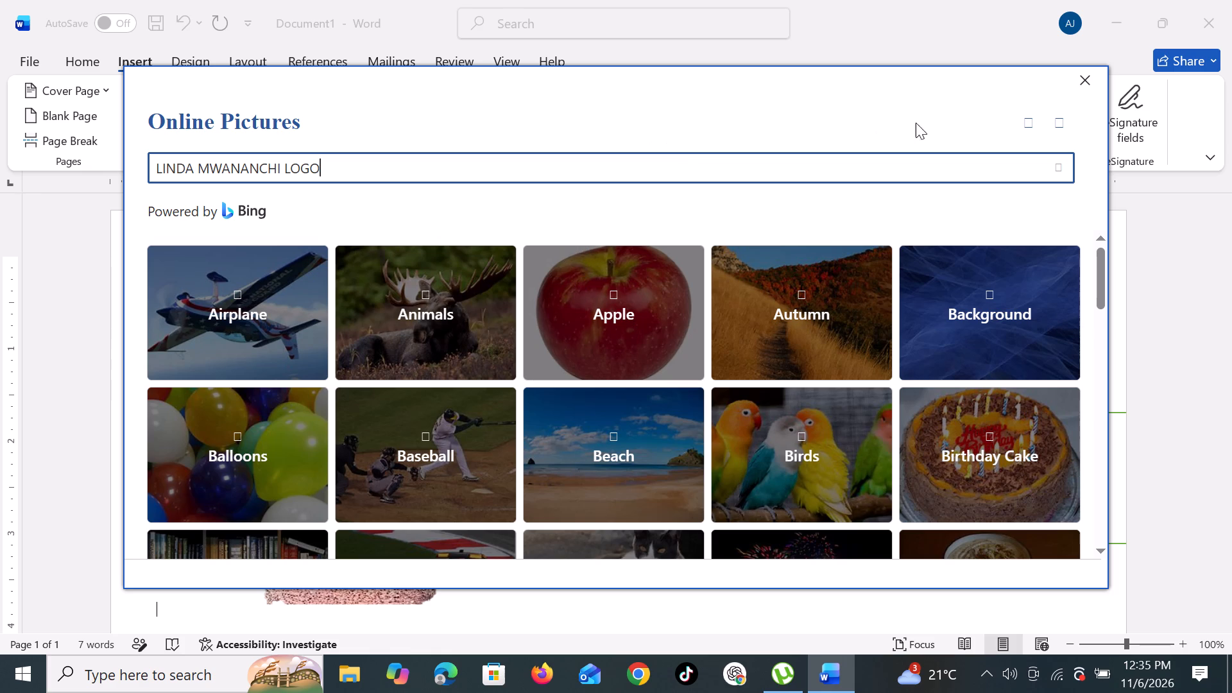
left_click(1064, 167)
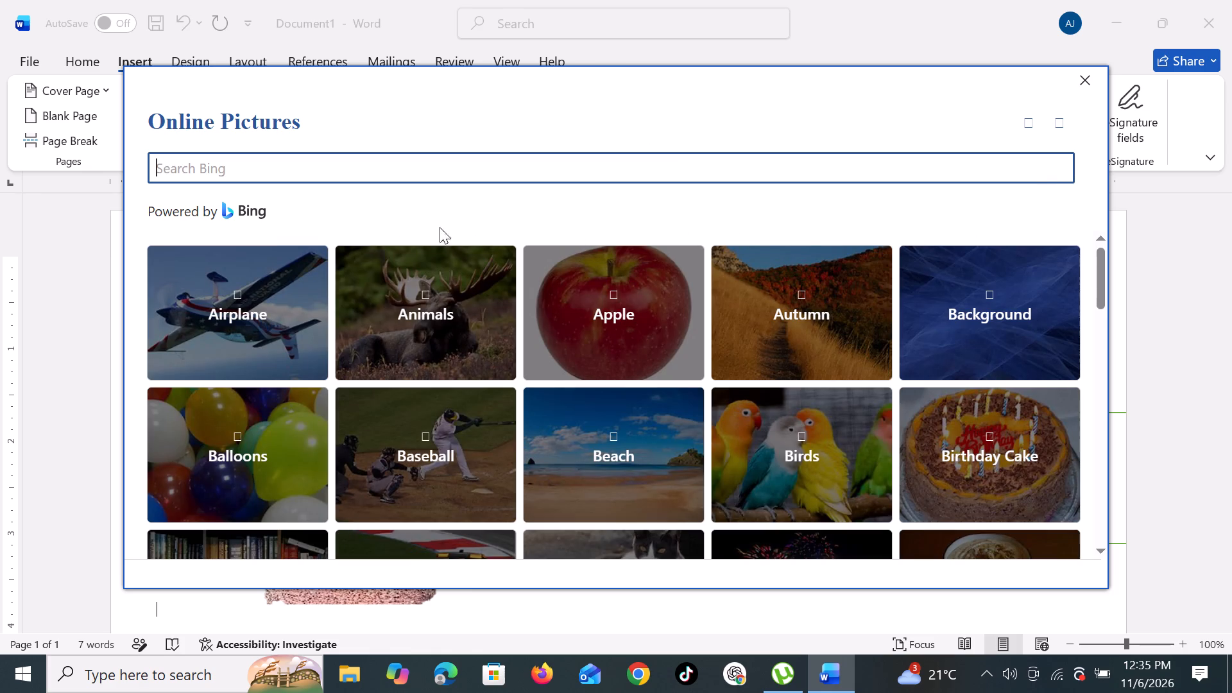
Browse the online picture categories down to the end of the list and back for a suitable logo source.
scroll(279, 196, "down", 4)
scroll(311, 341, "up", 2)
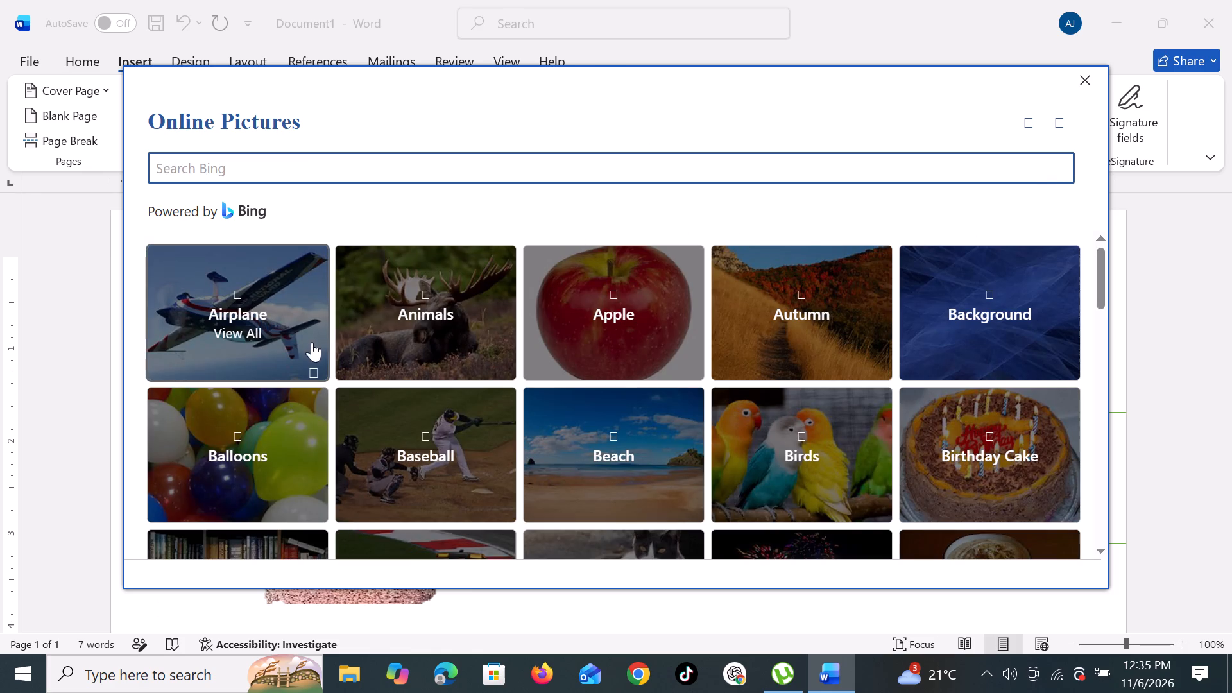
scroll(312, 342, "up", 2)
scroll(314, 338, "down", 15)
scroll(314, 341, "down", 6)
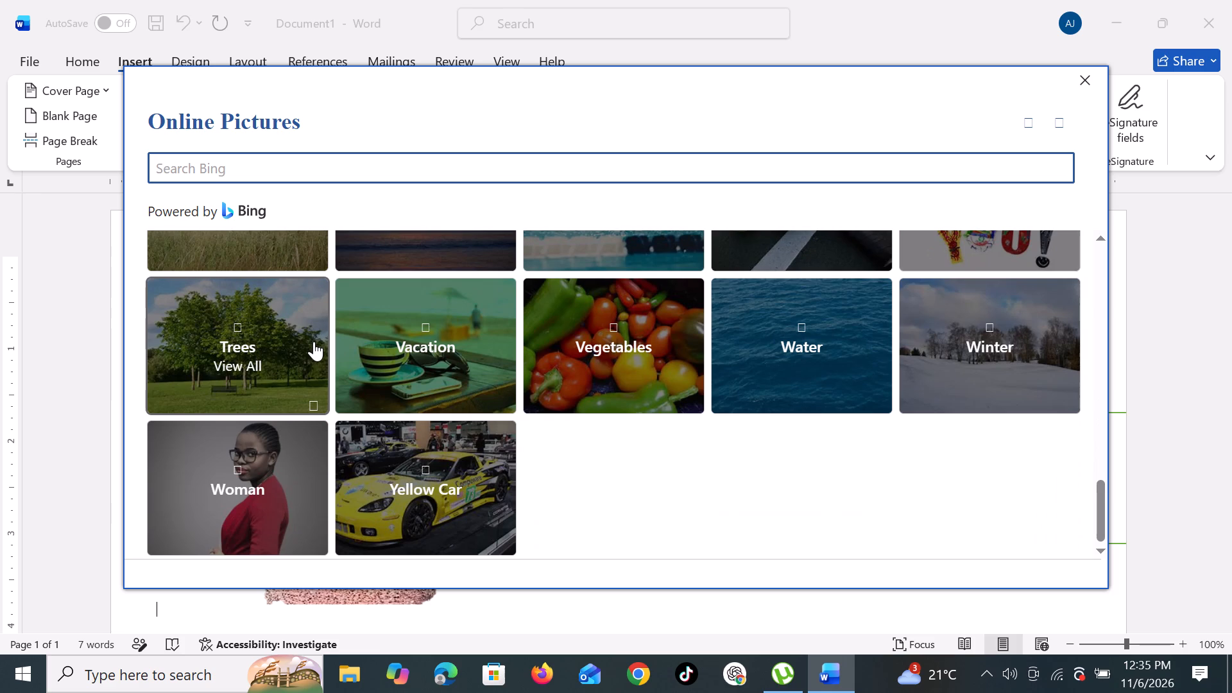
scroll(314, 341, "up", 6)
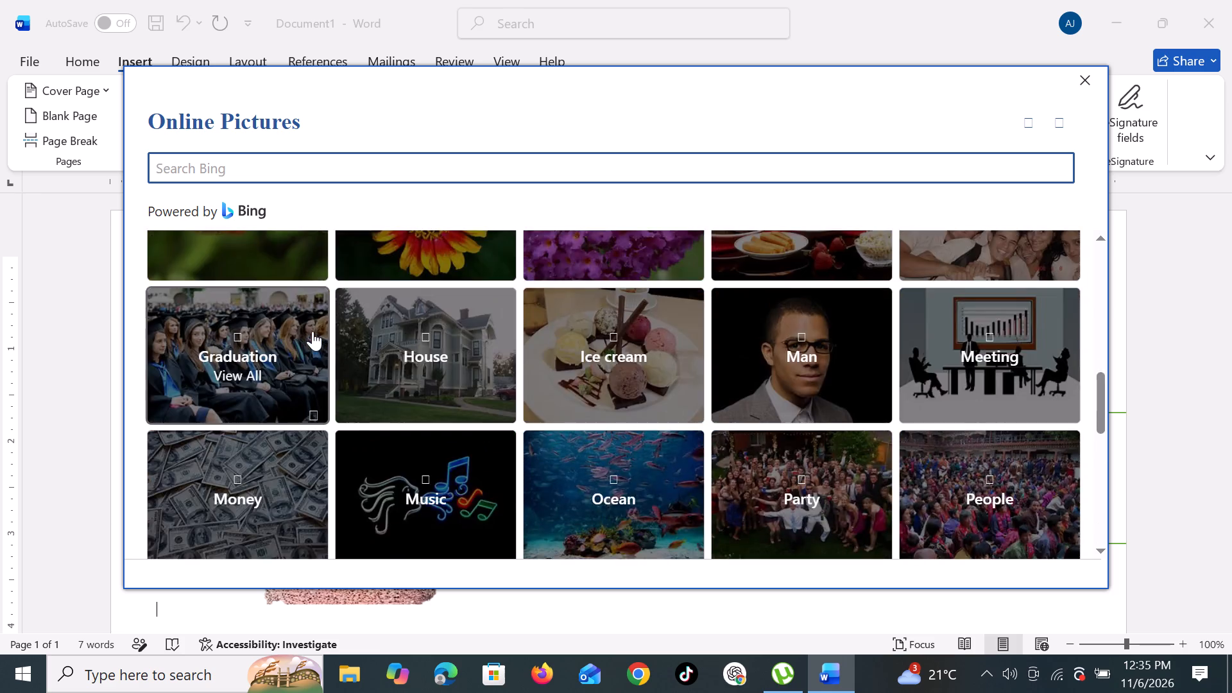
scroll(312, 332, "up", 7)
Try to search the online pictures for ODM LOGO, and clear the query.
left_click(229, 207)
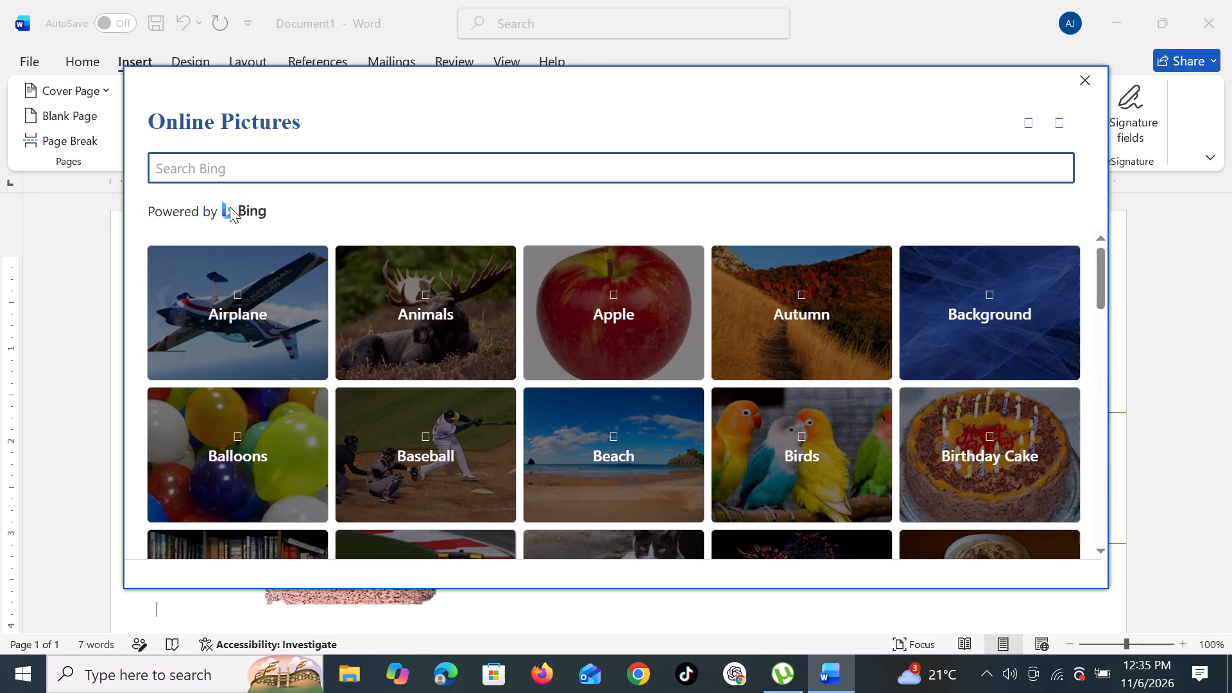
left_click(207, 172)
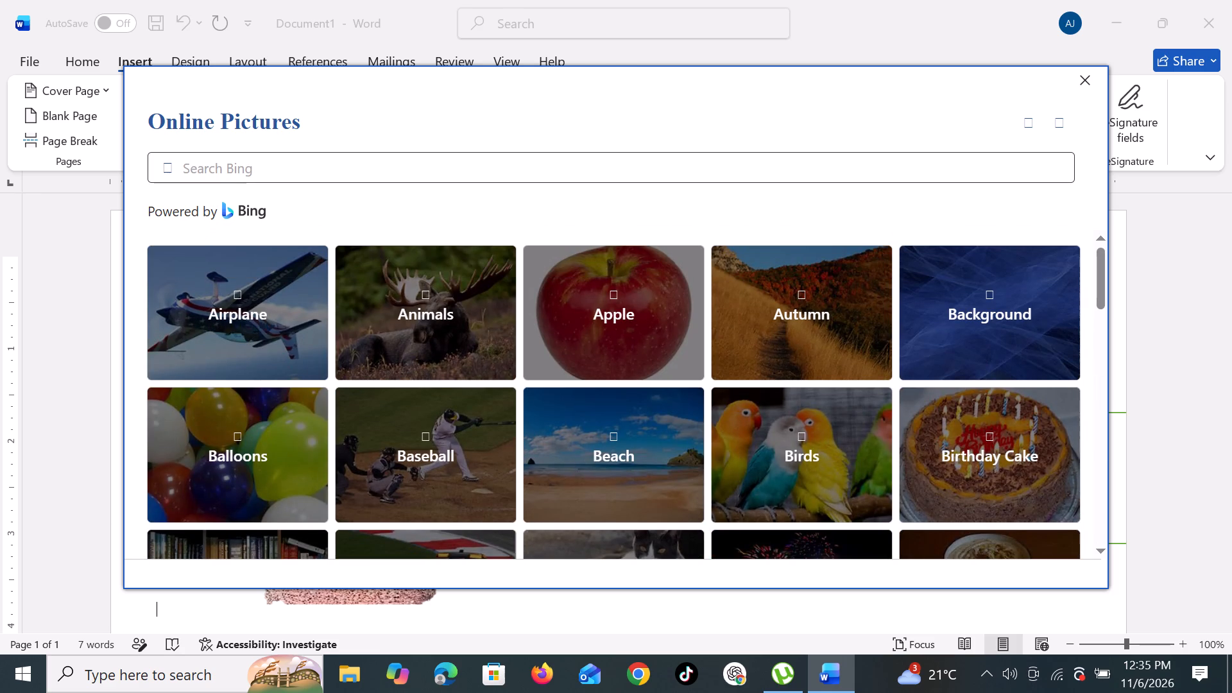
left_click(275, 162)
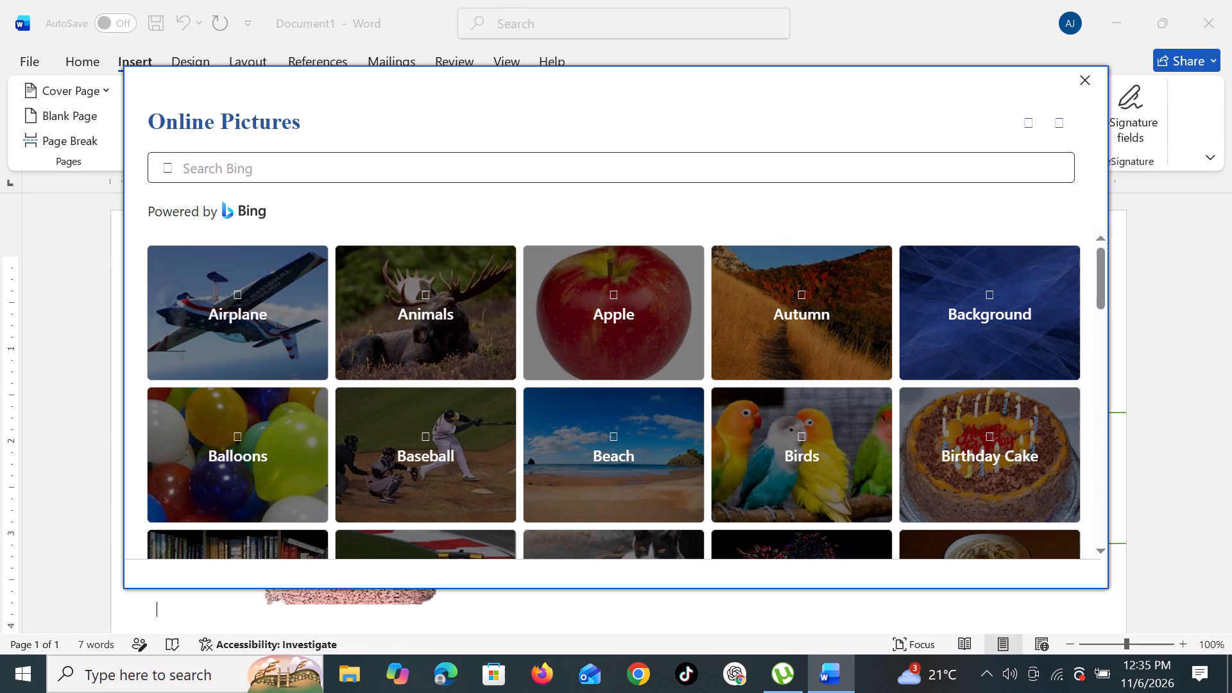
left_click(172, 175)
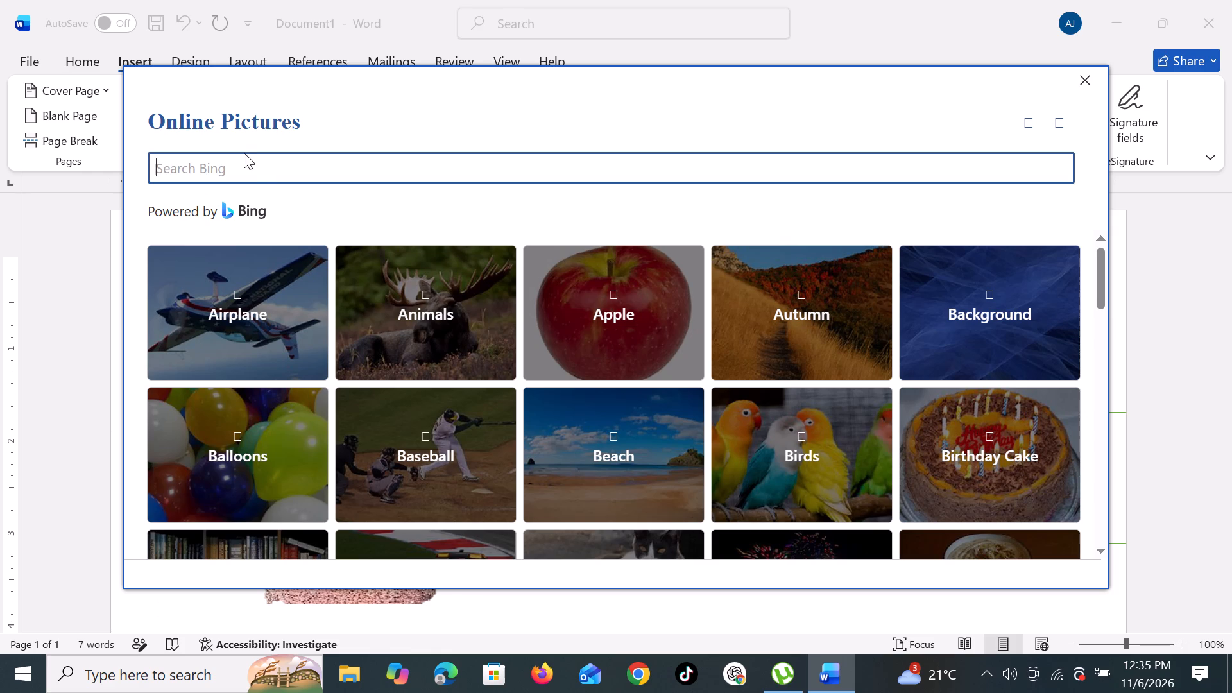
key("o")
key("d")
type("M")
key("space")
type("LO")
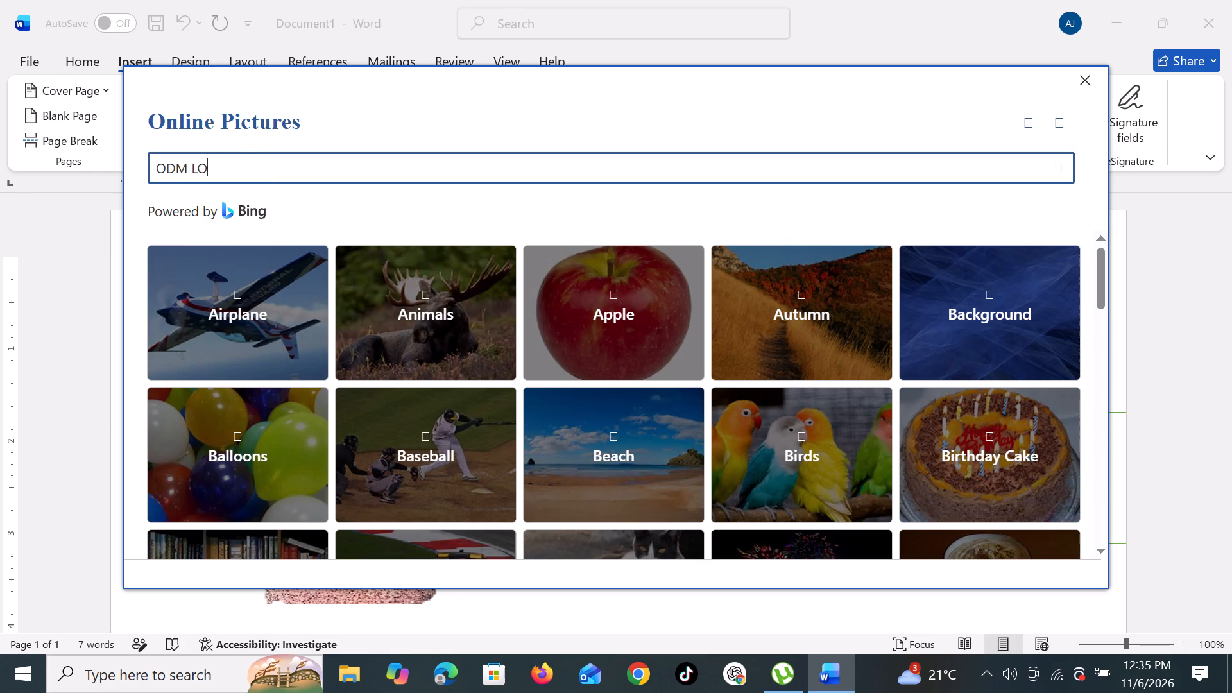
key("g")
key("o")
left_click(1056, 169)
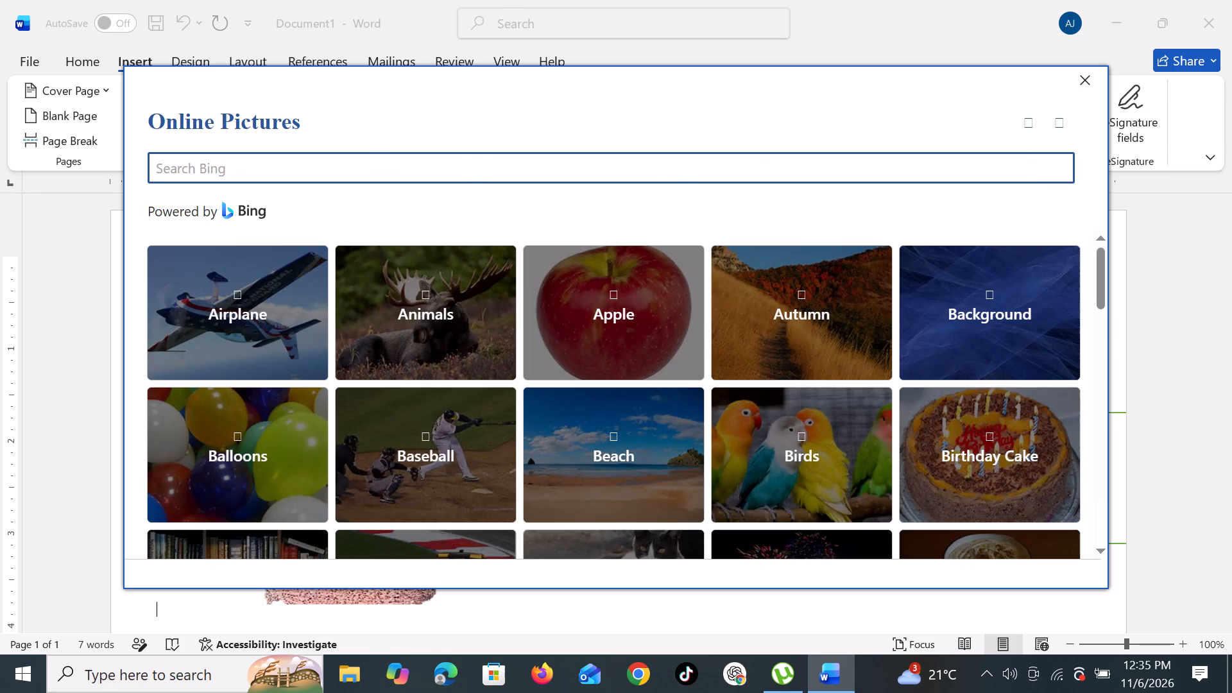
Browse the online picture categories down to the end of the list for a logo source, and close the online pictures.
scroll(253, 438, "down", 2)
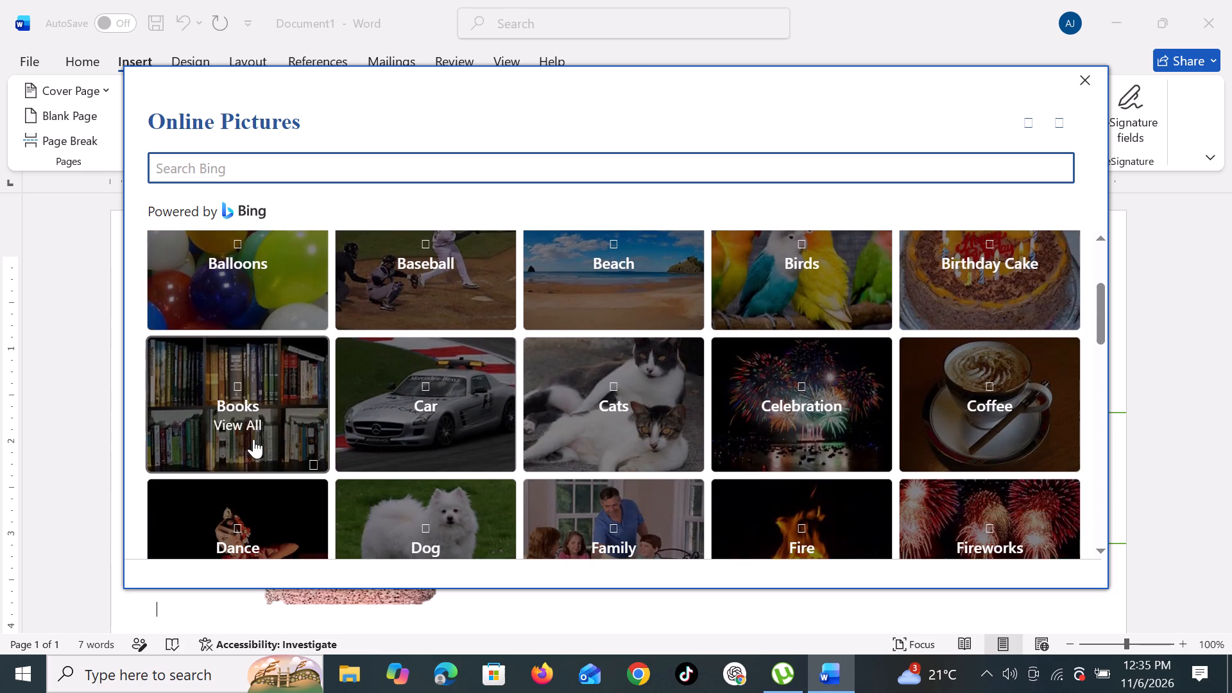
scroll(253, 439, "down", 5)
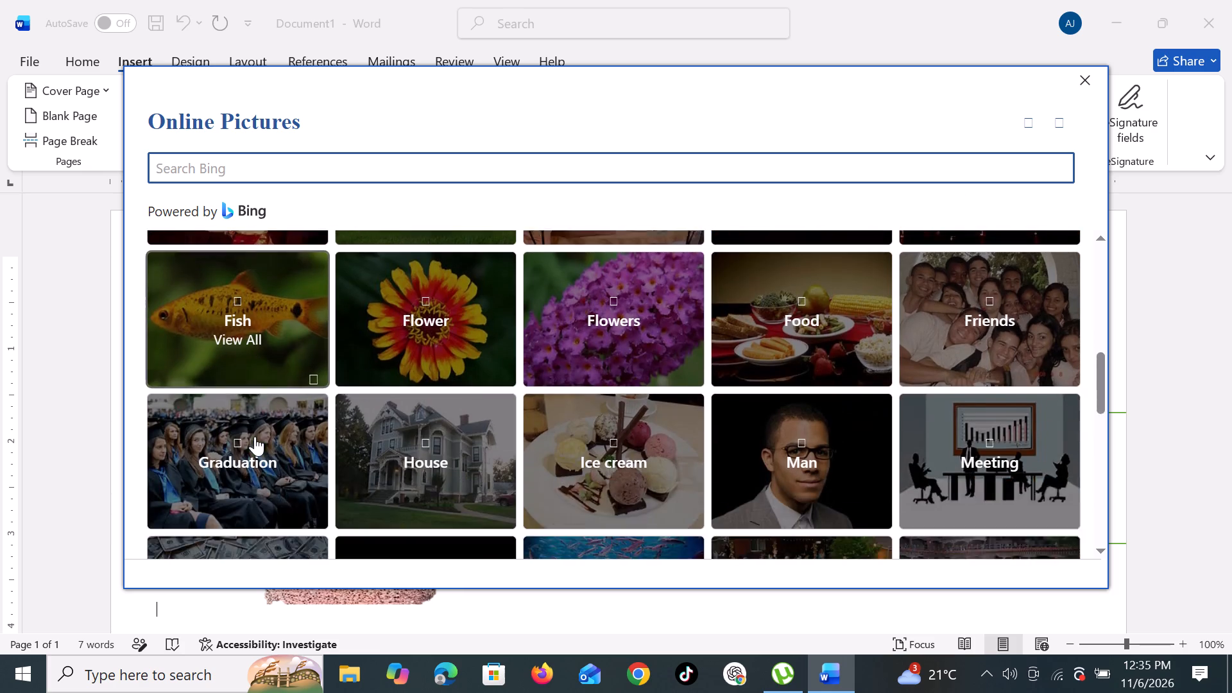
scroll(264, 423, "down", 5)
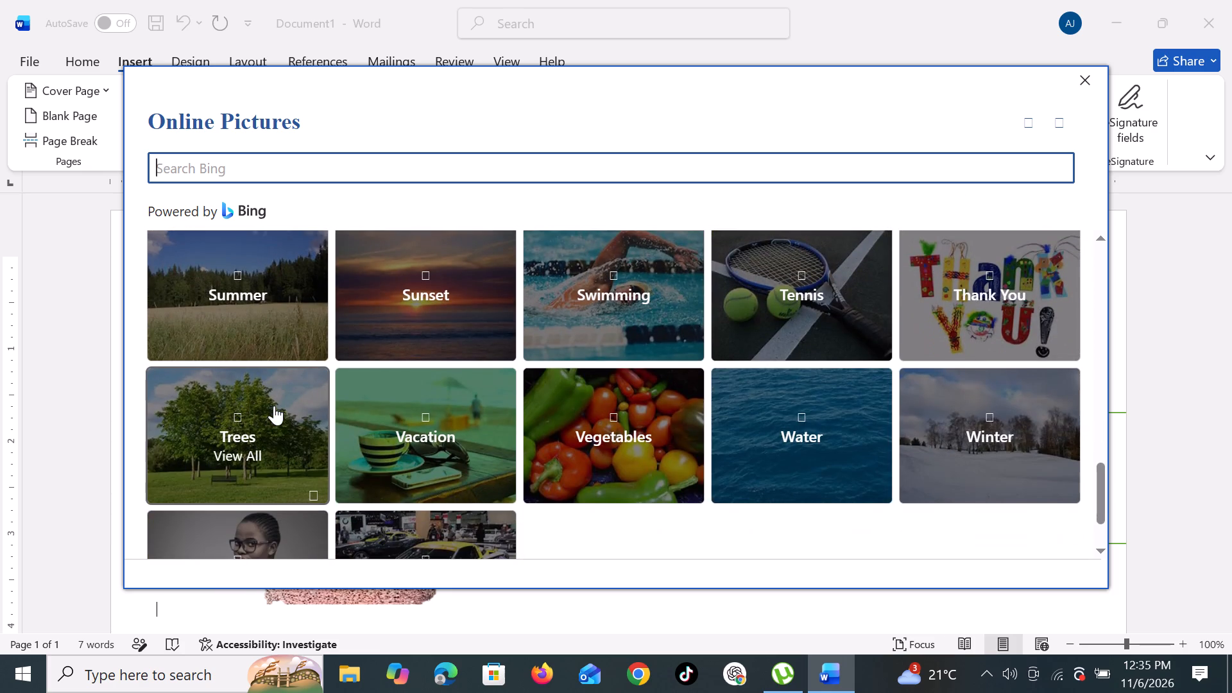
scroll(274, 404, "down", 4)
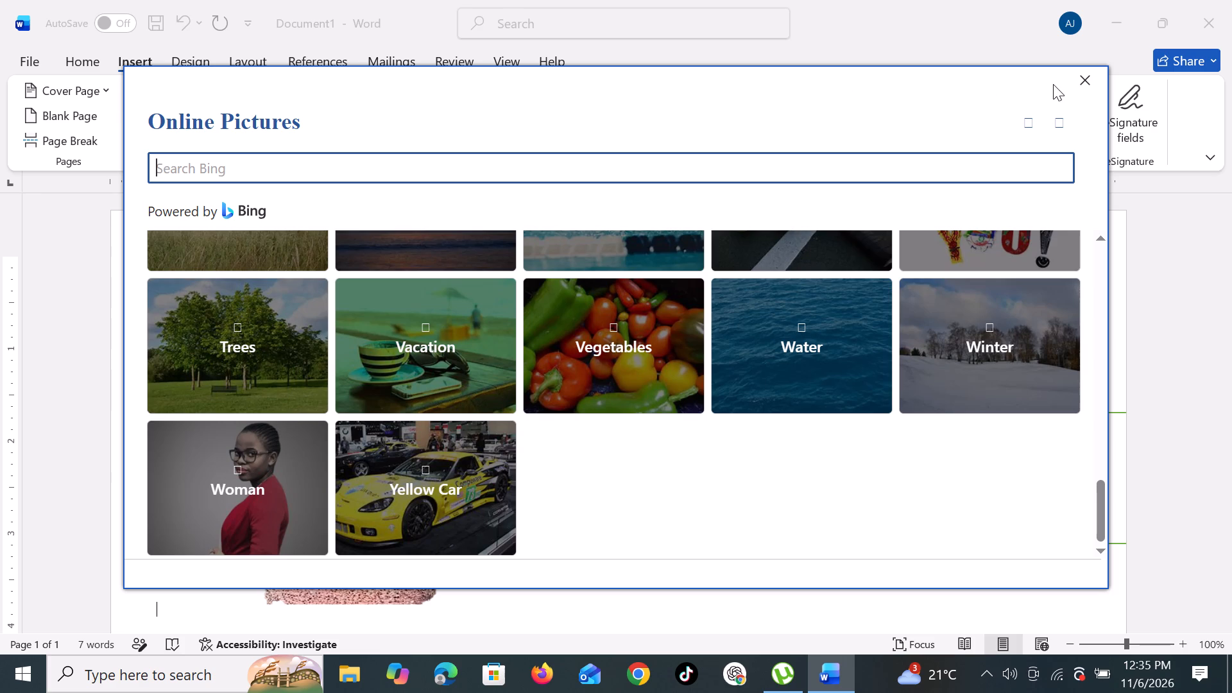
left_click(1088, 76)
Search the stock images for LINDA MWANANCHI LOGO.
left_click(193, 133)
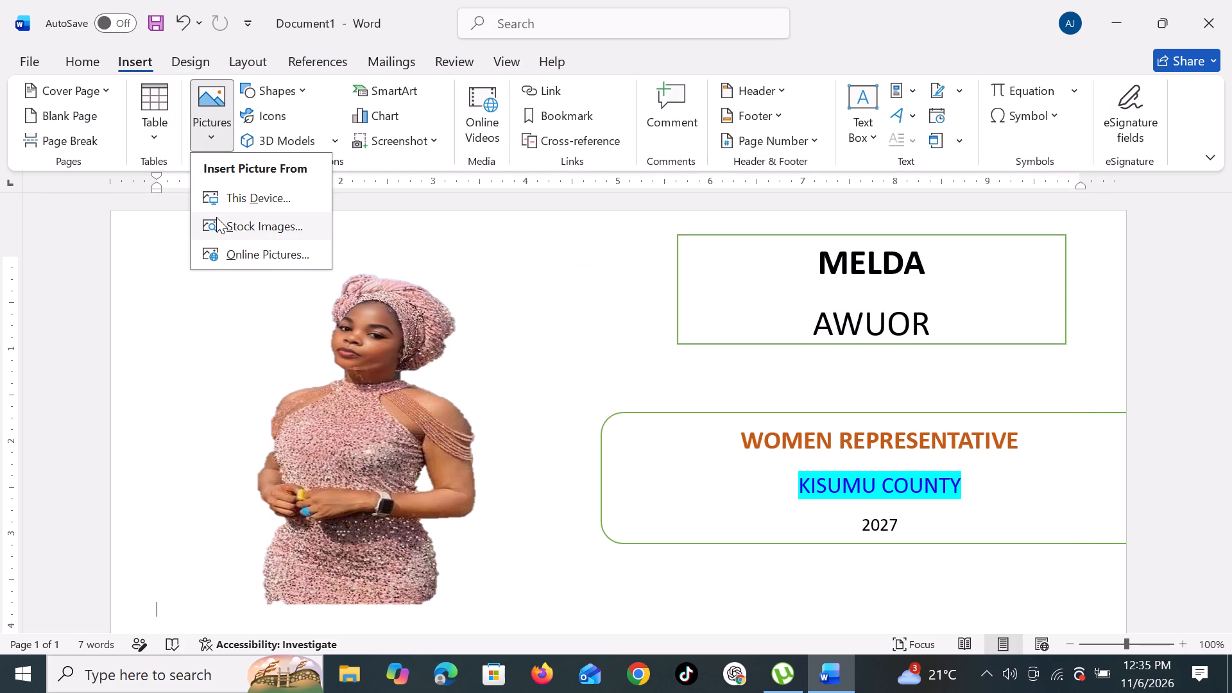
left_click(222, 225)
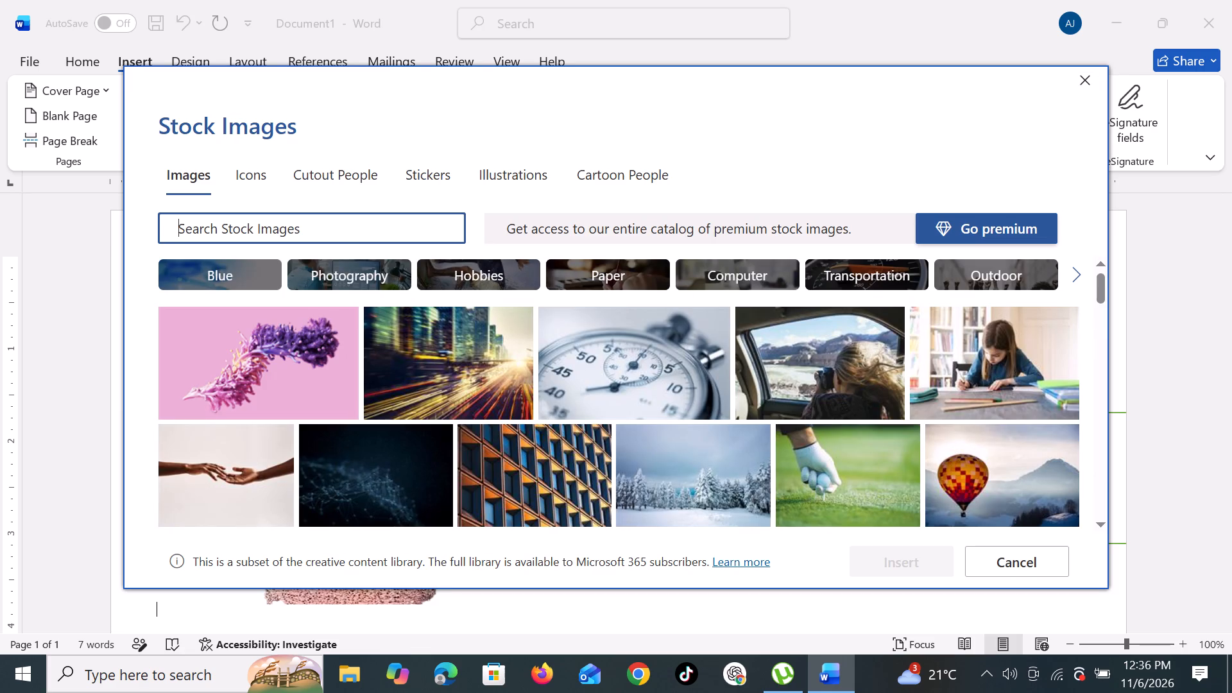
left_click(324, 228)
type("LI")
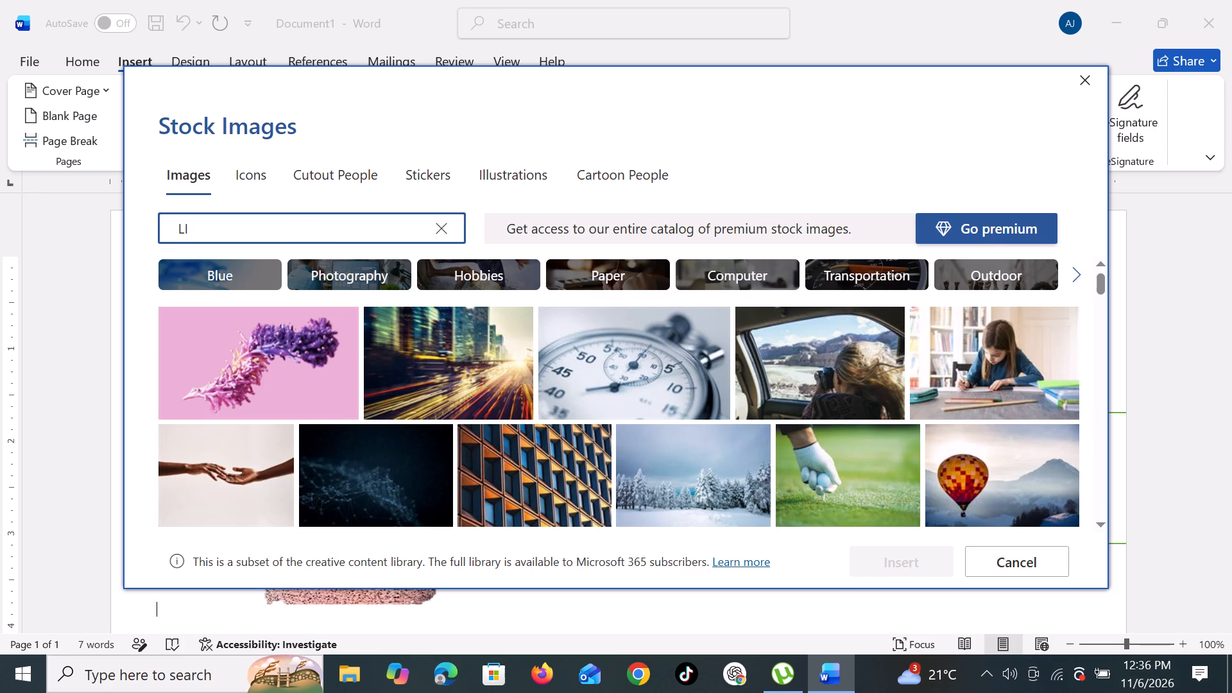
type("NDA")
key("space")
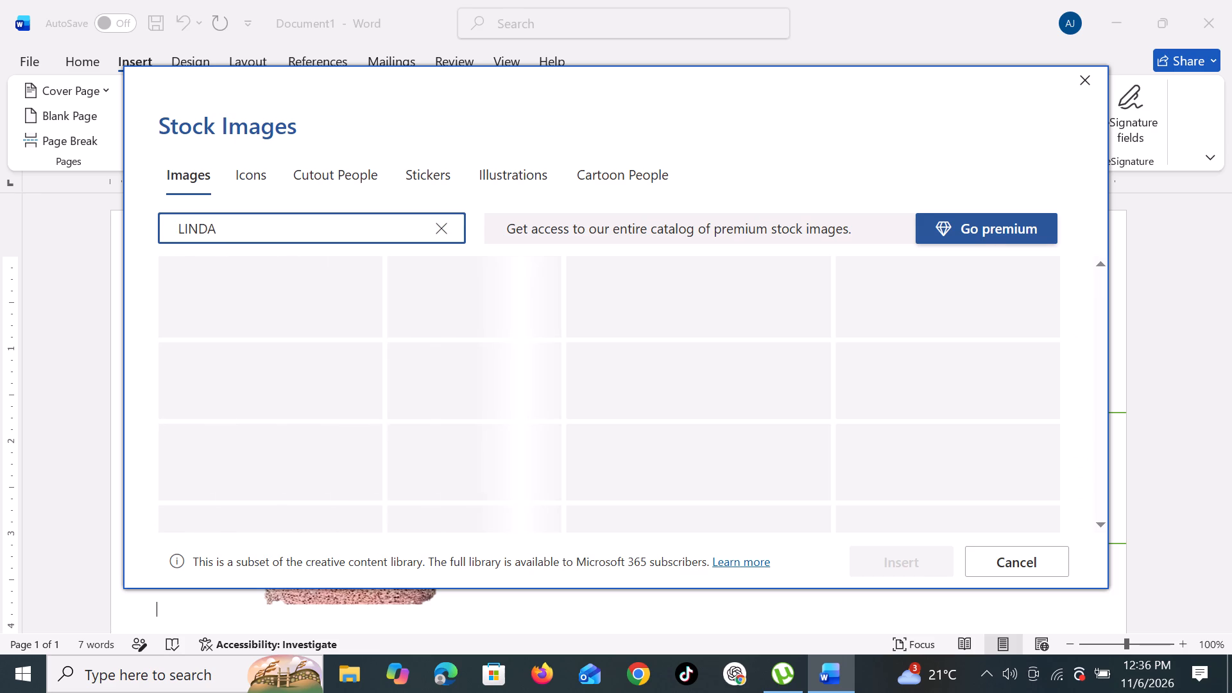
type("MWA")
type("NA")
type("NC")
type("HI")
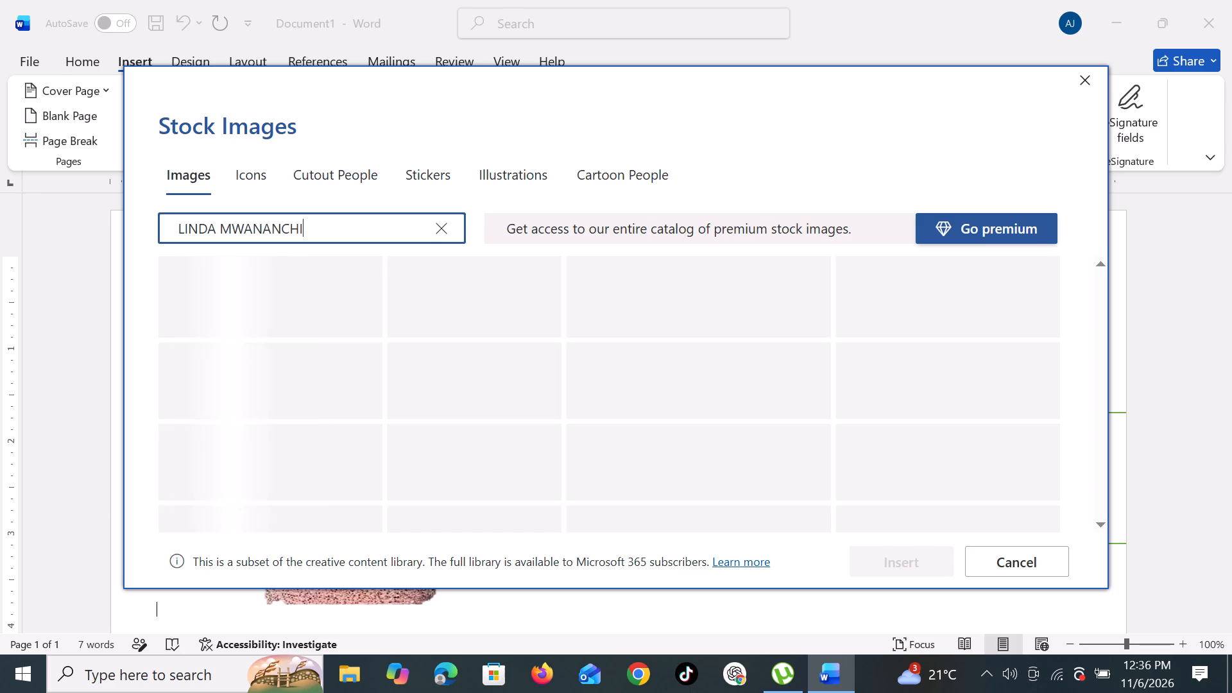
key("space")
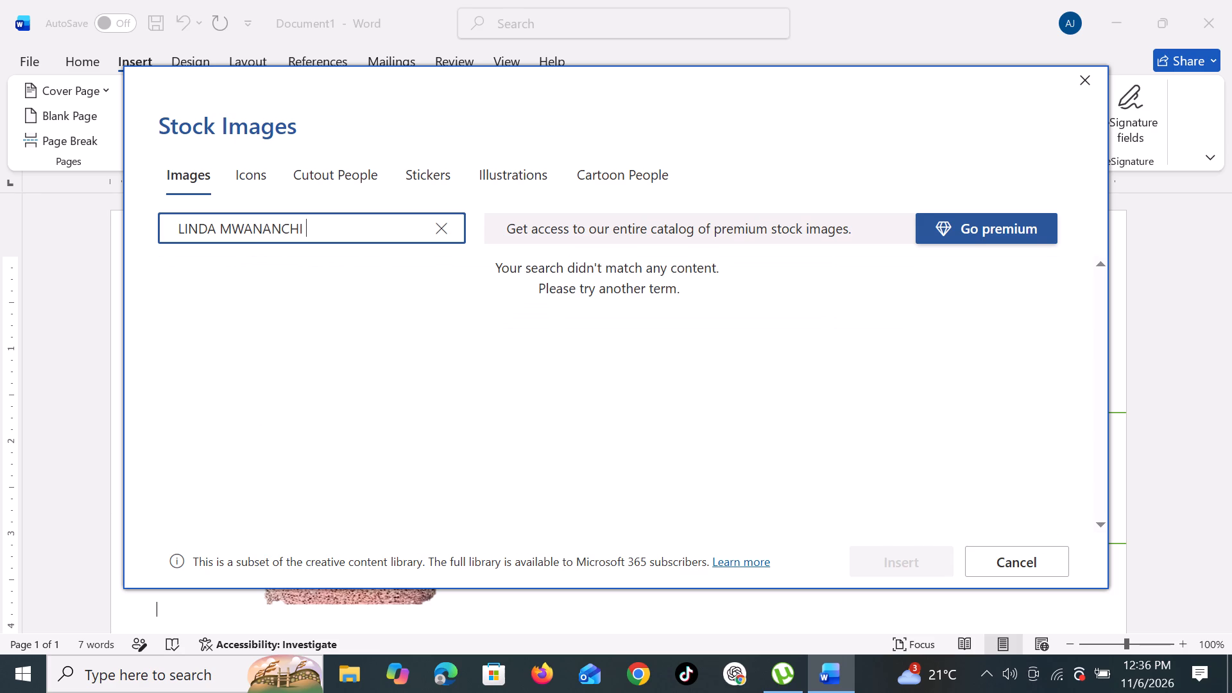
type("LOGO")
Check the same logo query among the stock icons, cutout people, stickers, illustrations and cartoon people, and clear the query.
left_click(241, 178)
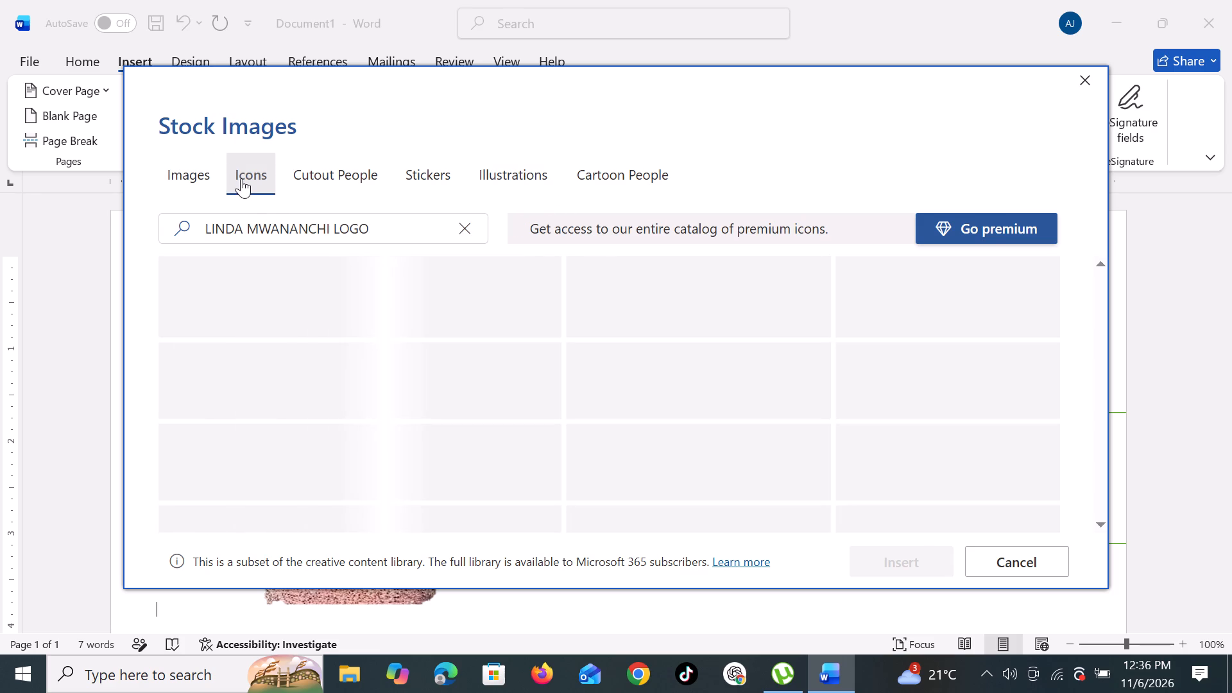
left_click(321, 178)
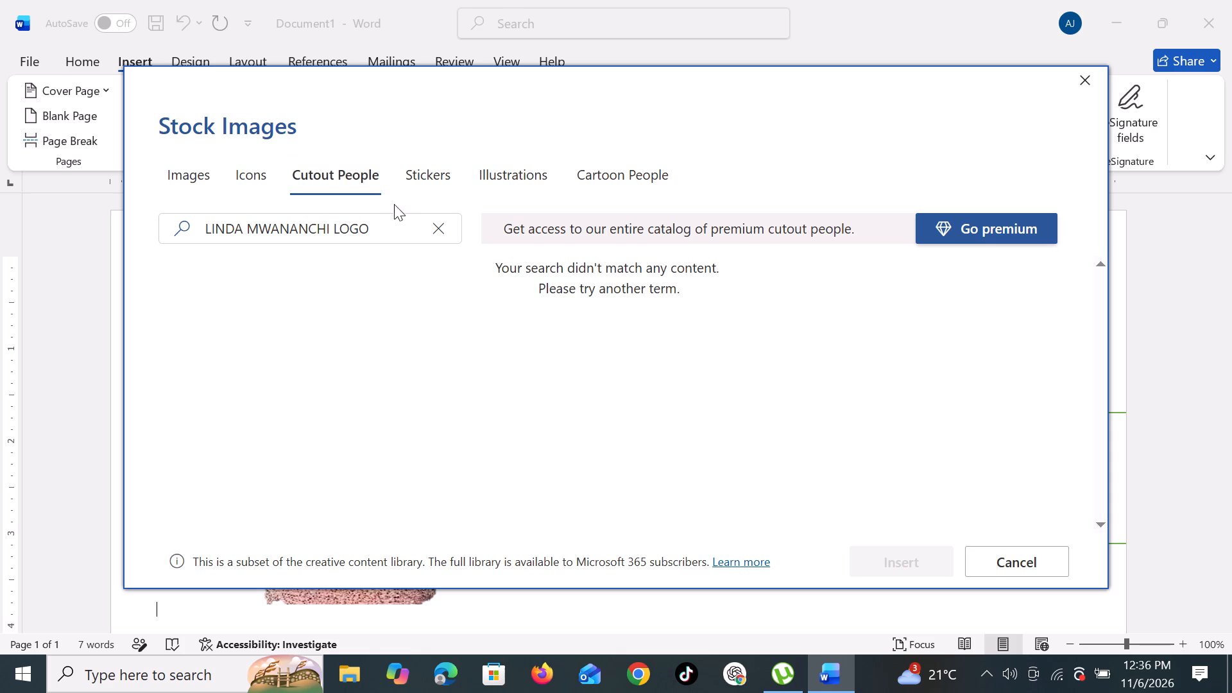
left_click(404, 186)
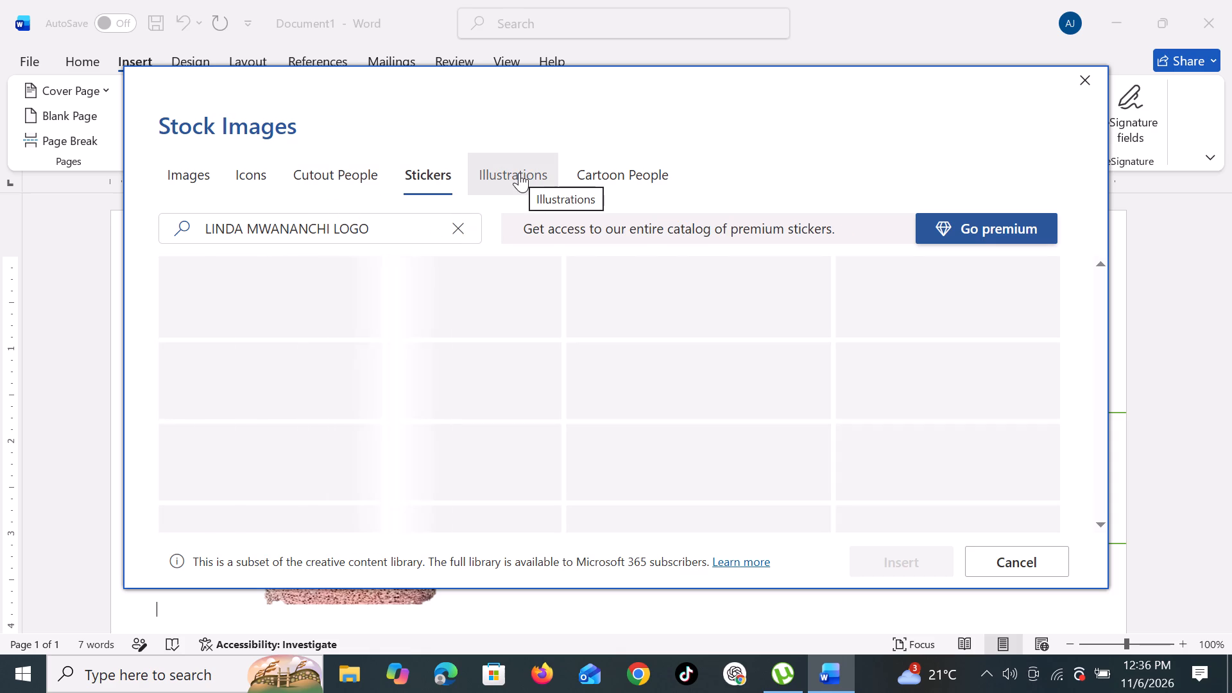
left_click(519, 173)
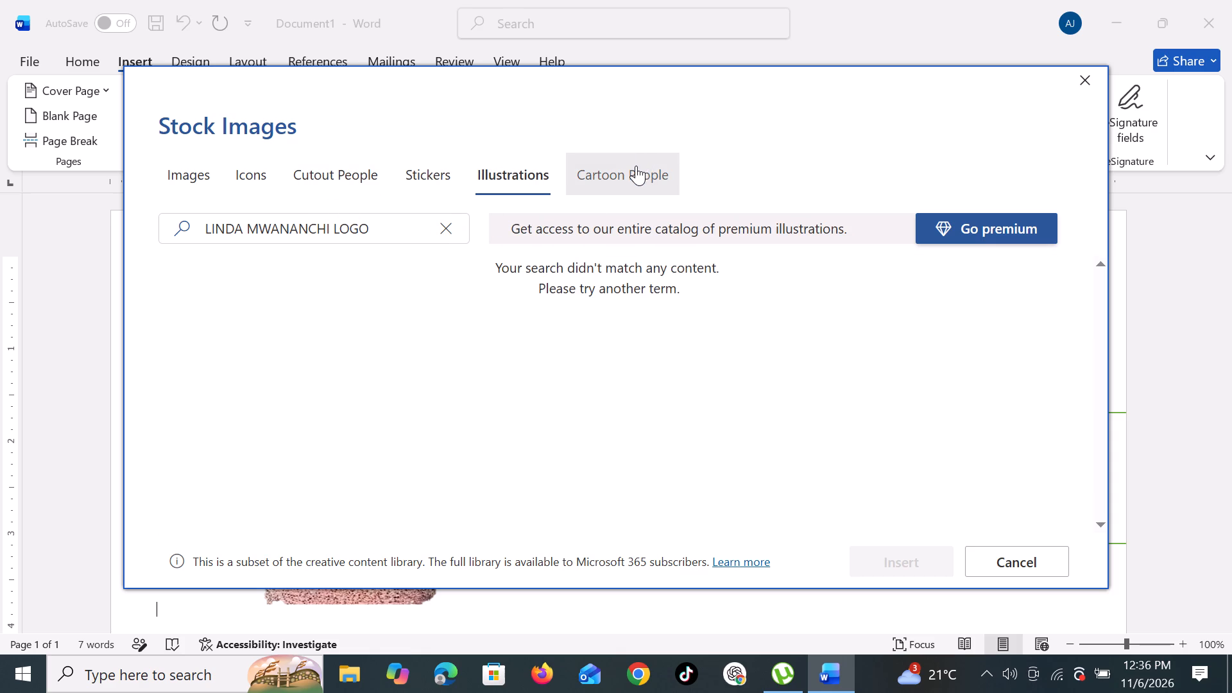
left_click(636, 166)
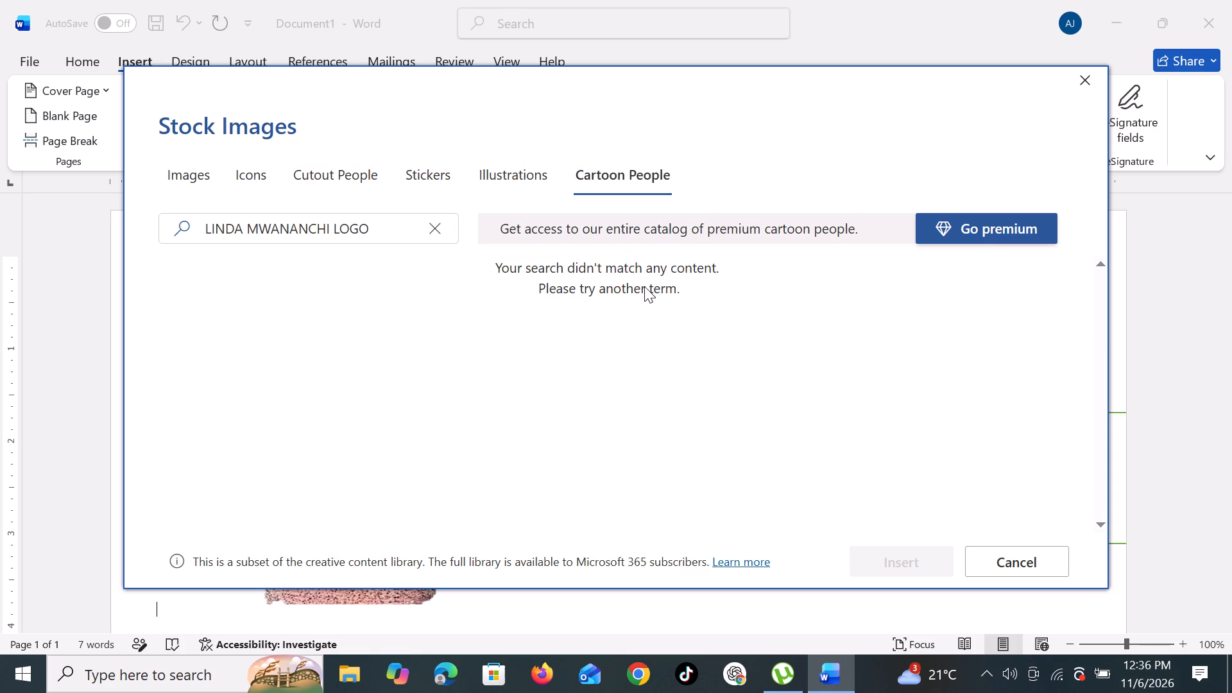
scroll(644, 287, "down", 3)
scroll(645, 288, "up", 3)
left_click(401, 225)
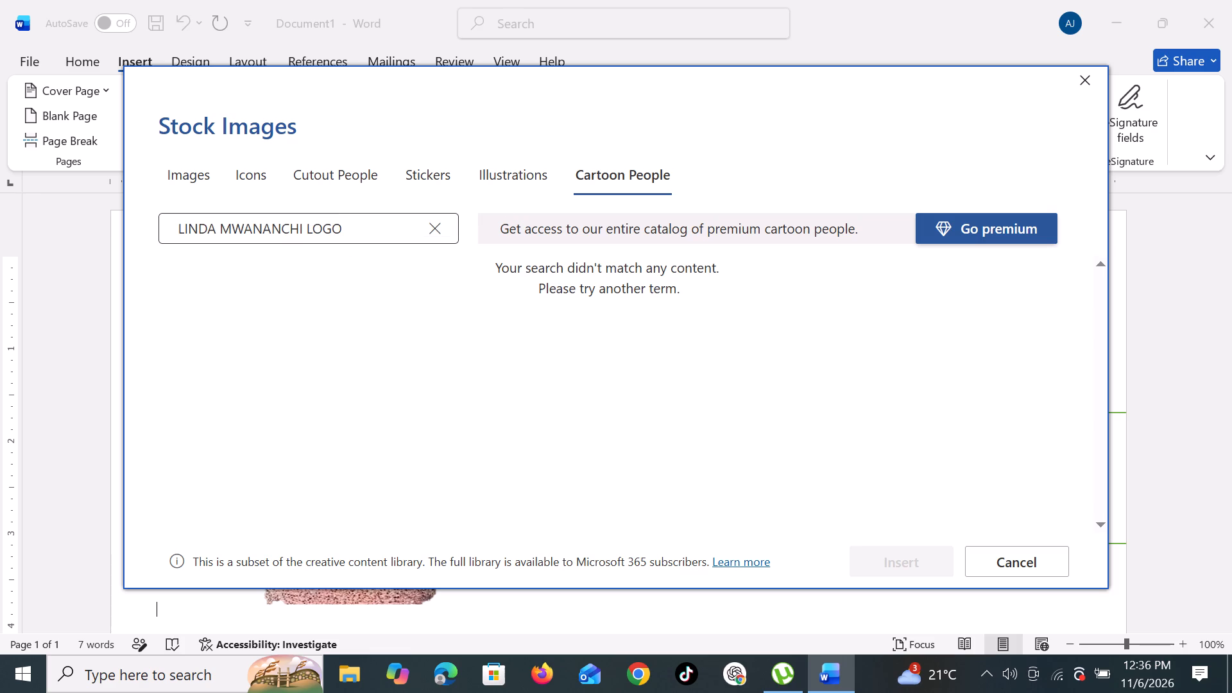
left_click(400, 209)
left_click(429, 221)
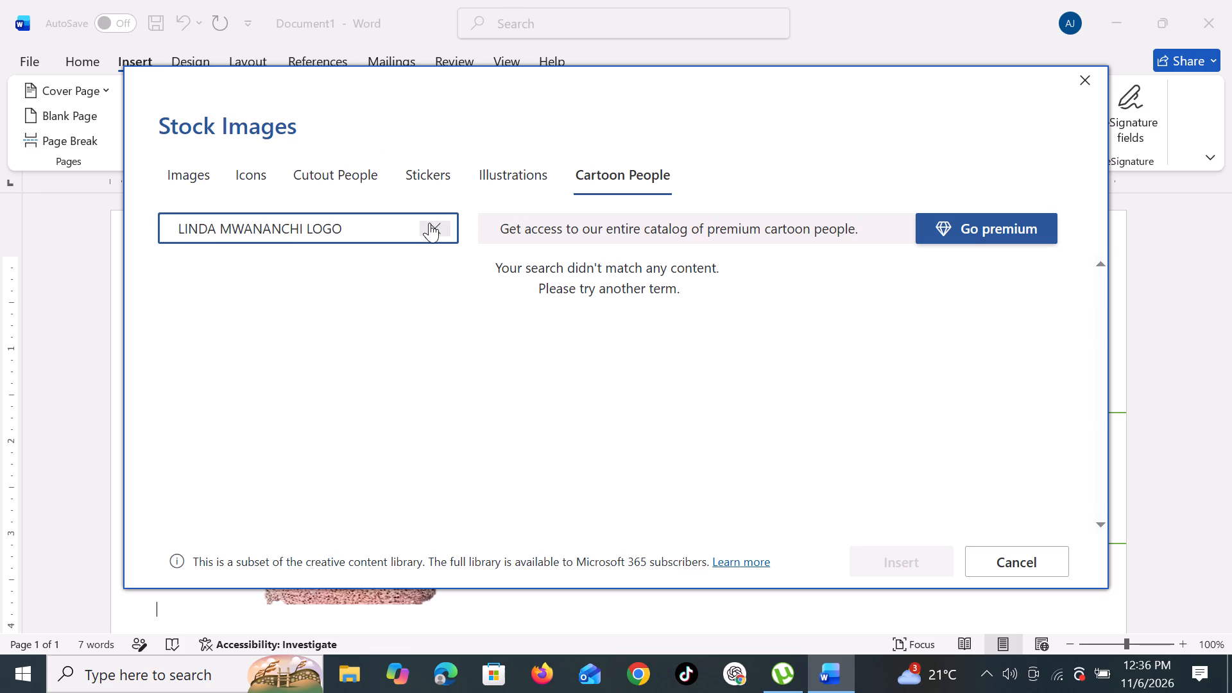
Browse the stock cartoon people for something usable on the poster, and close the stock images without inserting any.
scroll(364, 298, "down", 3)
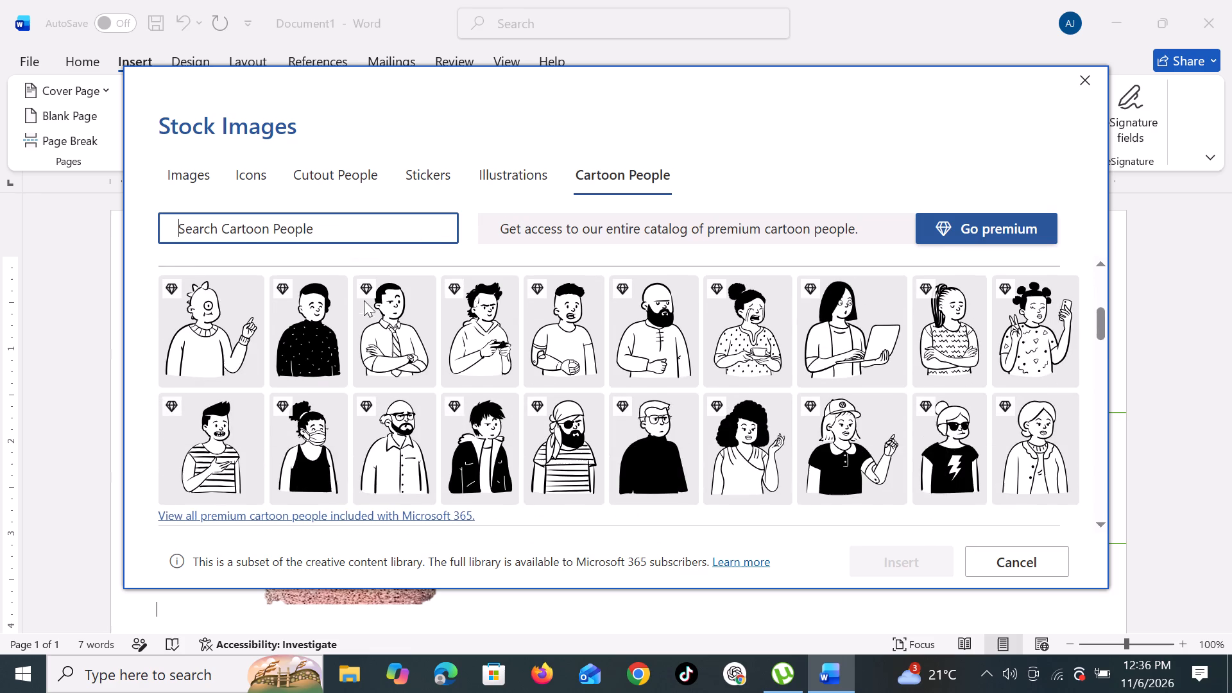
scroll(364, 291, "down", 8)
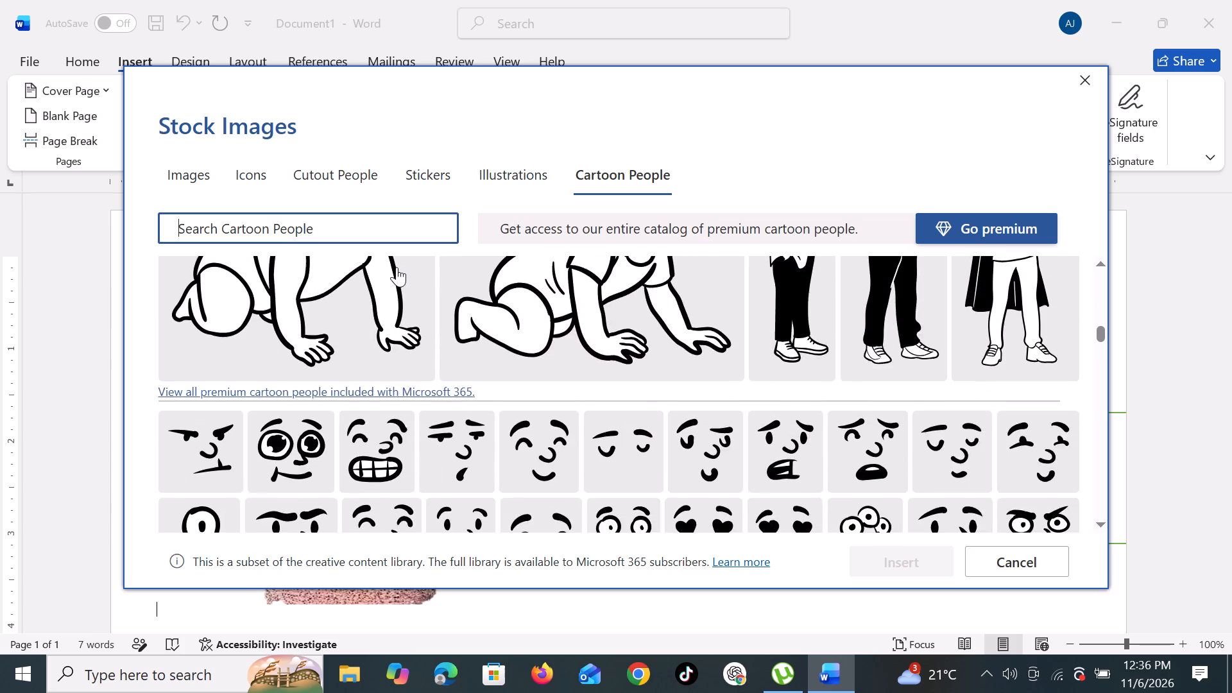
scroll(411, 315, "down", 3)
scroll(261, 692, "down", 6)
scroll(421, 299, "down", 4)
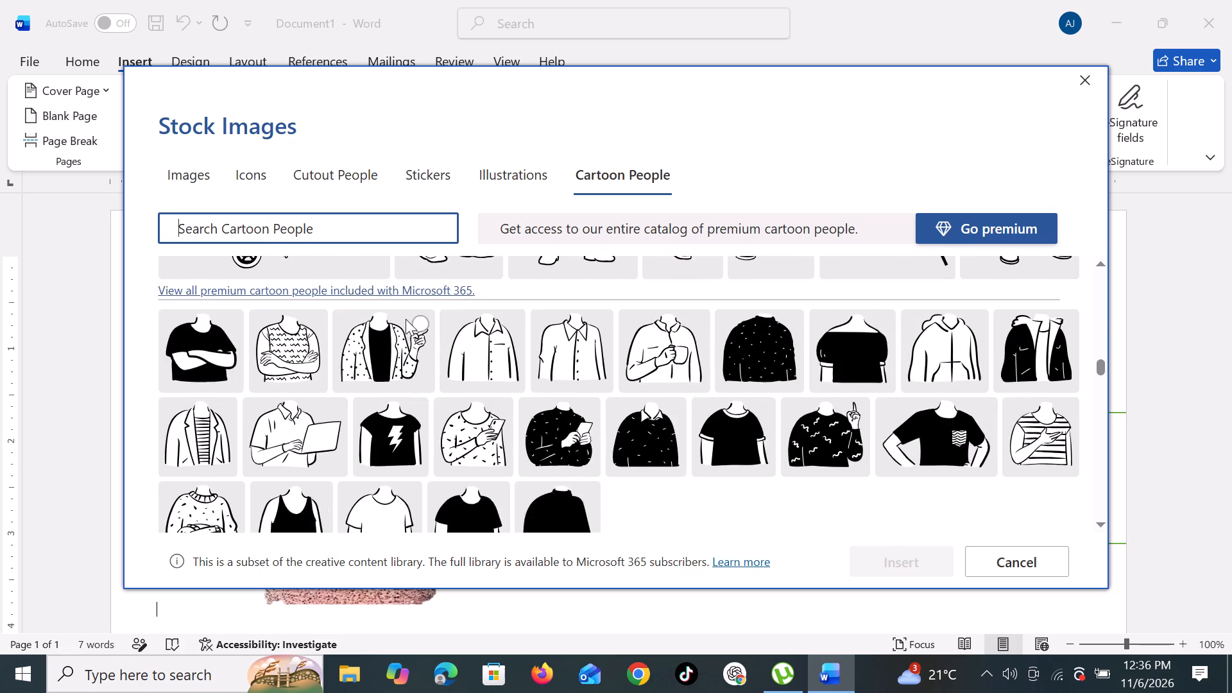
scroll(405, 323, "down", 7)
scroll(390, 313, "up", 6)
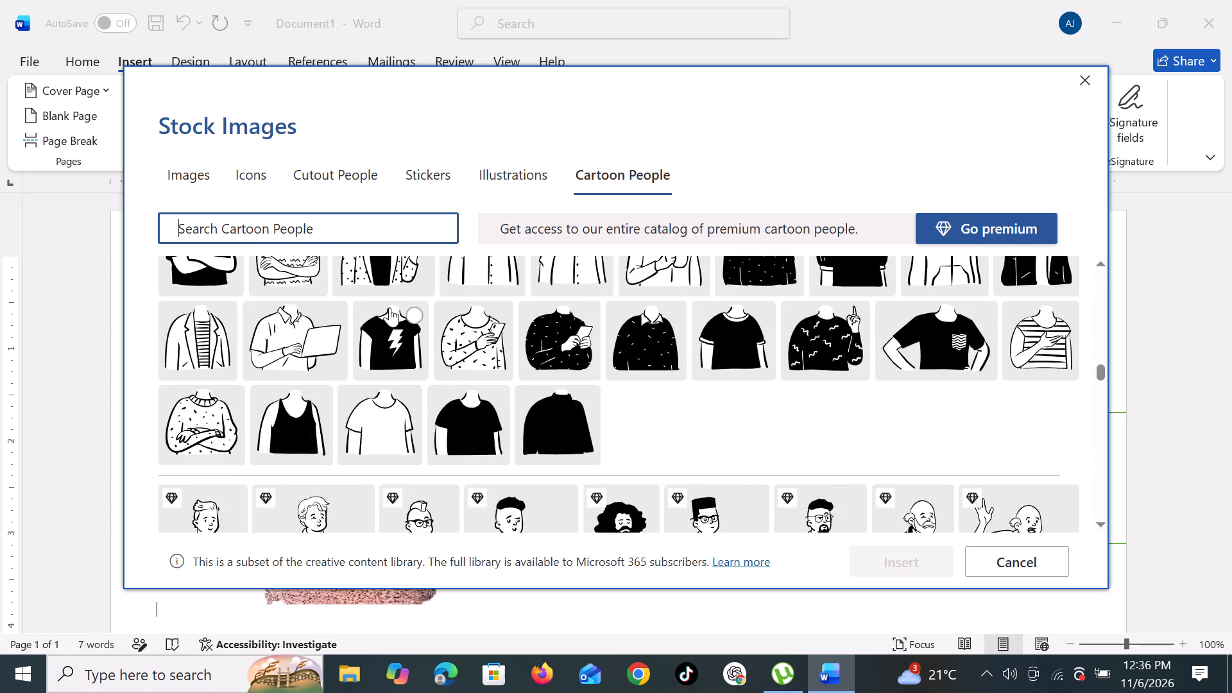
scroll(389, 307, "up", 16)
scroll(387, 305, "up", 7)
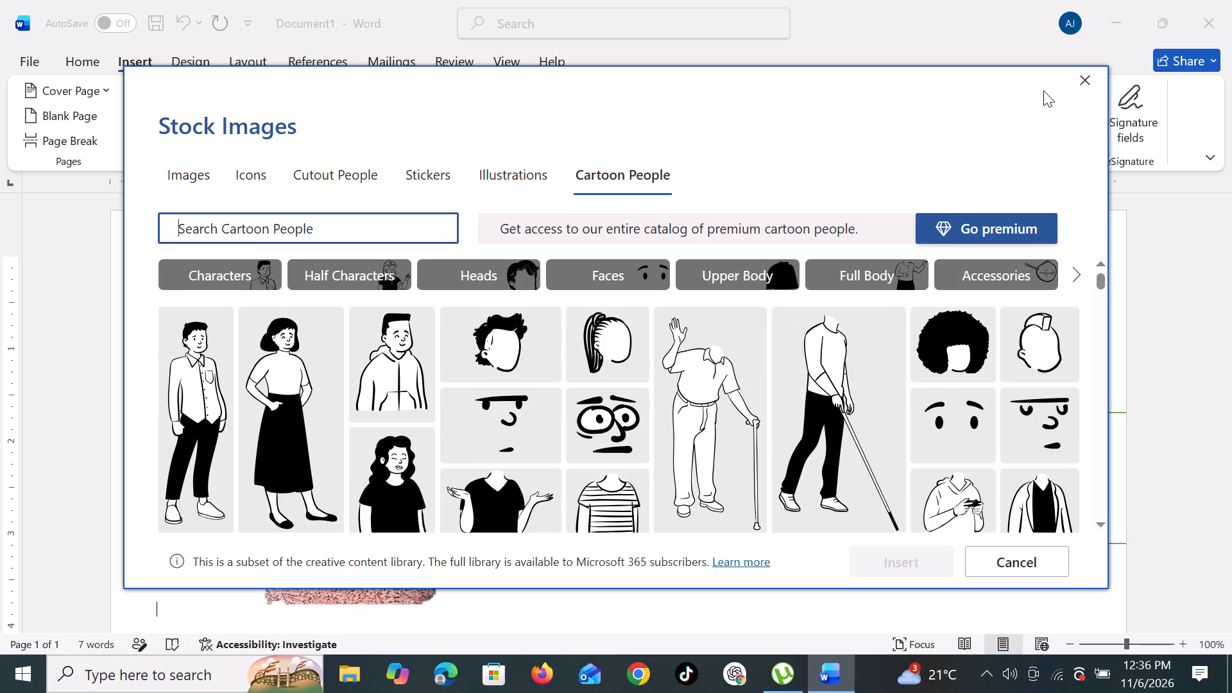
left_click(1073, 85)
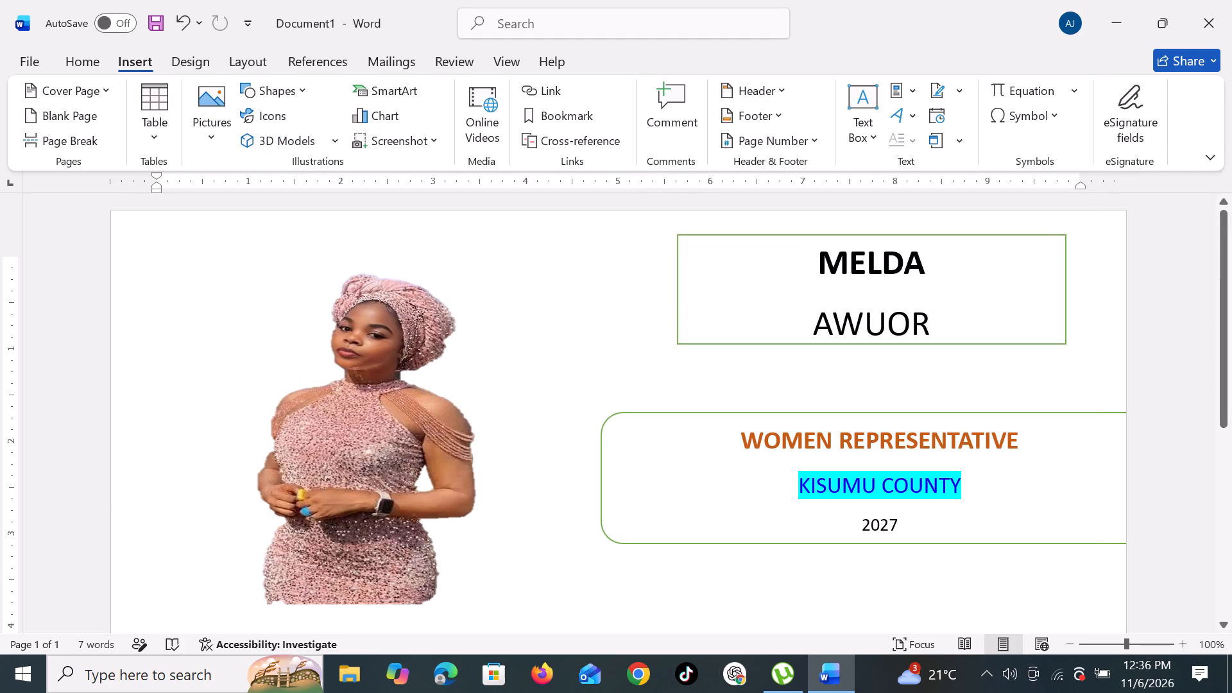
Insert a 1" by 1" rectangle between the photo and the candidate name box.
left_click(201, 124)
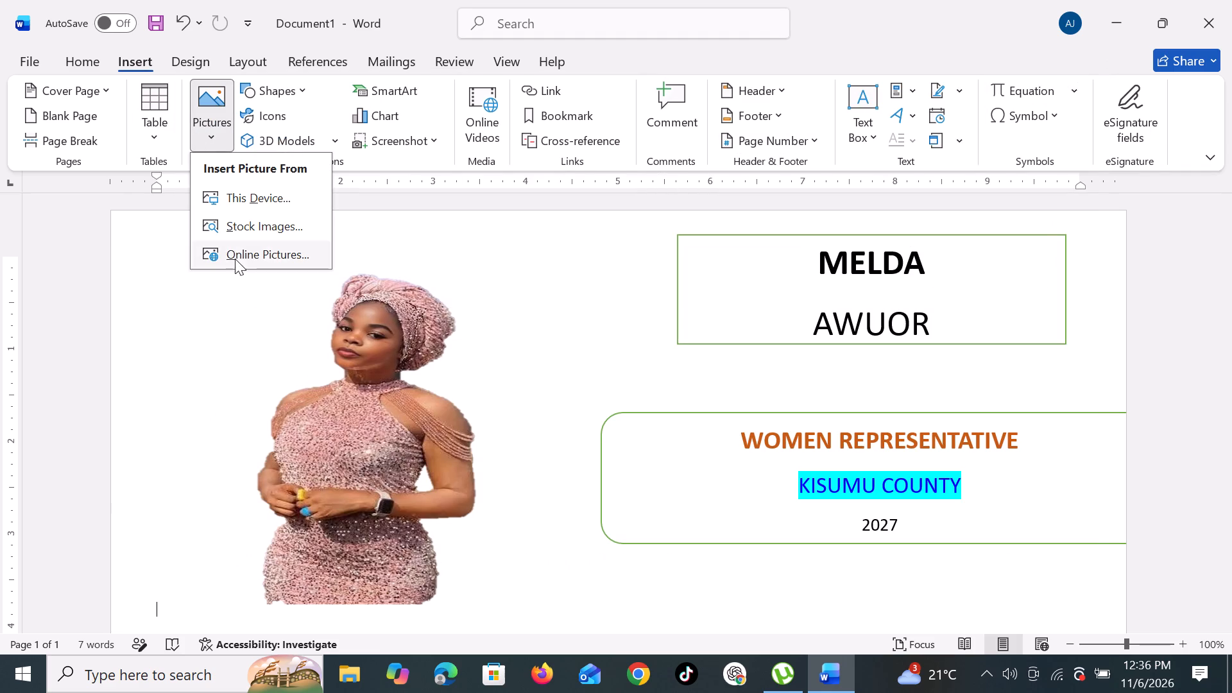
left_click(282, 96)
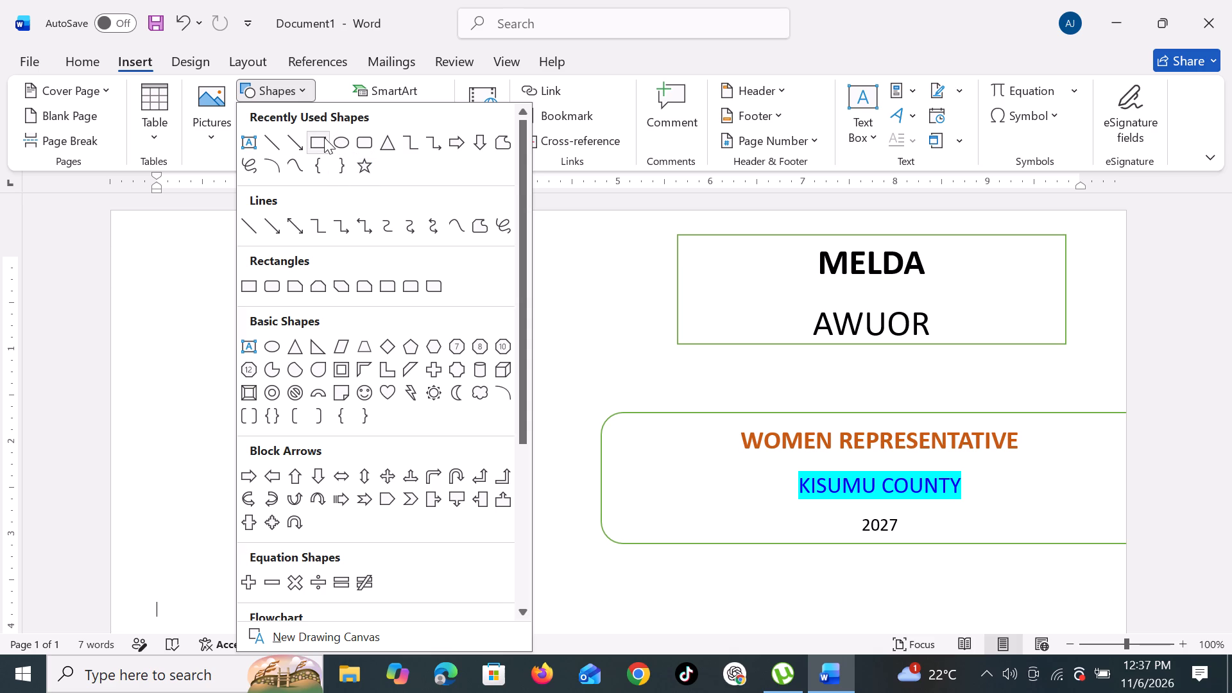
left_click(322, 137)
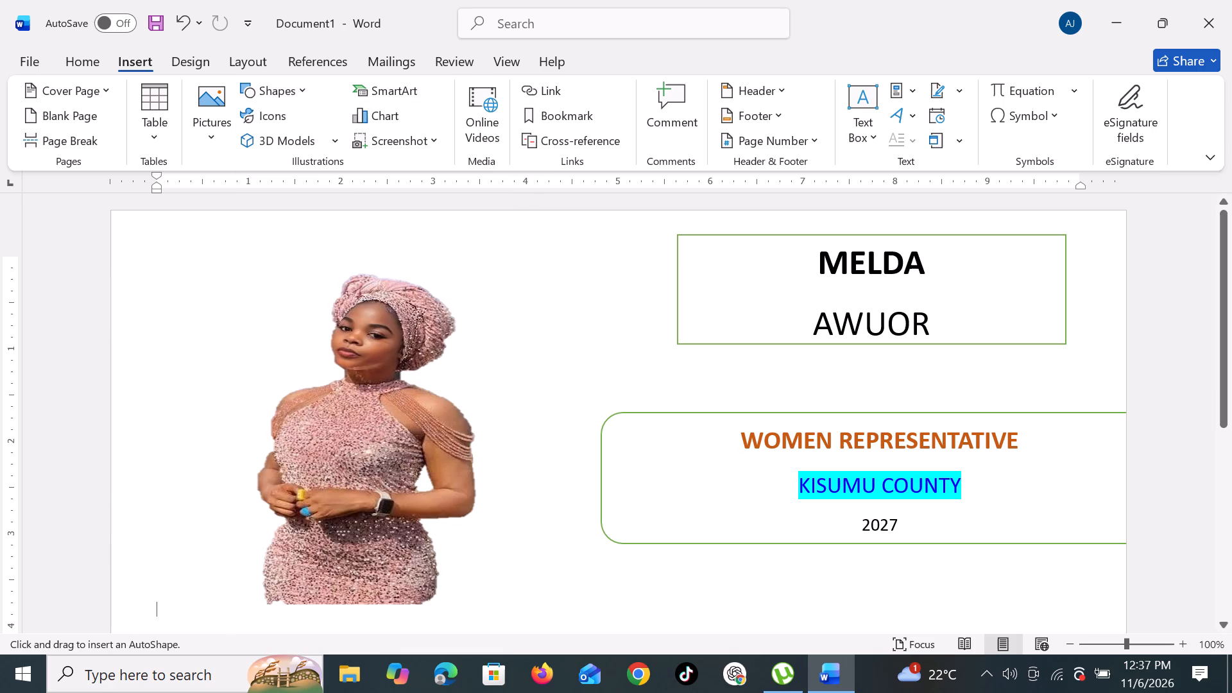
left_click(544, 266)
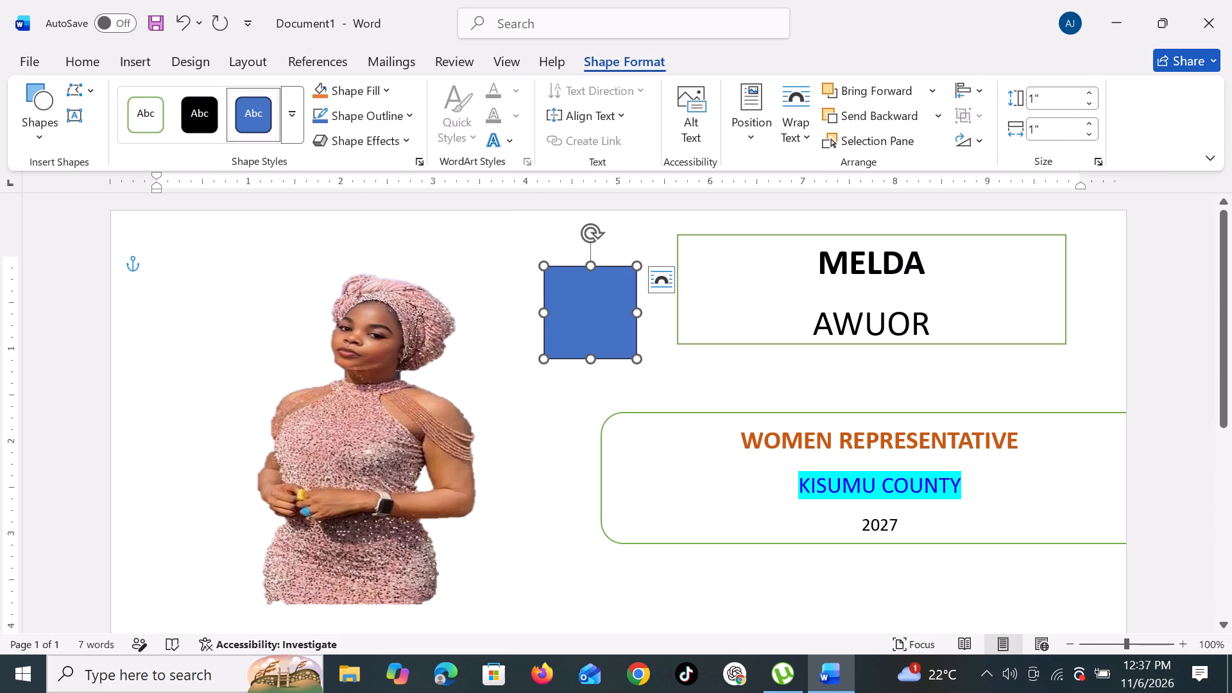
Resize the new blue rectangle to about 1.49" high by 2.26" wide, extending it over the edge of the name box.
left_click_drag(545, 315, 522, 313)
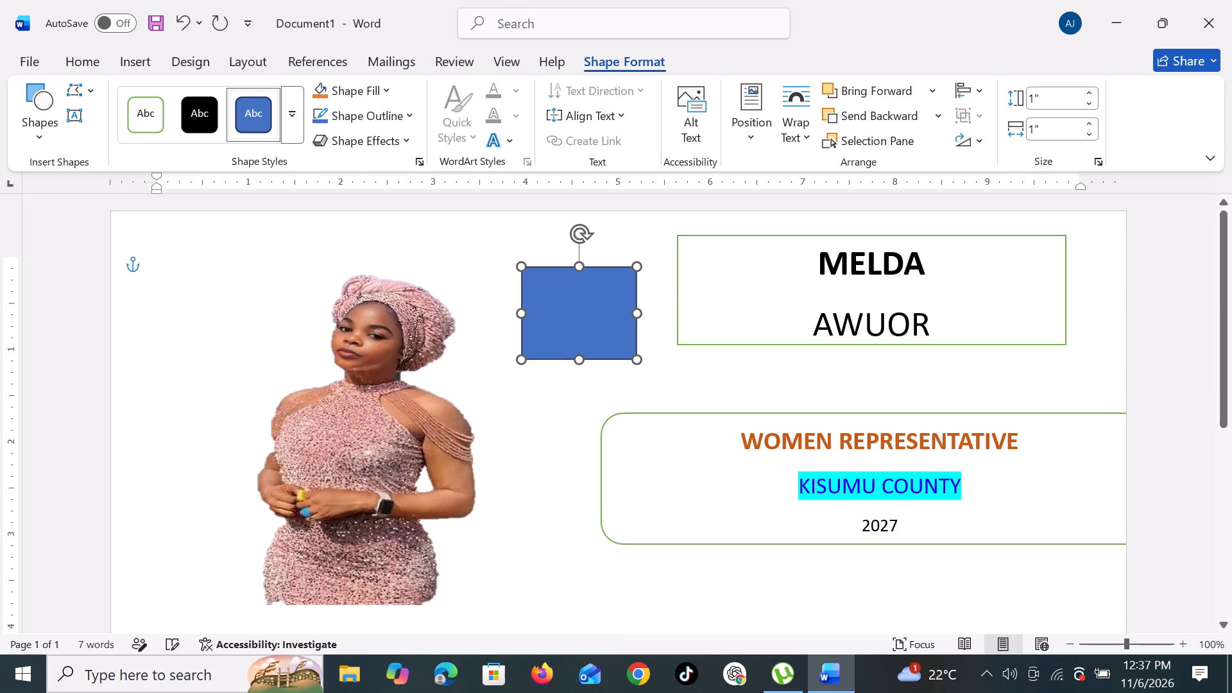
left_click_drag(637, 314, 647, 313)
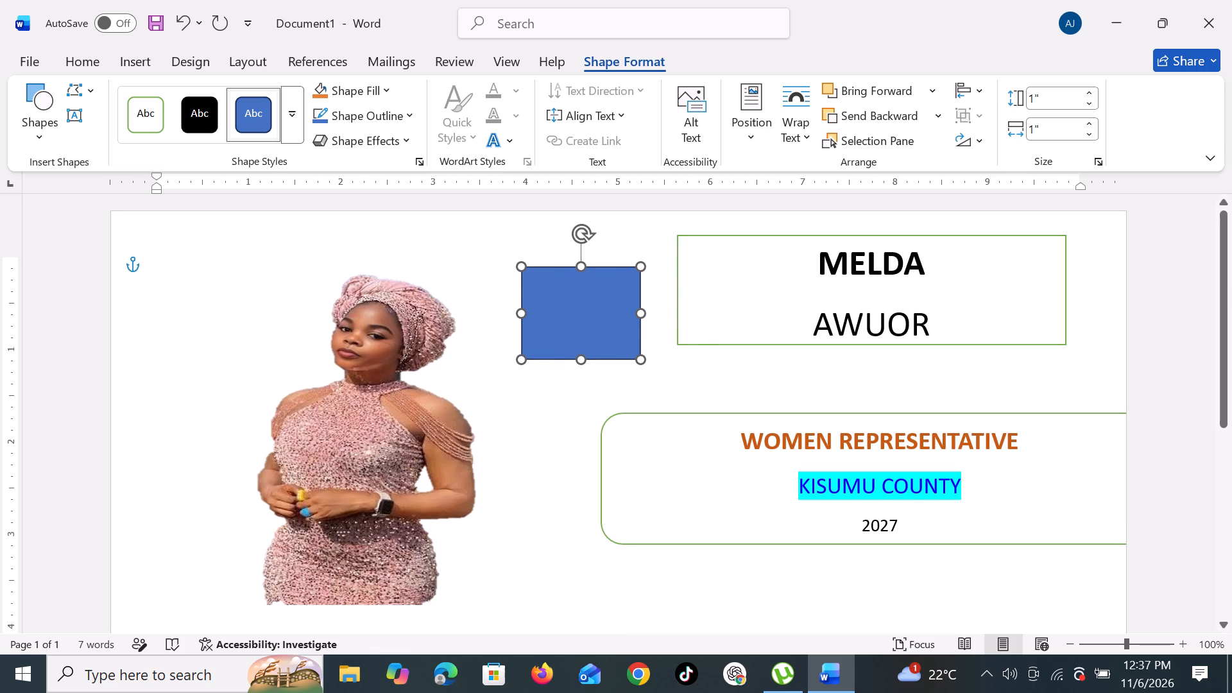
left_click_drag(647, 313, 739, 313)
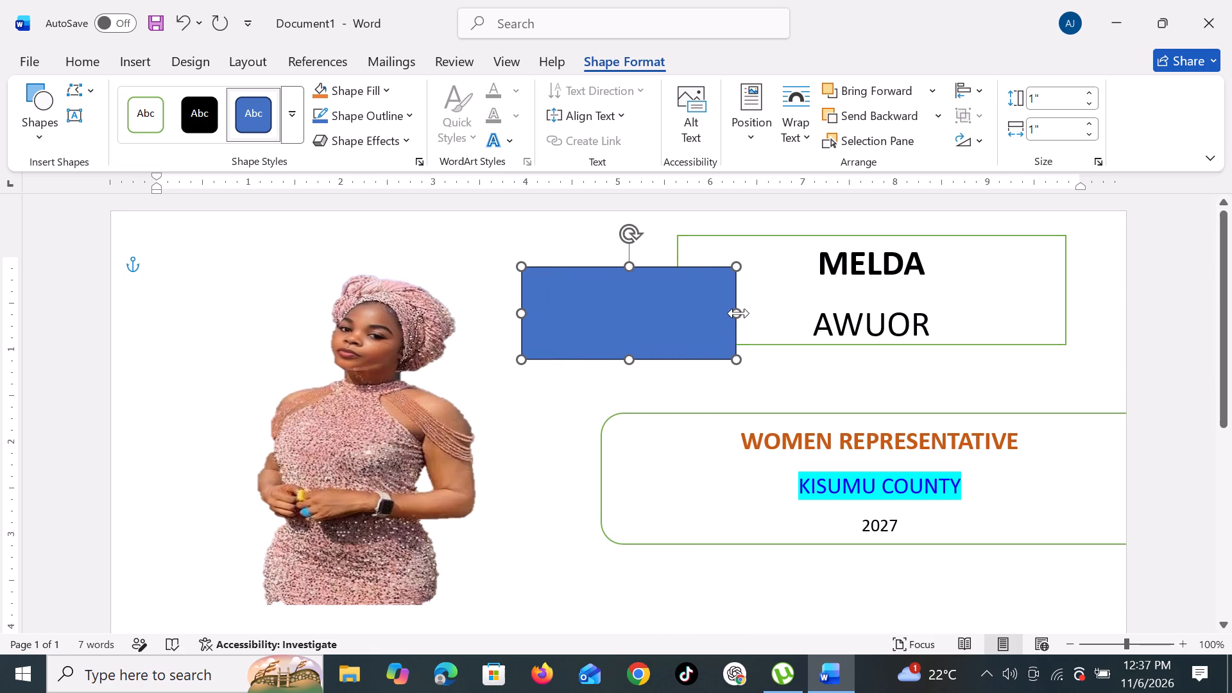
left_click_drag(628, 264, 633, 247)
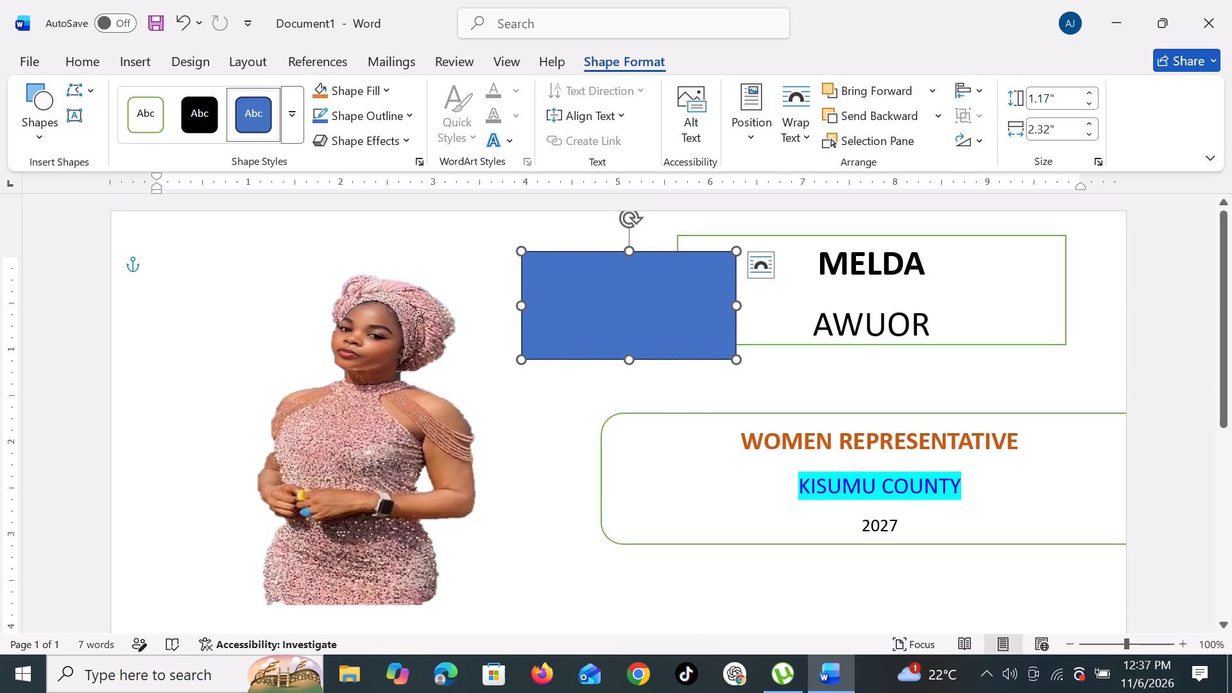
left_click_drag(518, 304, 530, 309)
left_click_drag(530, 309, 564, 328)
left_click_drag(564, 302, 564, 305)
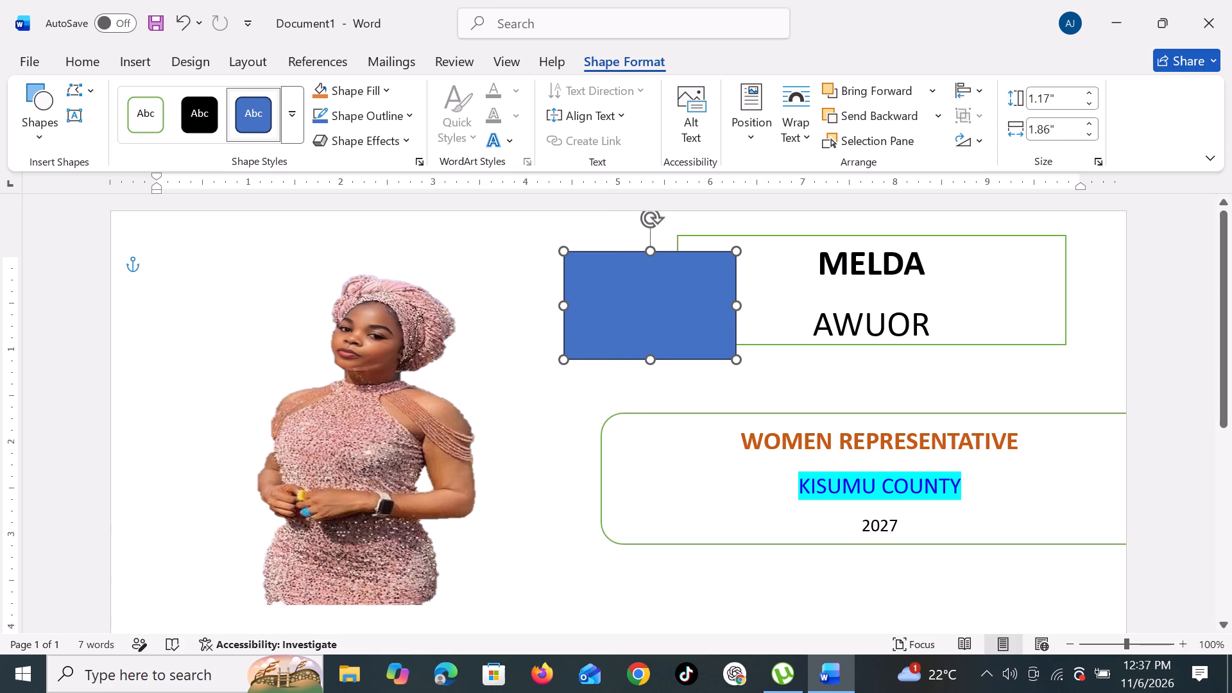
left_click_drag(564, 305, 552, 321)
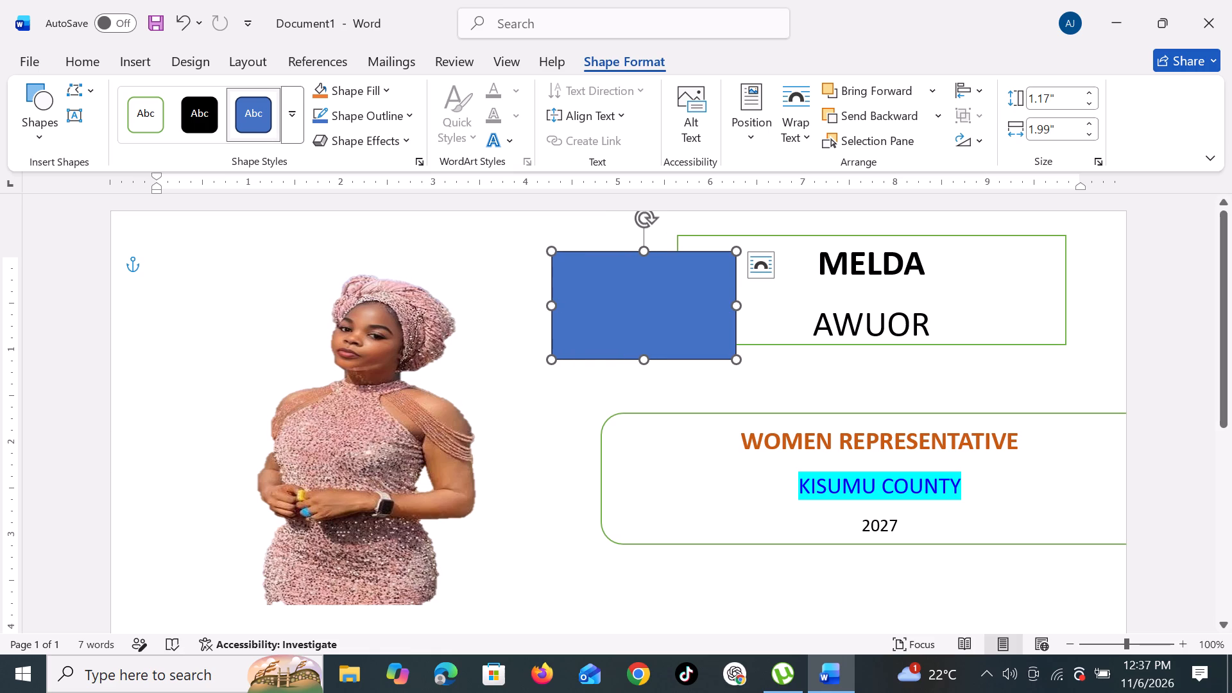
left_click_drag(643, 358, 643, 361)
left_click_drag(643, 361, 658, 388)
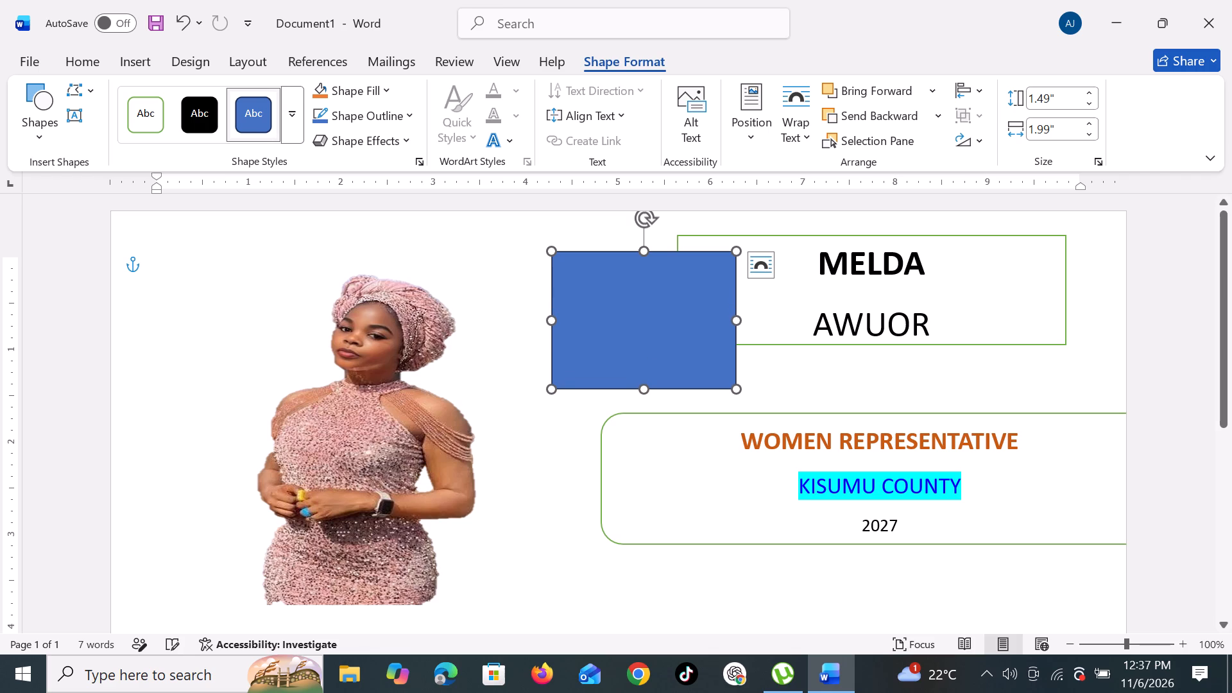
left_click_drag(738, 320, 761, 326)
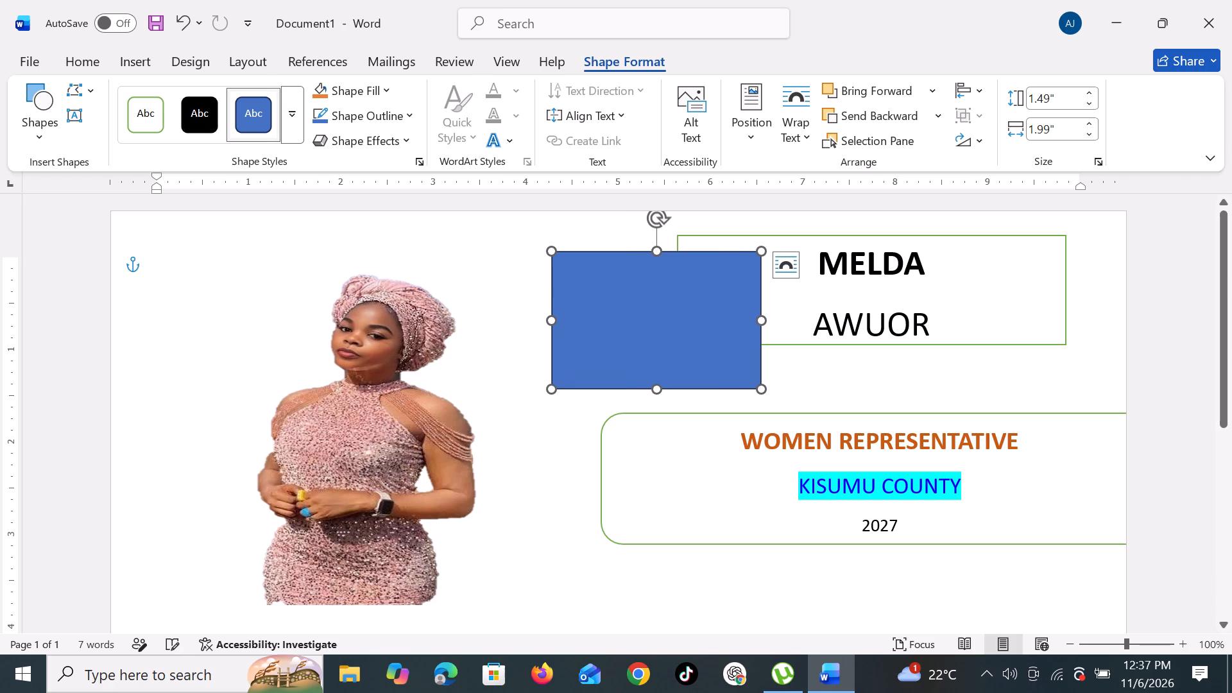
Start the blue rectangle's text with a capital L.
left_click(624, 293)
key("Tab")
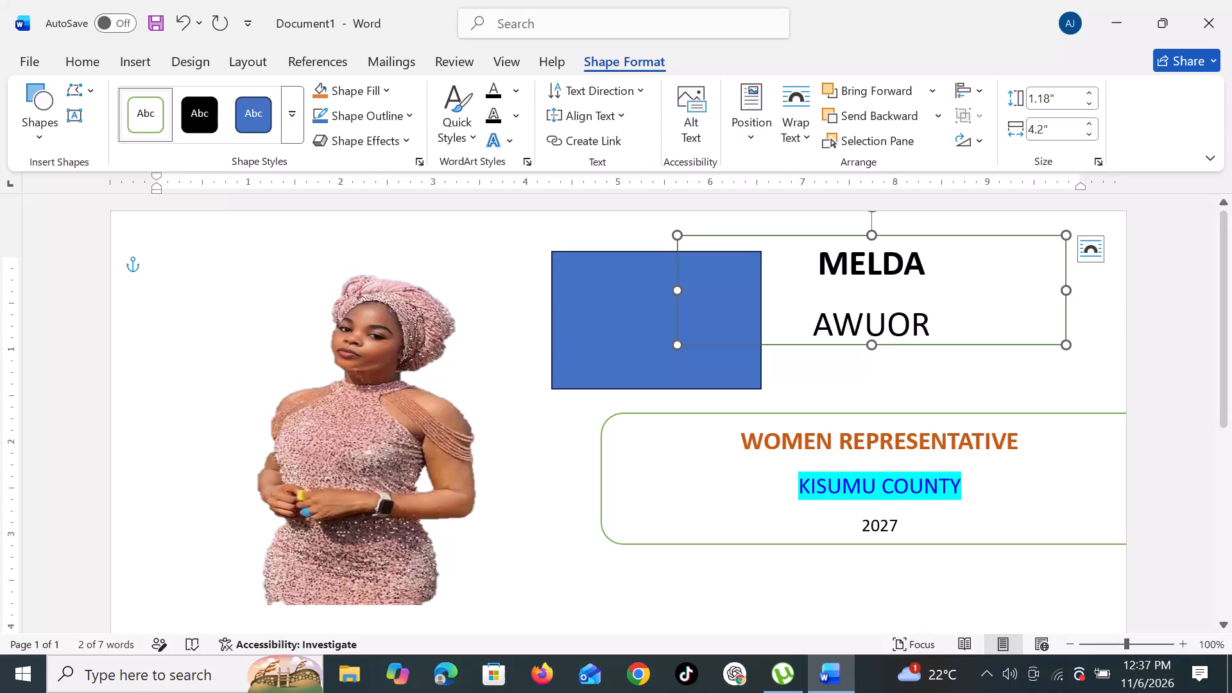
left_click(611, 308)
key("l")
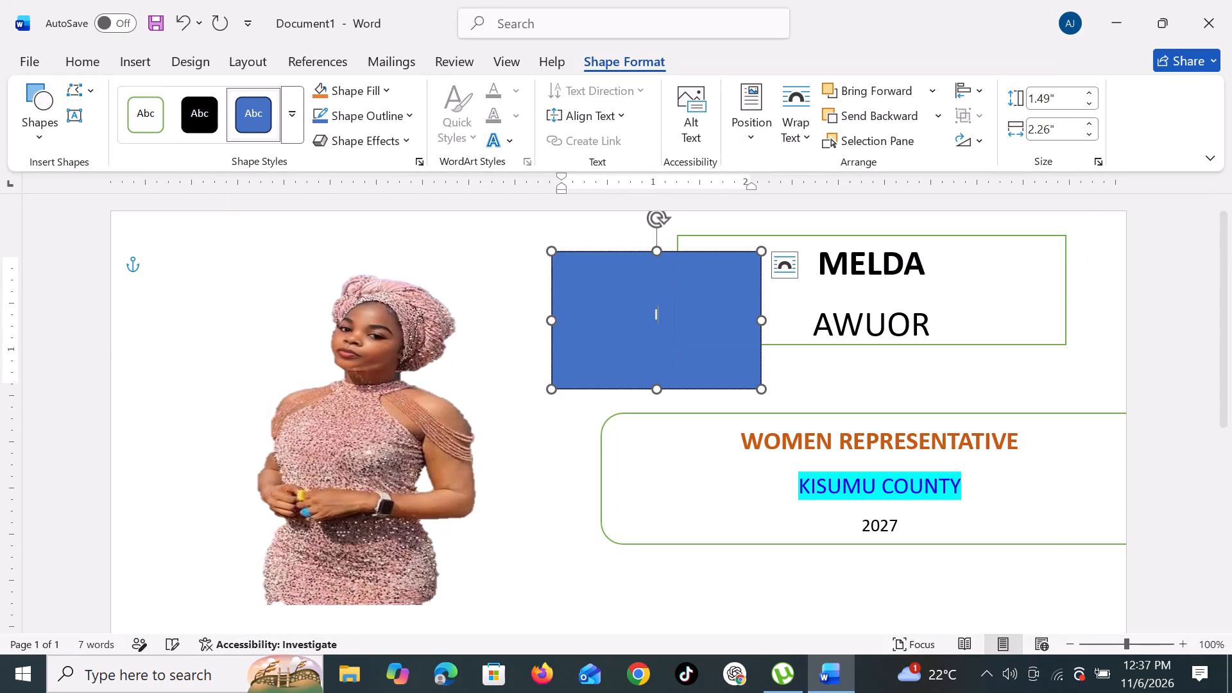
key("BackSpace")
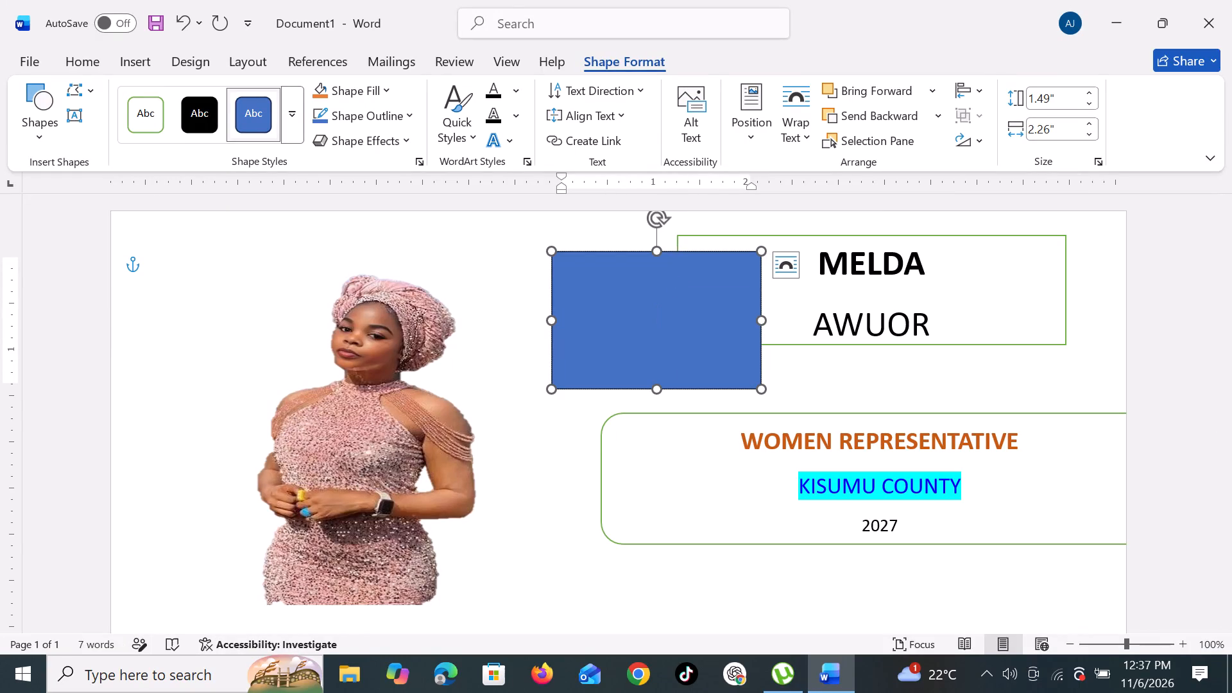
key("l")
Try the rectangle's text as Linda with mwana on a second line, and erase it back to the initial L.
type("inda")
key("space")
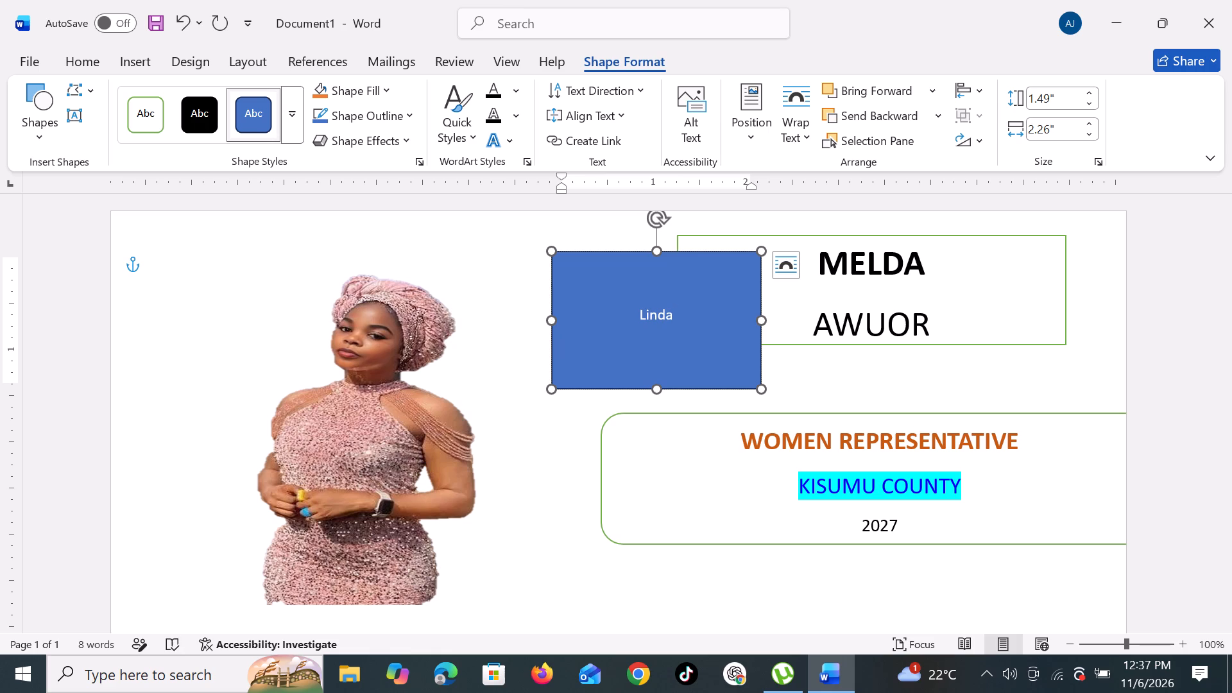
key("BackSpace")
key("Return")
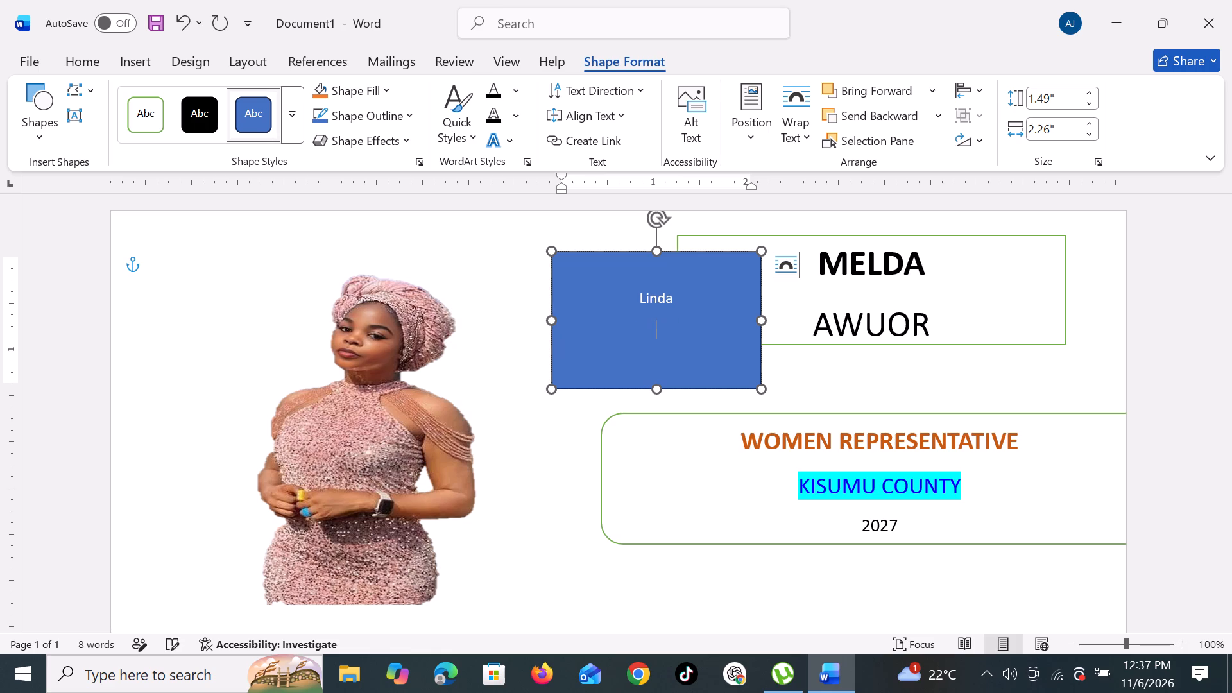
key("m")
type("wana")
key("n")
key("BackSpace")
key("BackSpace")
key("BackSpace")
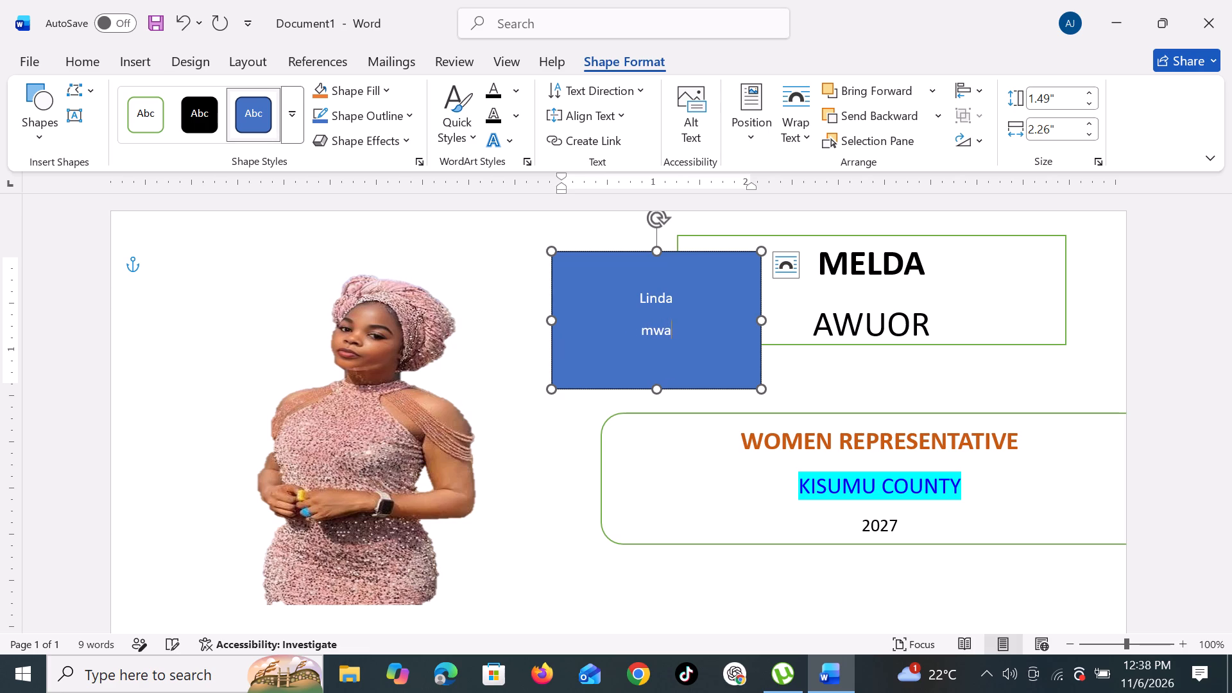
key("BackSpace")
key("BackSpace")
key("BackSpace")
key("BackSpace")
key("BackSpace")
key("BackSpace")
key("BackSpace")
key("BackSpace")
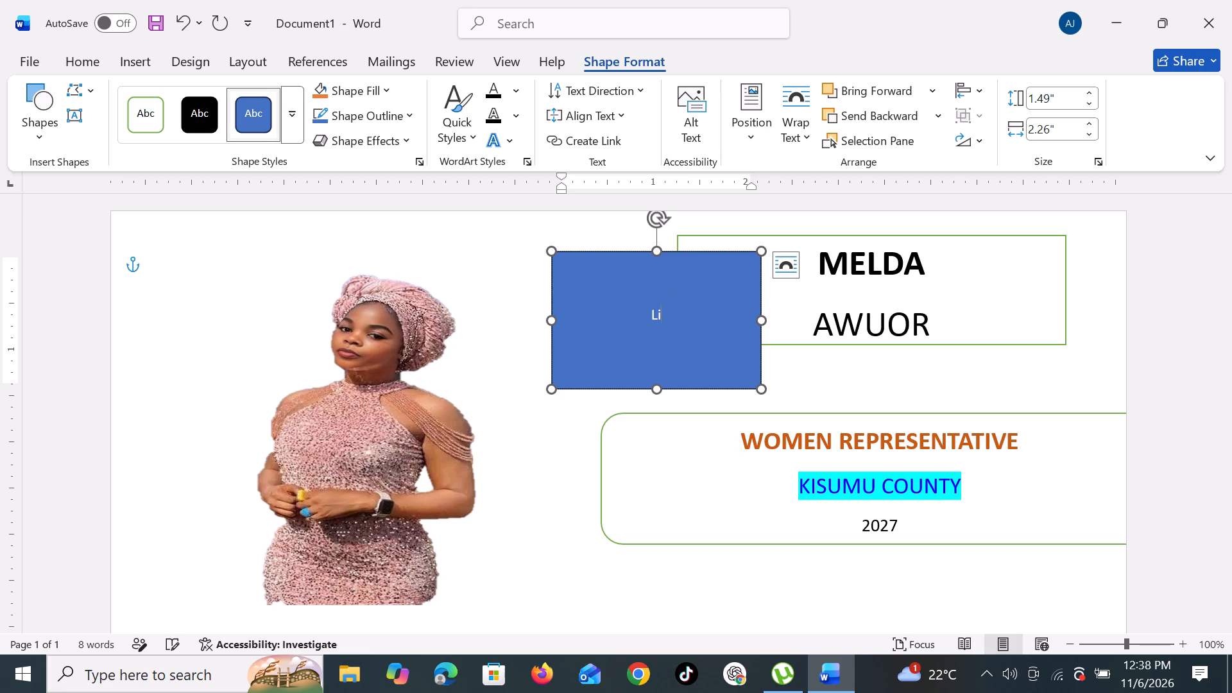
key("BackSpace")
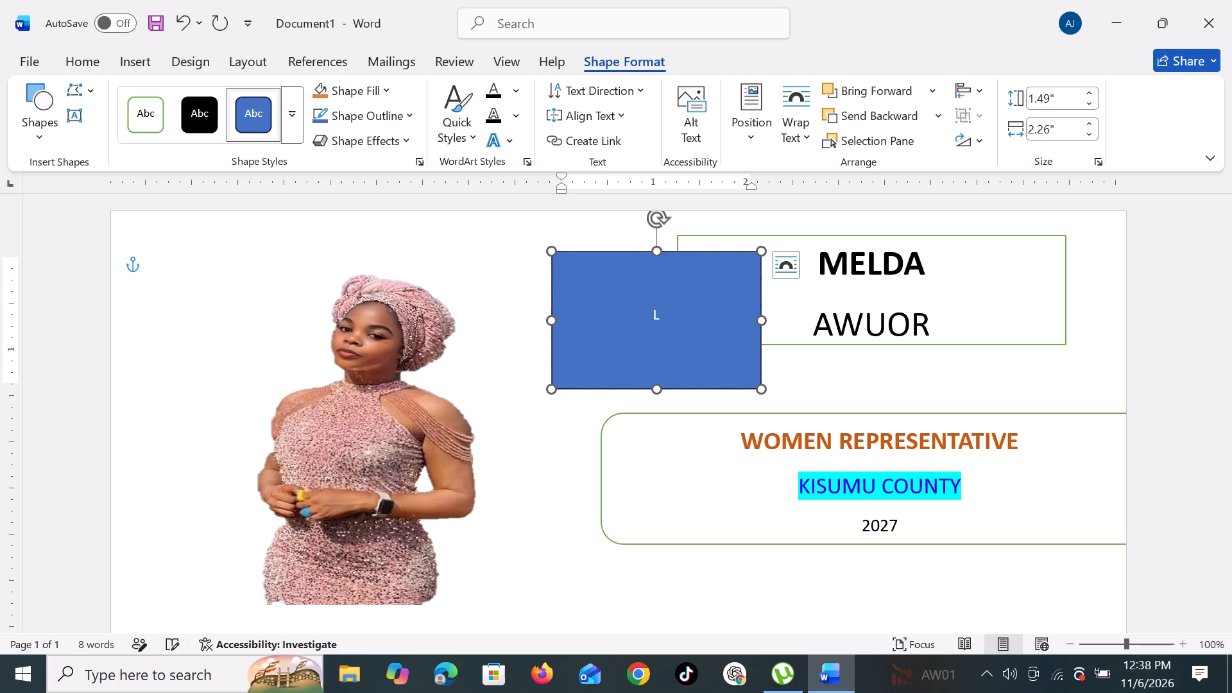
Complete the rectangle's text in capitals as LINDA, MWANANCHI and MOVEMENT on three separate lines.
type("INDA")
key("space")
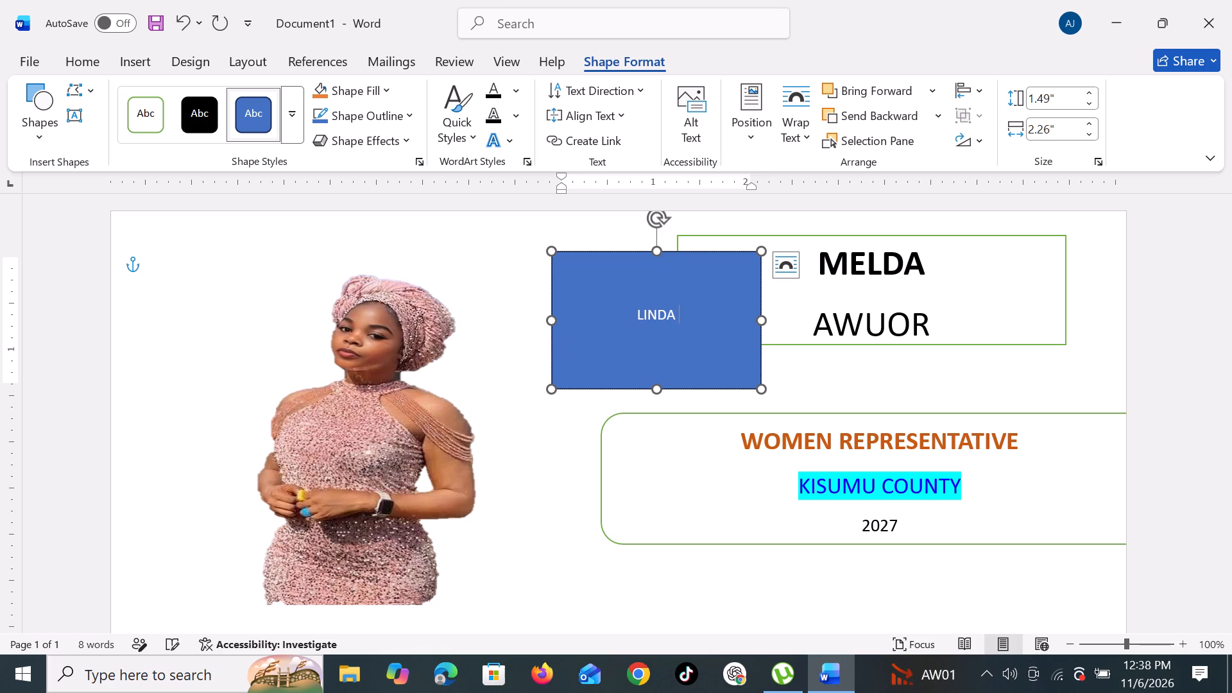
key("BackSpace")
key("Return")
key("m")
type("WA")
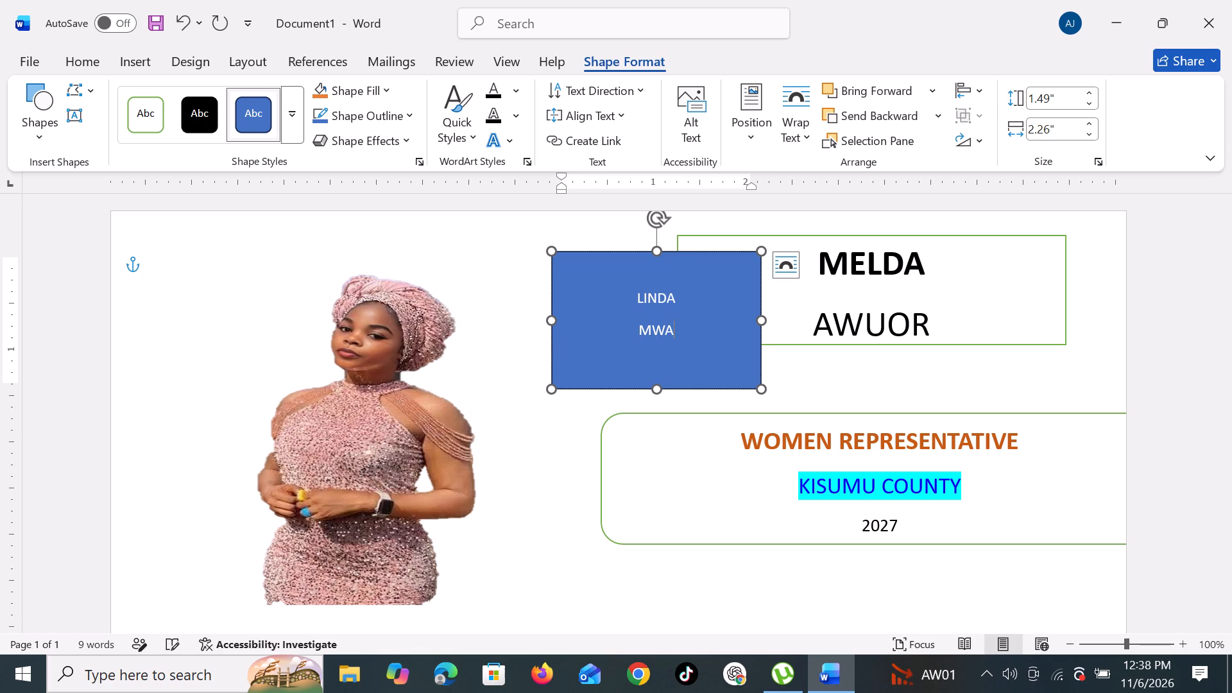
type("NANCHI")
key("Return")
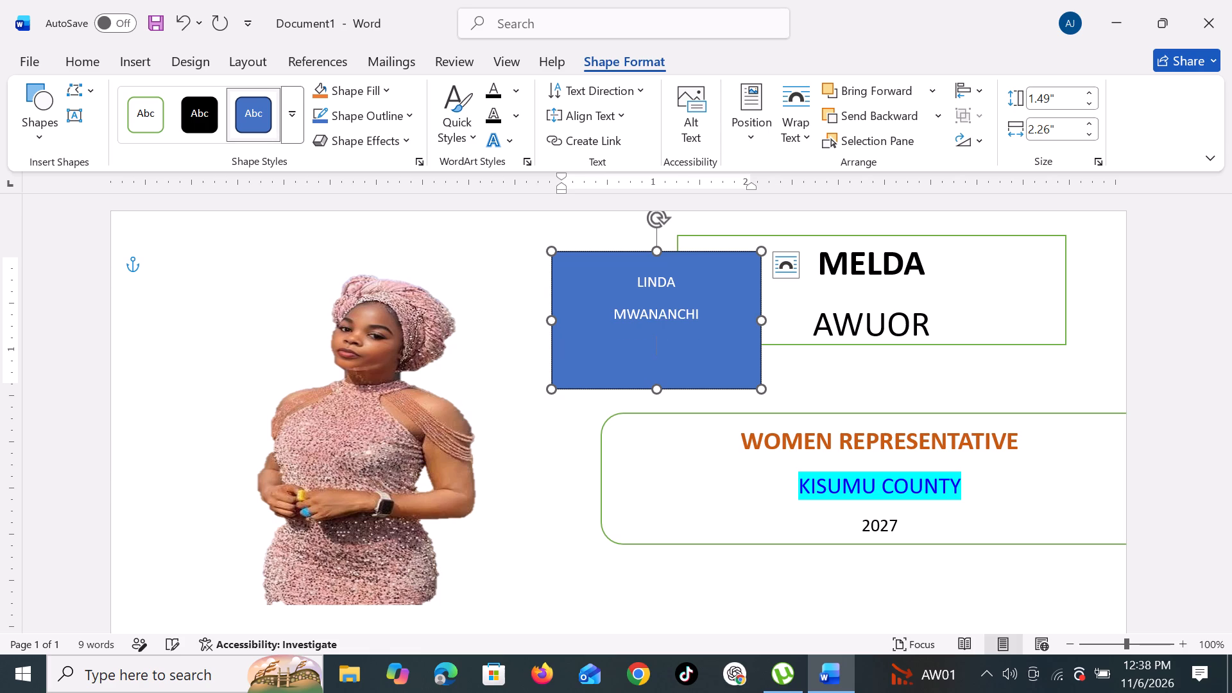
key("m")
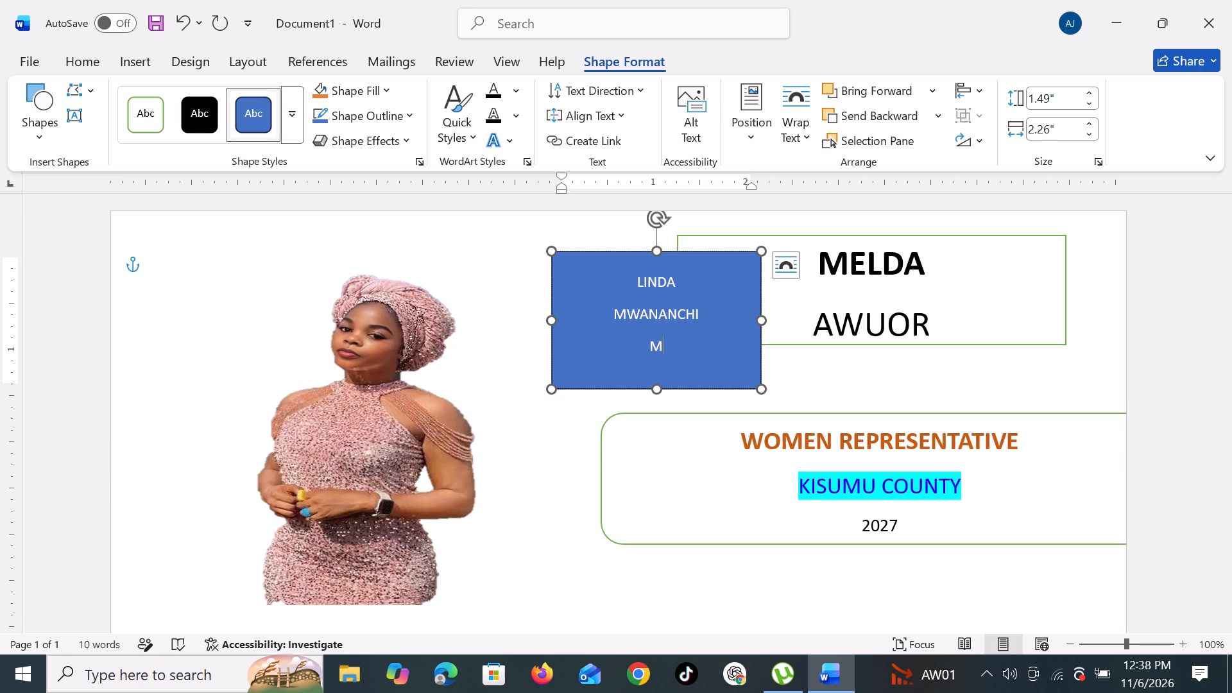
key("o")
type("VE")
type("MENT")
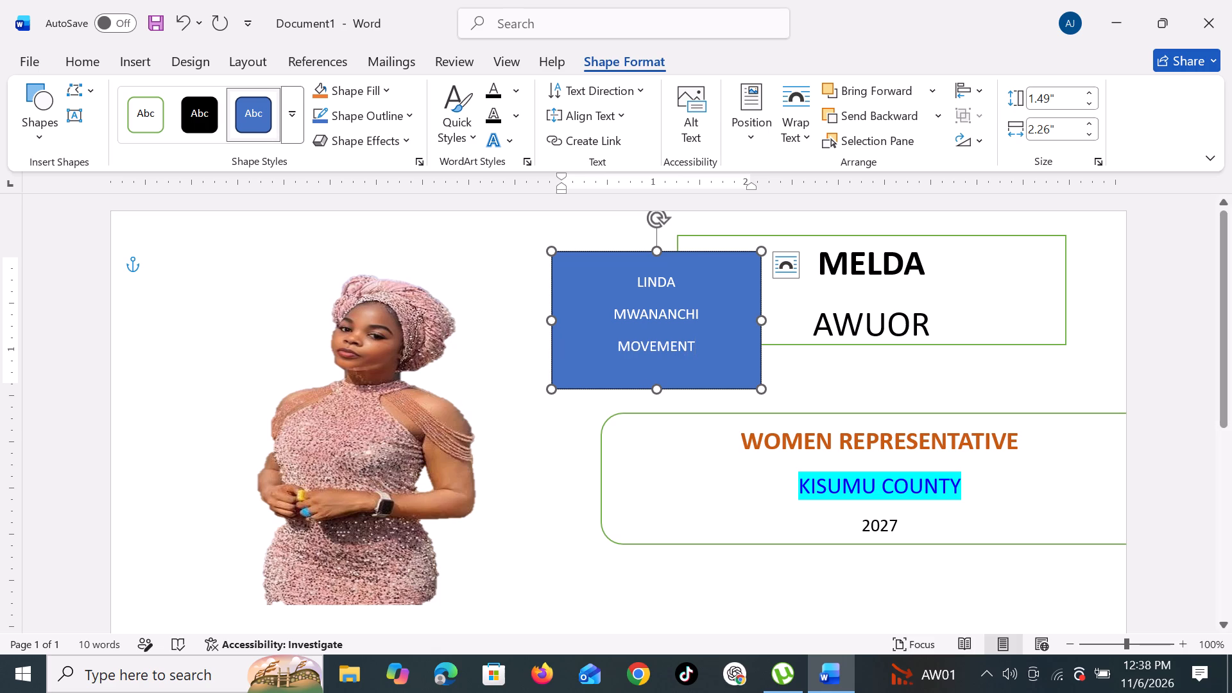
left_click(621, 374)
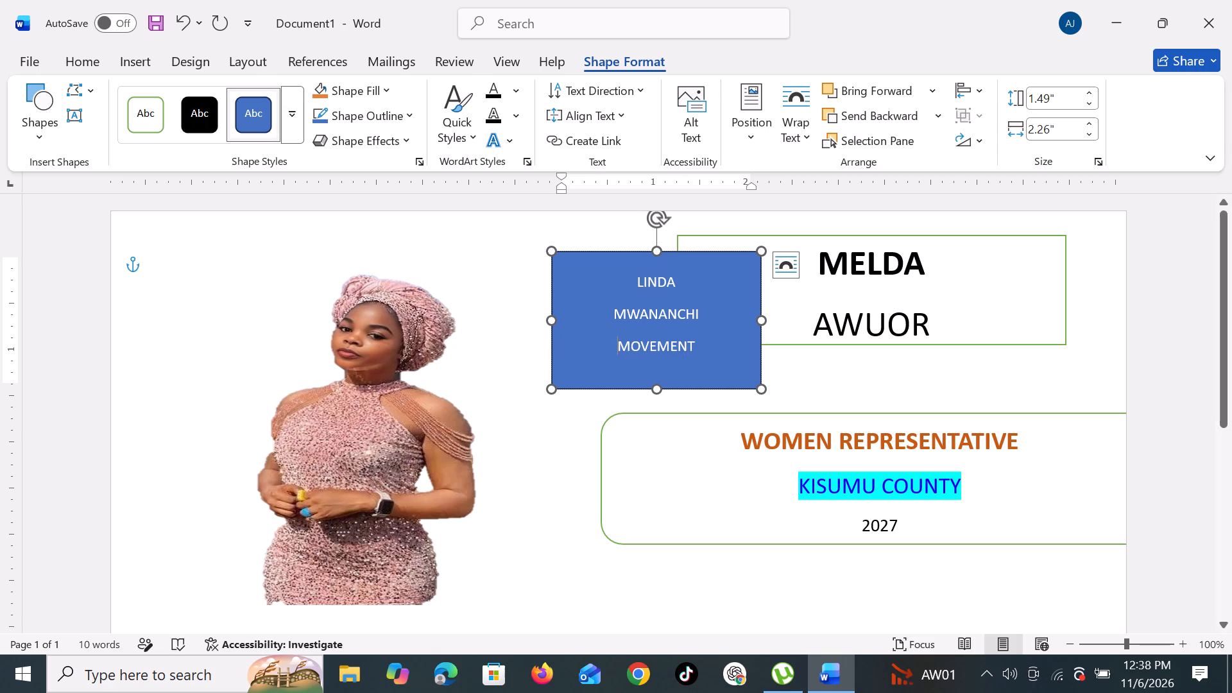
Enlarge all three lines of the blue rectangle's text, LINDA MWANANCHI MOVEMENT, to 20 pt.
left_click(626, 279)
left_click_drag(629, 278, 701, 309)
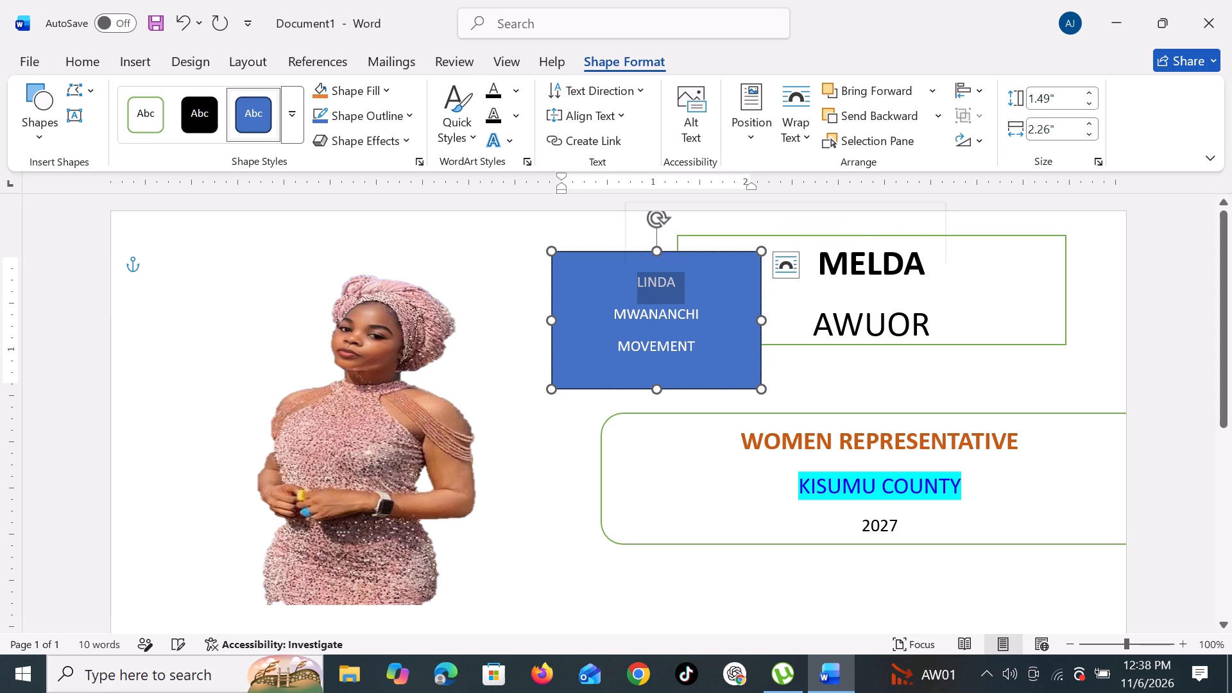
left_click_drag(701, 309, 713, 345)
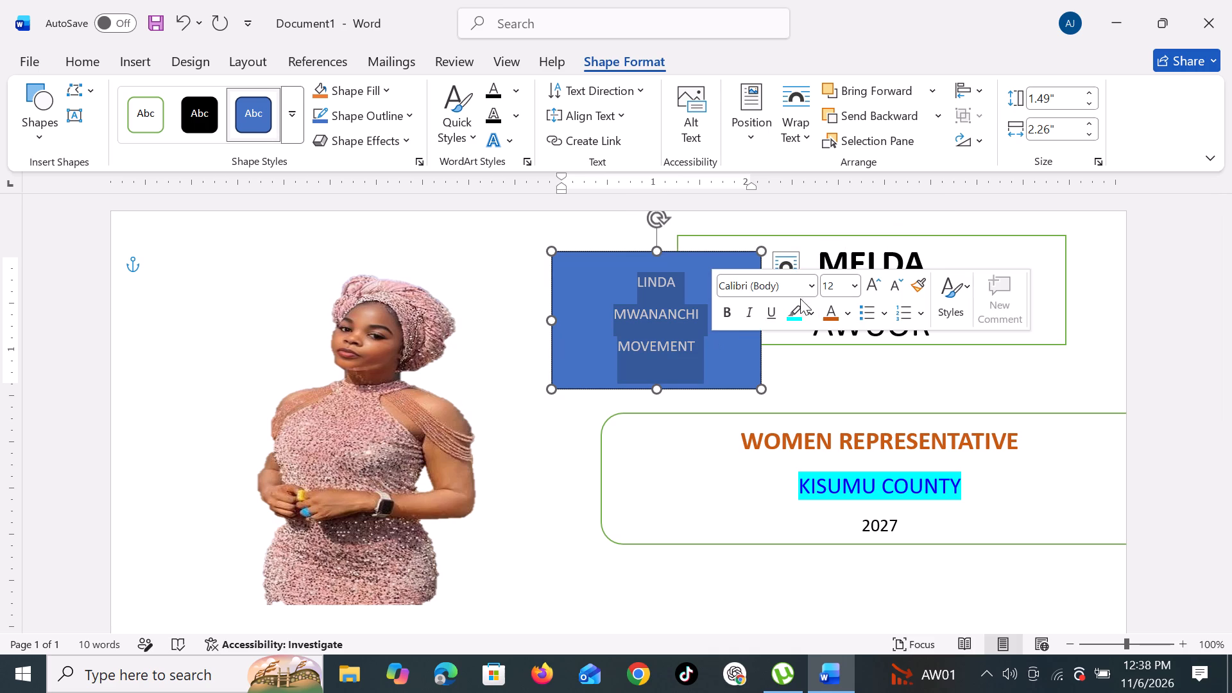
double_click(876, 280)
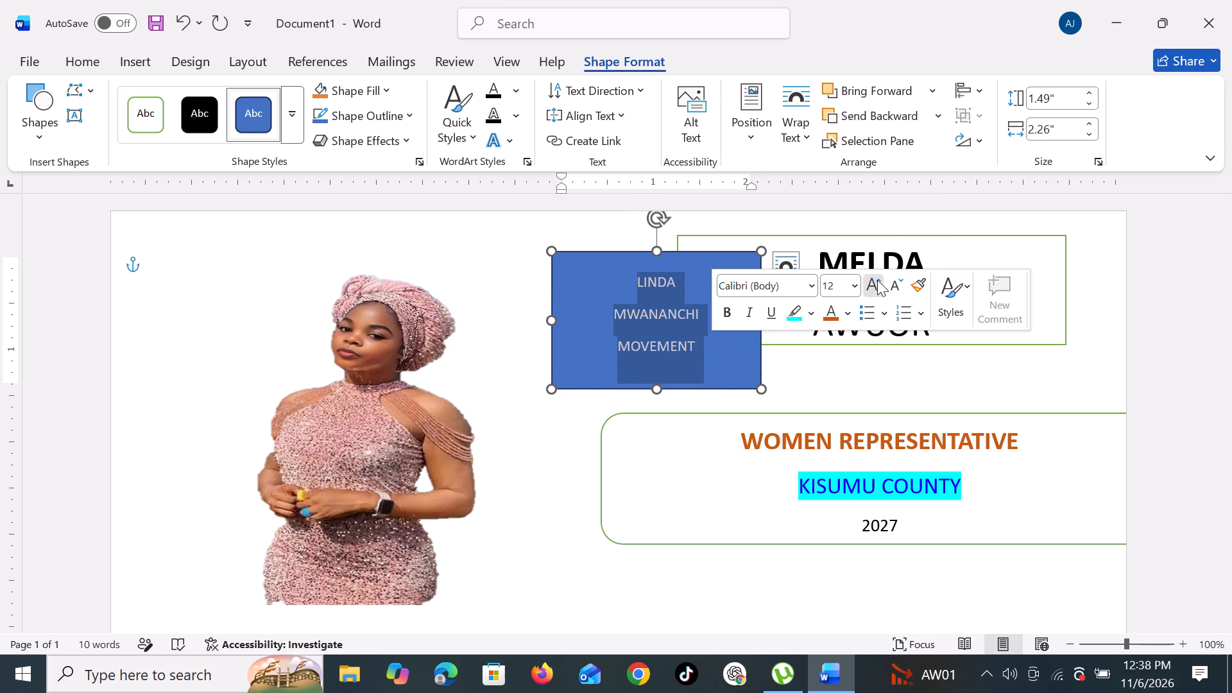
left_click(877, 280)
left_click(877, 280)
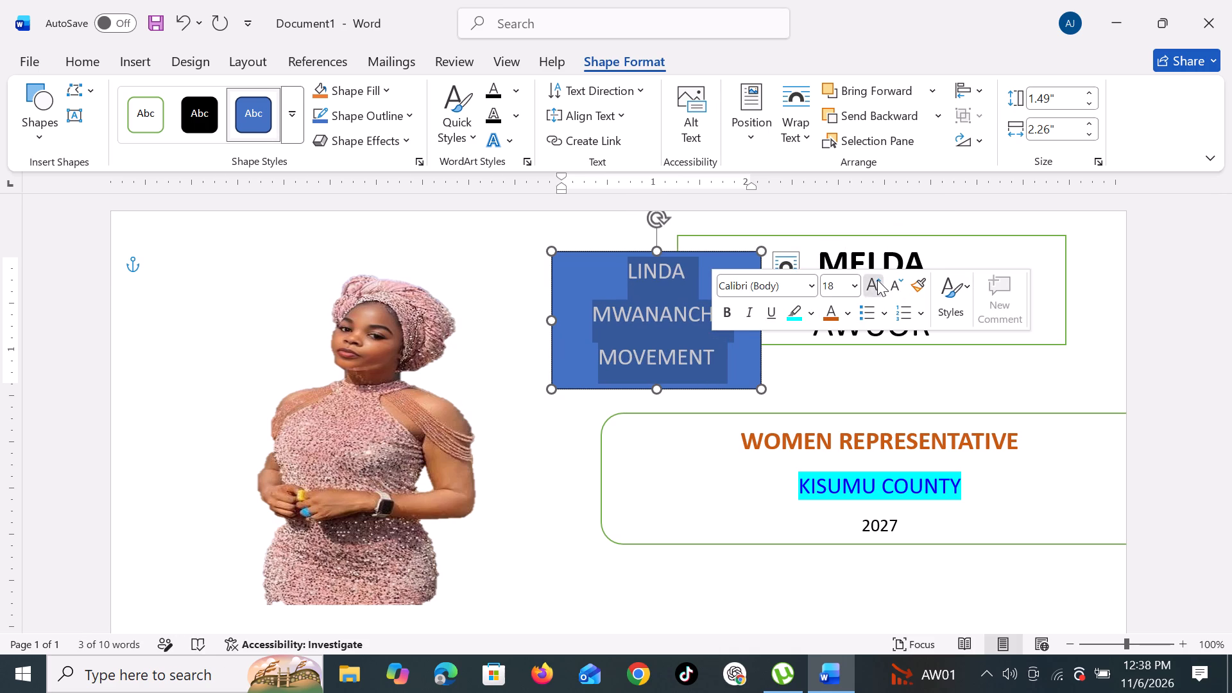
left_click(696, 358)
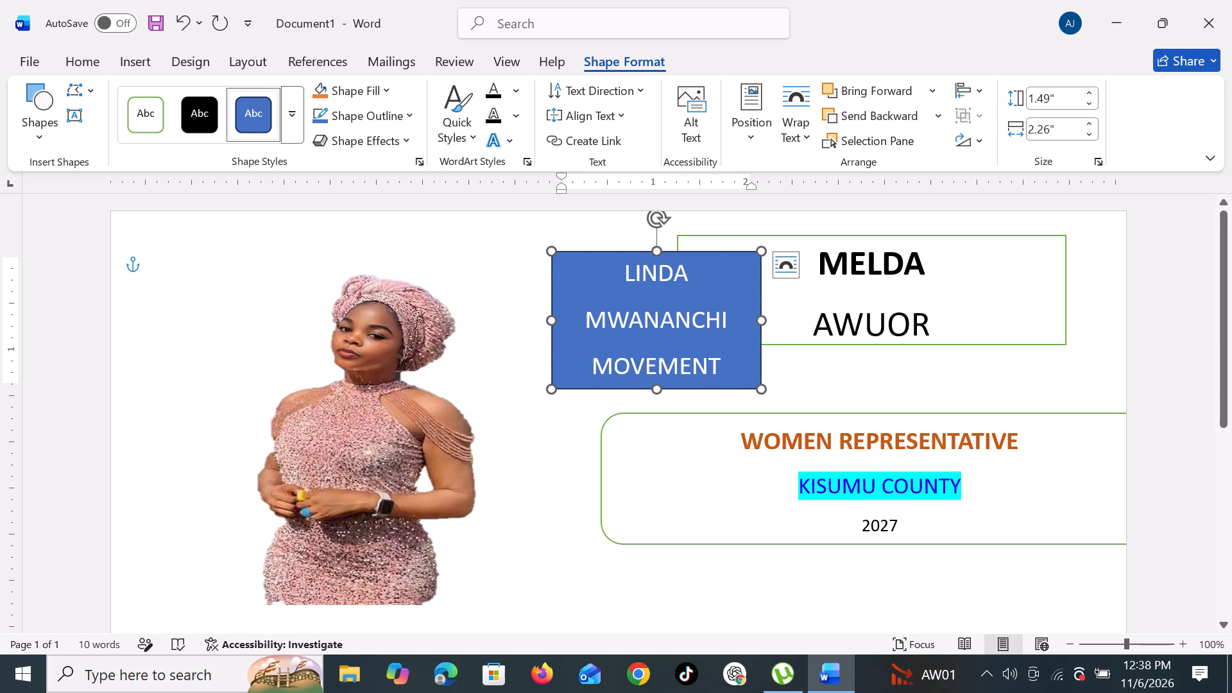
Resize the blue rectangle to about 1.38" high by 2.39" wide, lowering both its top and bottom edges.
left_click_drag(660, 391, 670, 399)
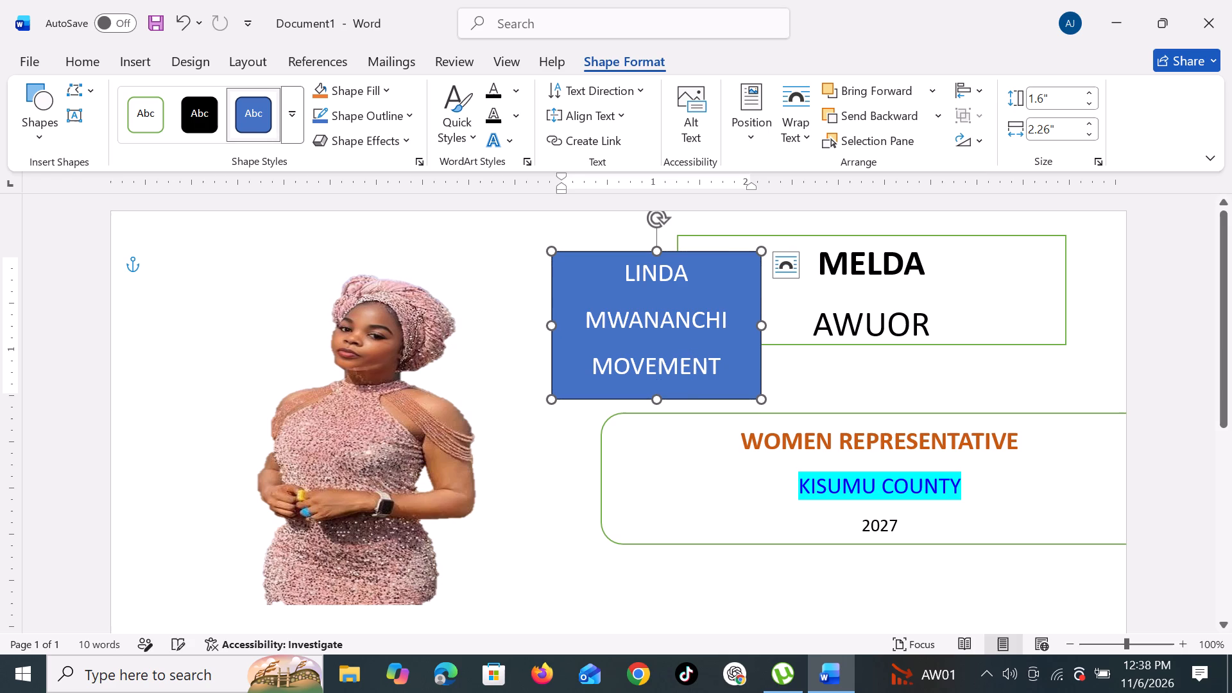
left_click_drag(759, 326, 778, 318)
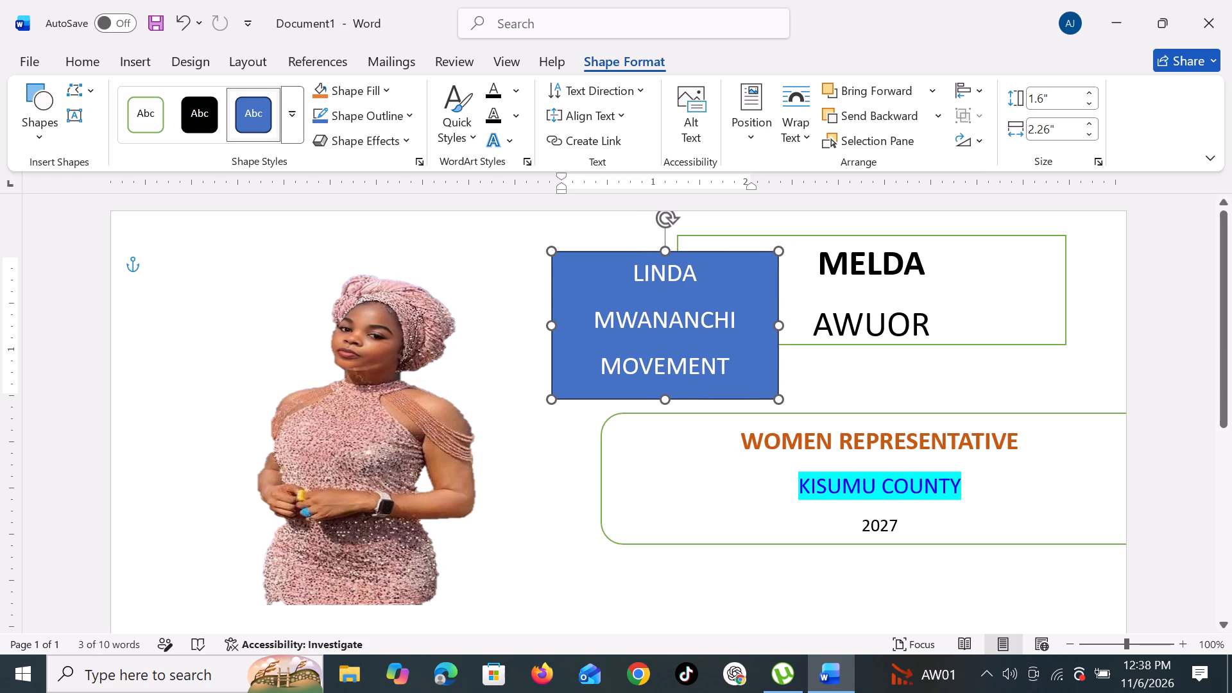
left_click_drag(778, 318, 770, 320)
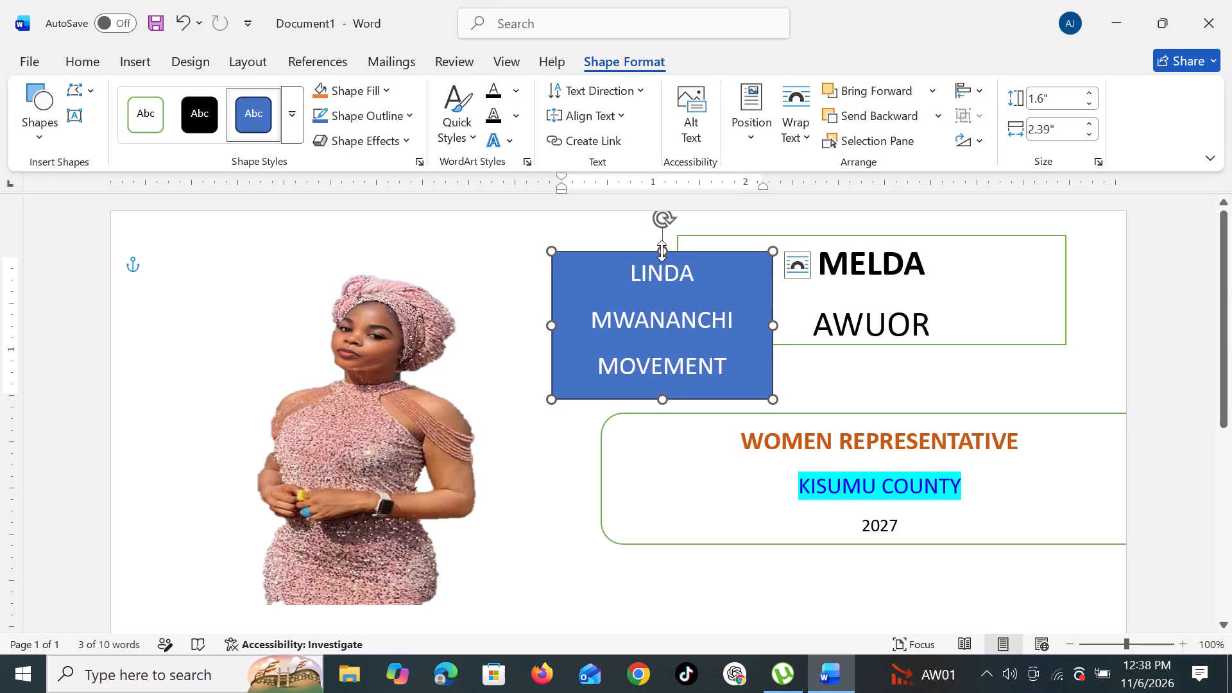
left_click_drag(662, 251, 672, 272)
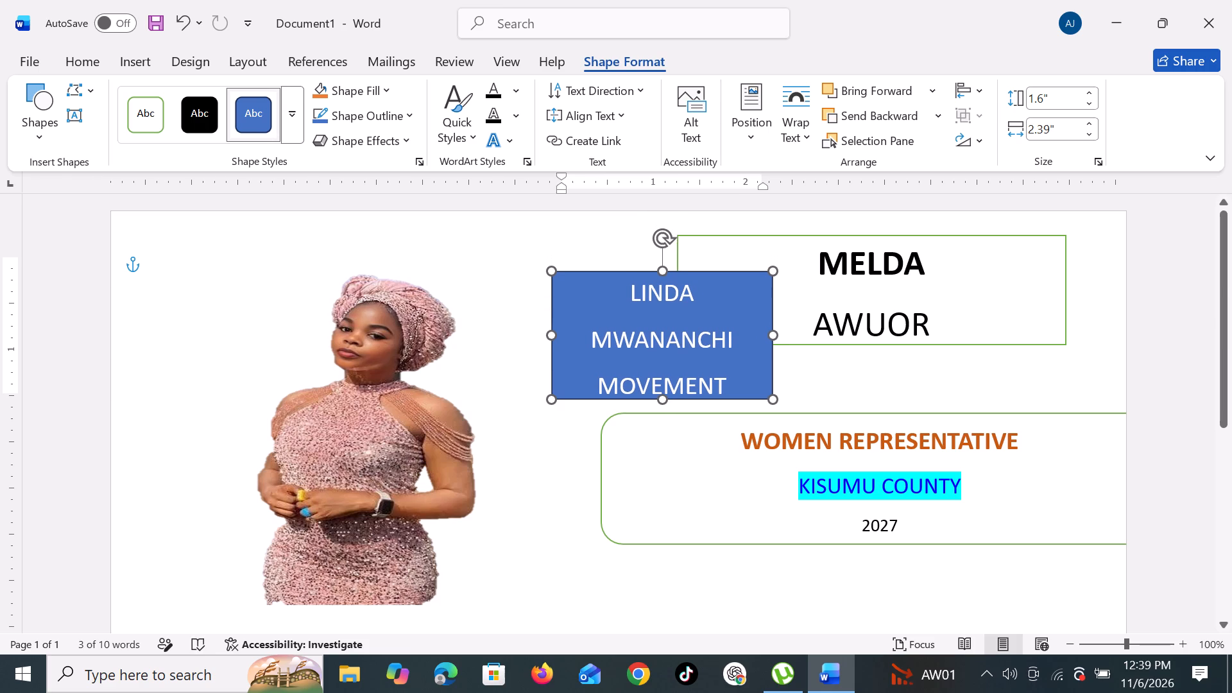
left_click_drag(672, 272, 672, 272)
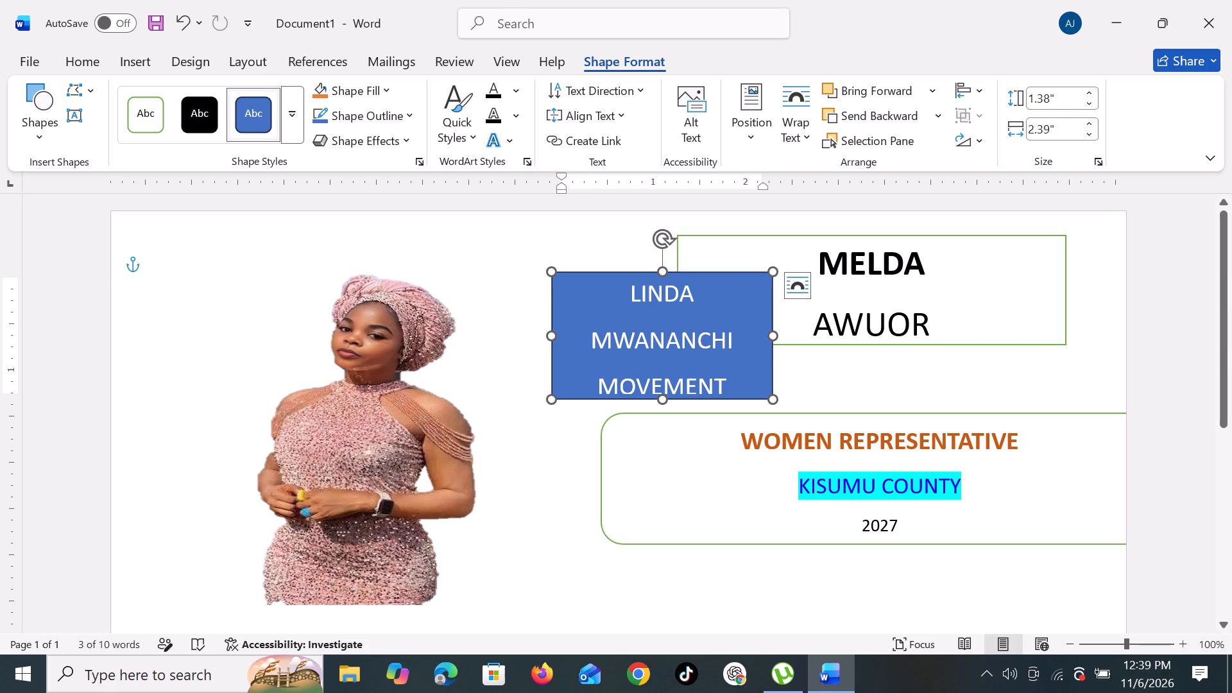
Move the blue rectangle slightly down and toward the photo, just above the rounded WOMEN REPRESENTATIVE box.
left_click_drag(555, 386, 542, 395)
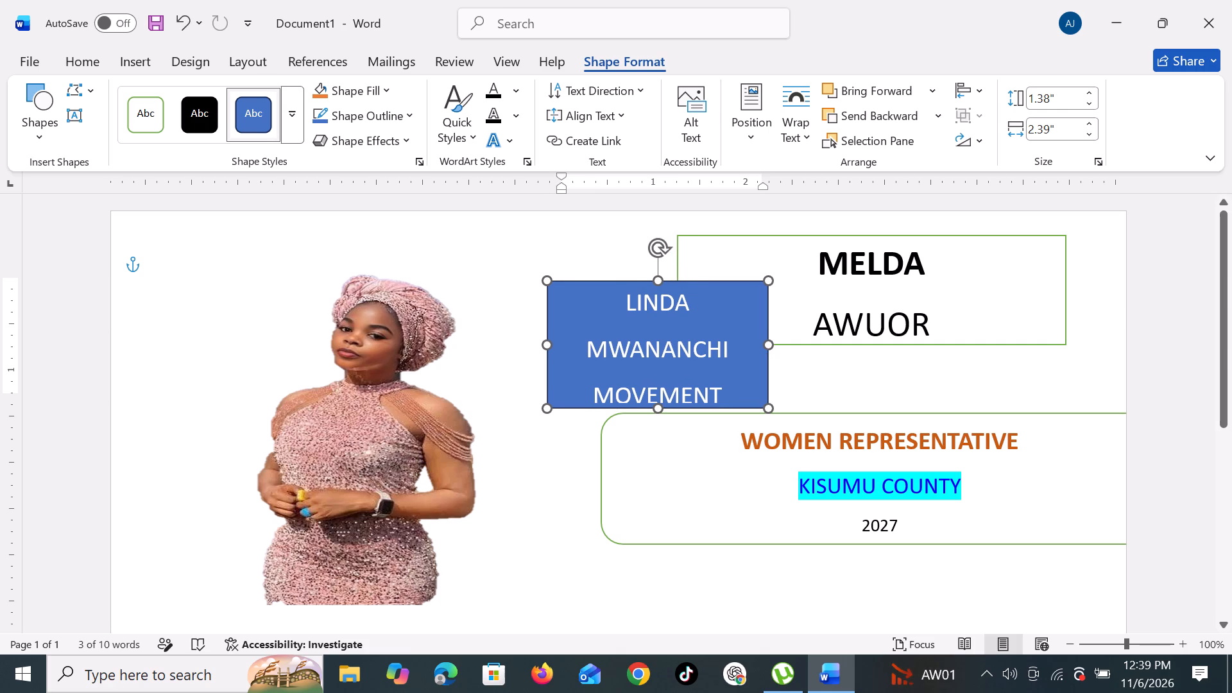
left_click_drag(542, 395, 538, 397)
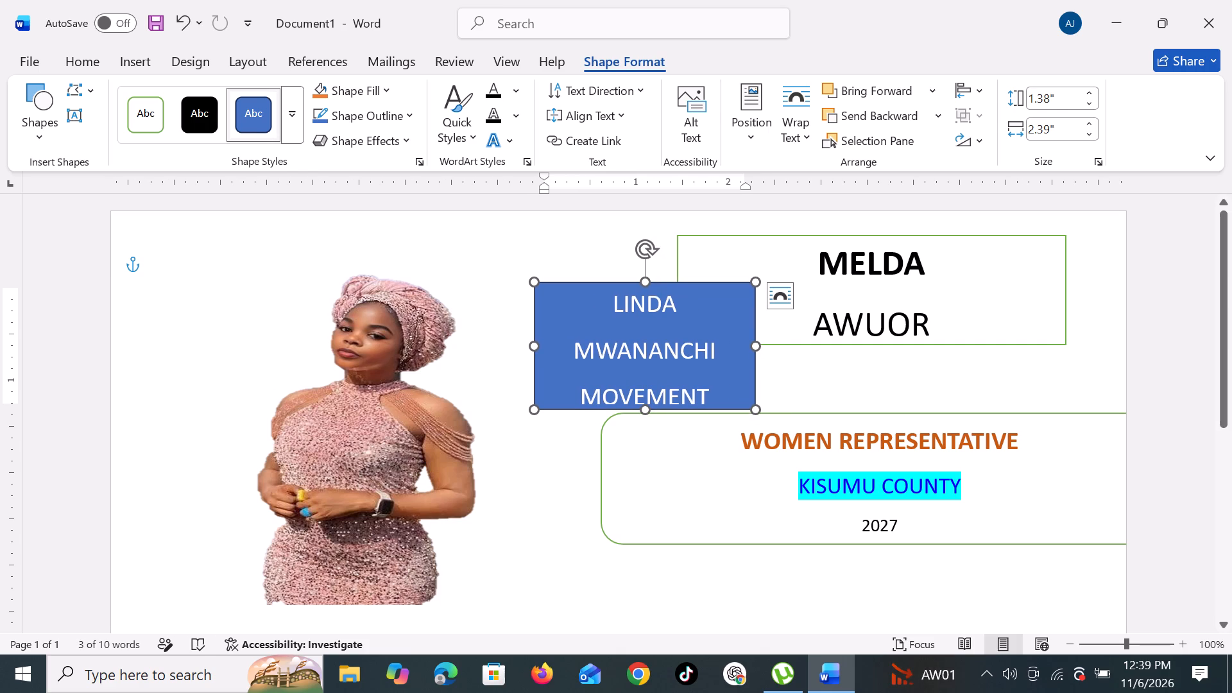
Enlarge the blue rectangle to about 1.49" high by 2.45" wide so the MOVEMENT line fits inside.
left_click_drag(644, 407, 648, 417)
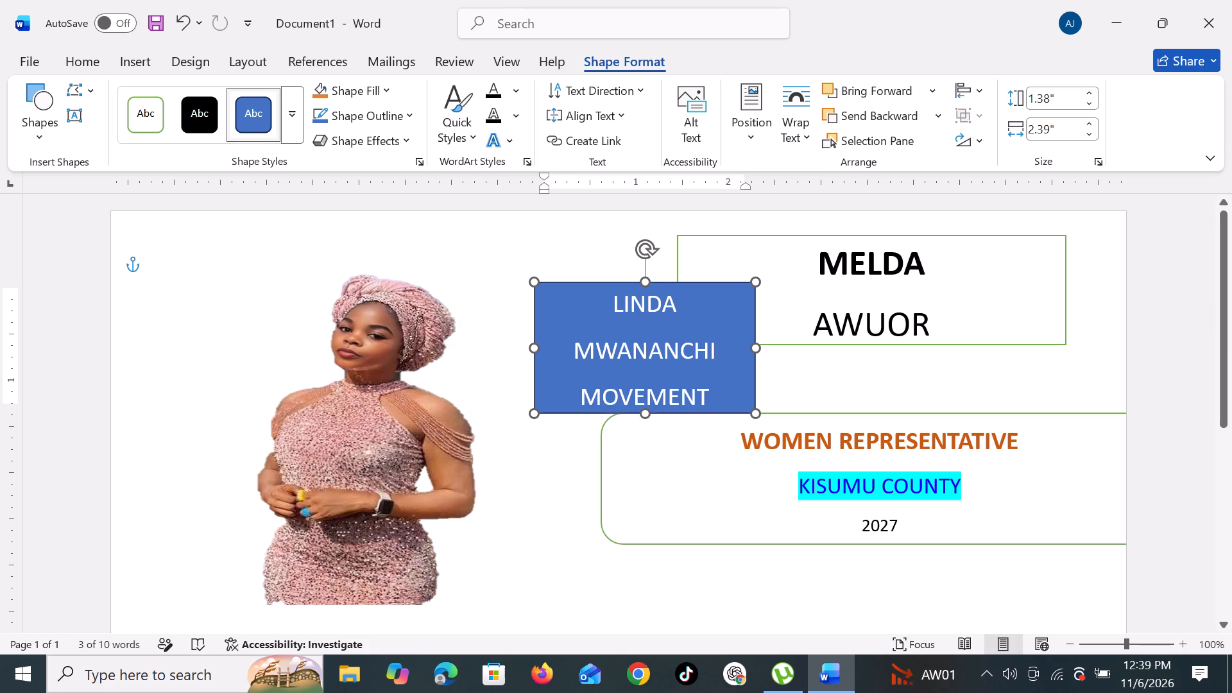
left_click_drag(648, 417, 647, 416)
left_click(643, 282)
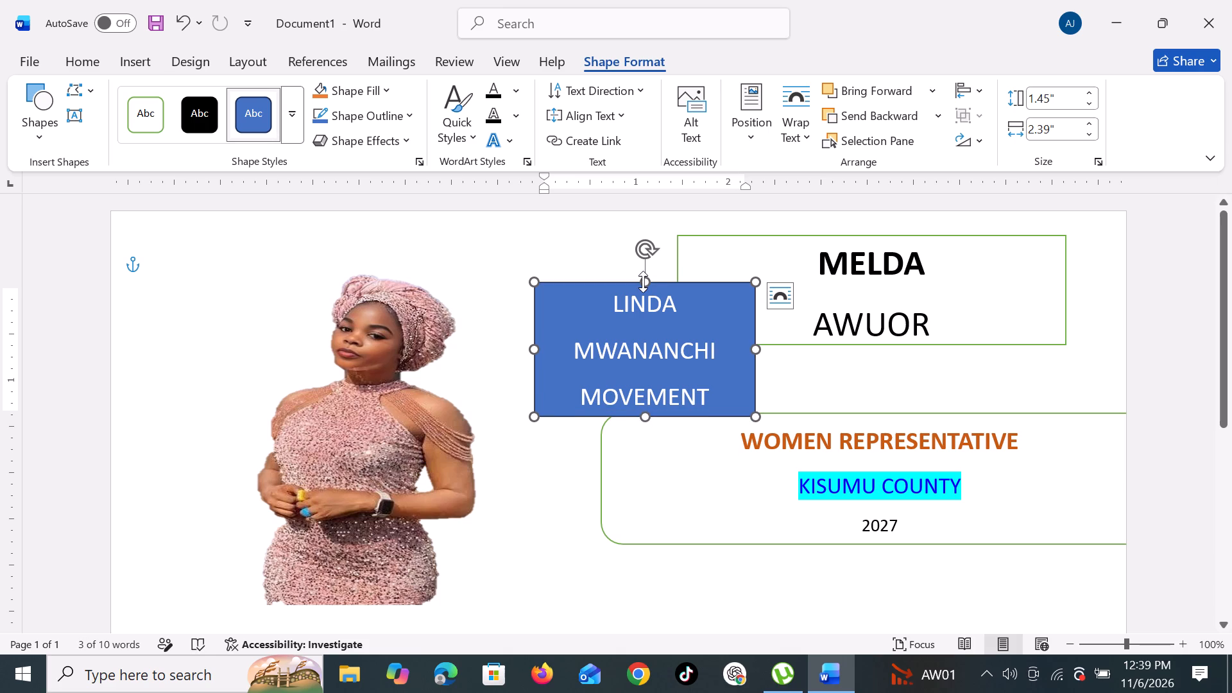
left_click(757, 348)
left_click(761, 348)
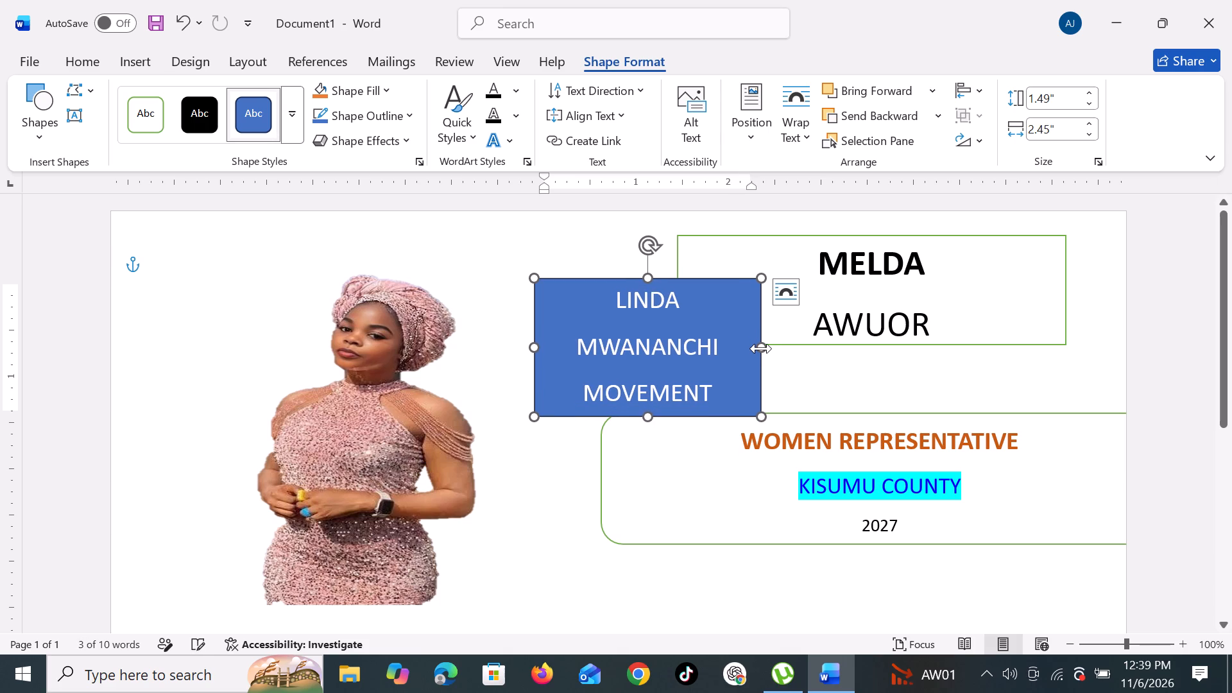
left_click(620, 352)
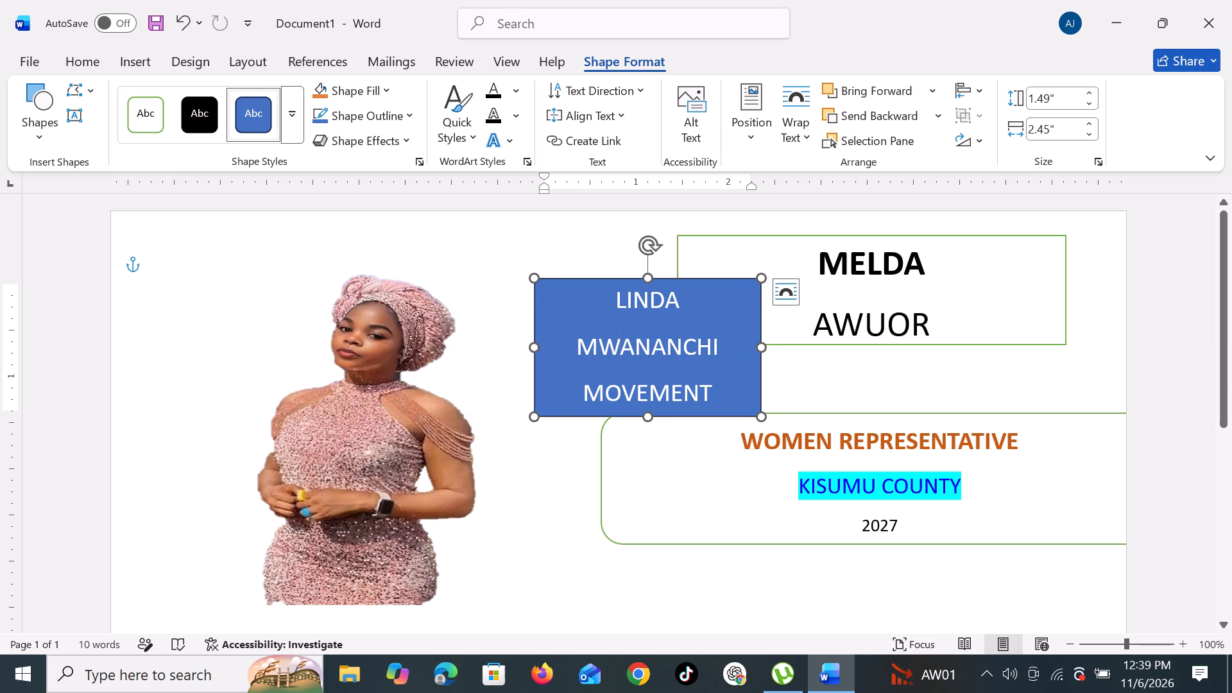
left_click(585, 251)
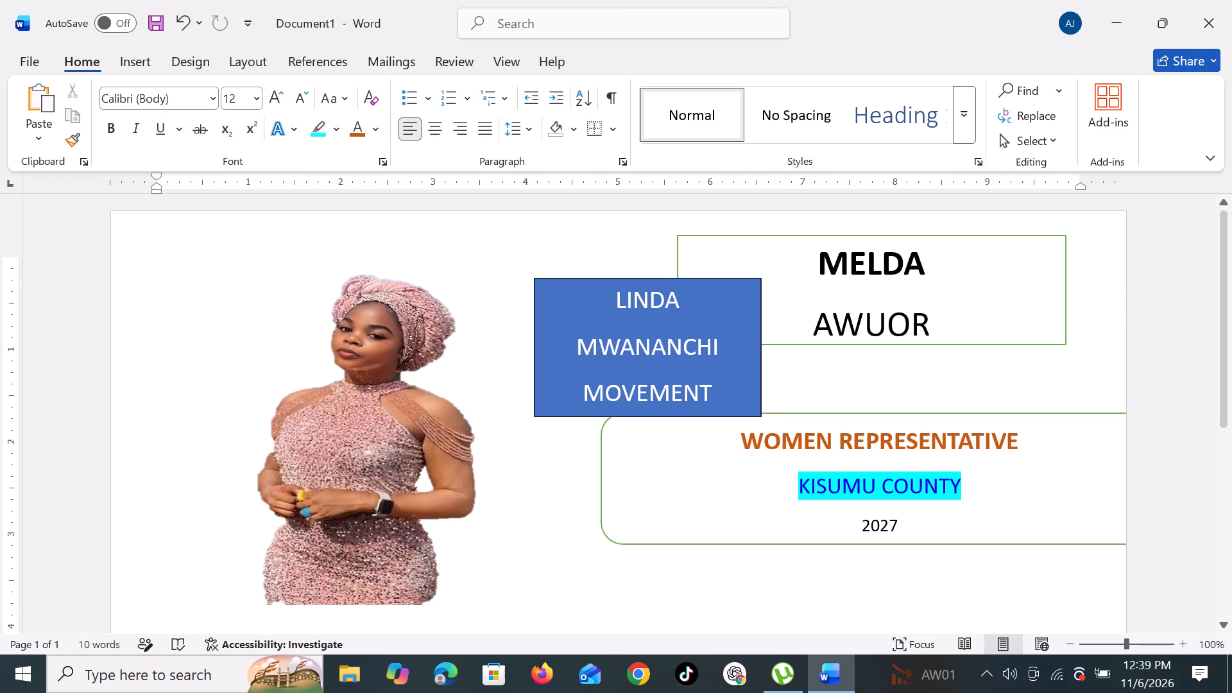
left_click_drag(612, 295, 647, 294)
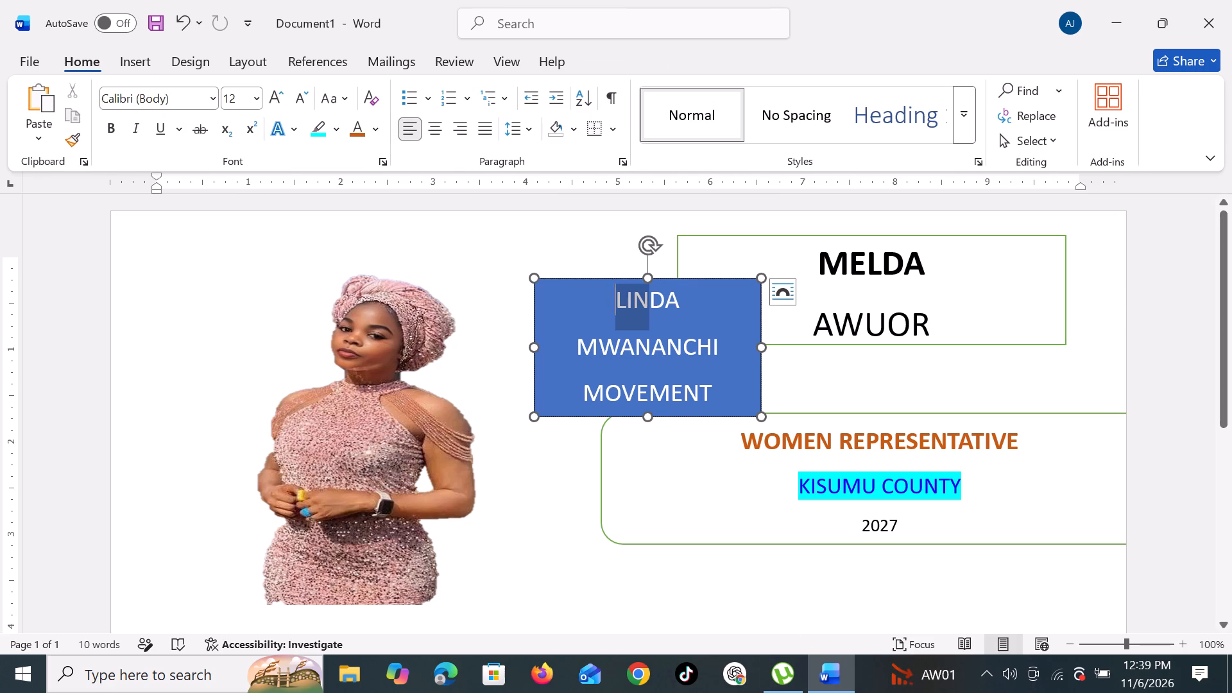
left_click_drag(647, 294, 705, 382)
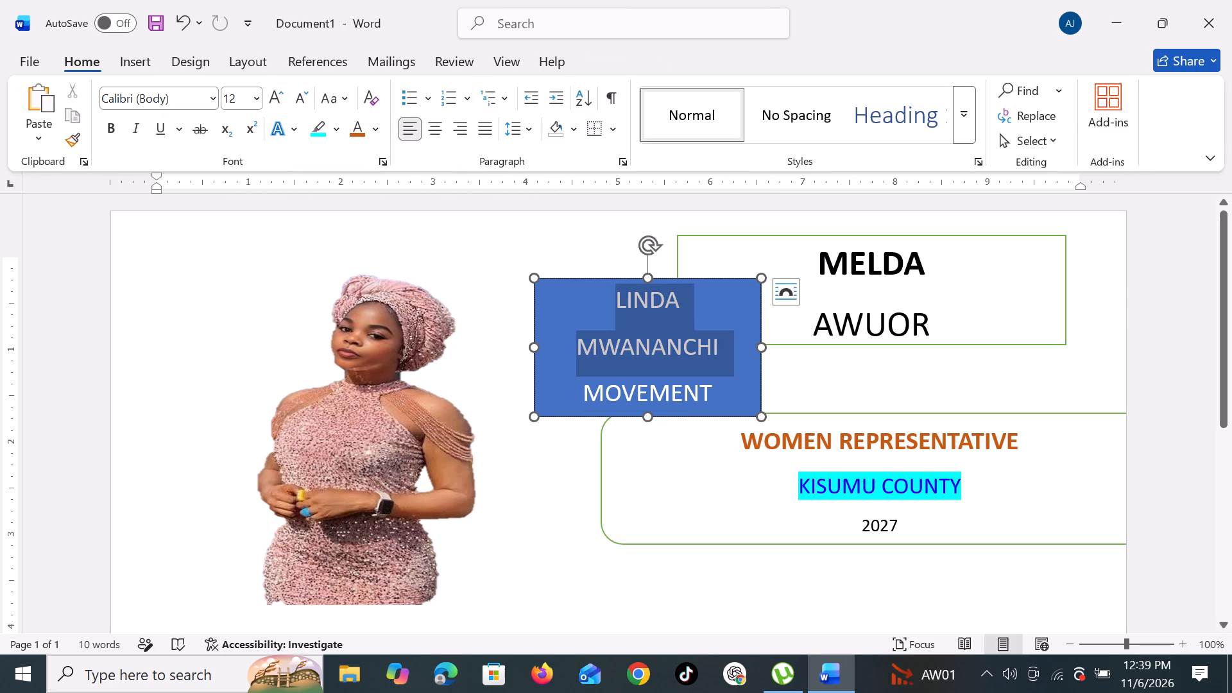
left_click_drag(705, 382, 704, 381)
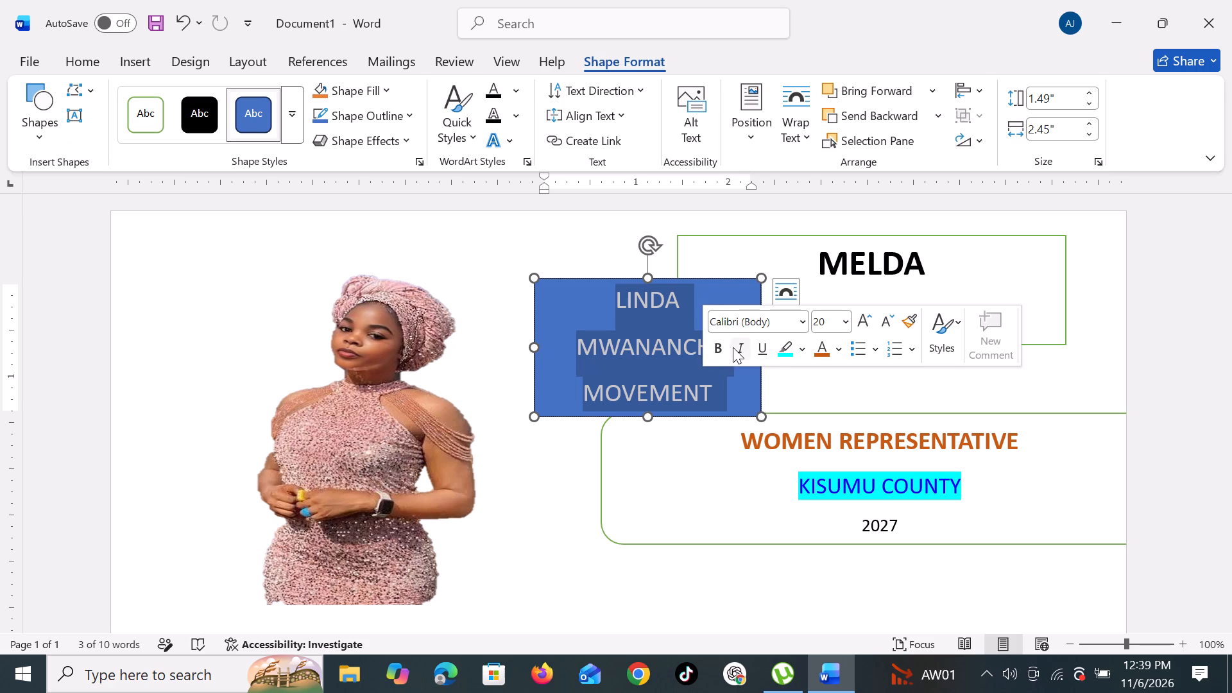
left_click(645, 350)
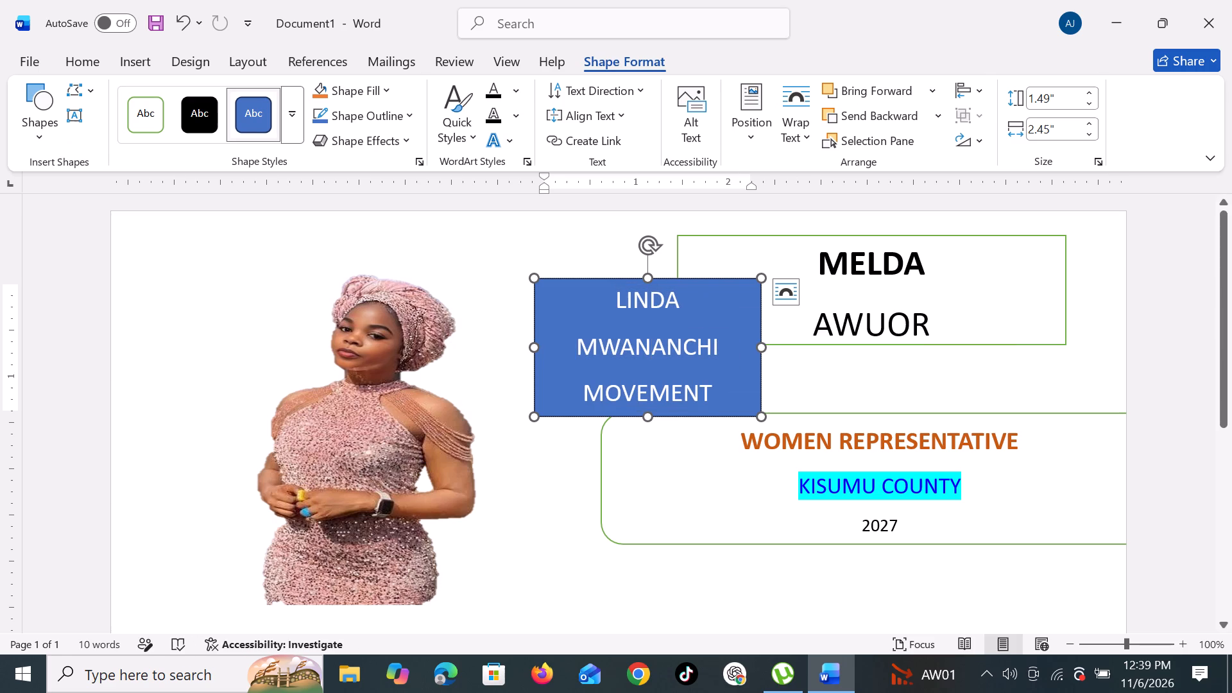
Italicize the blue rectangle's text one line at a time: MWANANCHI, MOVEMENT and finally LINDA.
left_click_drag(580, 344, 680, 343)
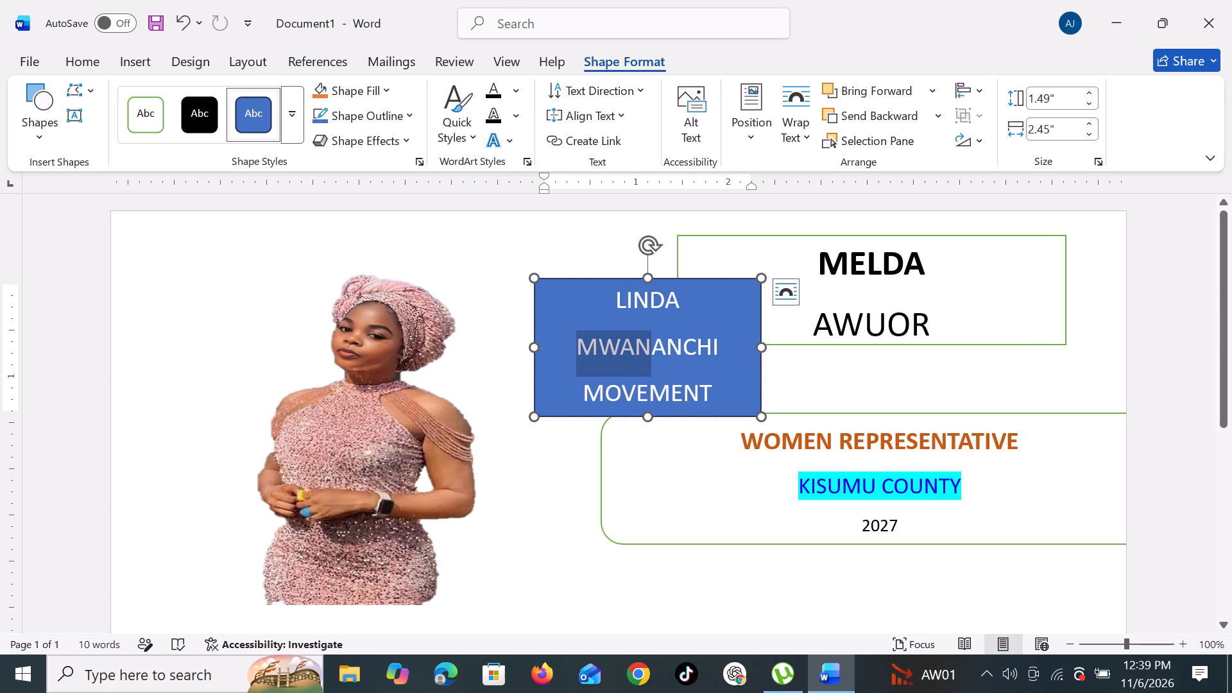
left_click_drag(680, 343, 719, 346)
left_click(760, 314)
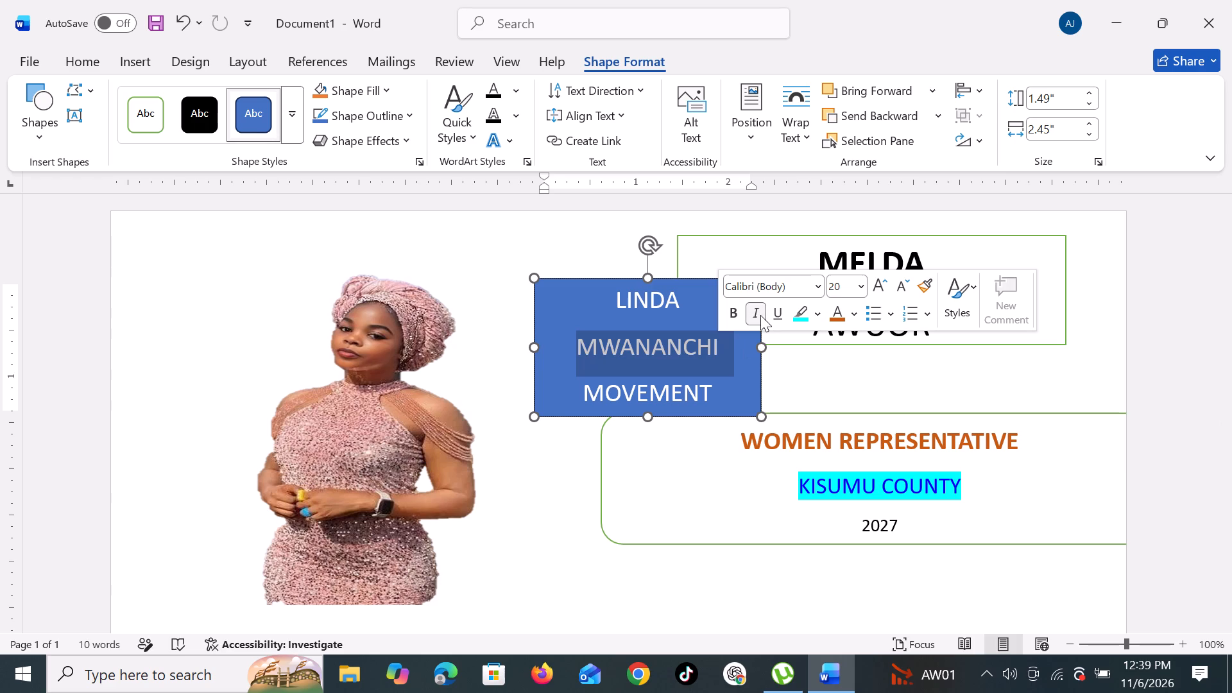
left_click(642, 382)
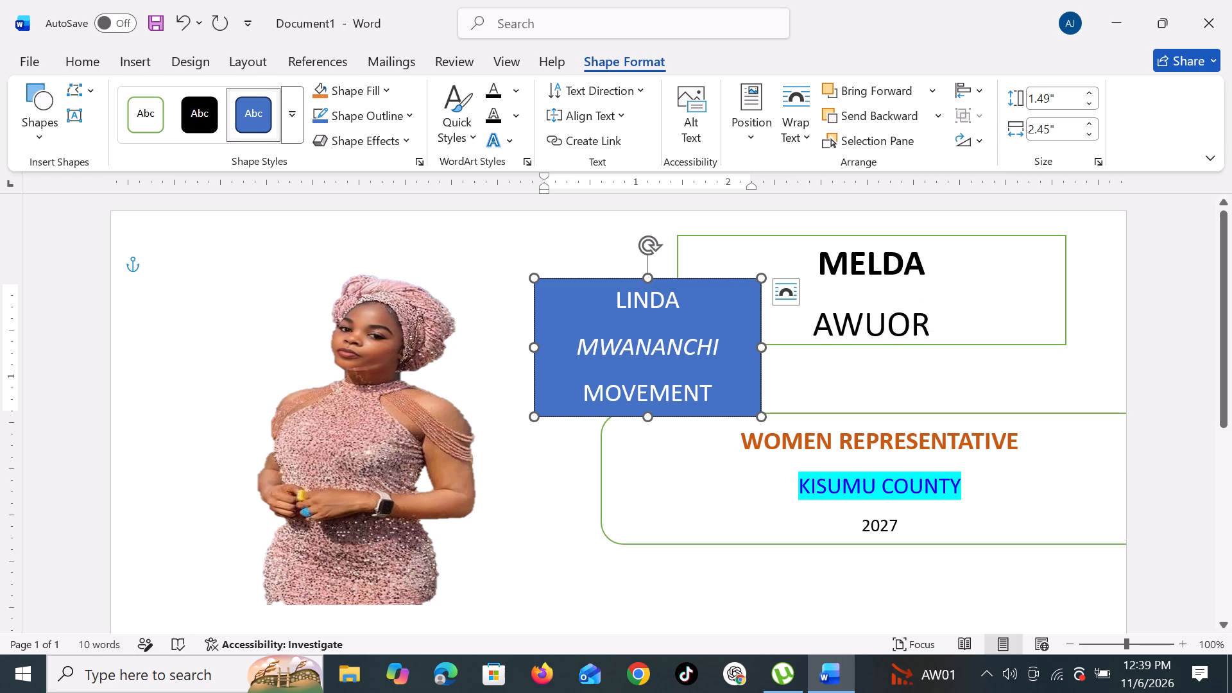
left_click_drag(578, 393, 713, 393)
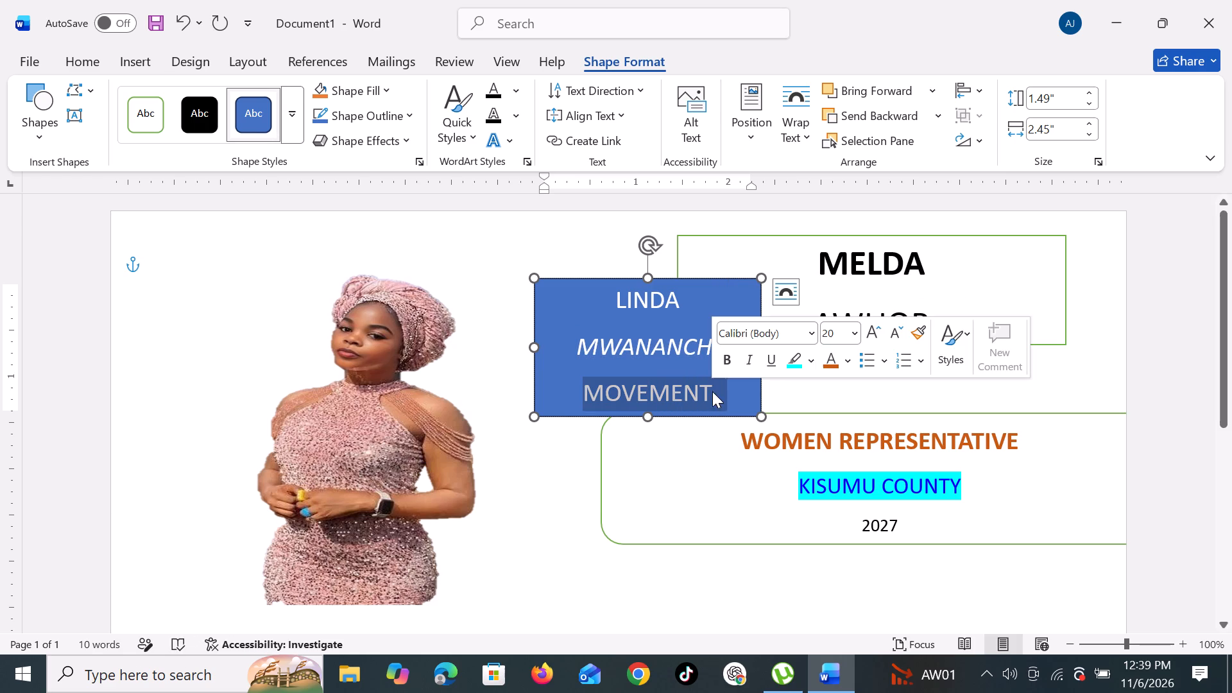
left_click(752, 357)
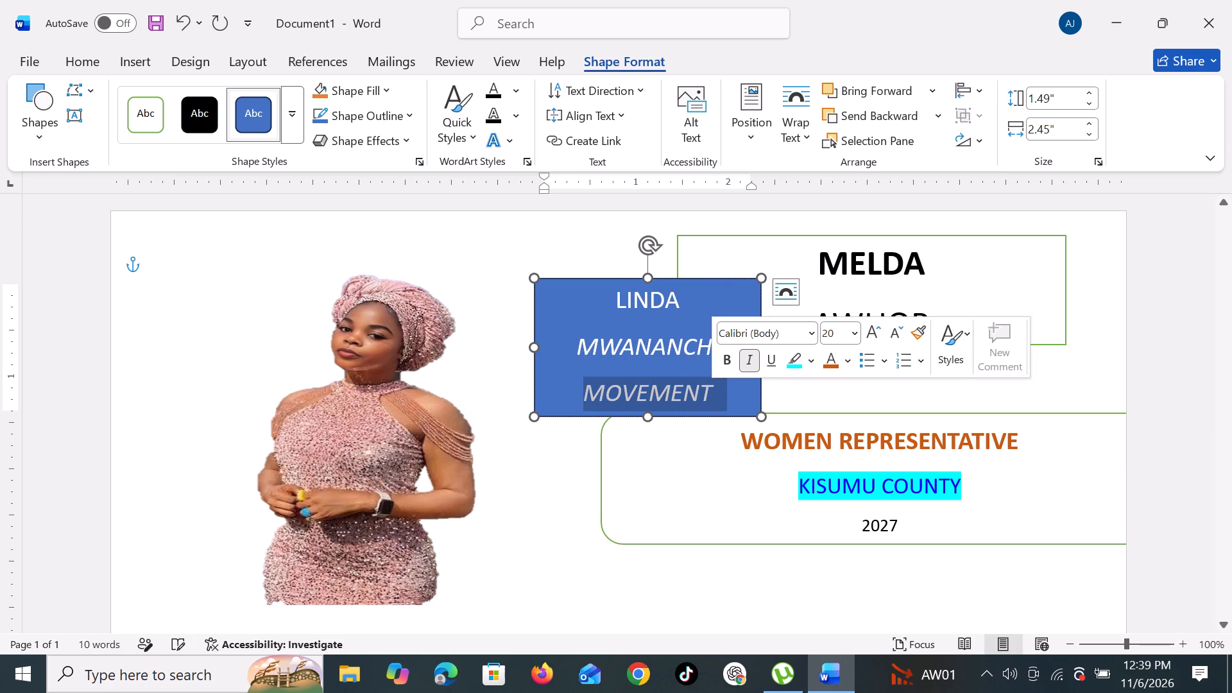
left_click(617, 337)
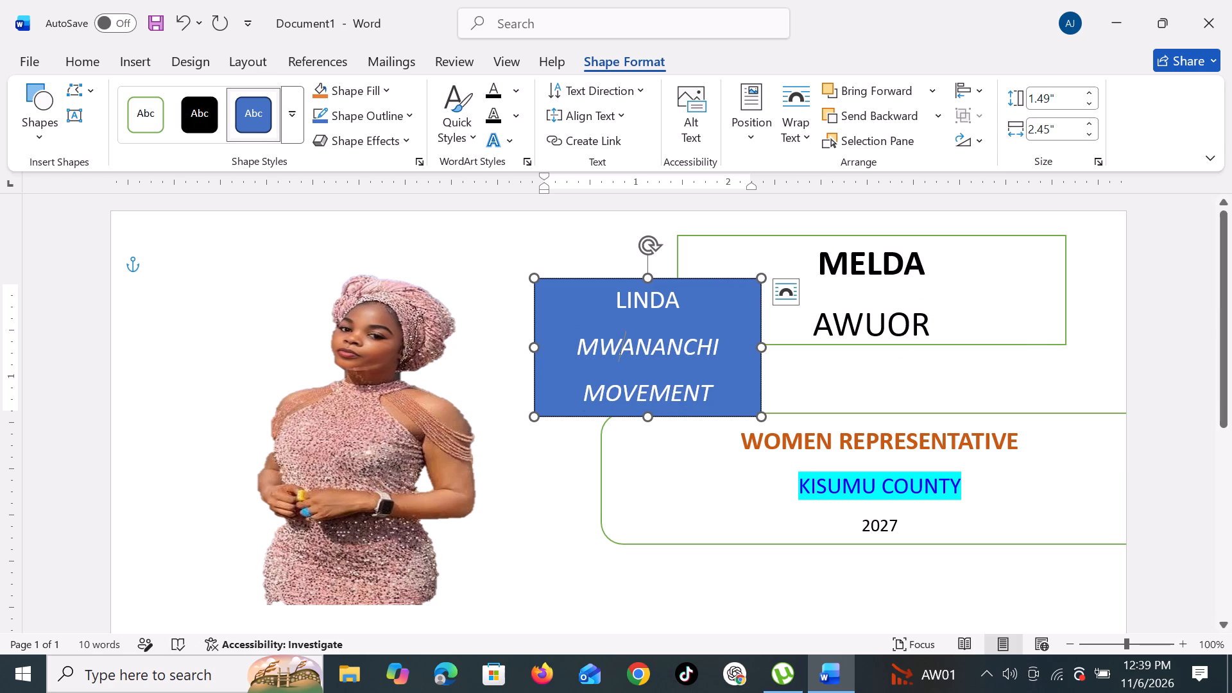
left_click_drag(615, 297, 672, 303)
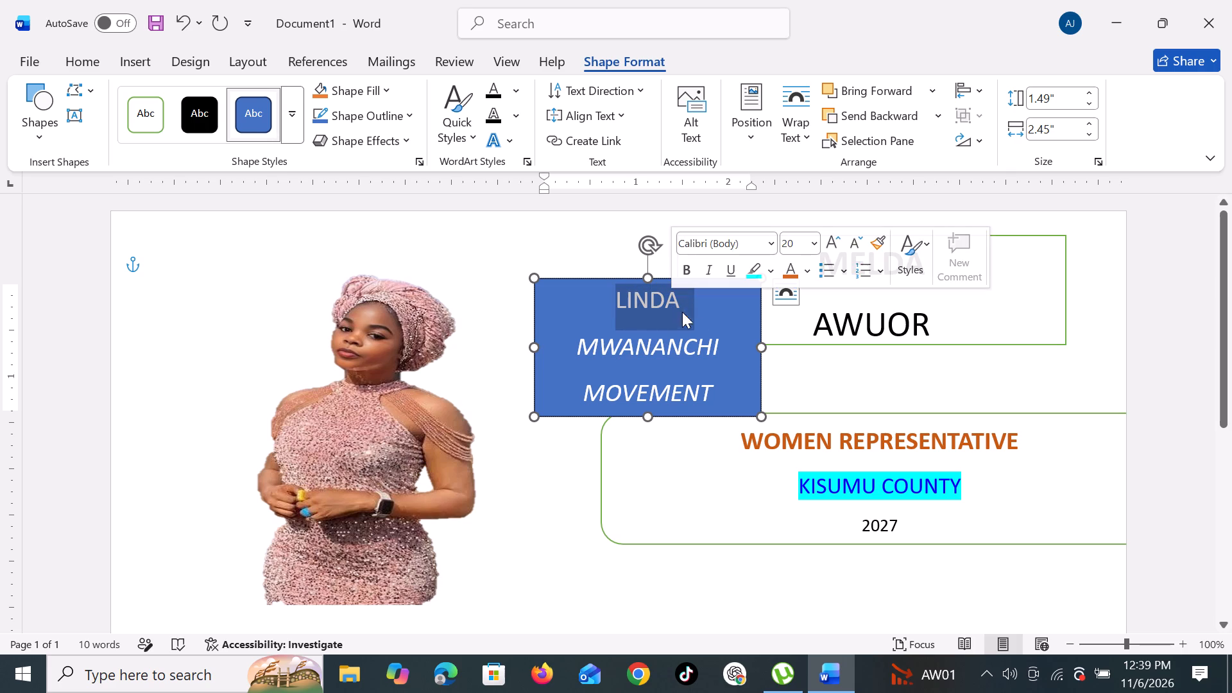
left_click(712, 271)
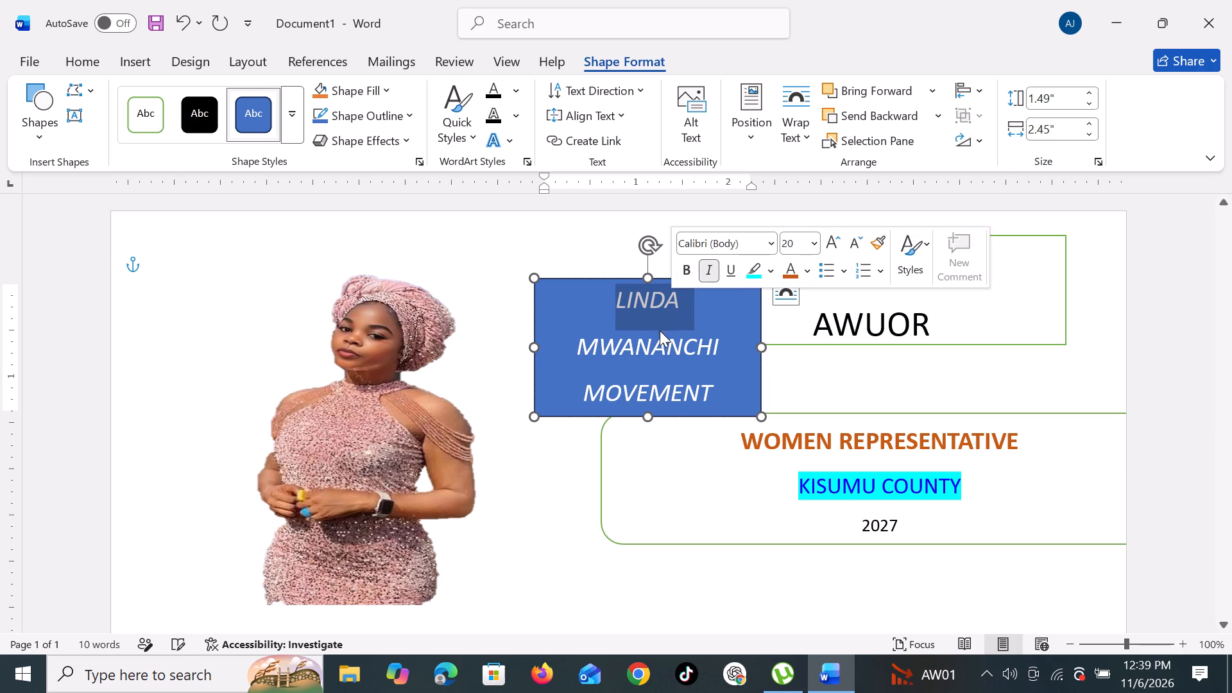
left_click(654, 345)
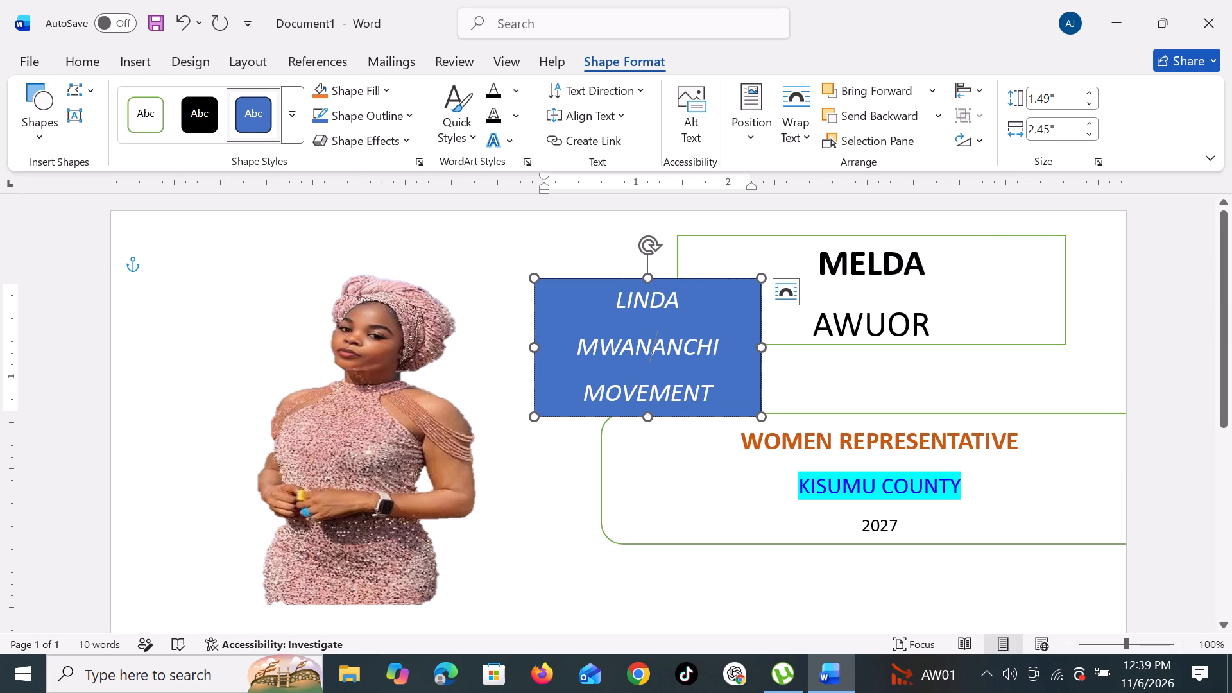
Apply a bright blue text highlight to all three lines, LINDA MWANANCHI MOVEMENT, in the blue rectangle.
left_click_drag(610, 291, 712, 372)
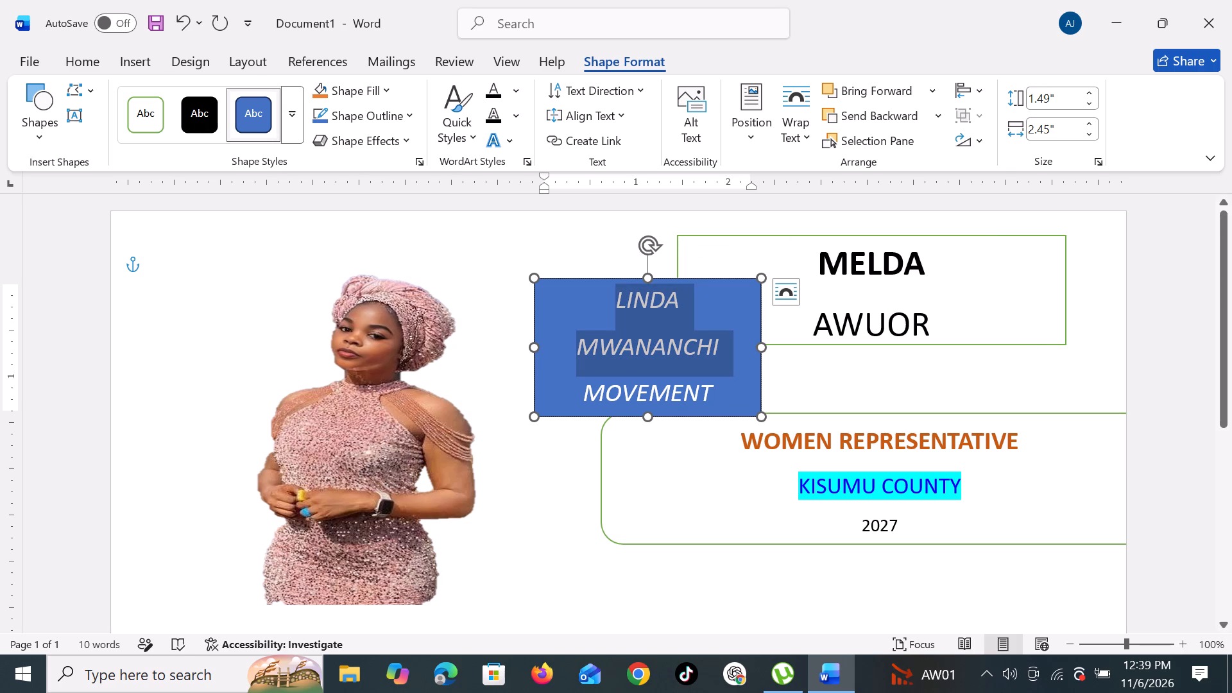
left_click_drag(712, 372, 720, 388)
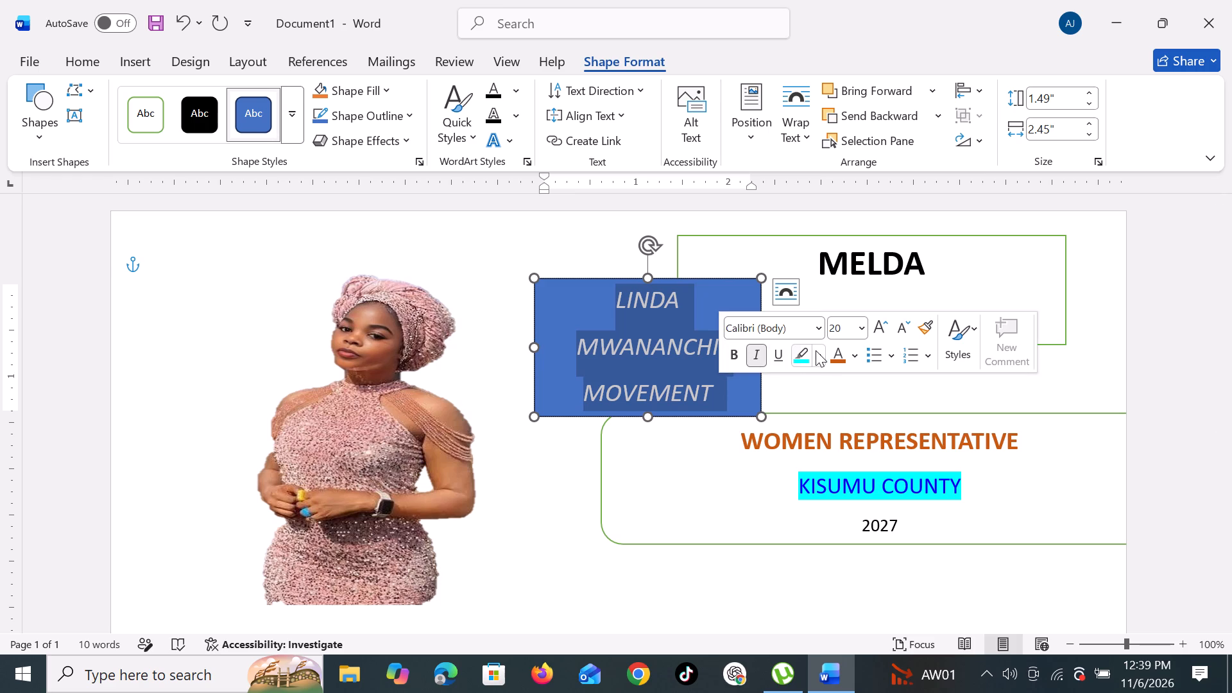
left_click(817, 361)
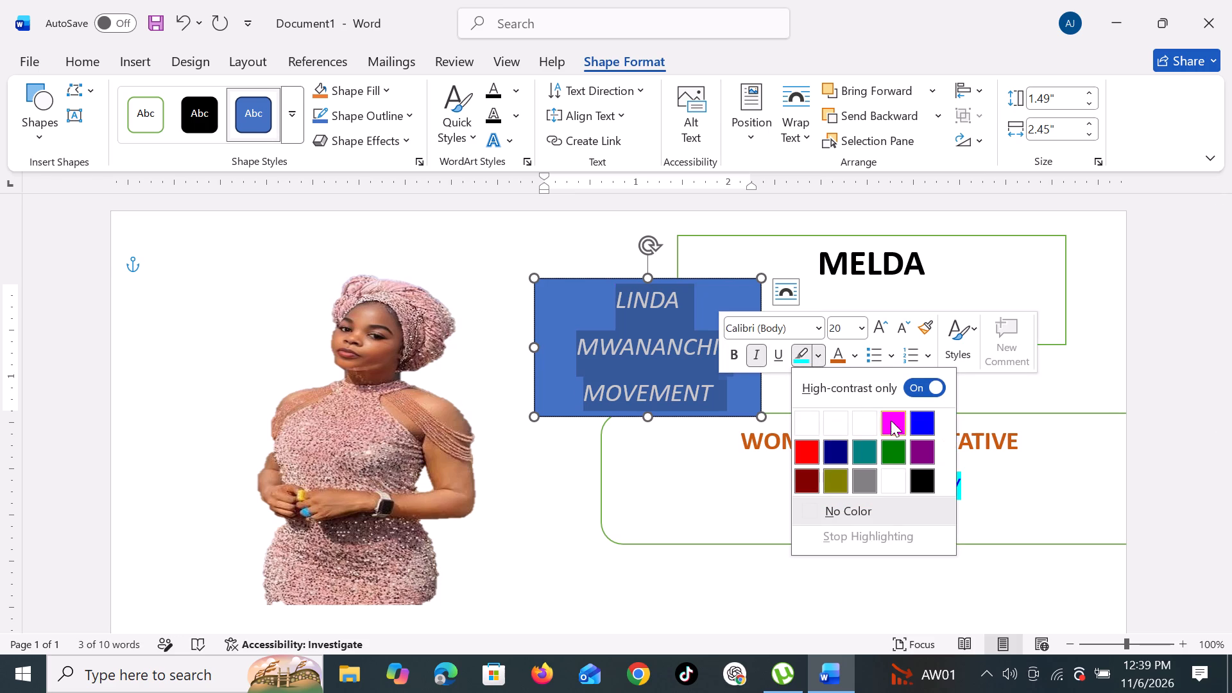
left_click(925, 418)
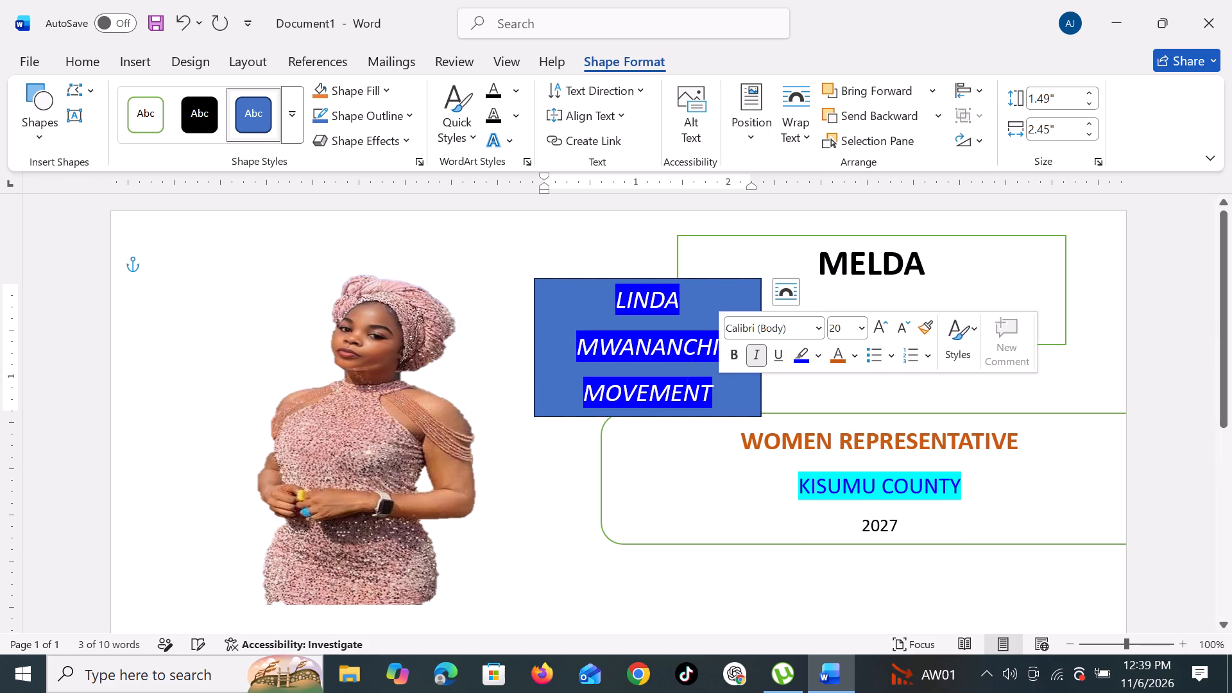
left_click(735, 381)
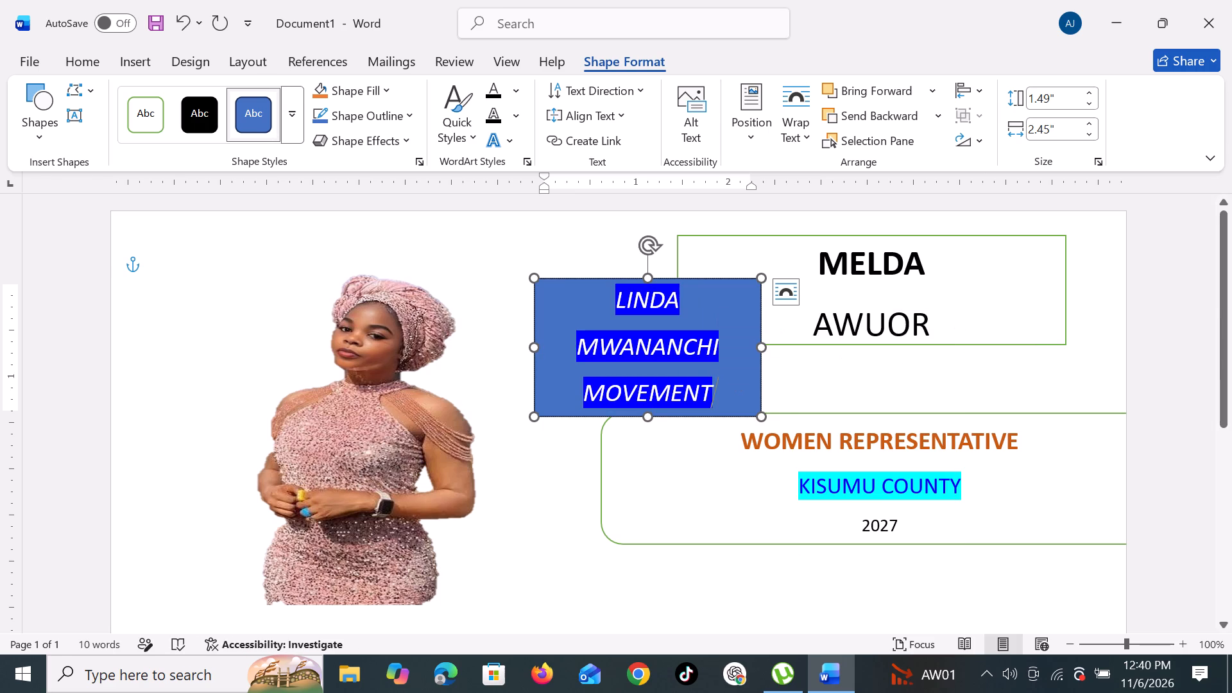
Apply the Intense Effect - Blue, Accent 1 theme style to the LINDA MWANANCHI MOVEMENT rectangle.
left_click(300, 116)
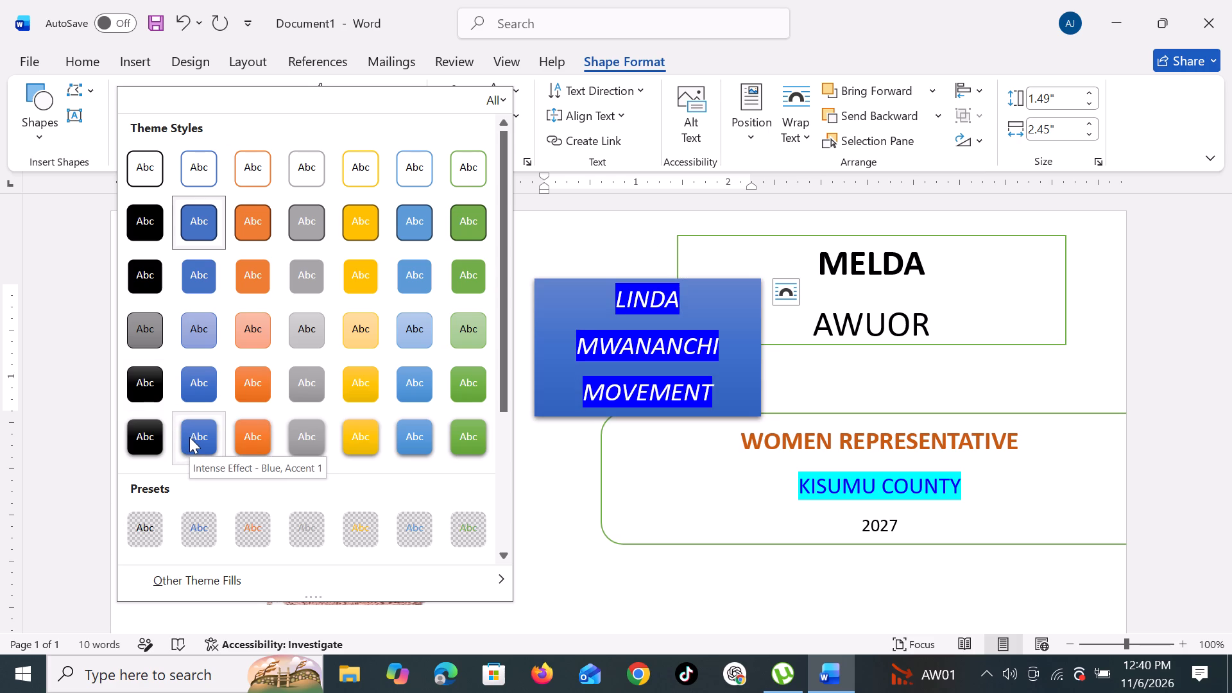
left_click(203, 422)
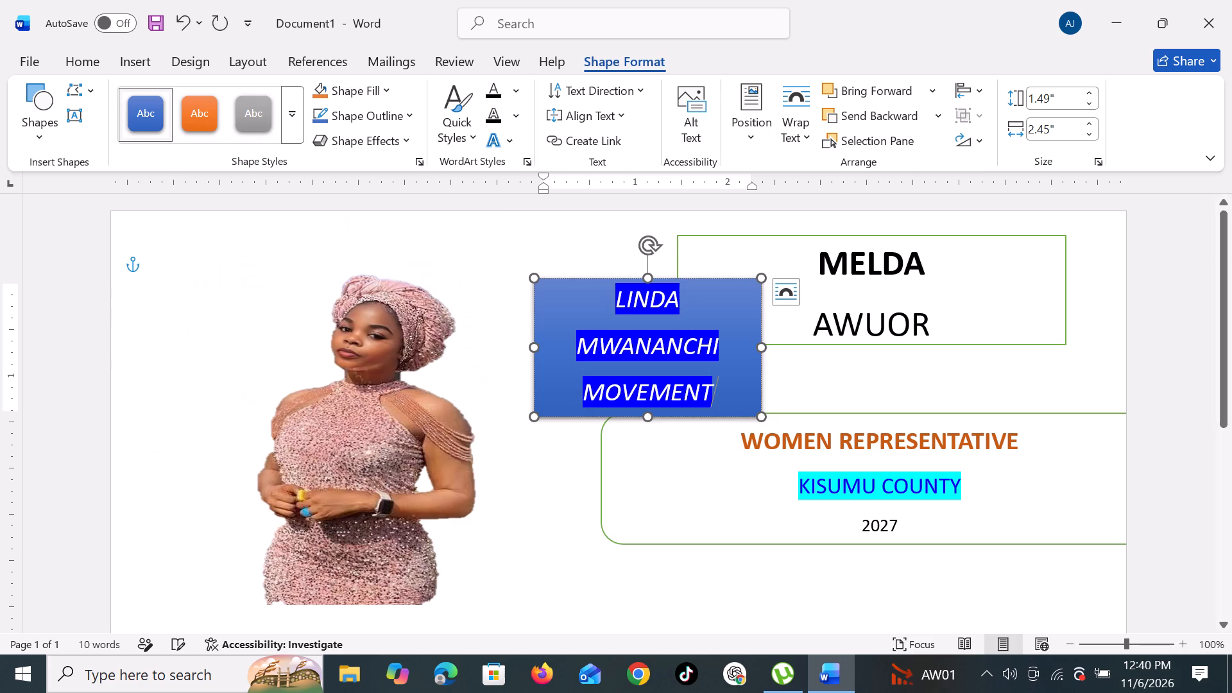
Set the font colour of all three lines, LINDA MWANANCHI MOVEMENT, to white.
left_click(579, 318)
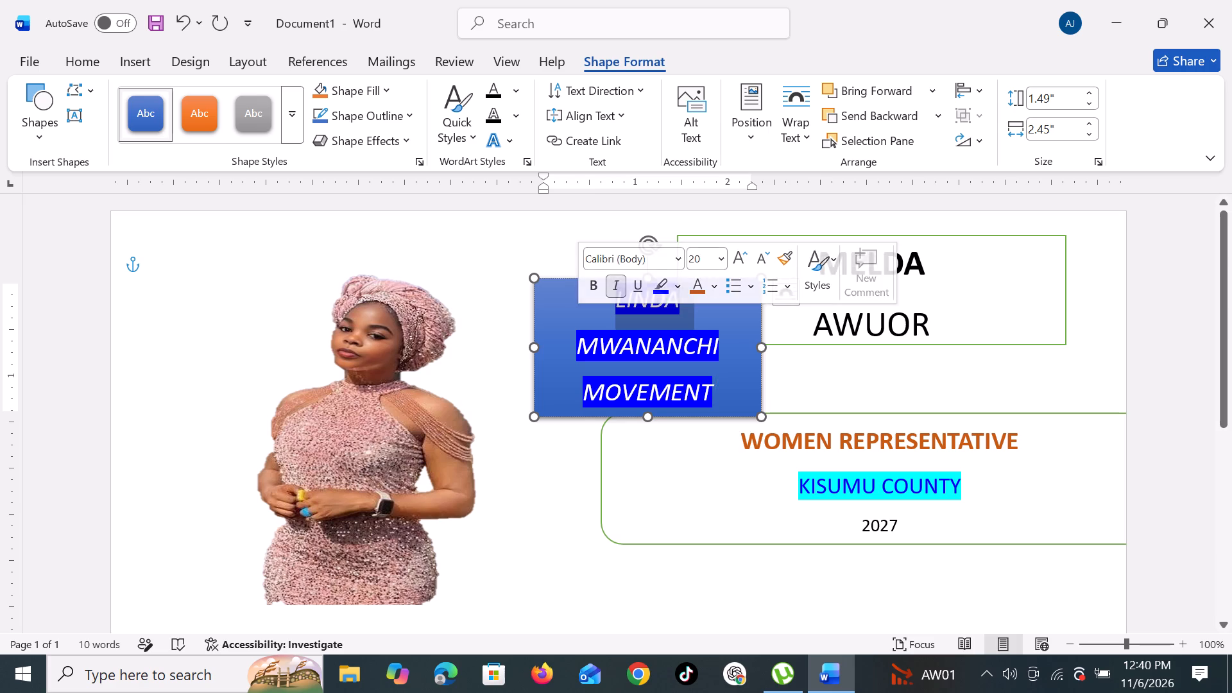
left_click(595, 327)
left_click(567, 368)
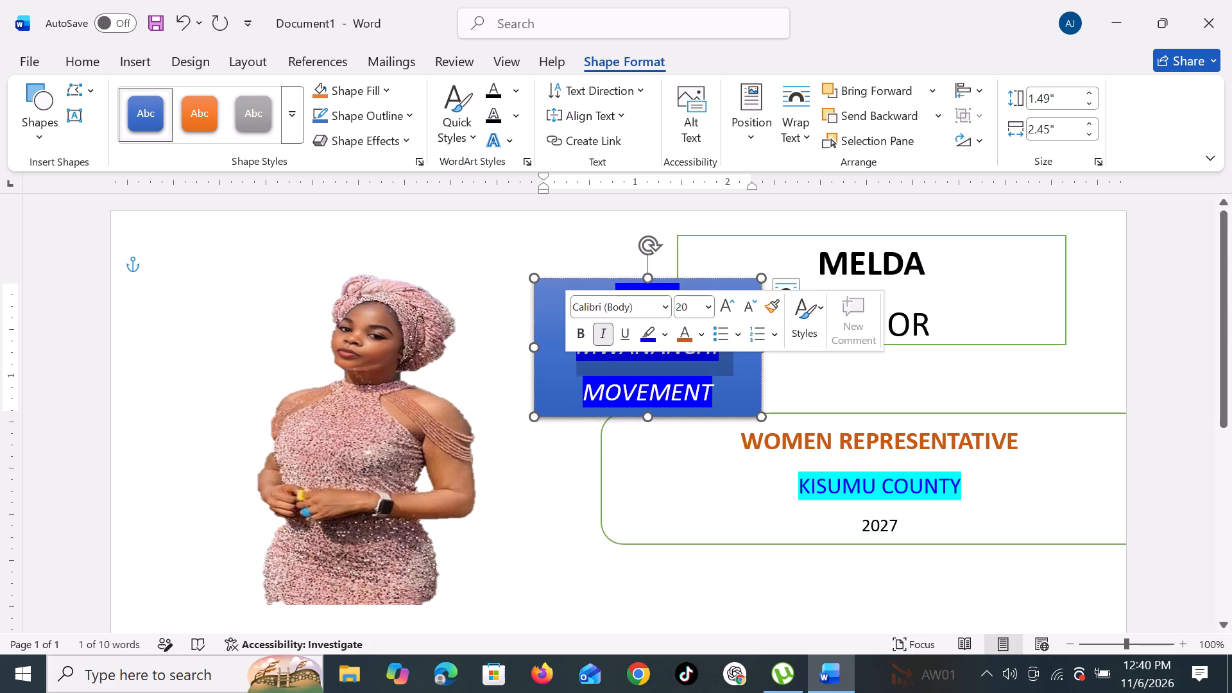
left_click(592, 353)
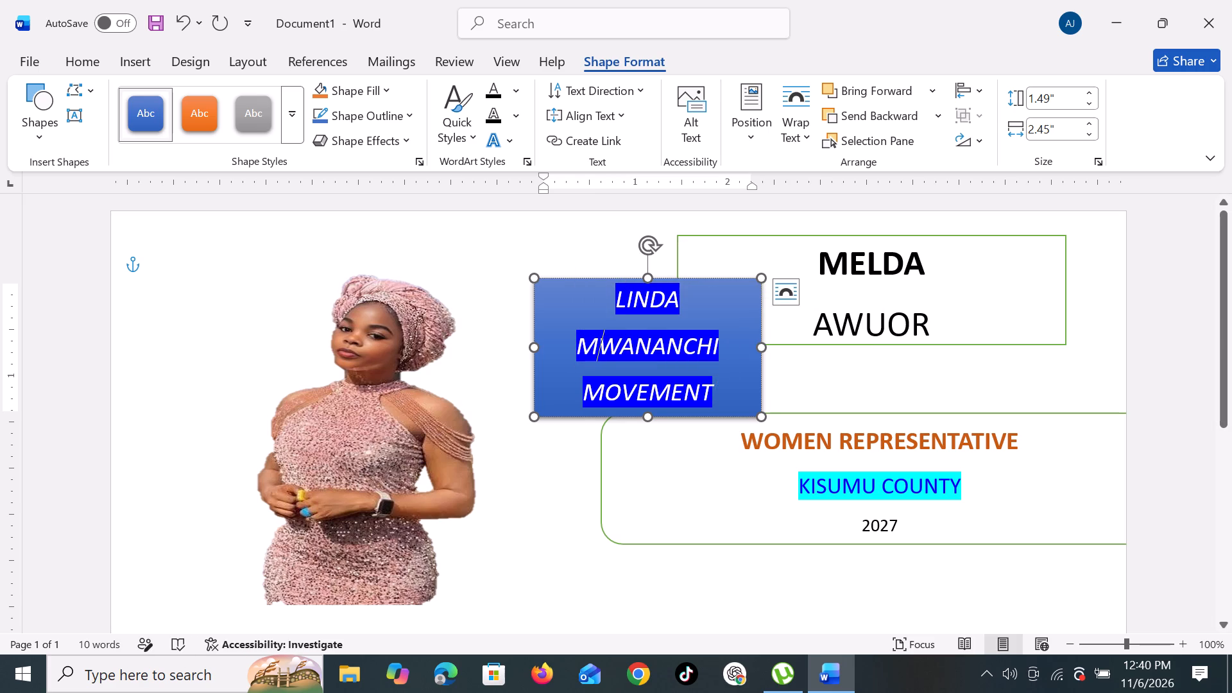
left_click_drag(613, 297, 704, 389)
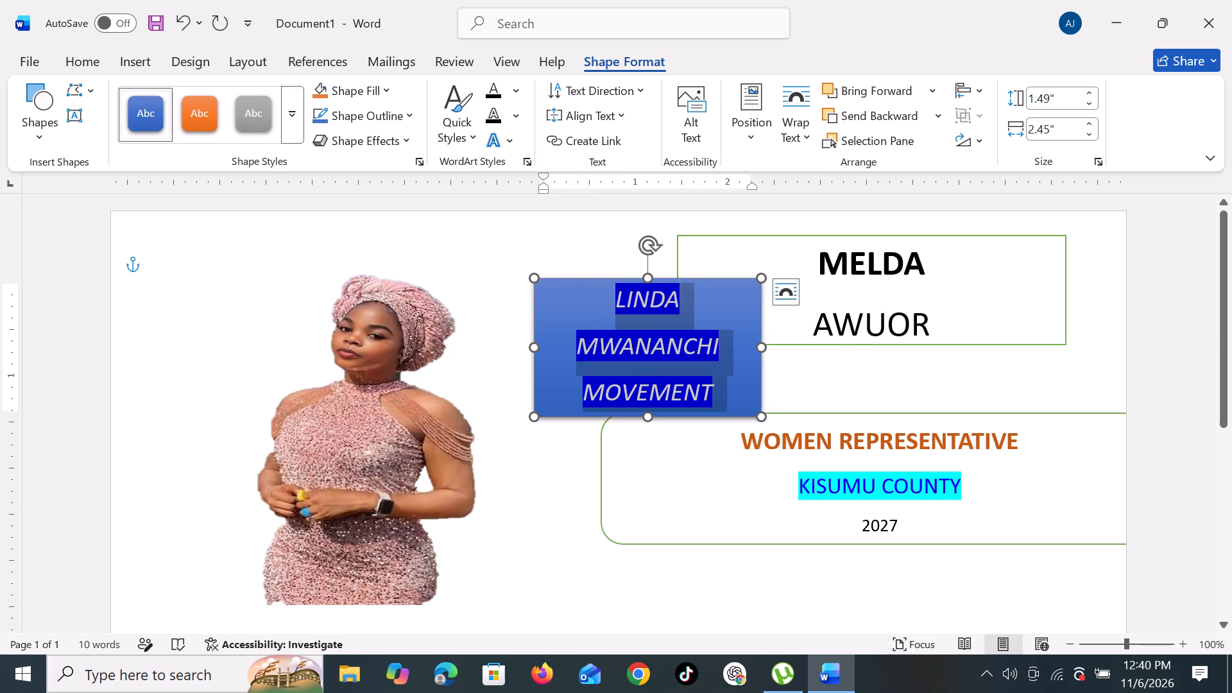
left_click_drag(704, 389, 706, 395)
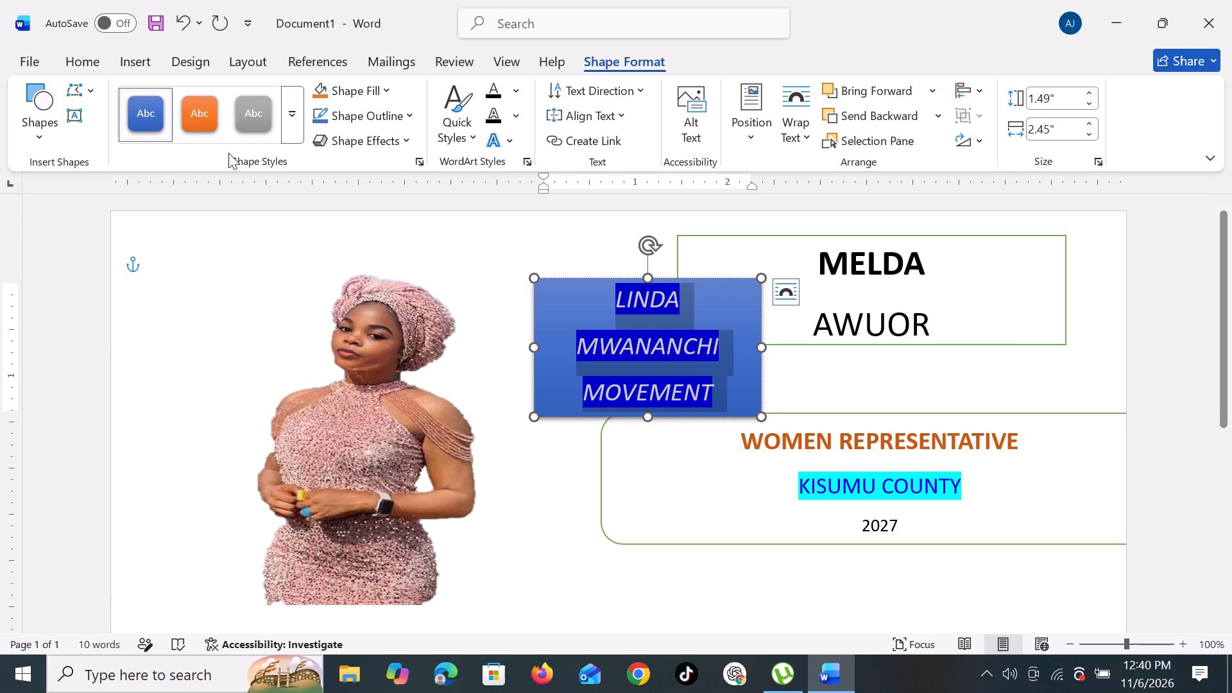
left_click(81, 57)
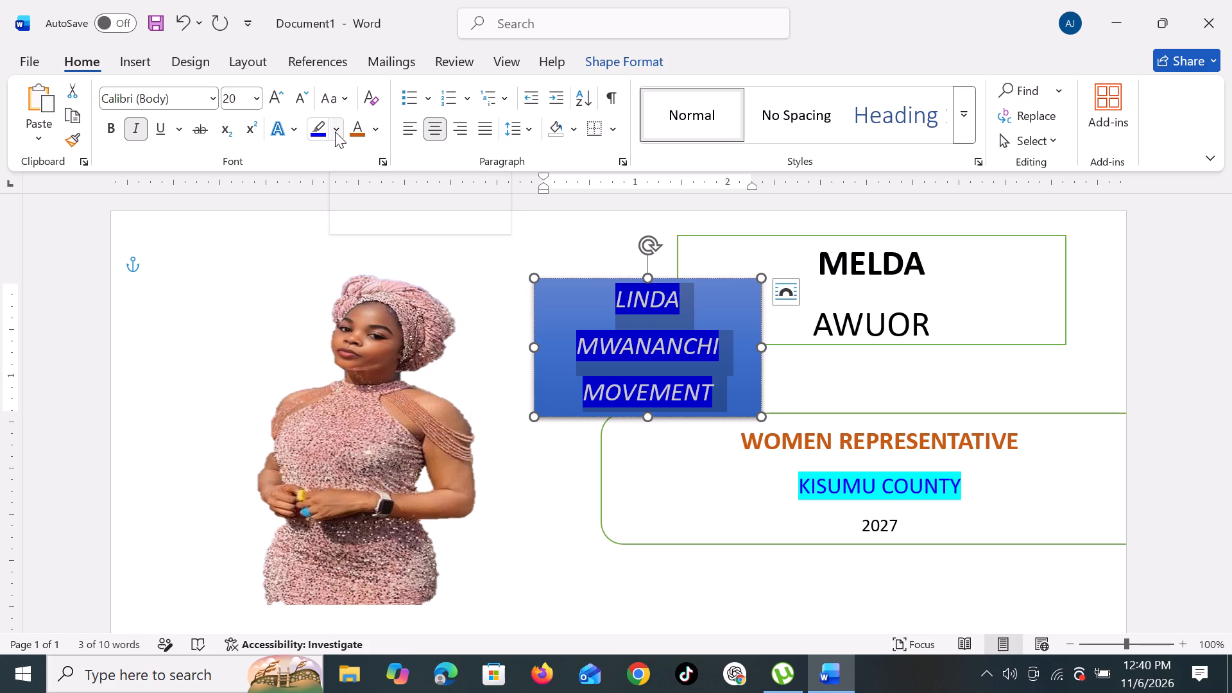
left_click(371, 132)
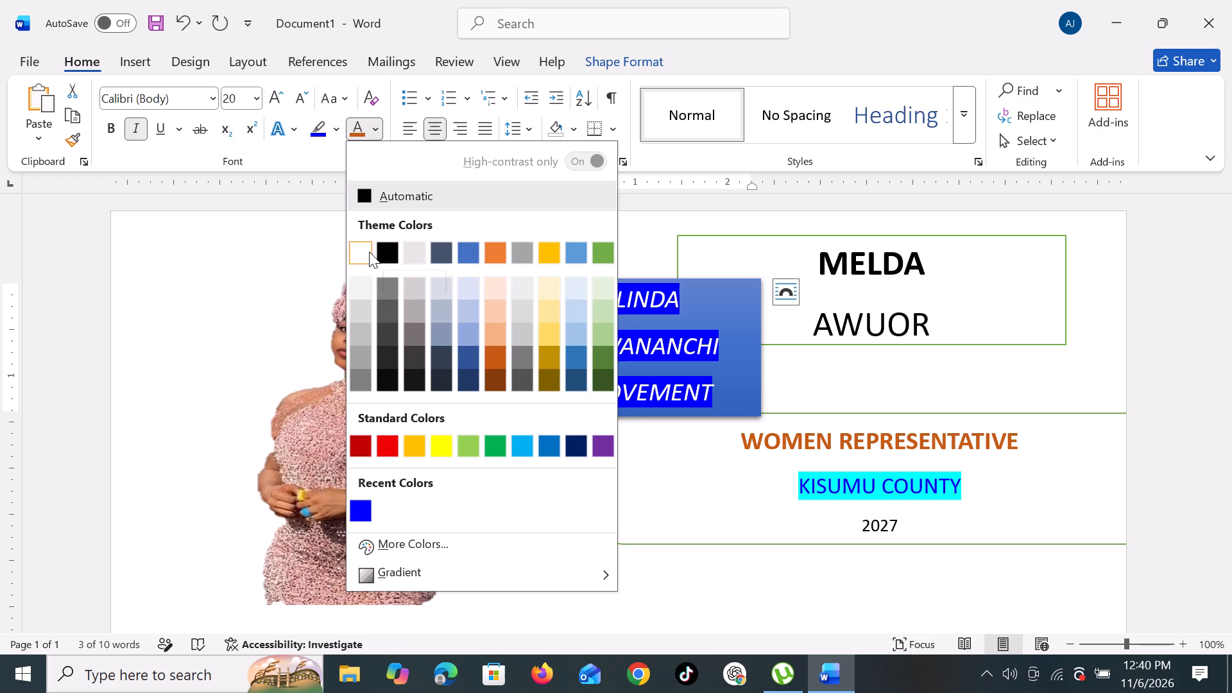
left_click(369, 252)
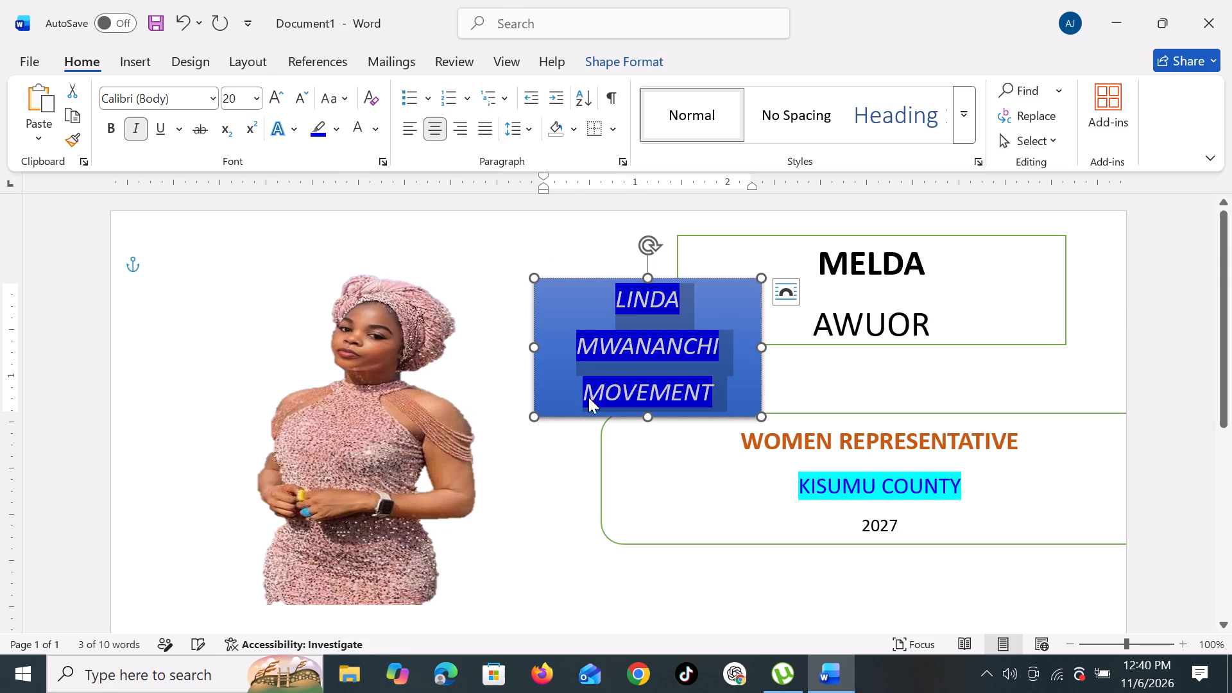
left_click(543, 456)
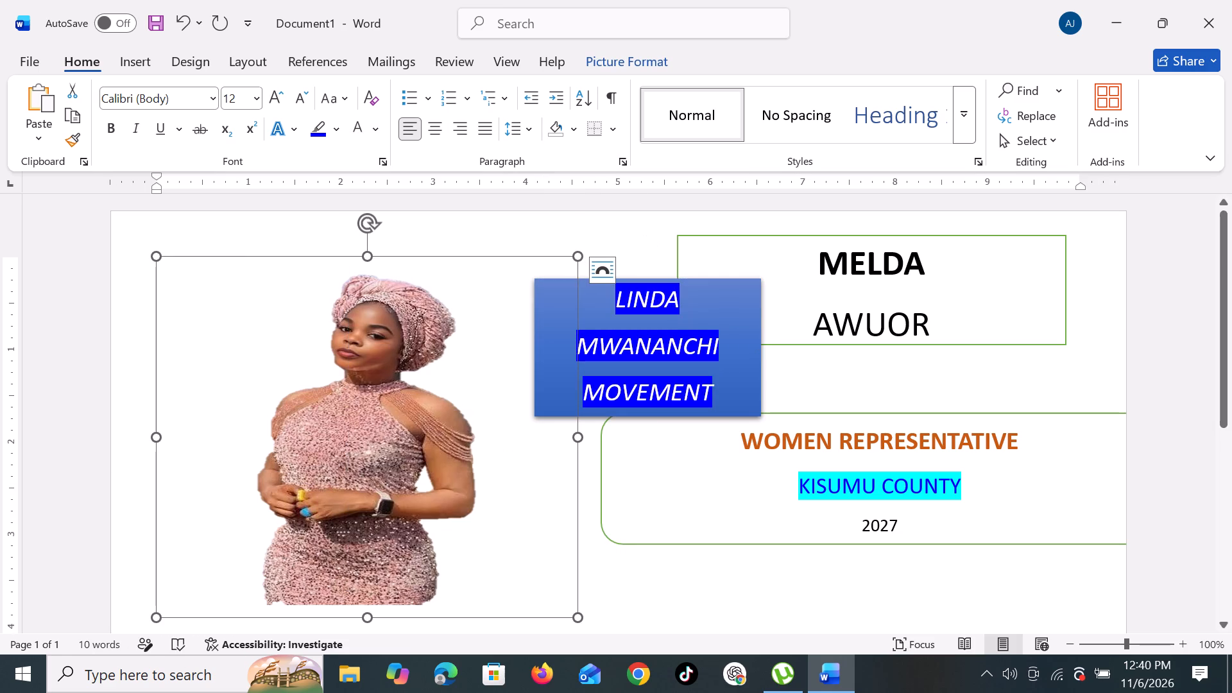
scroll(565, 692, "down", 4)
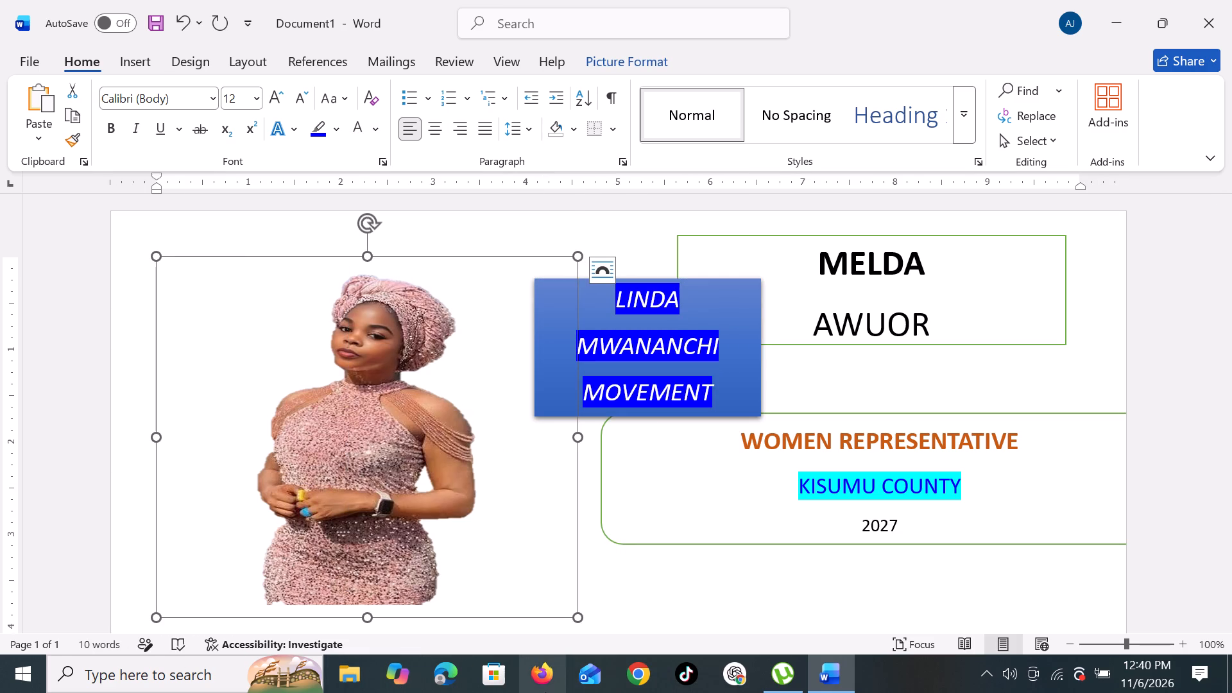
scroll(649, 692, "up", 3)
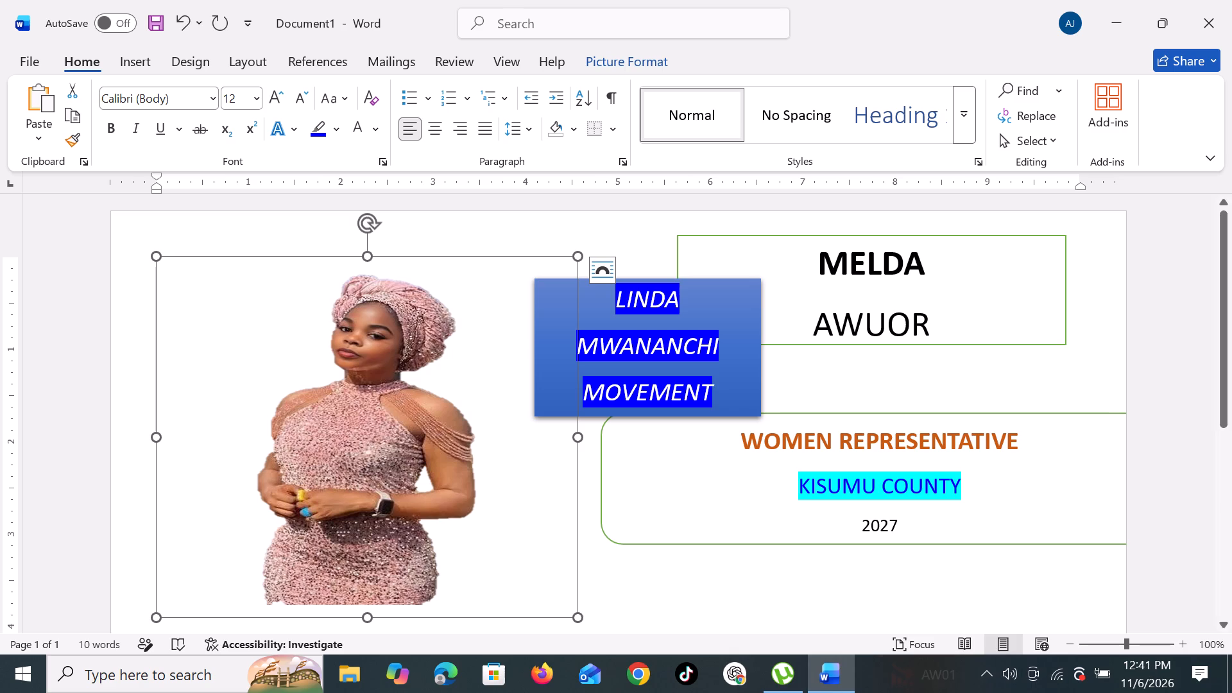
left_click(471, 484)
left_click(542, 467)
Apply the Colored Outline - Black, Dark 1 theme style to the LINDA MWANANCHI MOVEMENT rectangle.
left_click(551, 352)
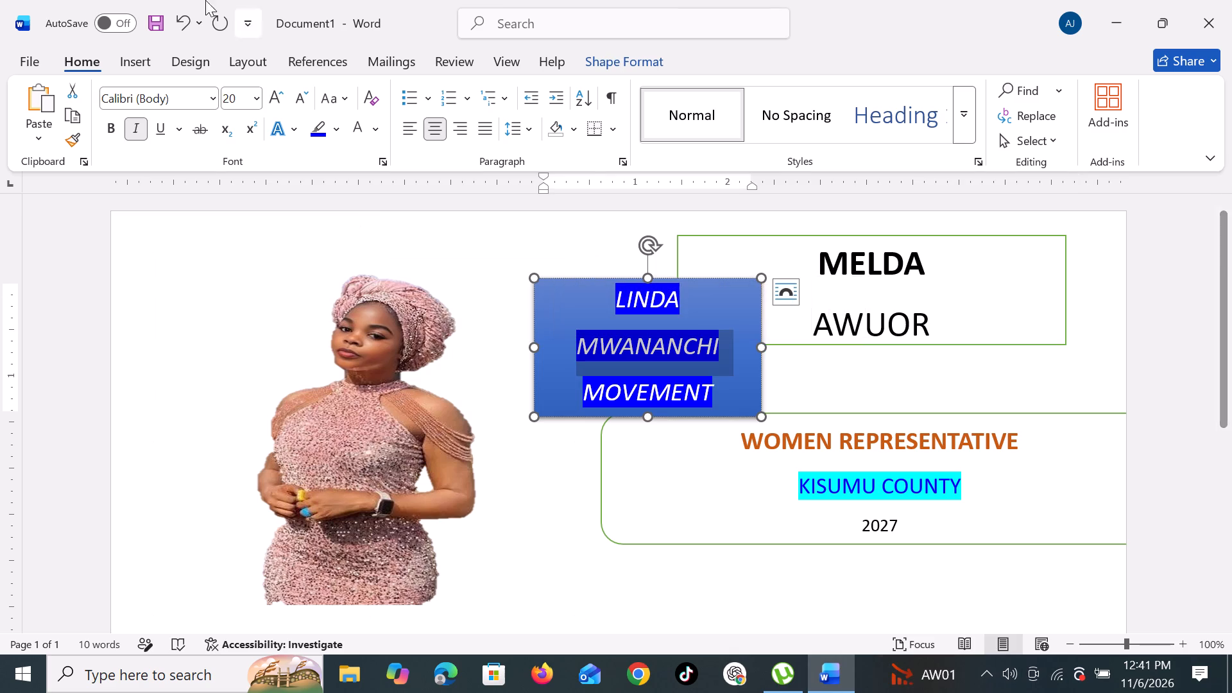
double_click(577, 309)
double_click(577, 307)
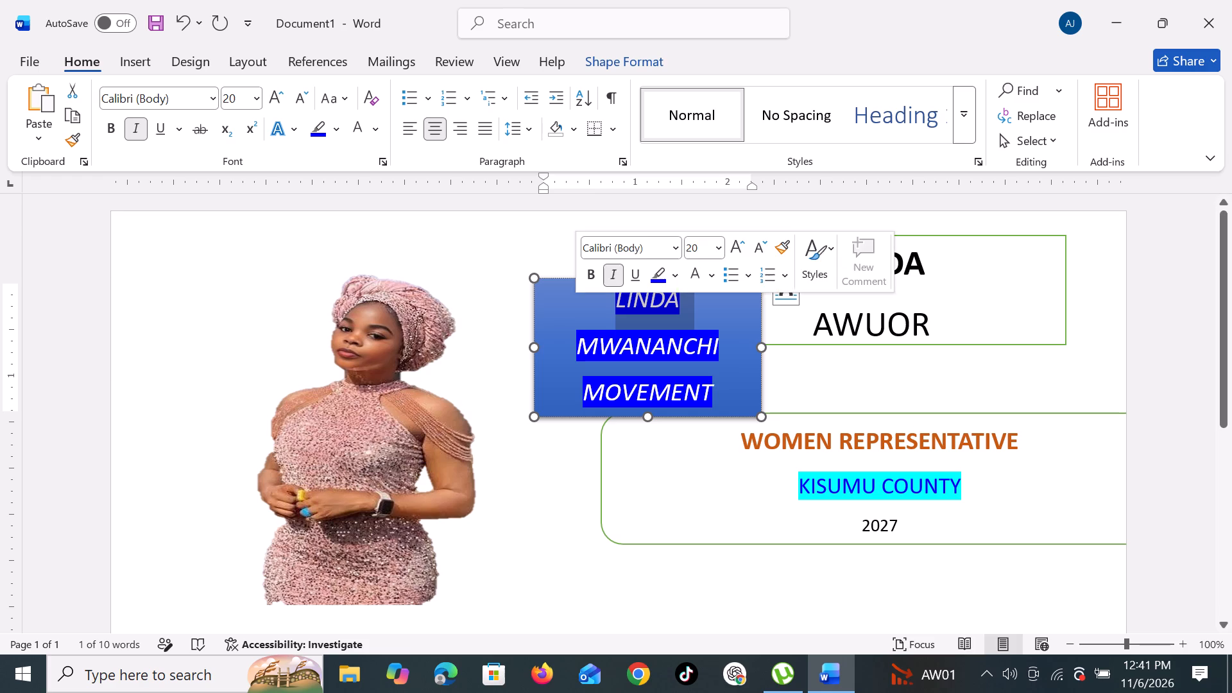
left_click(599, 63)
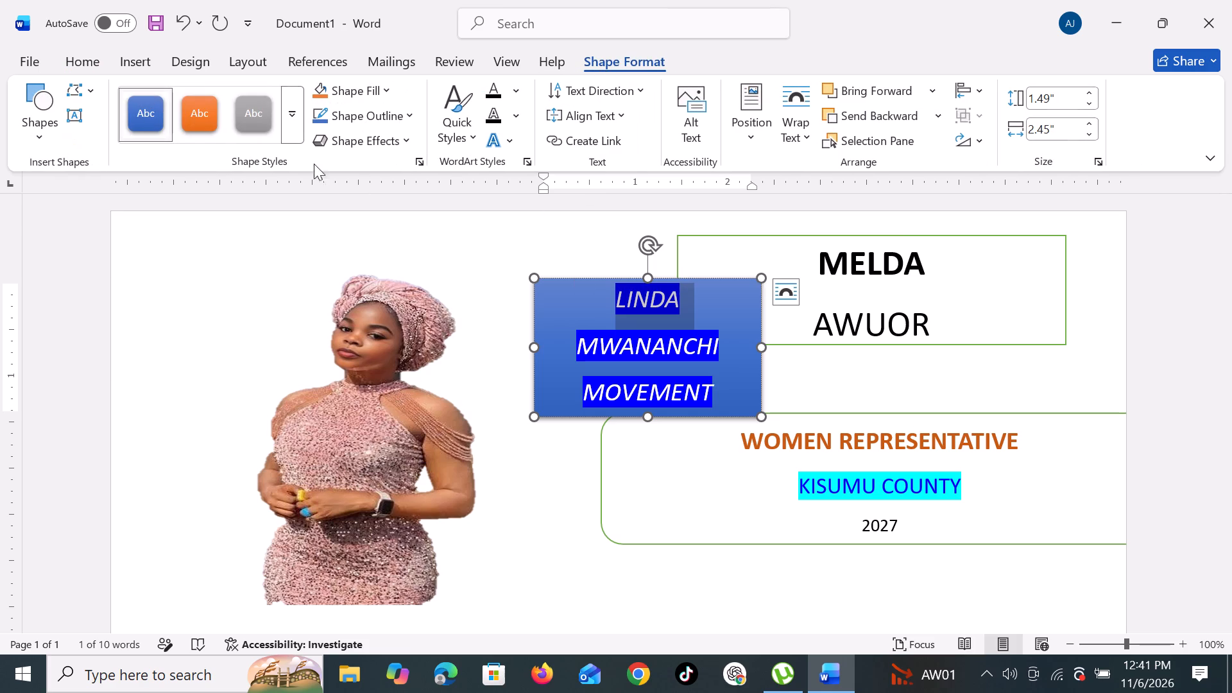
left_click(293, 123)
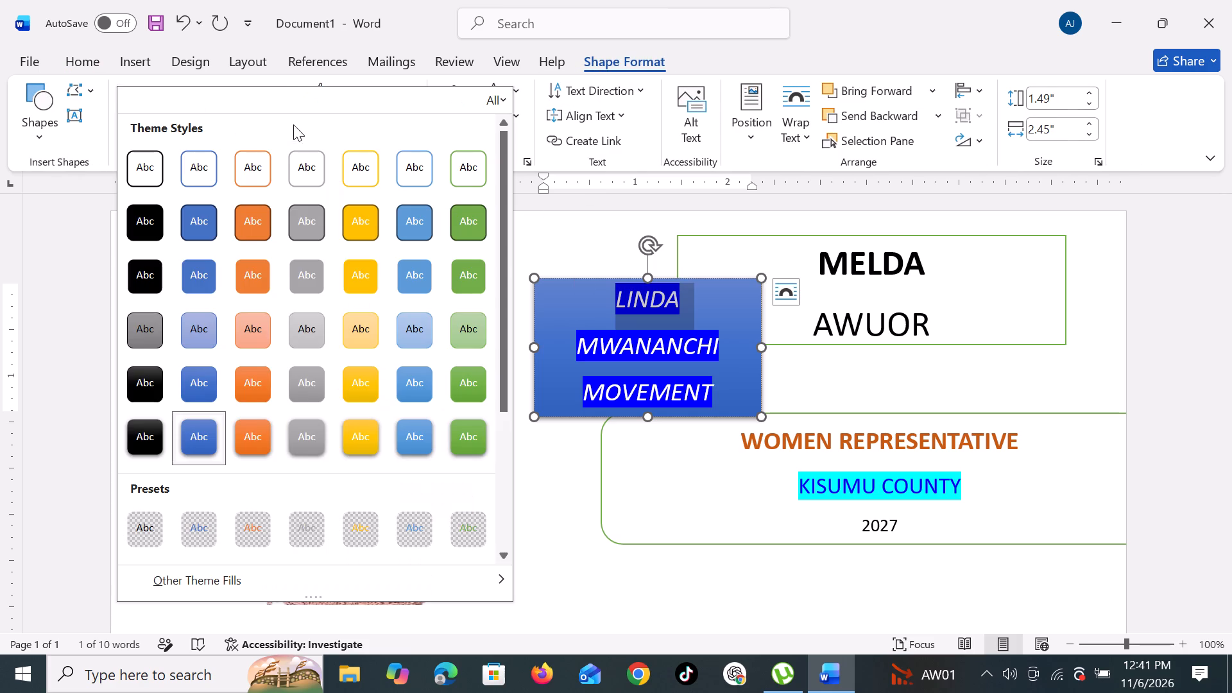
left_click(141, 168)
left_click(523, 578)
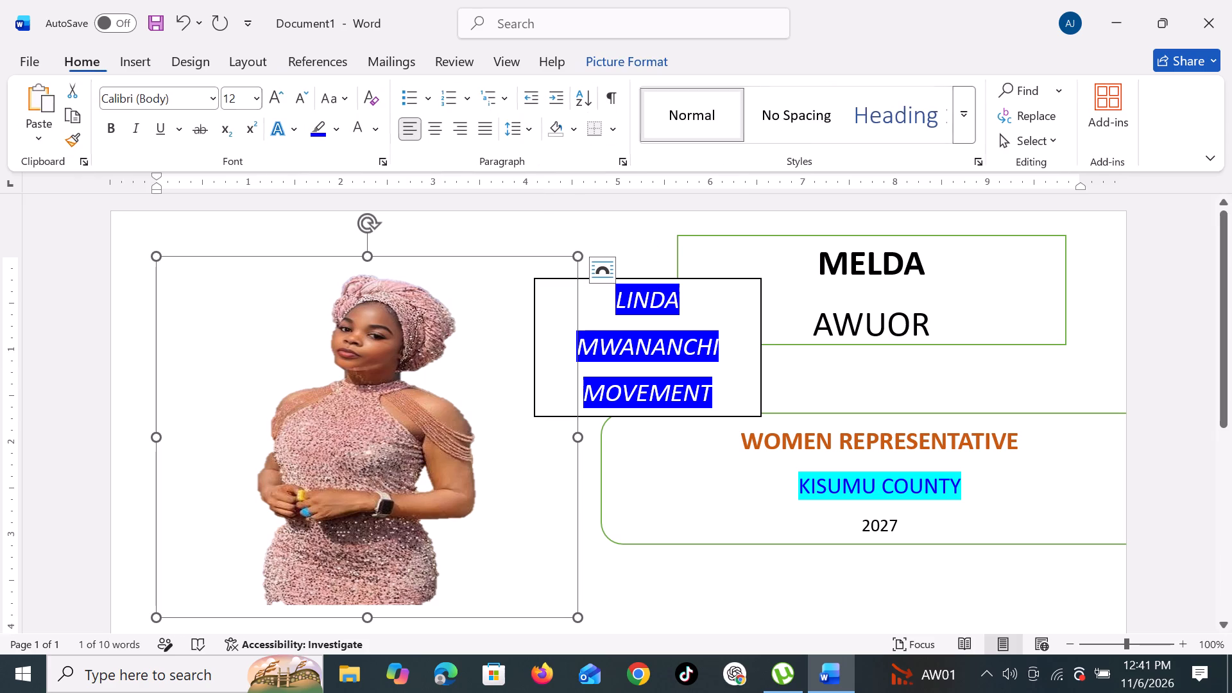
Insert a default 1" by 1" rectangle shape in the empty area just below the photo.
scroll(675, 563, "down", 2)
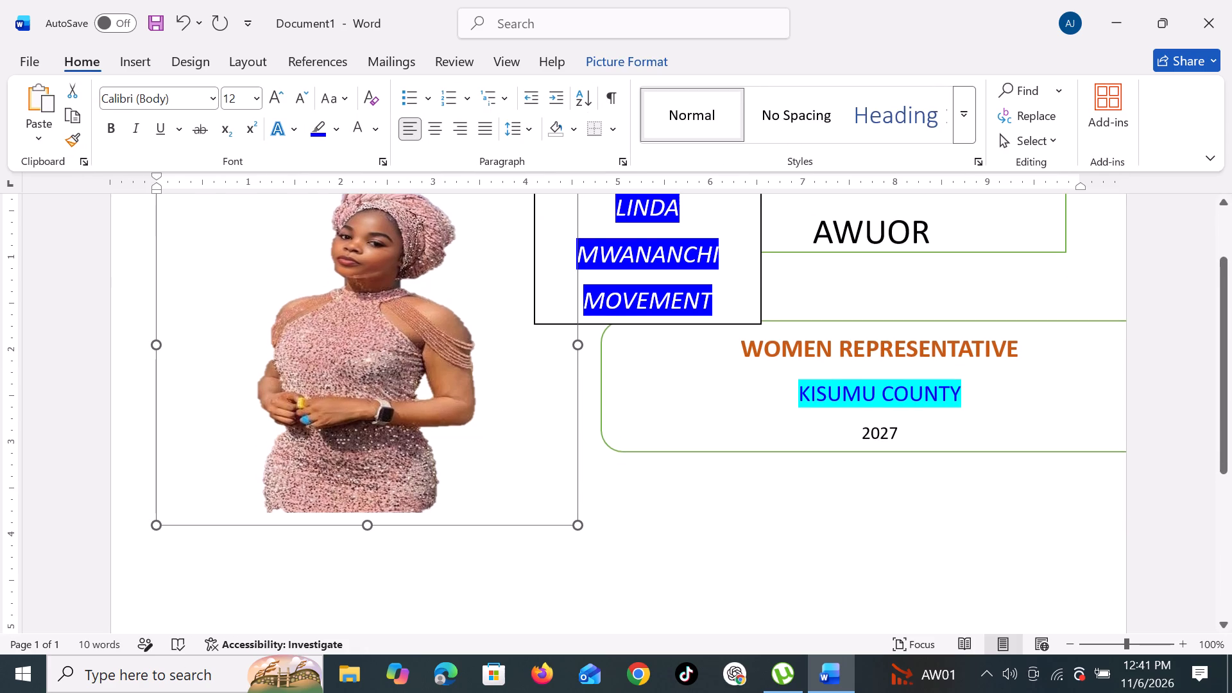
scroll(667, 515, "up", 1)
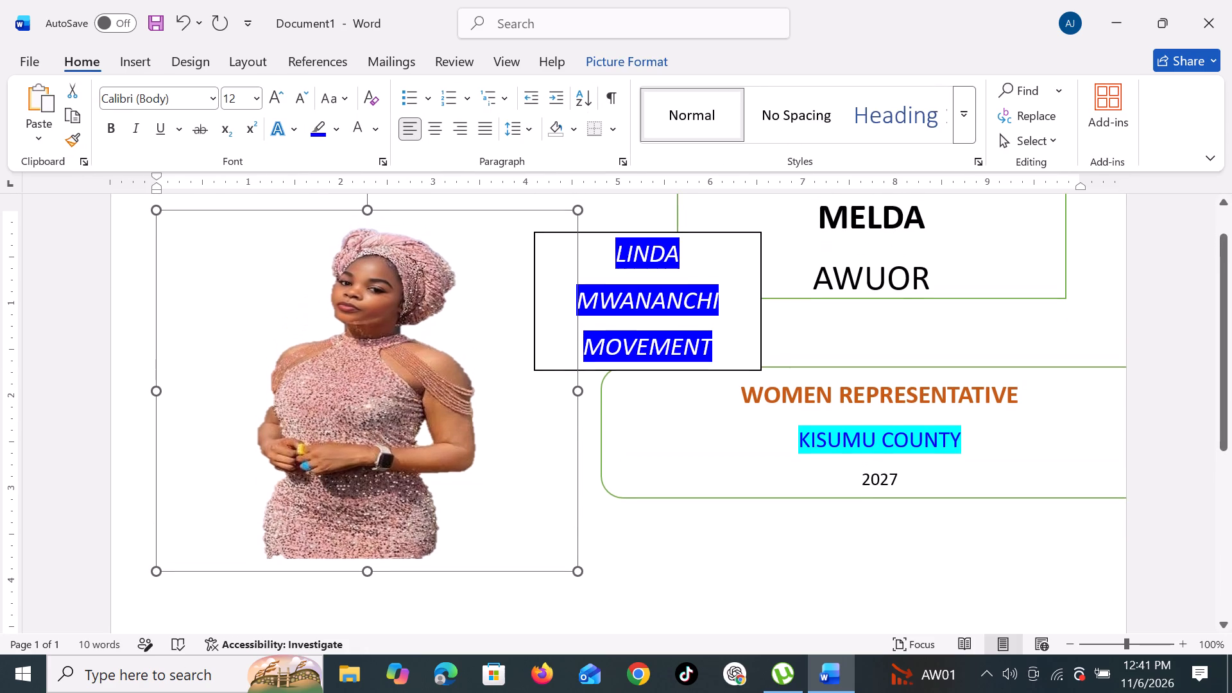
scroll(665, 514, "up", 1)
scroll(665, 515, "down", 1)
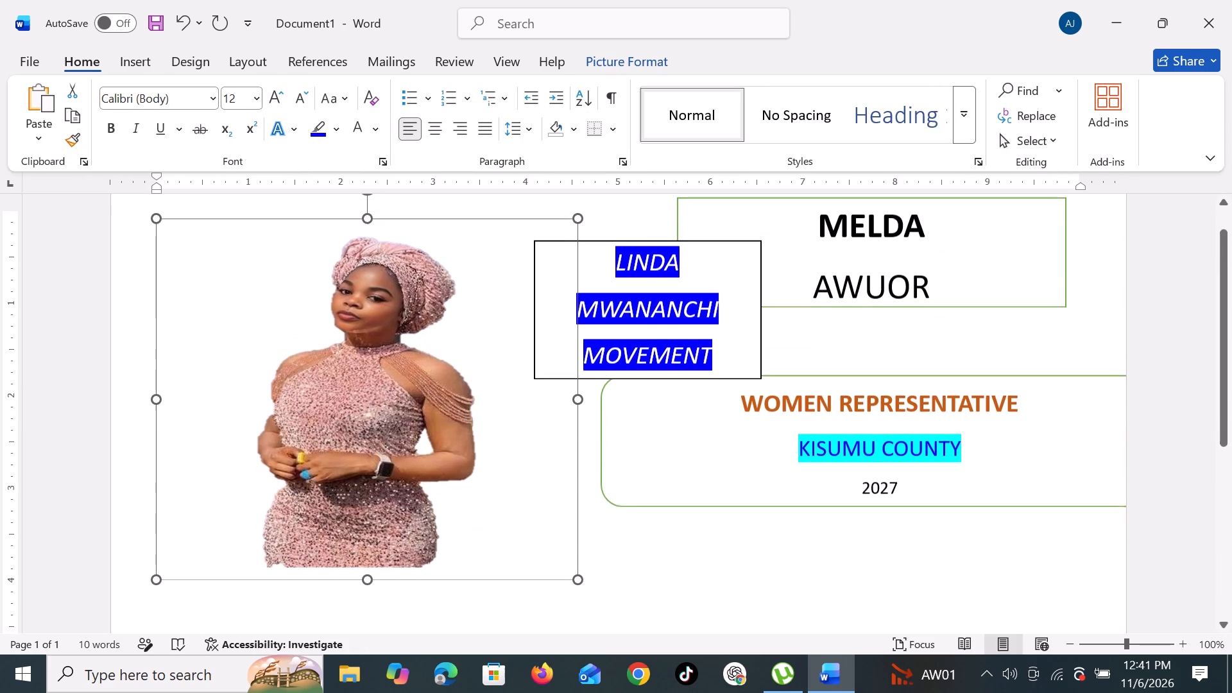
scroll(665, 515, "down", 4)
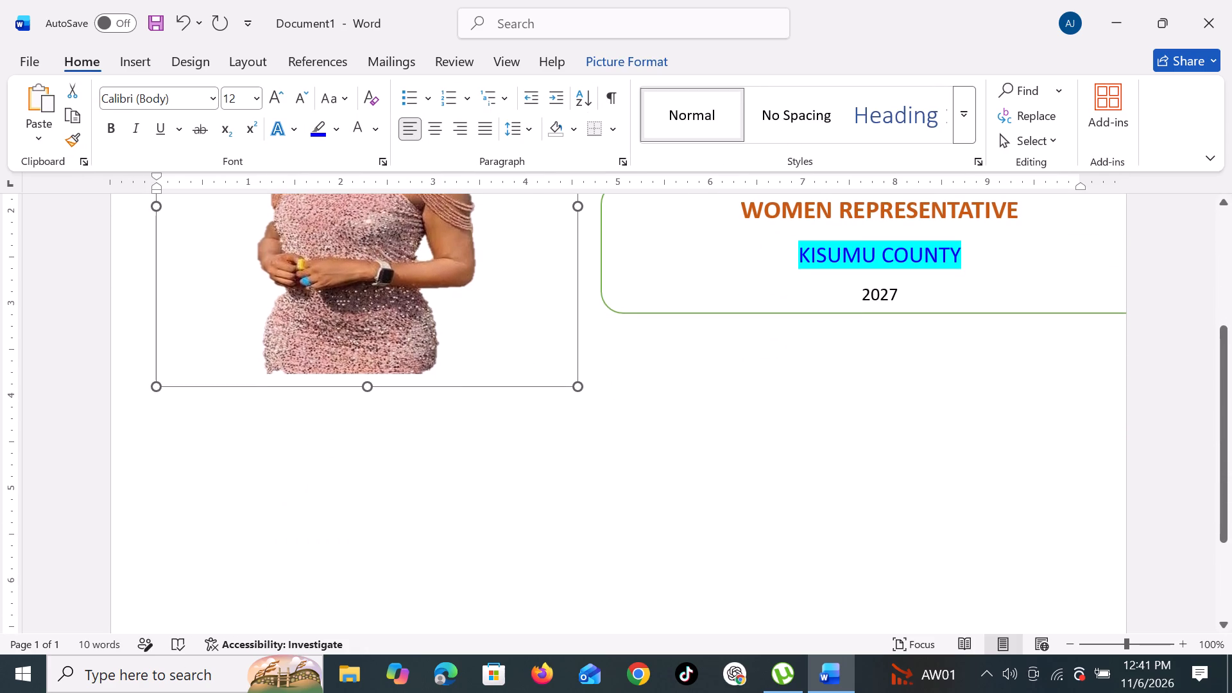
scroll(613, 527, "down", 1)
scroll(264, 337, "down", 3)
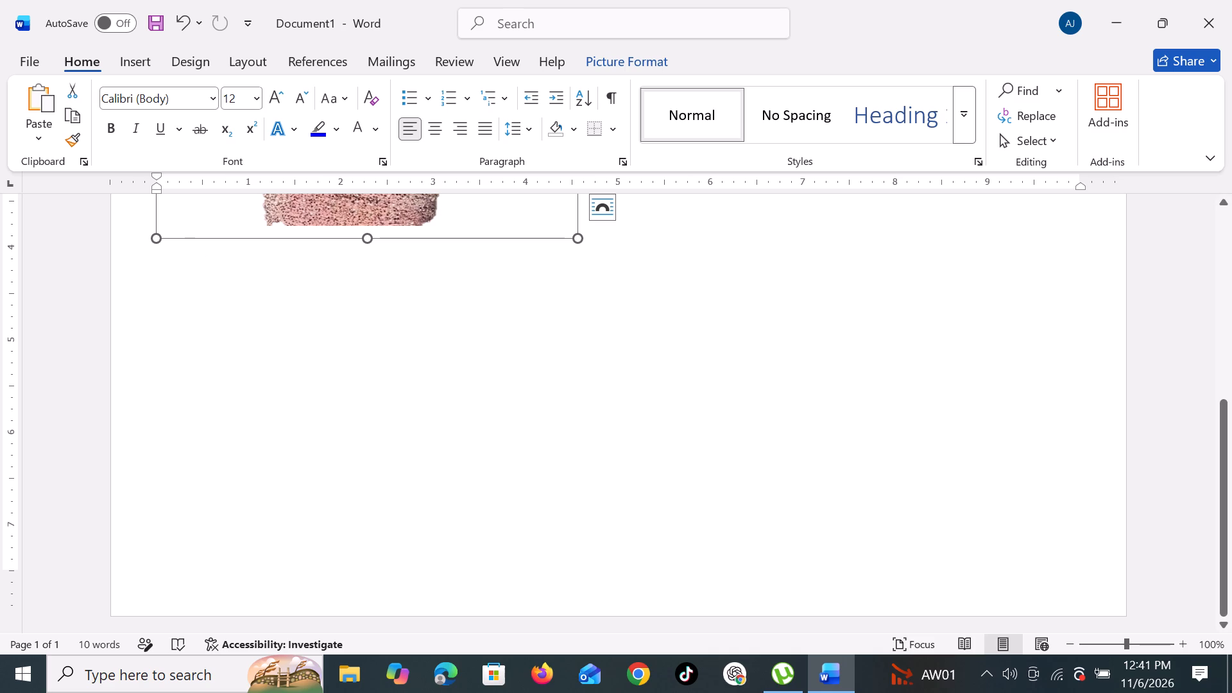
left_click(133, 62)
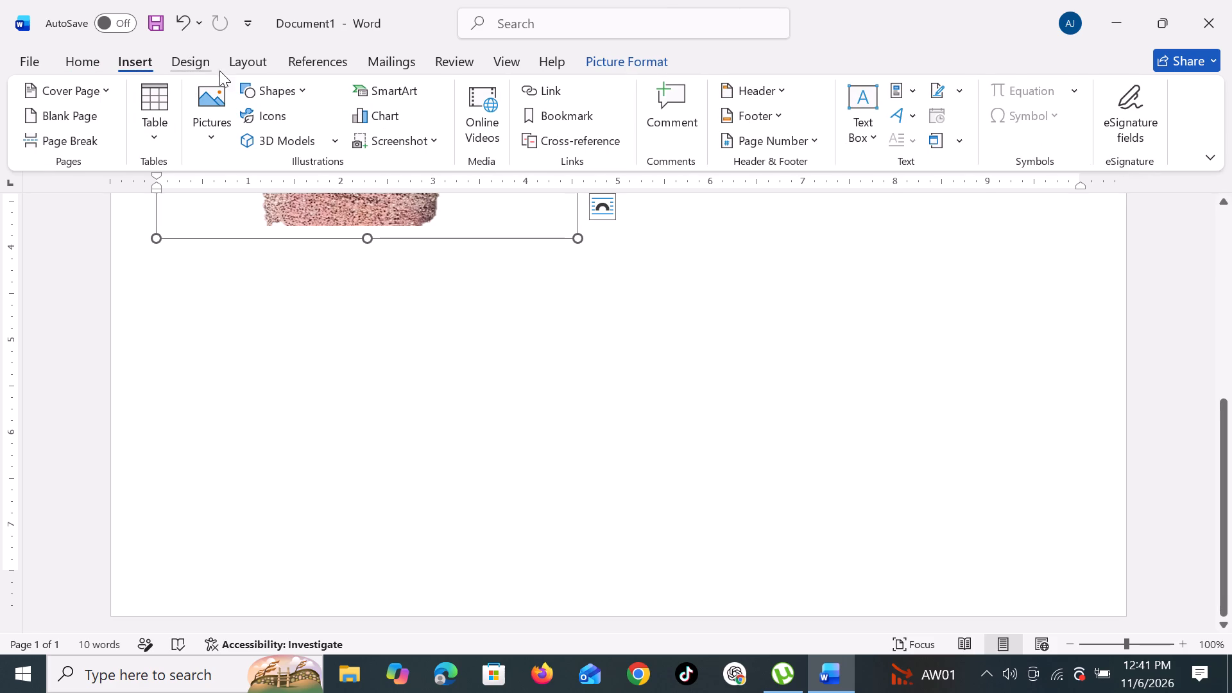
left_click(308, 90)
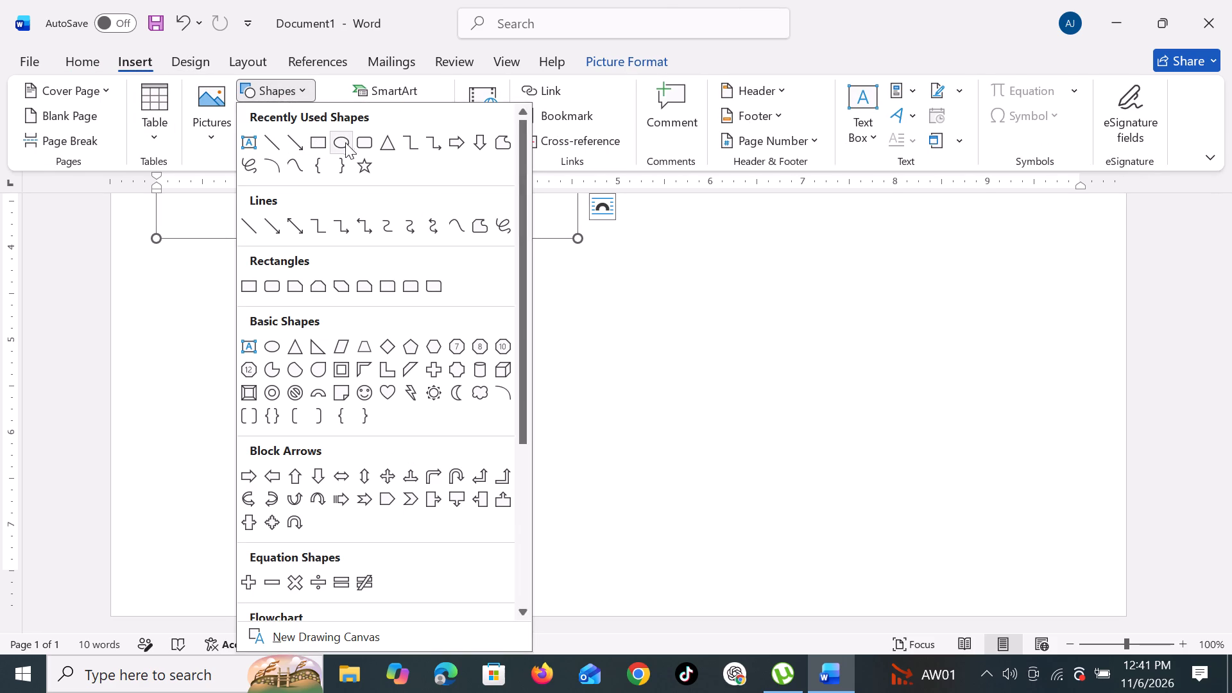
left_click(324, 145)
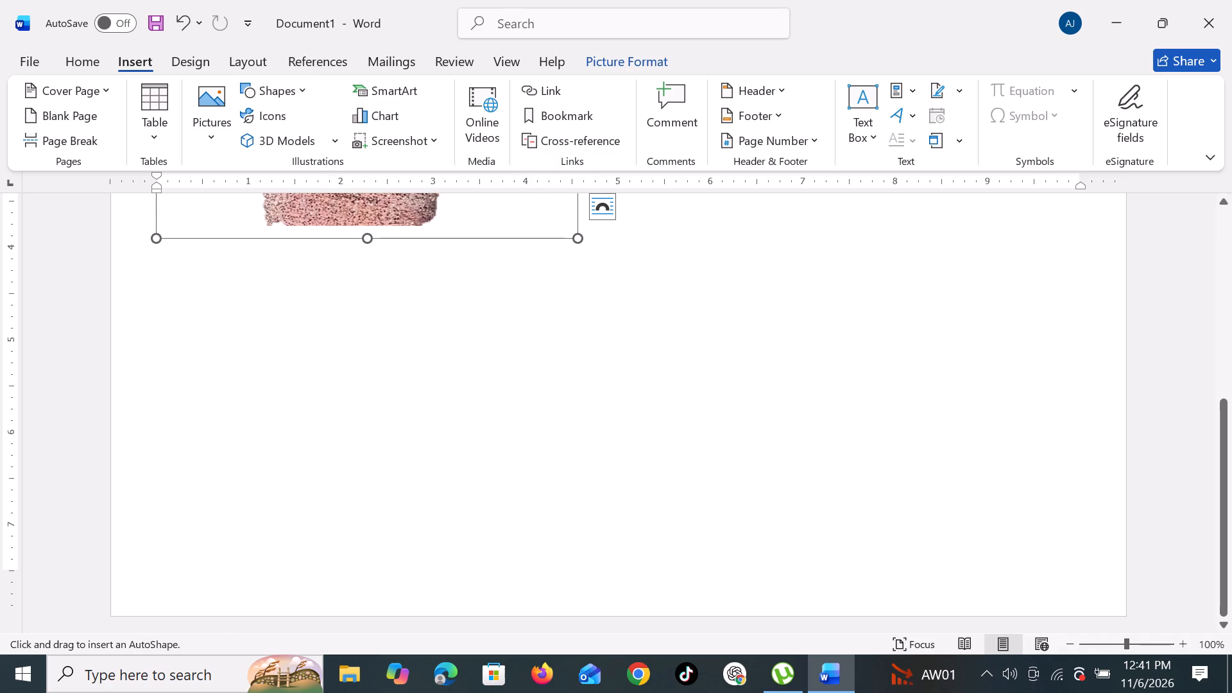
left_click(277, 255)
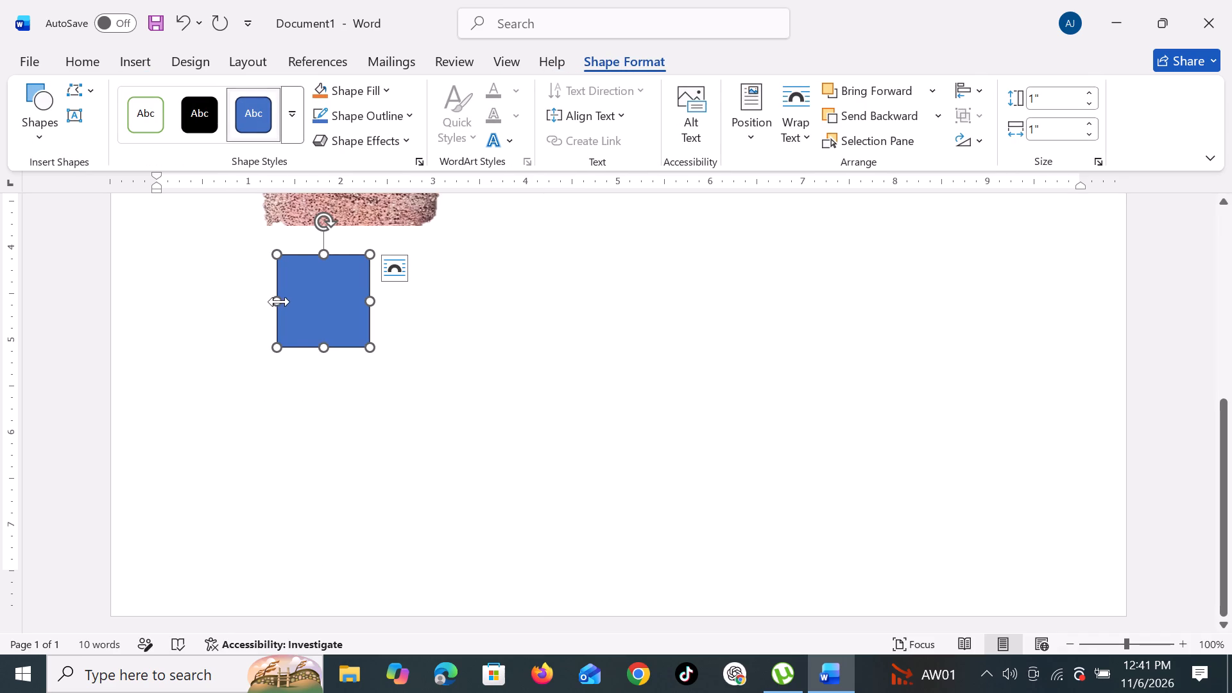
Resize the new rectangle to about 1.19" high by 2.6" wide so it overlaps the bottom edge of the photo.
left_click_drag(278, 300, 187, 277)
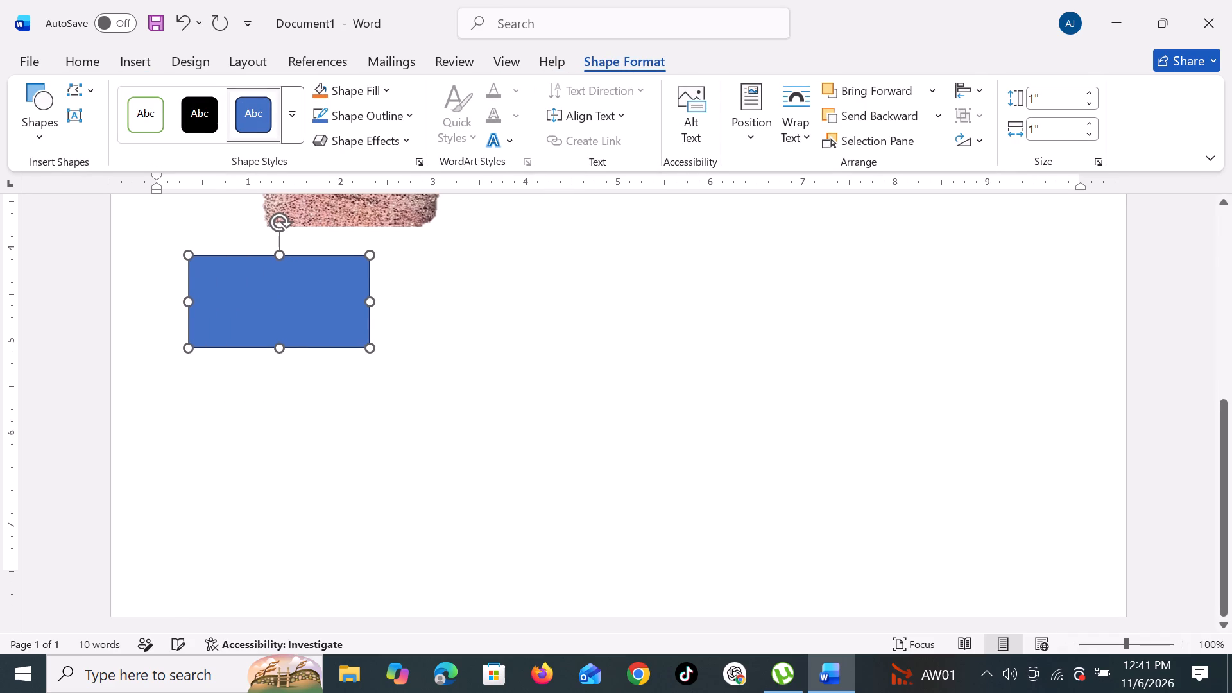
scroll(317, 266, "up", 7)
scroll(317, 264, "down", 6)
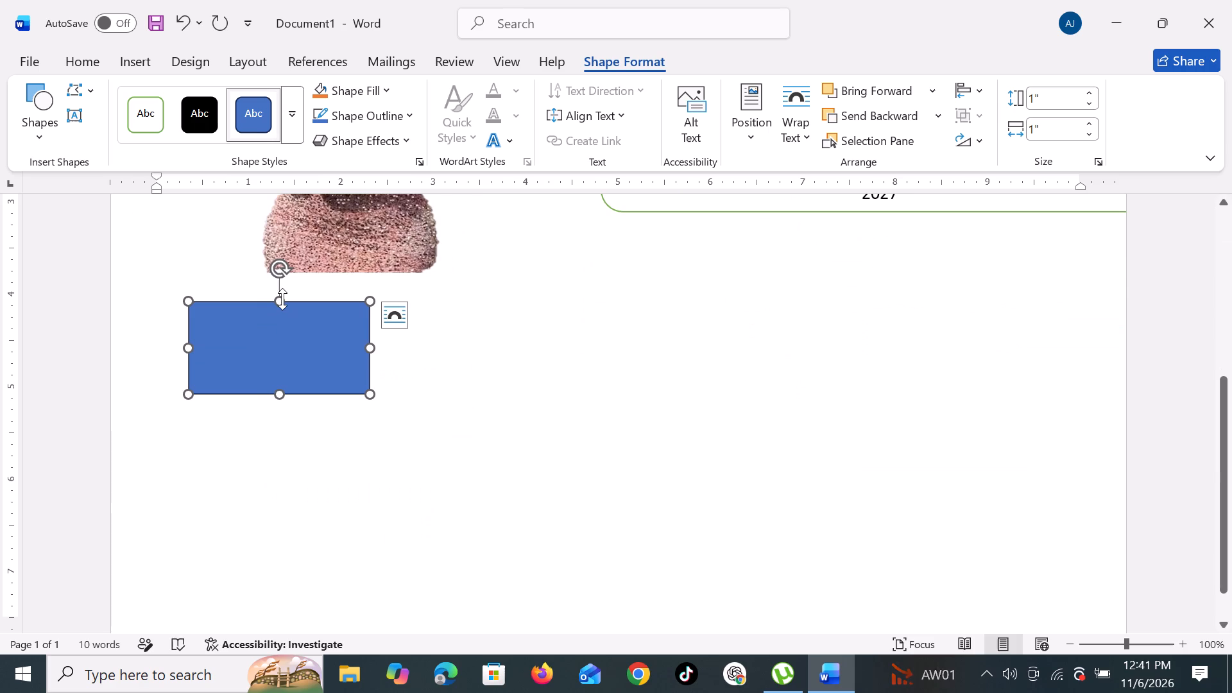
left_click_drag(282, 299, 285, 239)
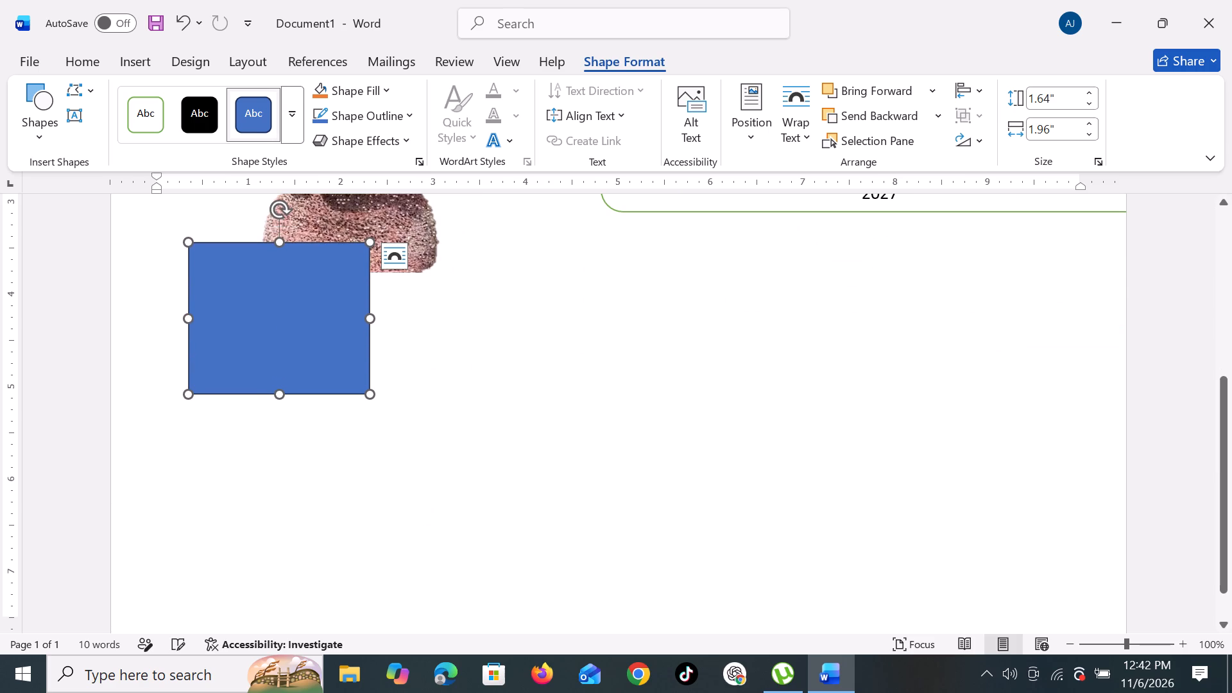
left_click_drag(374, 314, 485, 302)
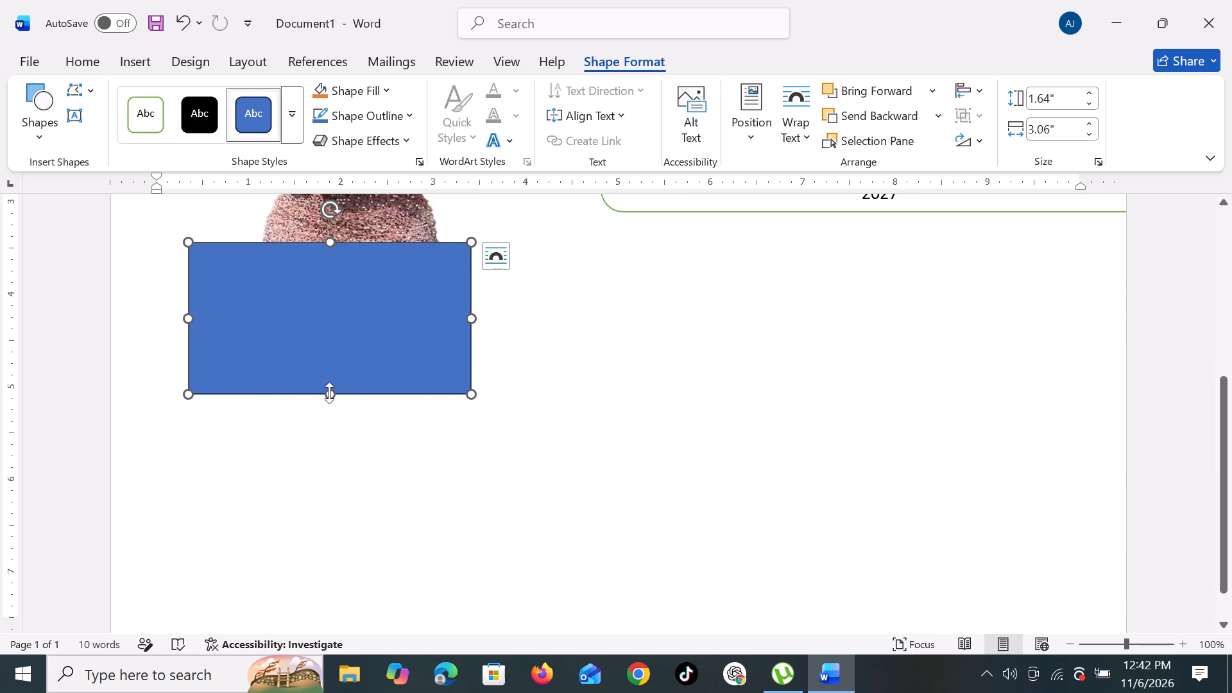
left_click_drag(330, 393, 338, 353)
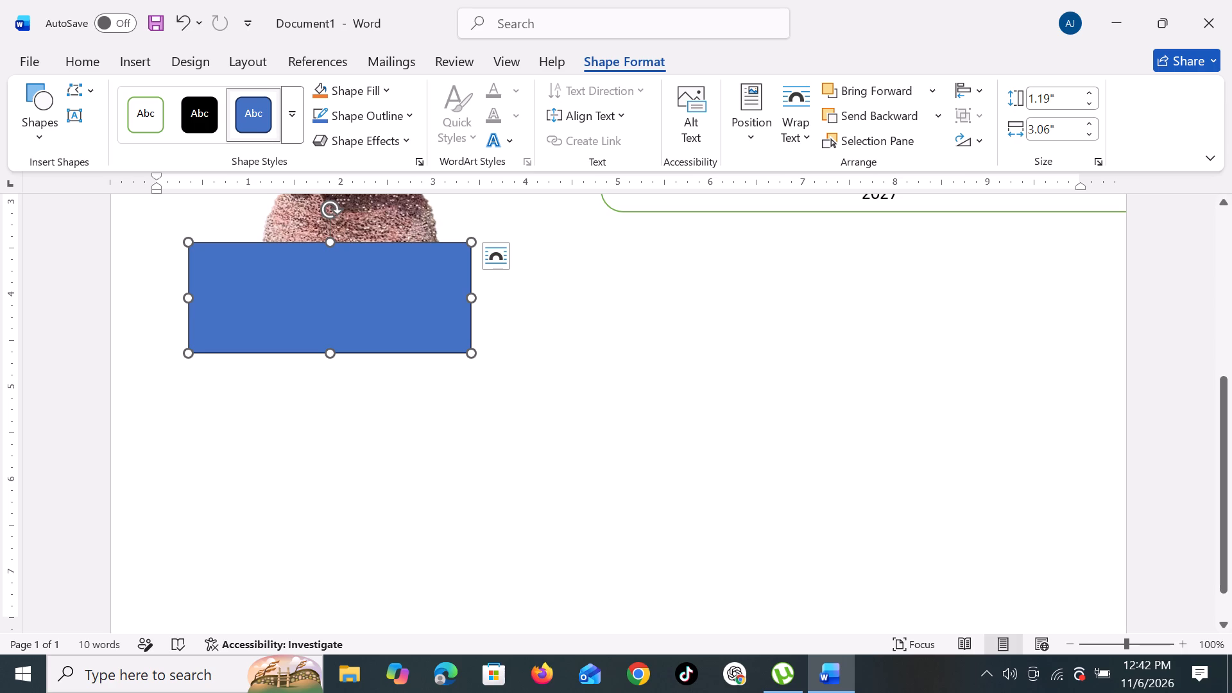
left_click_drag(185, 298, 231, 273)
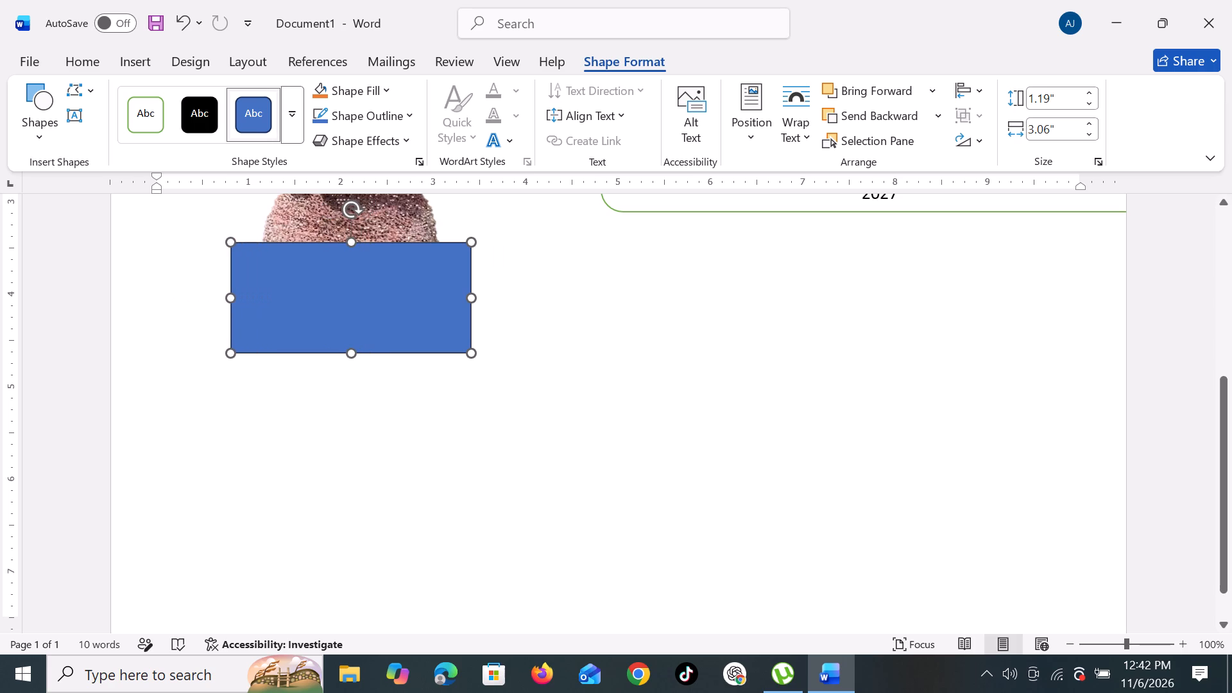
left_click_drag(231, 273, 230, 273)
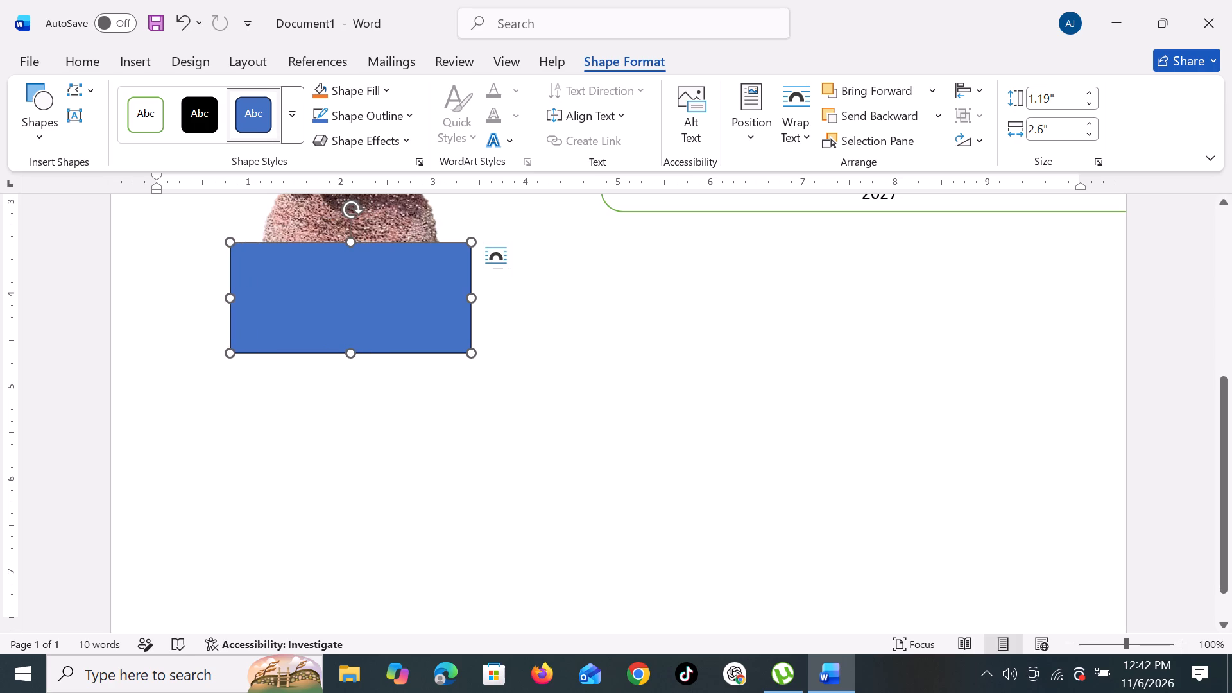
Shrink the blue rectangle beneath the photo to about 0.83" high by 2.47" wide.
left_click_drag(350, 350, 352, 320)
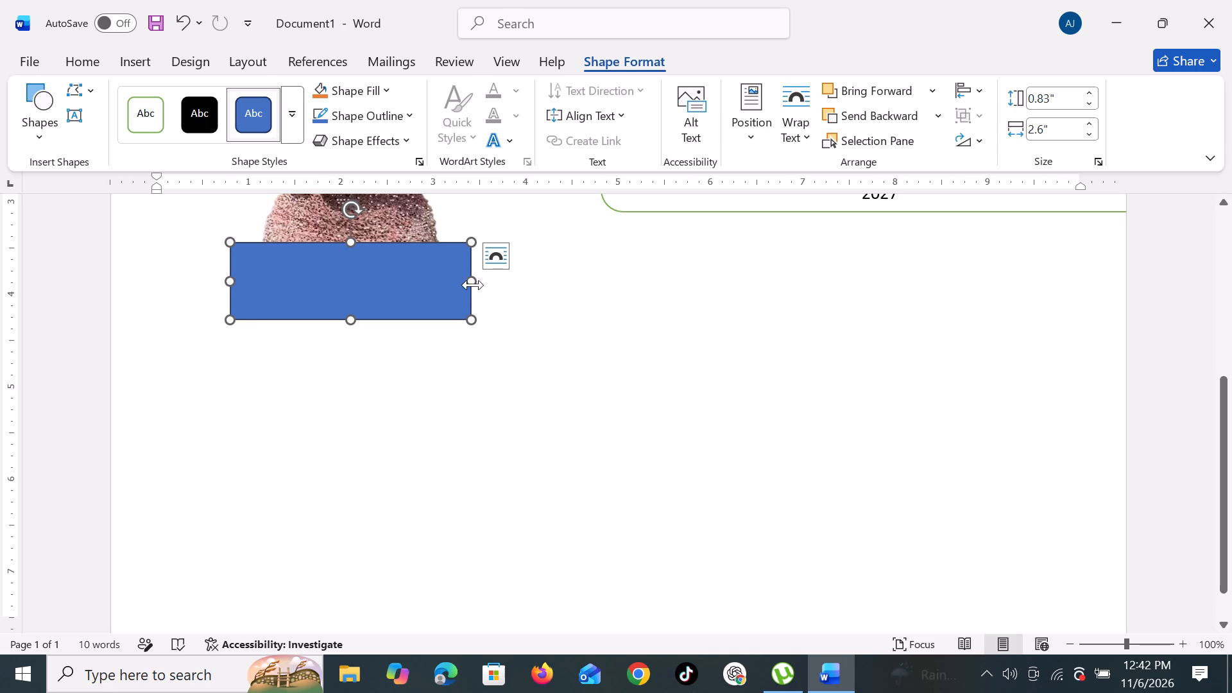
left_click_drag(474, 283, 459, 284)
Enter the text 2026 inside the blue rectangle beneath the photo.
left_click(333, 281)
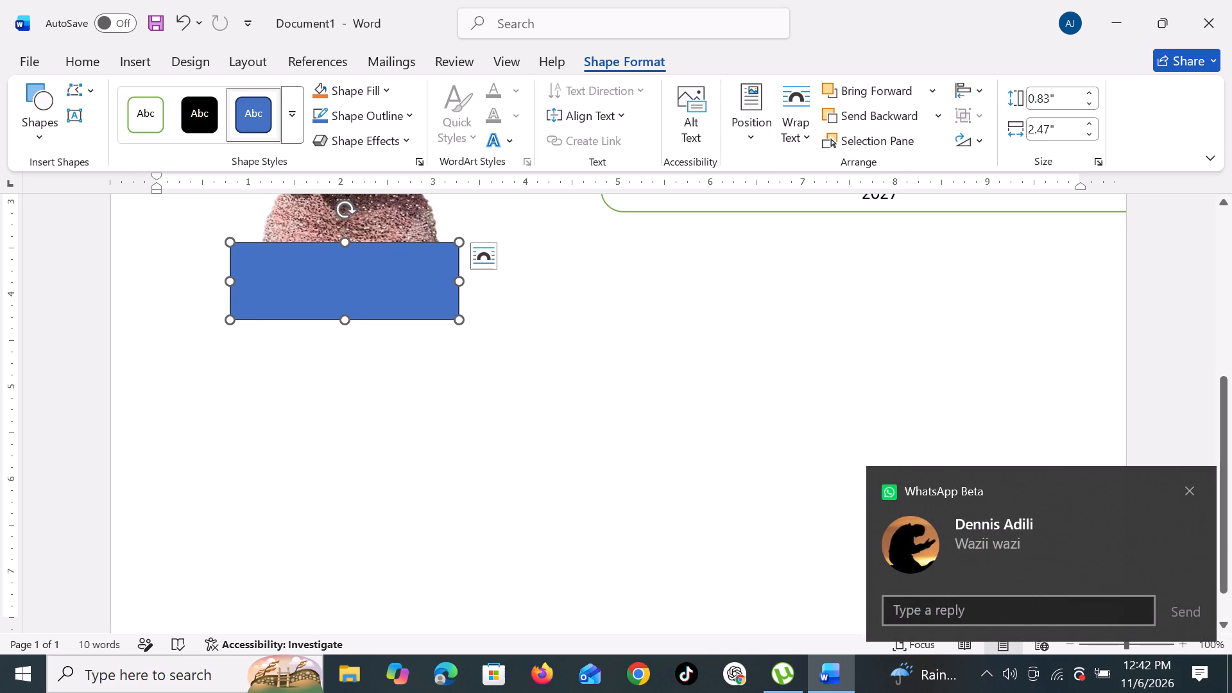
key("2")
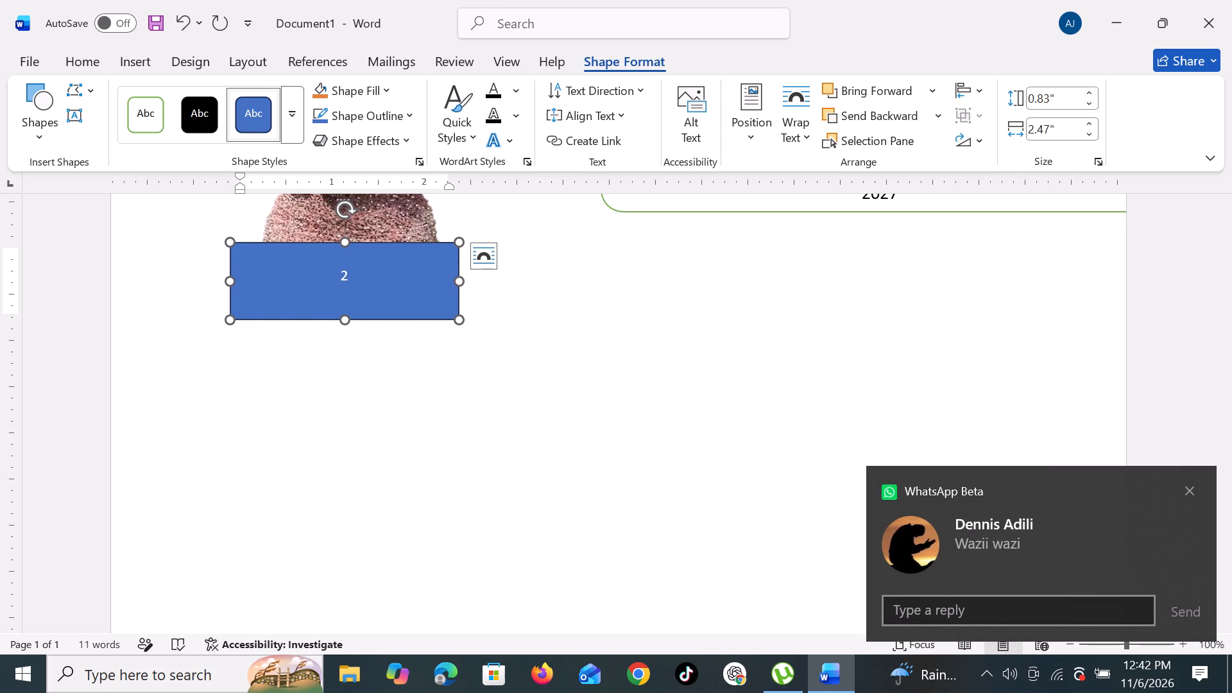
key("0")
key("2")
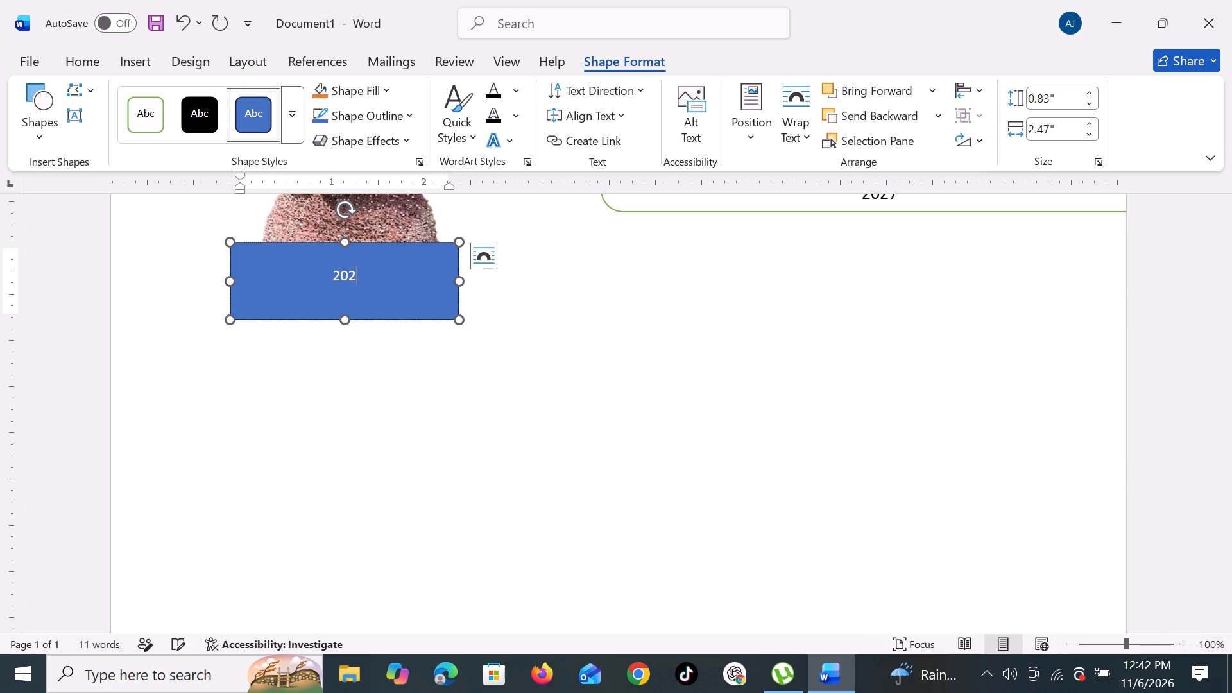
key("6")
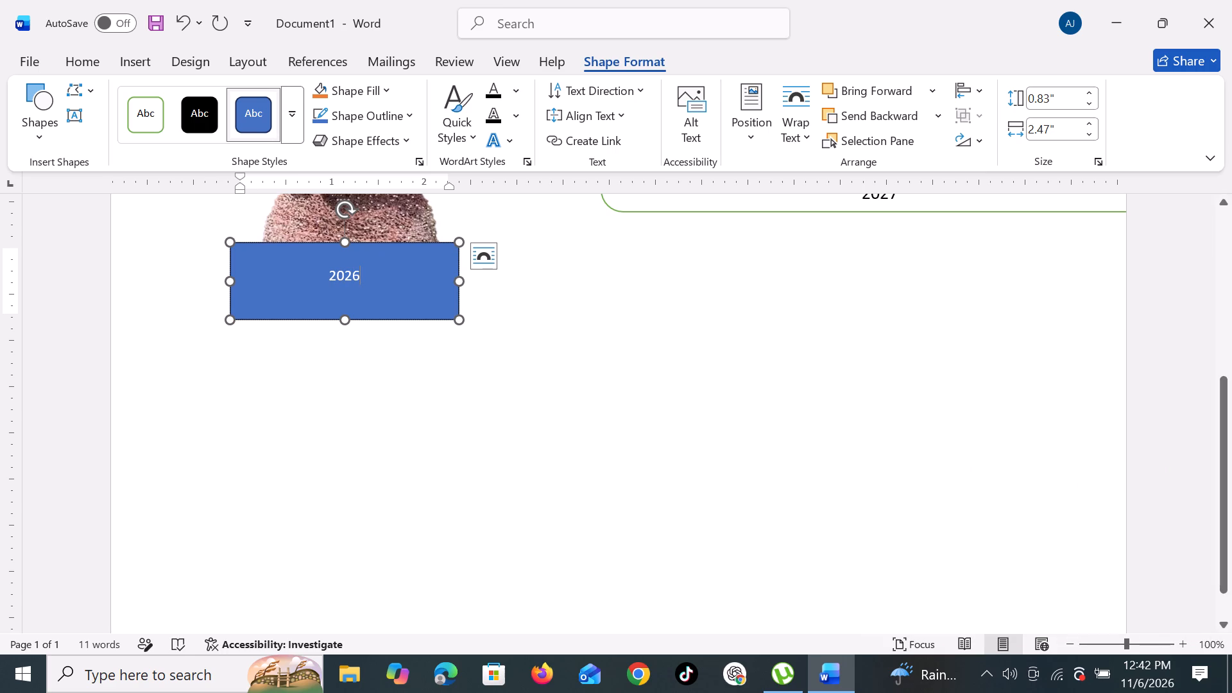
Make the 2026 text in the blue rectangle bold and enlarge it to 36 pt.
left_click_drag(325, 273, 359, 279)
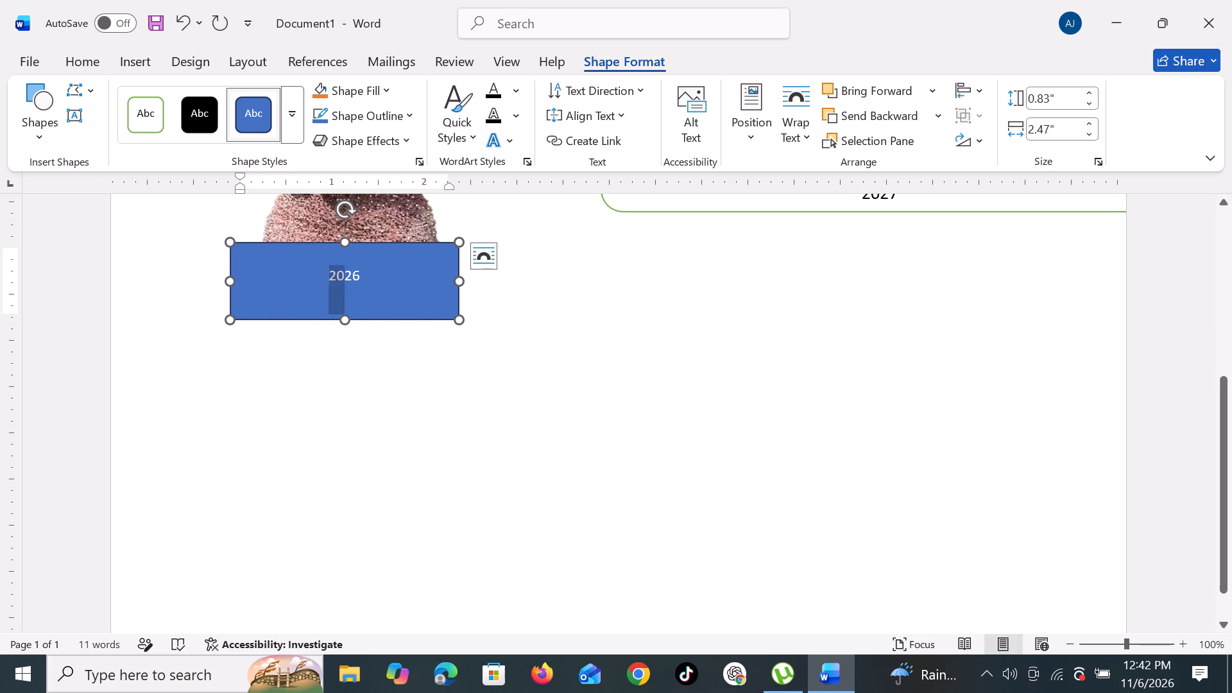
left_click_drag(359, 279, 381, 279)
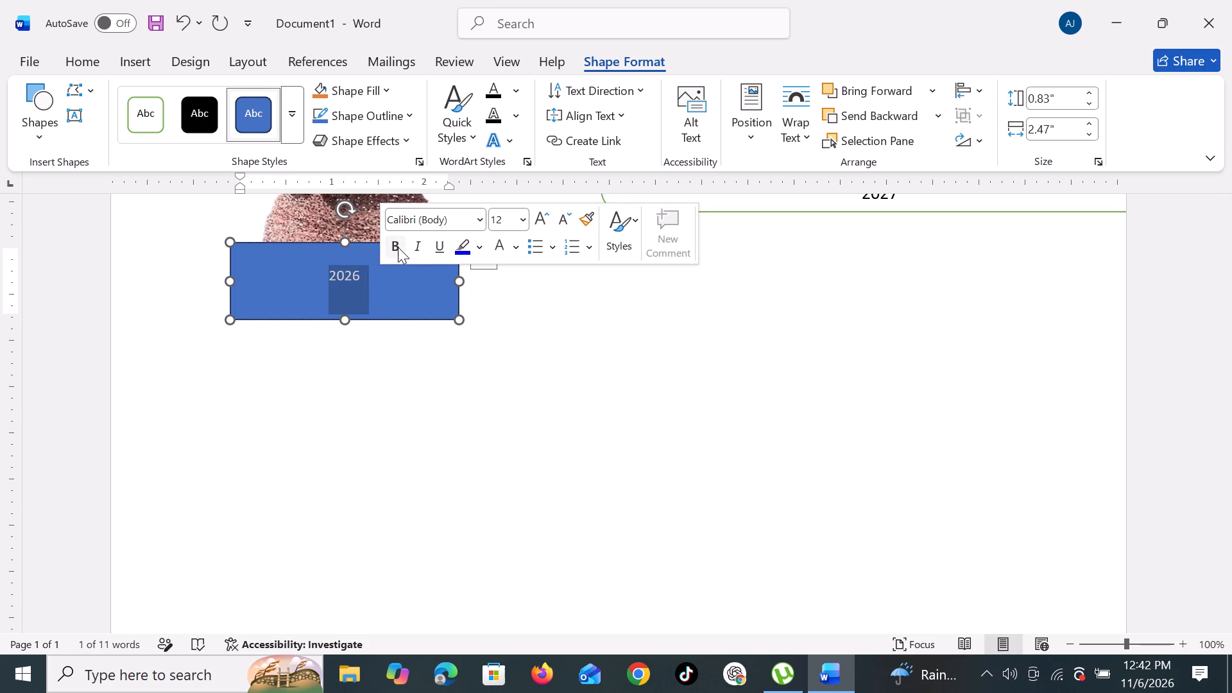
left_click(398, 247)
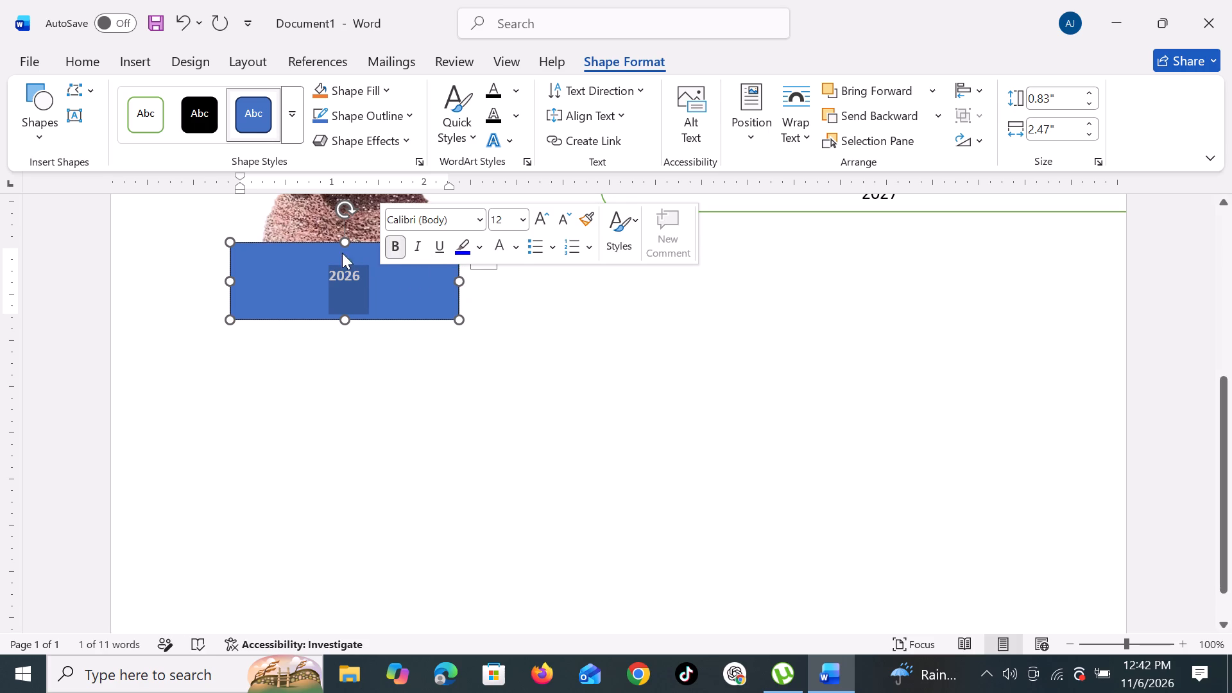
triple_click(547, 214)
triple_click(548, 216)
left_click(548, 216)
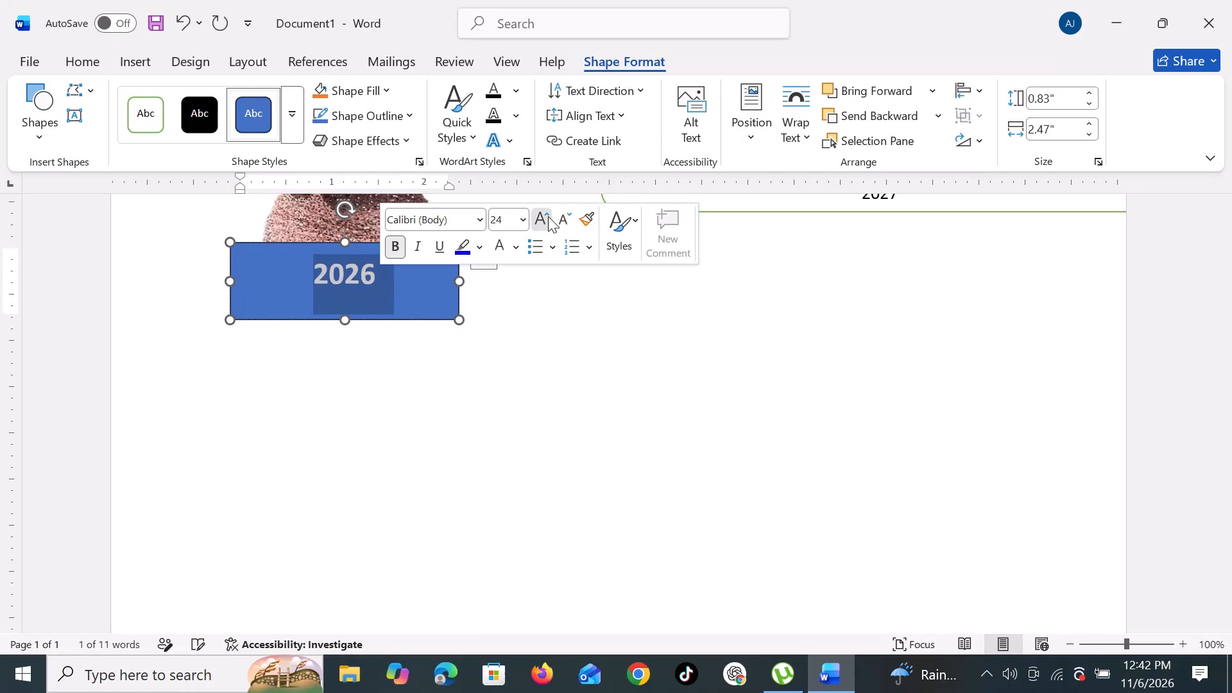
left_click(548, 216)
left_click(548, 216)
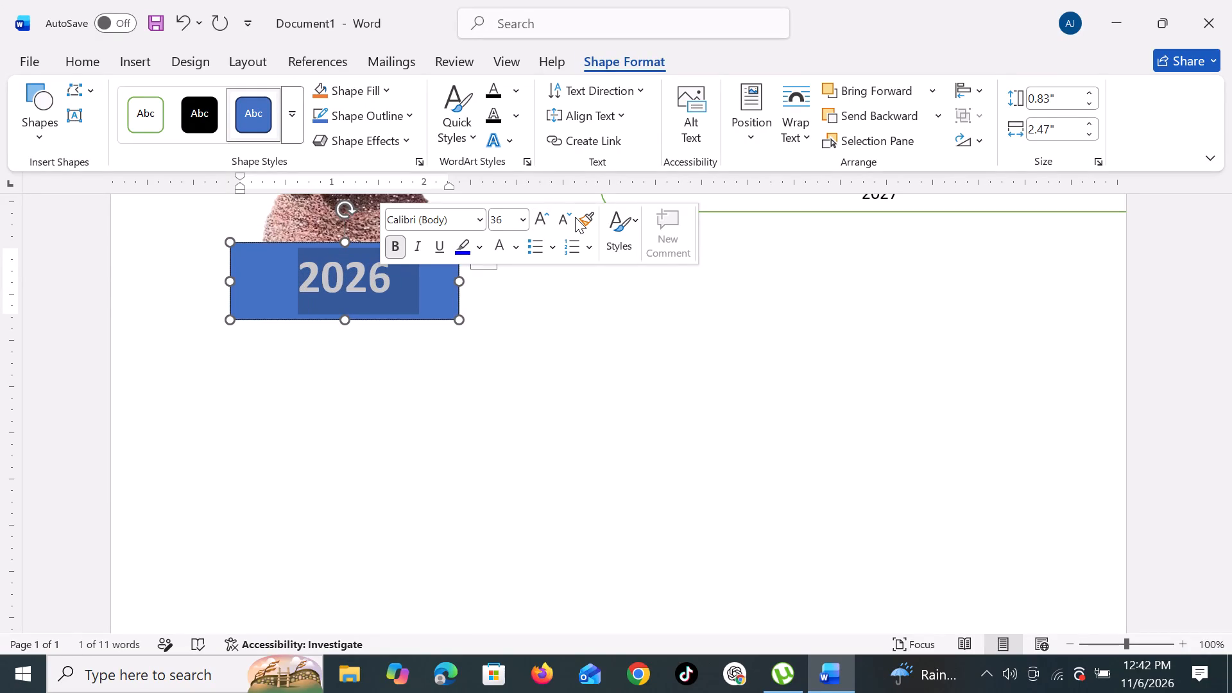
left_click(573, 218)
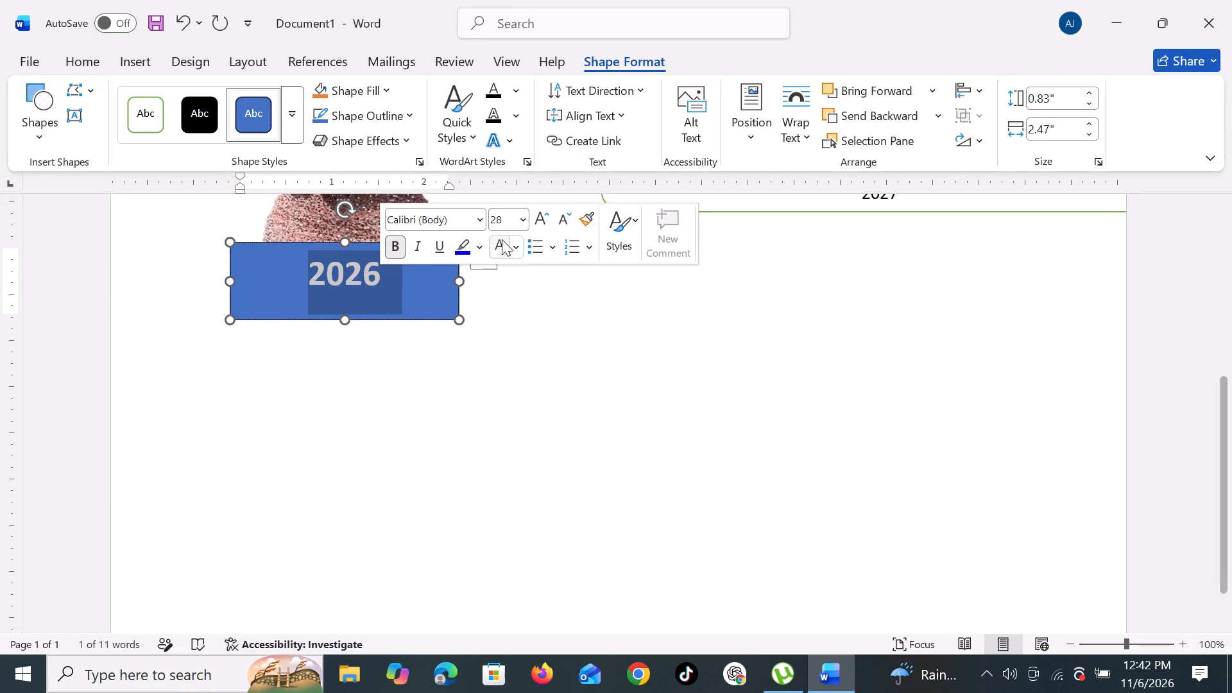
left_click(549, 216)
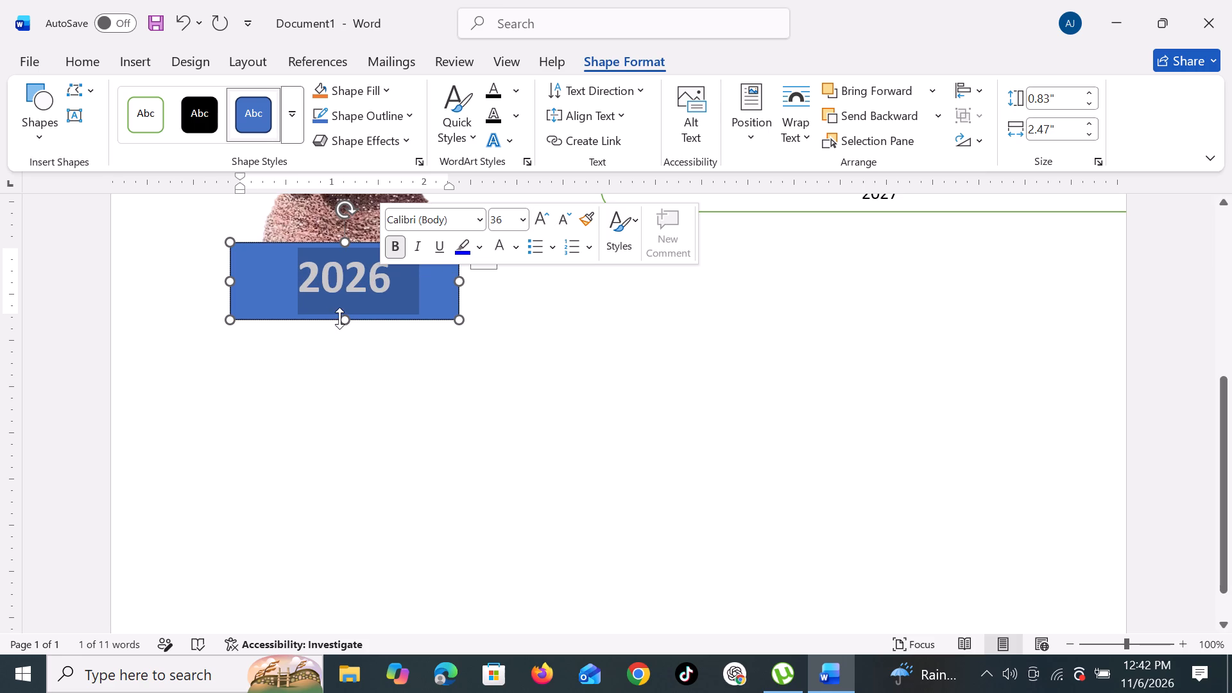
Reduce the 2026 rectangle's height to about 0.72" and shift it slightly up over the photo's bottom edge.
left_click_drag(343, 321, 355, 309)
left_click_drag(355, 309, 355, 302)
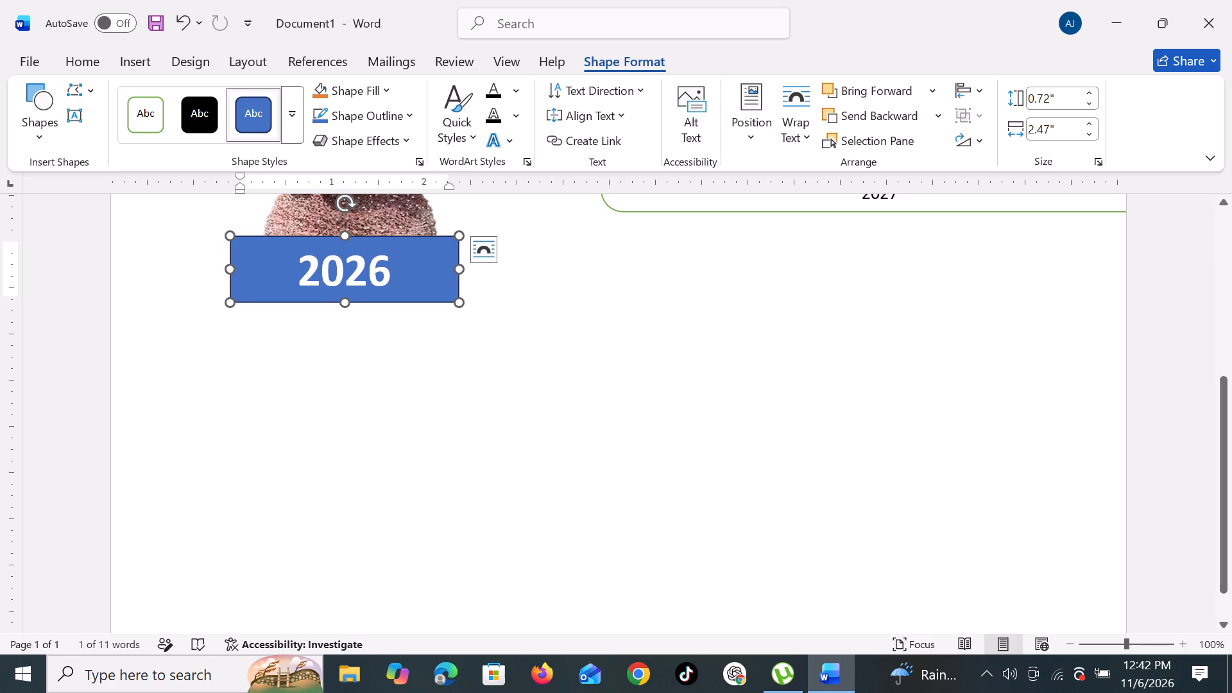
left_click(227, 364)
Change the year in the blue rectangle from 2026 to 2027.
scroll(292, 452, "down", 3)
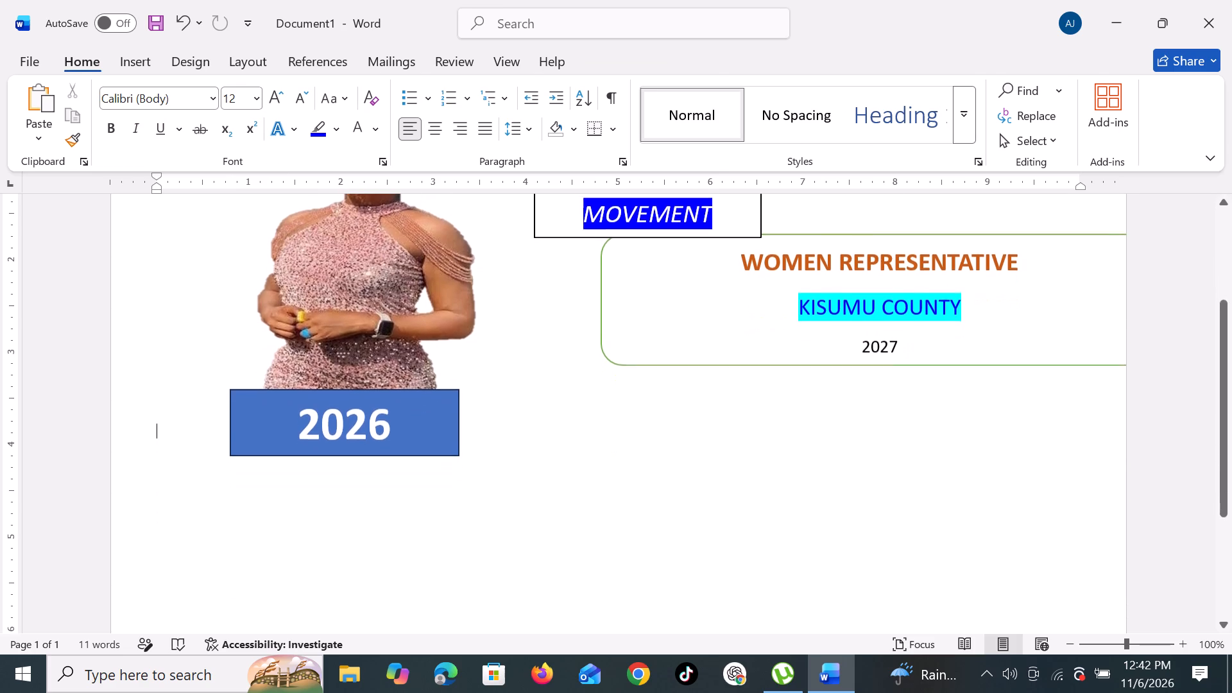
left_click(387, 424)
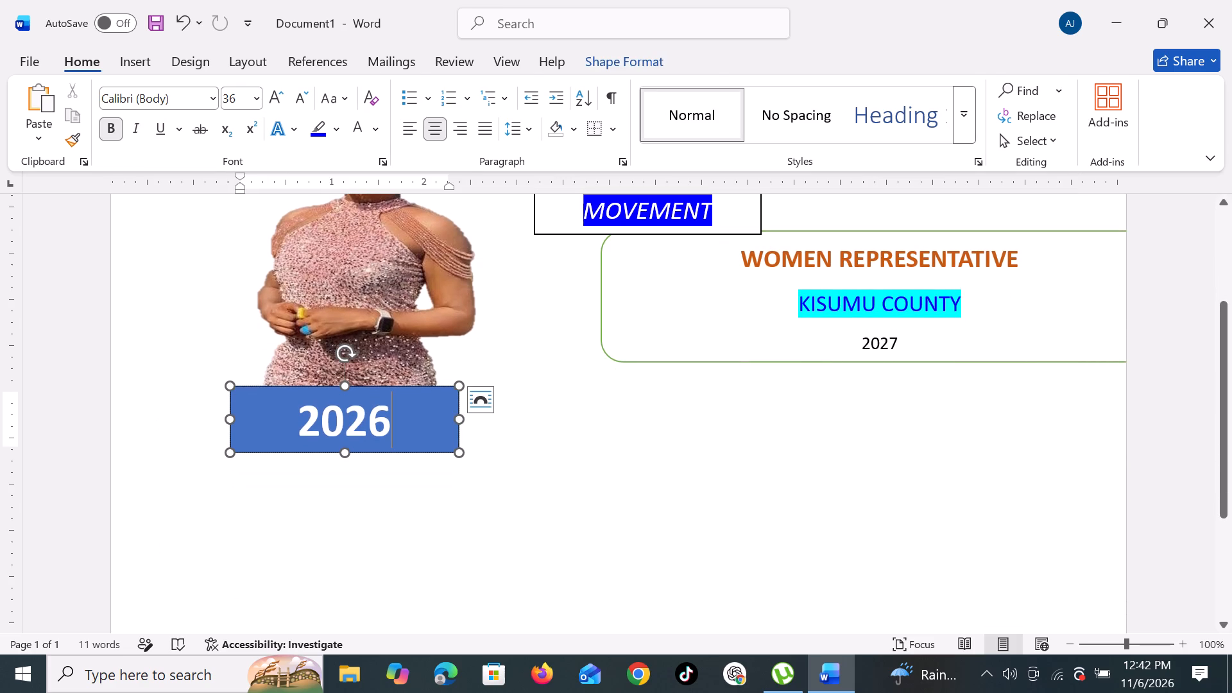
key("BackSpace")
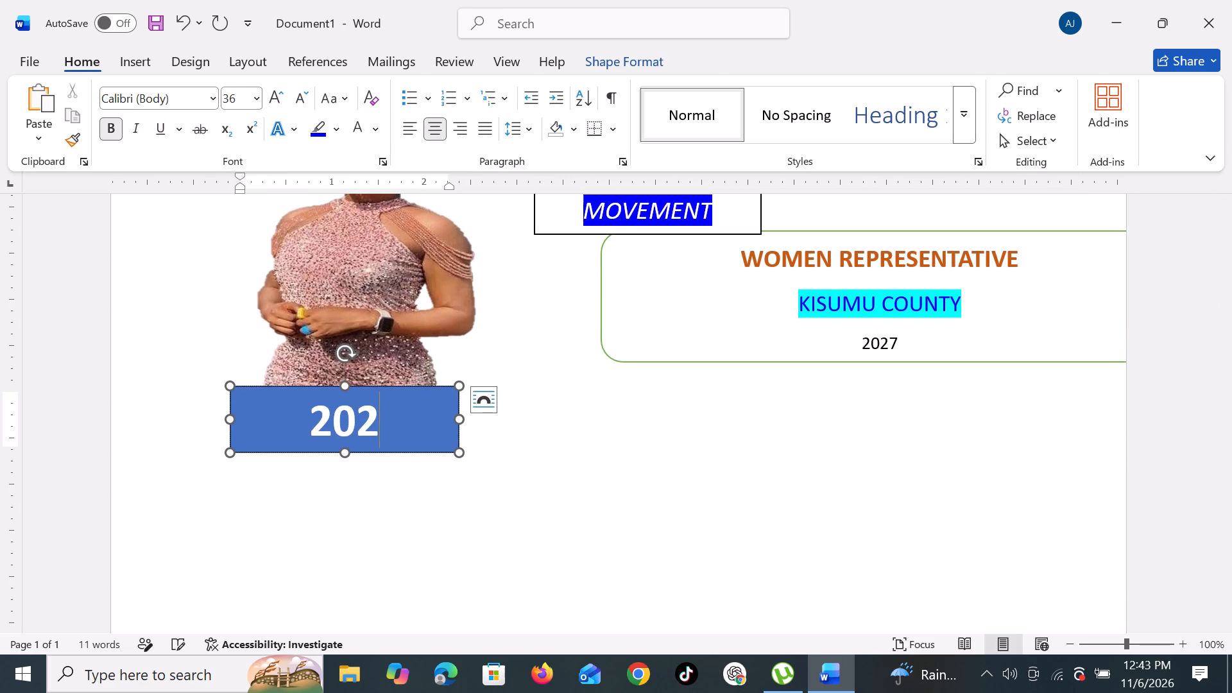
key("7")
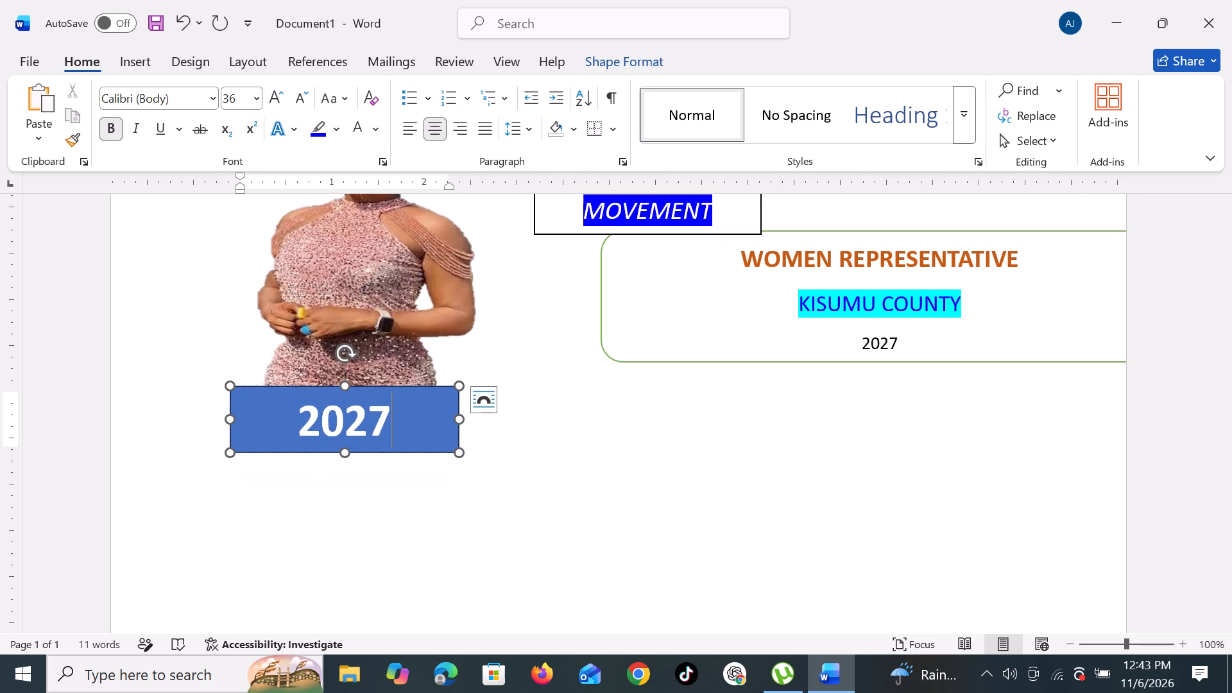
Trim the 2027 rectangle slightly at its bottom edge and top-left corner so it fits closely around the year.
left_click(348, 453)
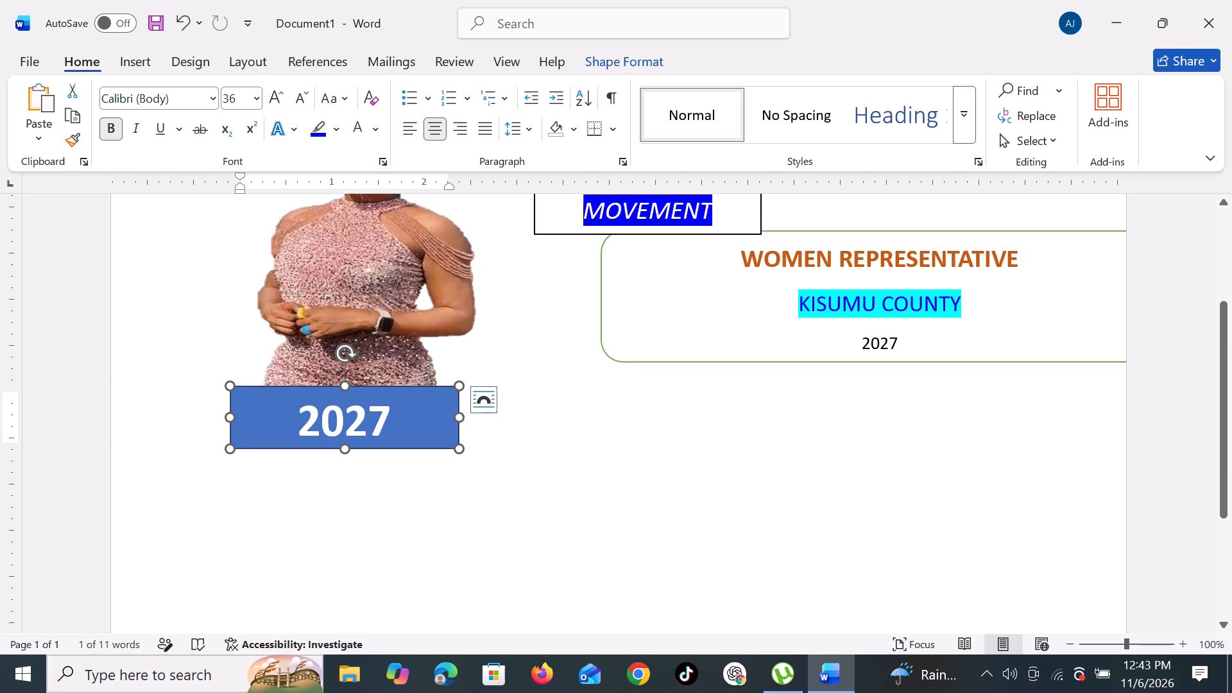
left_click_drag(228, 386, 238, 393)
left_click_drag(237, 395, 231, 389)
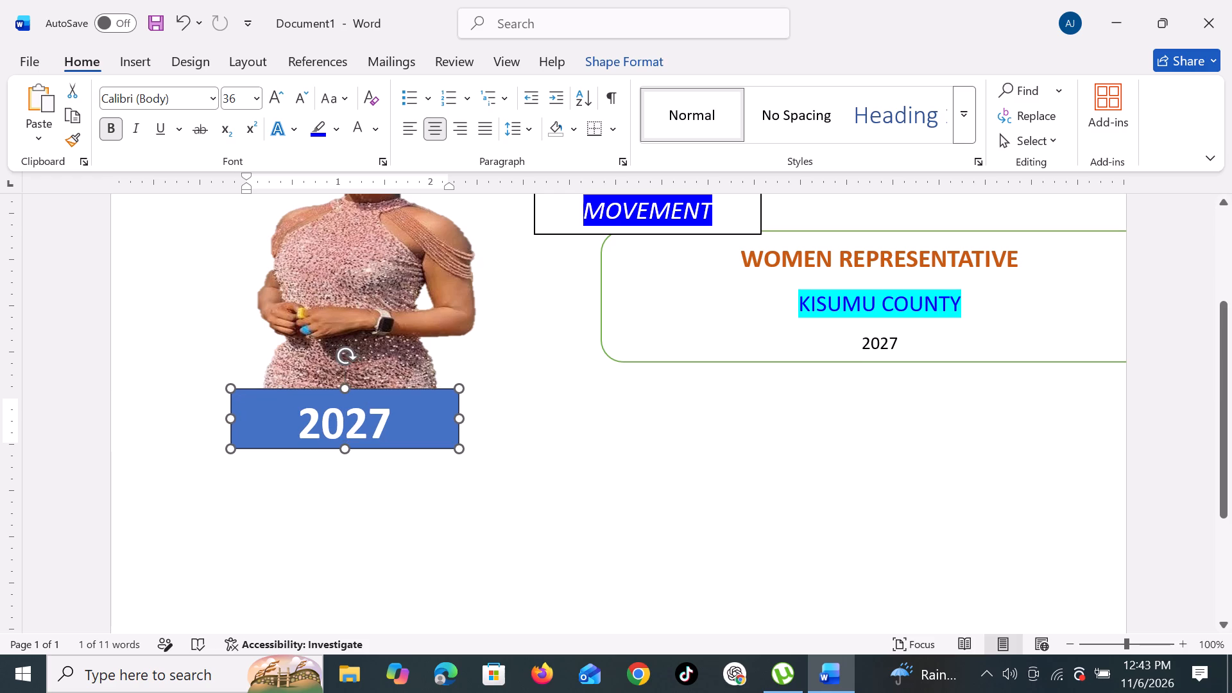
Extend the 2027 rectangle from its top-left corner to about 0.69" high and 2.73" wide.
left_click_drag(231, 389, 194, 389)
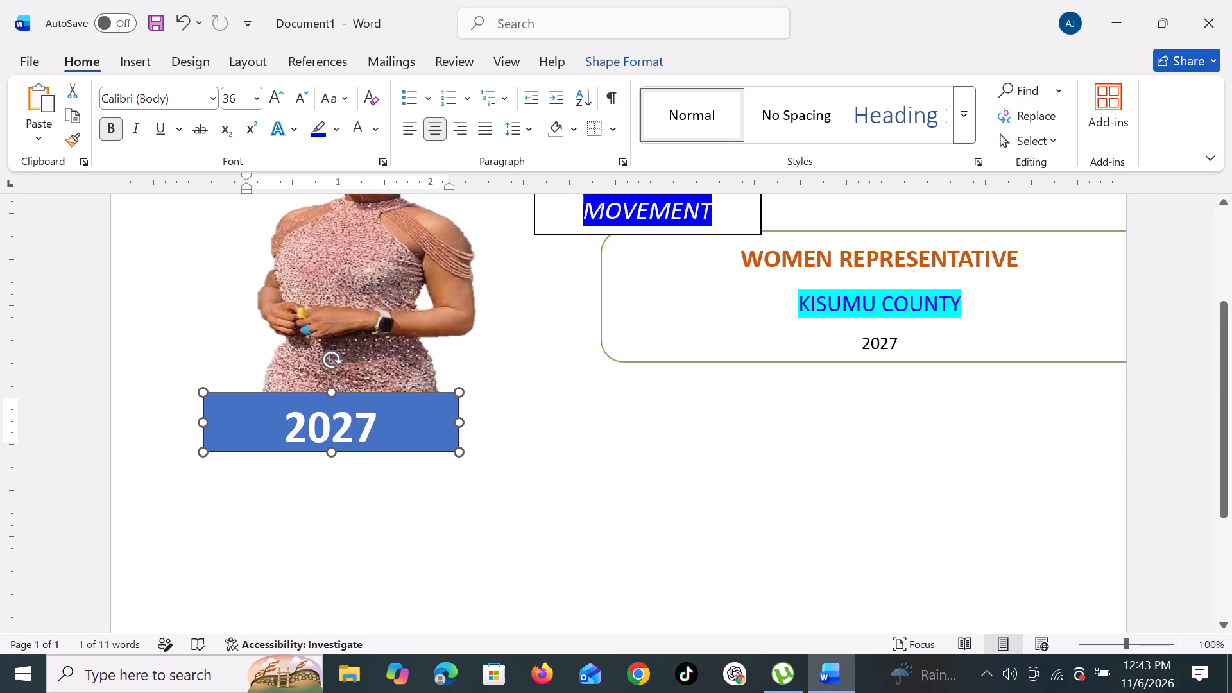
left_click_drag(194, 389, 193, 375)
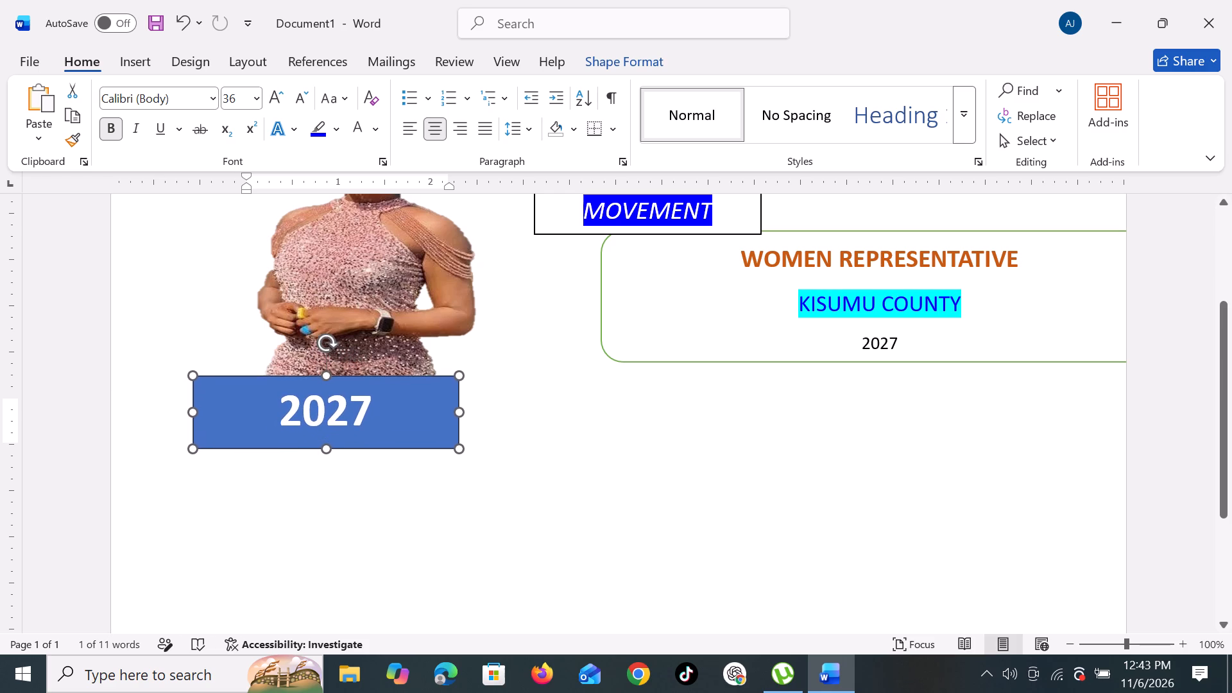
left_click_drag(193, 375, 207, 384)
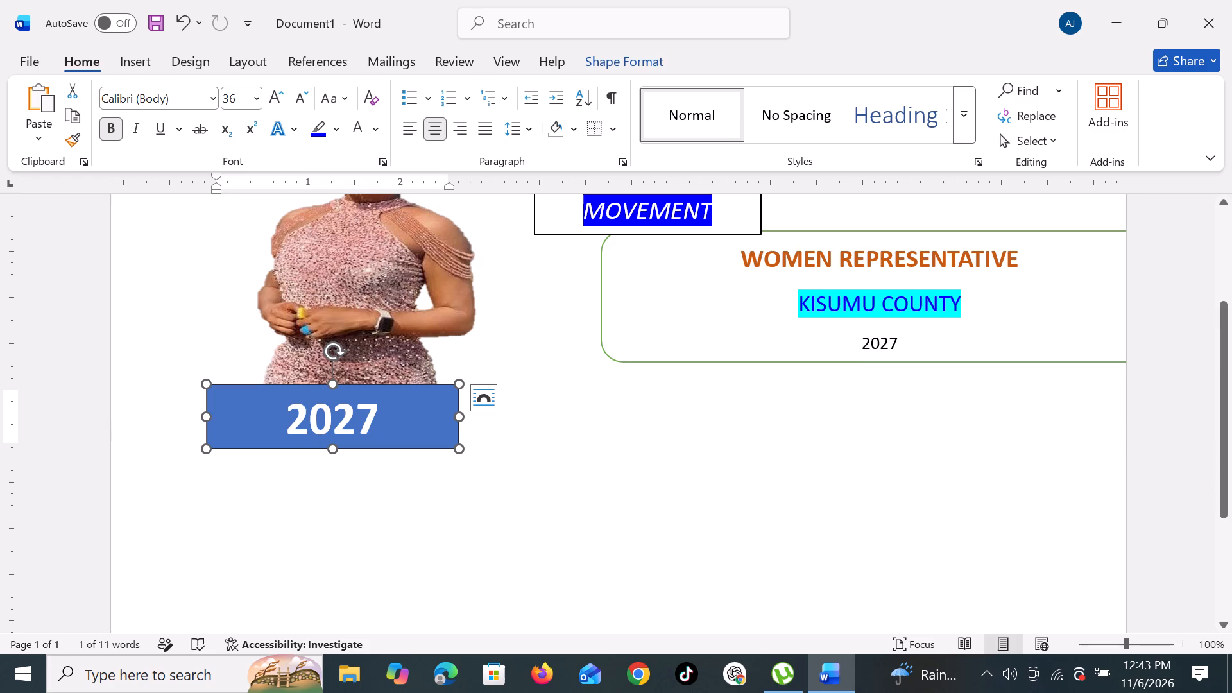
Apply the preset shape style with white fill, green outline and black text to the 2027 rectangle.
left_click(429, 406)
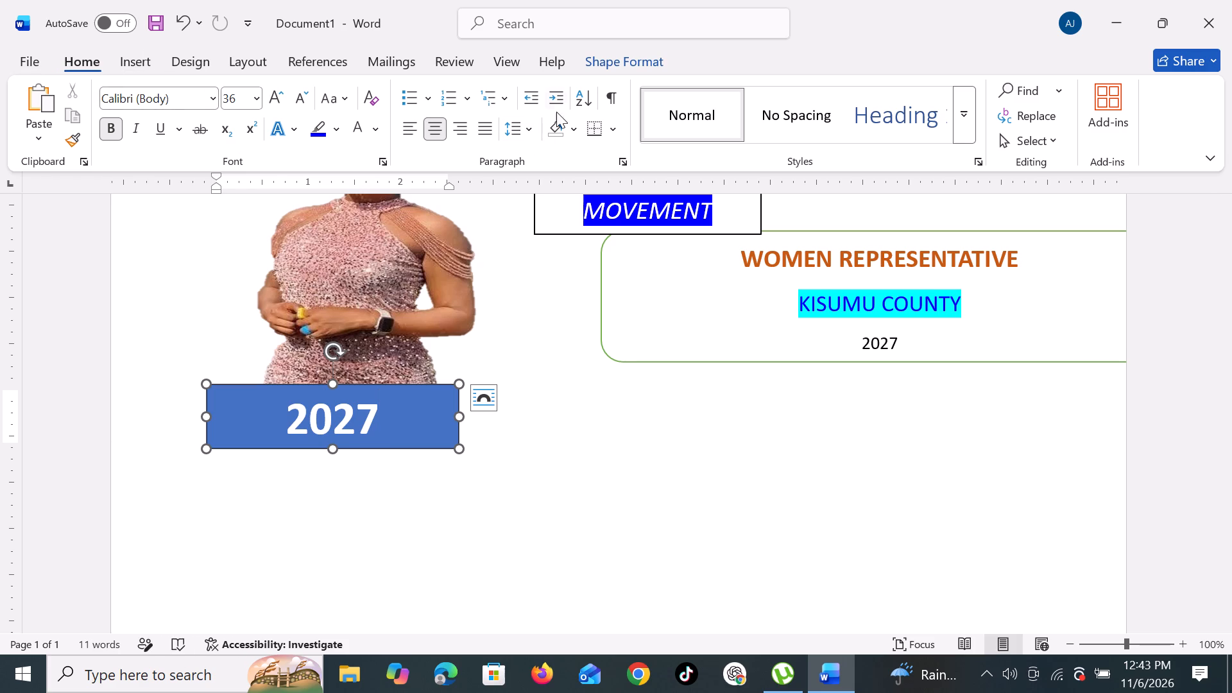
left_click(603, 62)
left_click(160, 107)
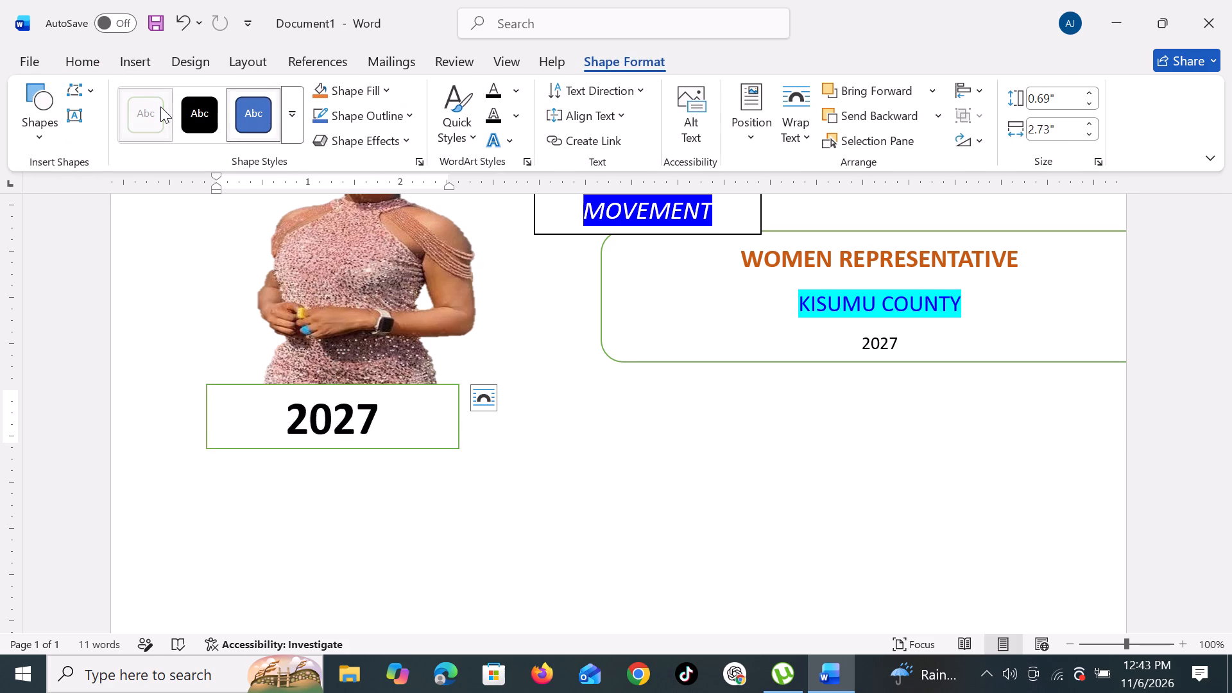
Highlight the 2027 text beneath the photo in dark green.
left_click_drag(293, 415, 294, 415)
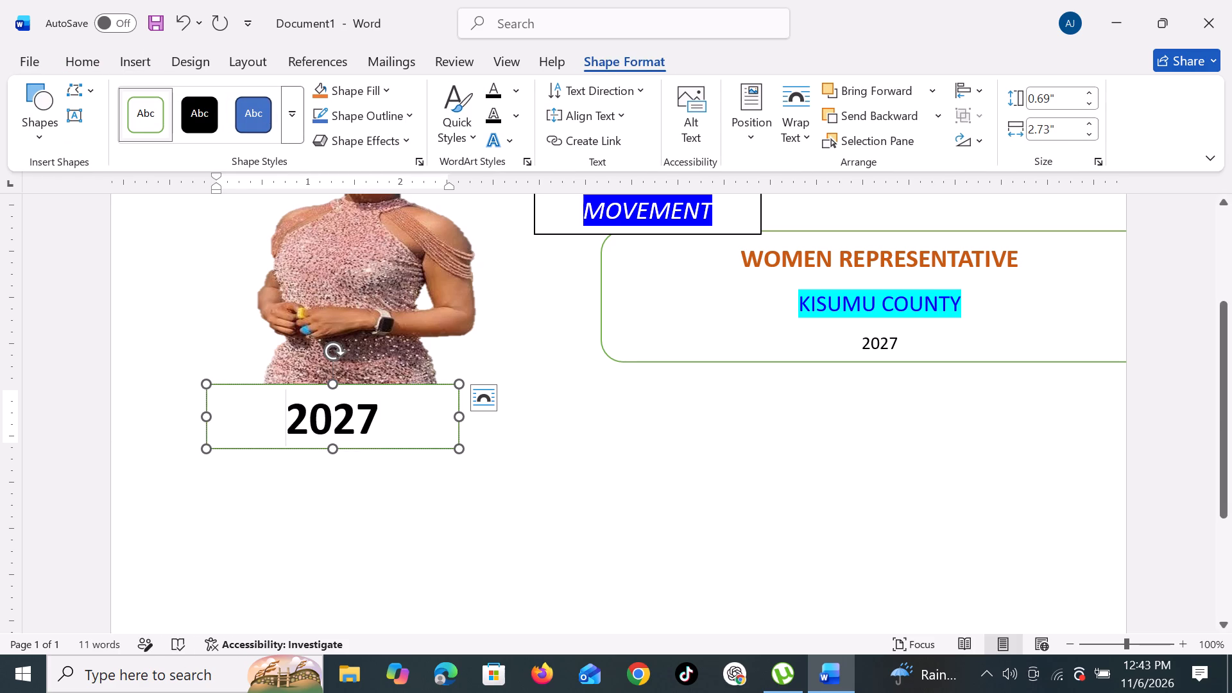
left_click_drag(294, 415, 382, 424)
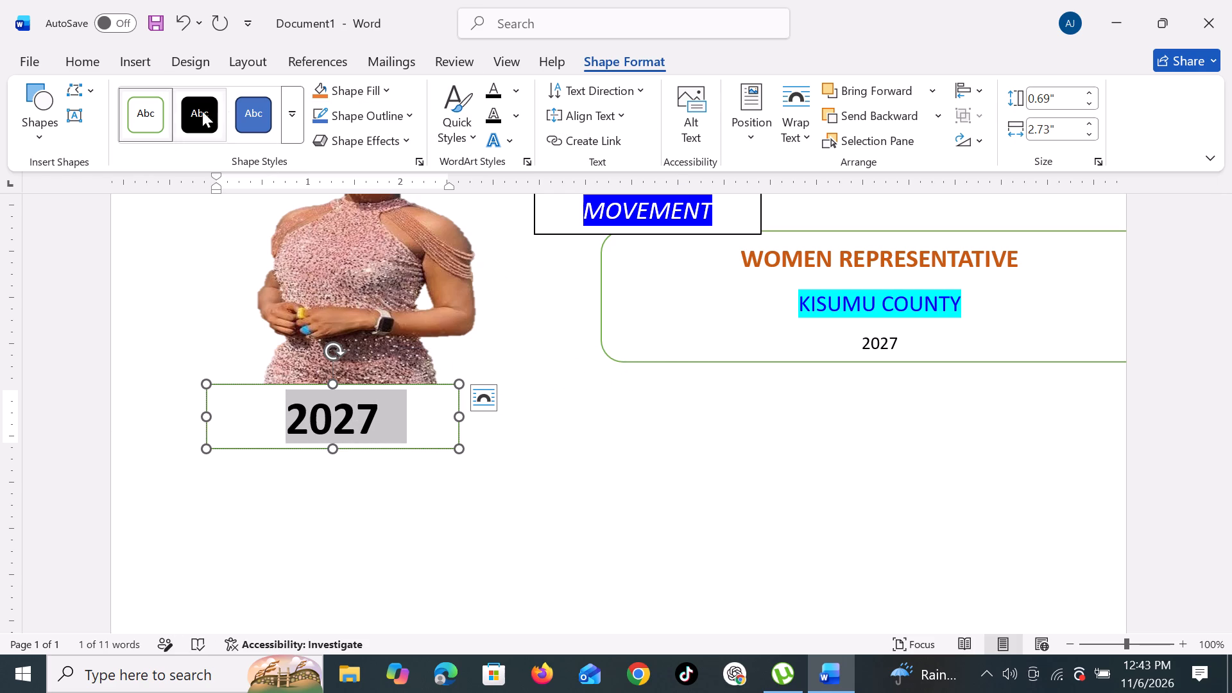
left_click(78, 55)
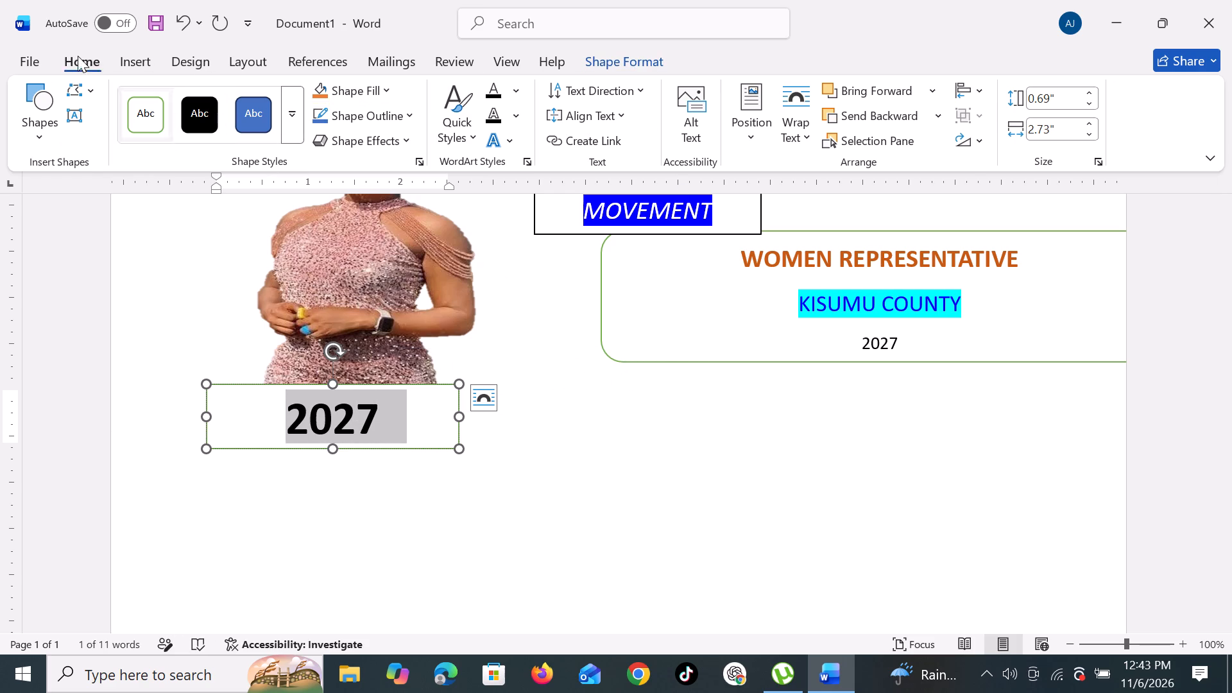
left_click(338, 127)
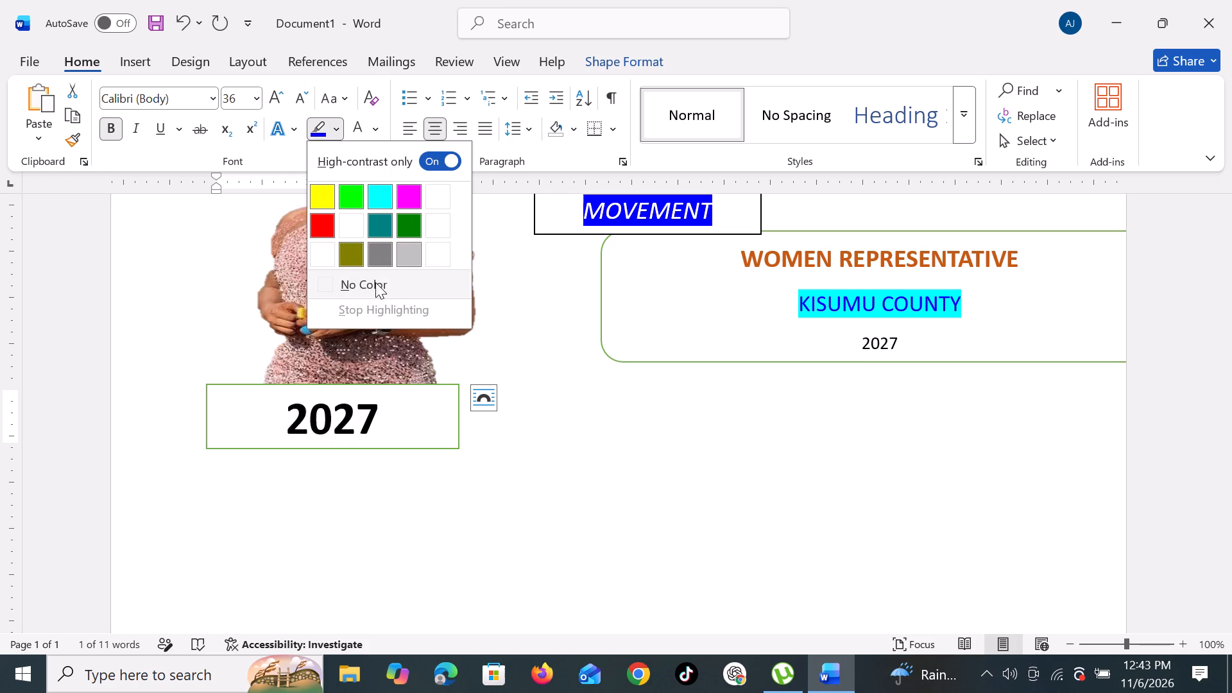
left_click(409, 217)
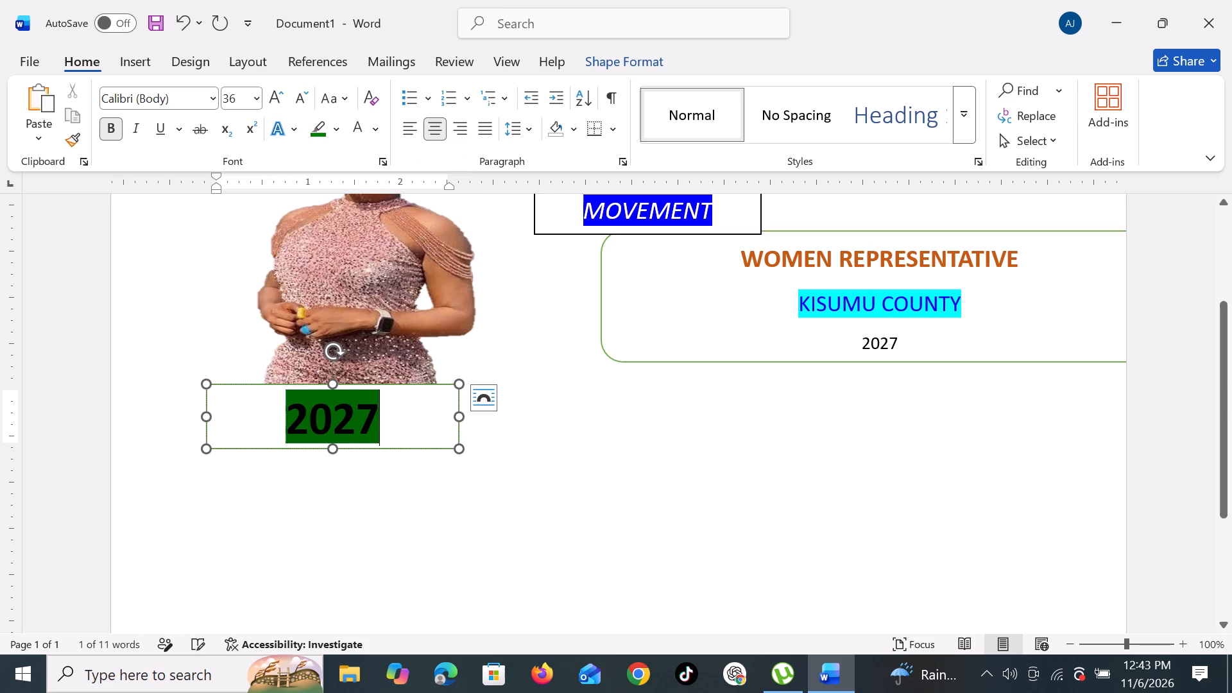
Set the font colour of the 2027 text beneath the photo to the standard dark red.
left_click(425, 435)
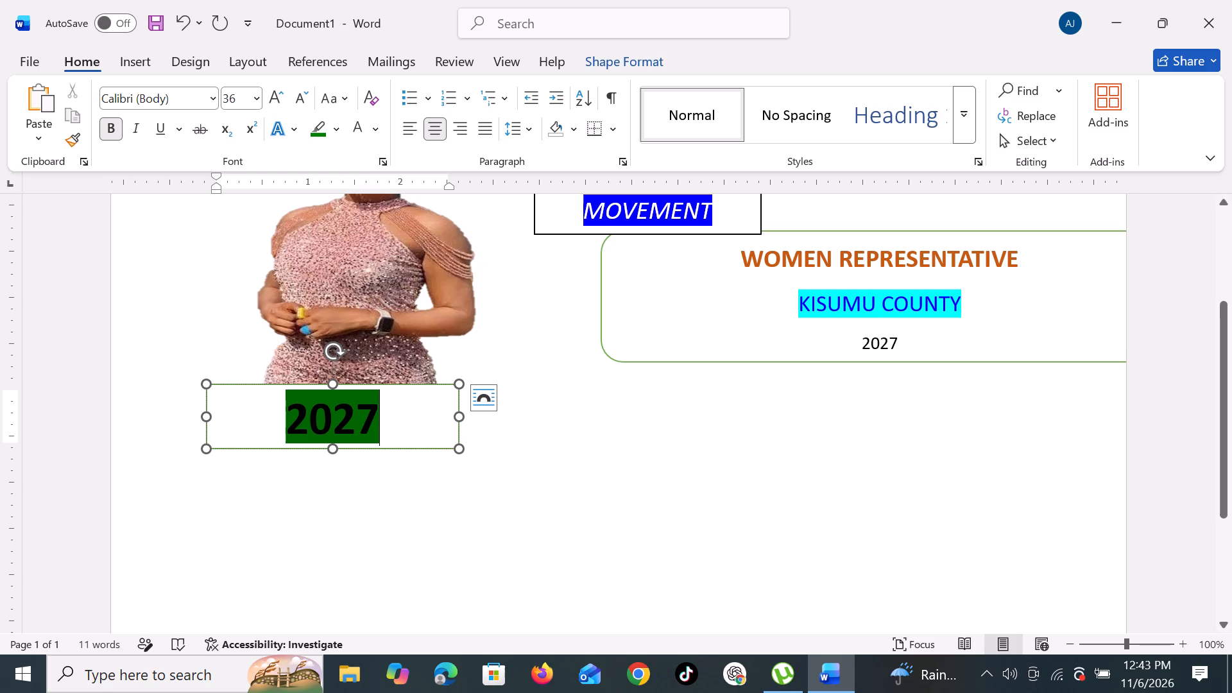
left_click_drag(277, 403, 363, 403)
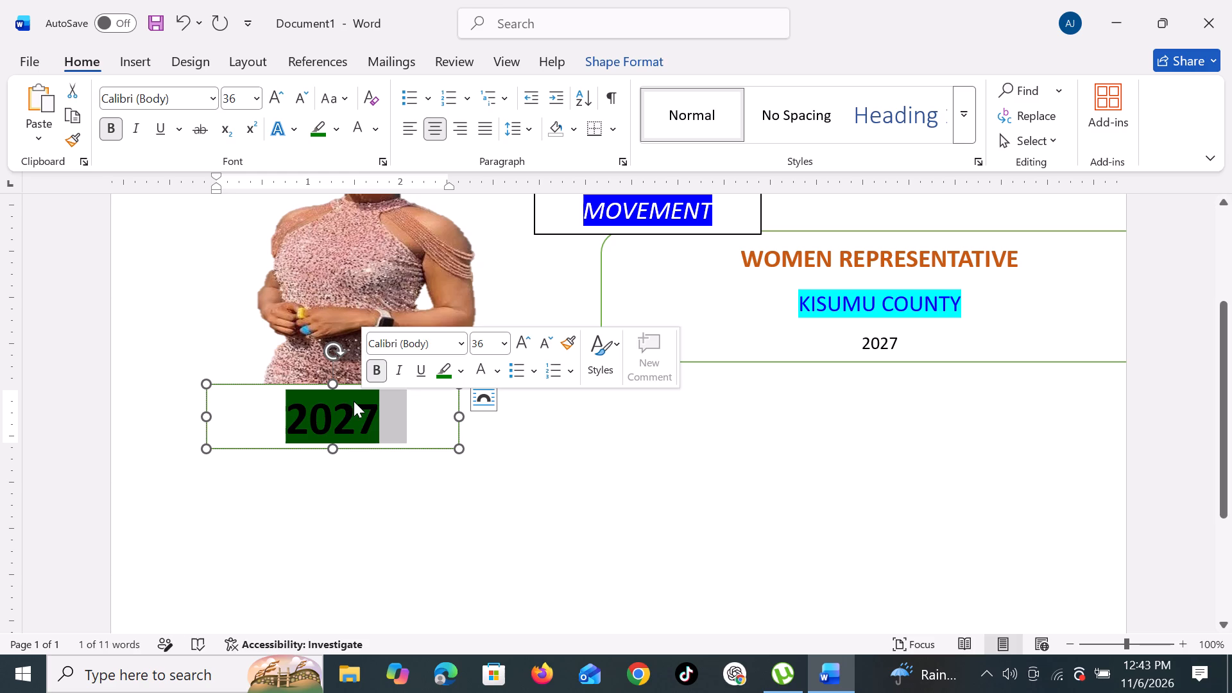
left_click(354, 402)
double_click(350, 402)
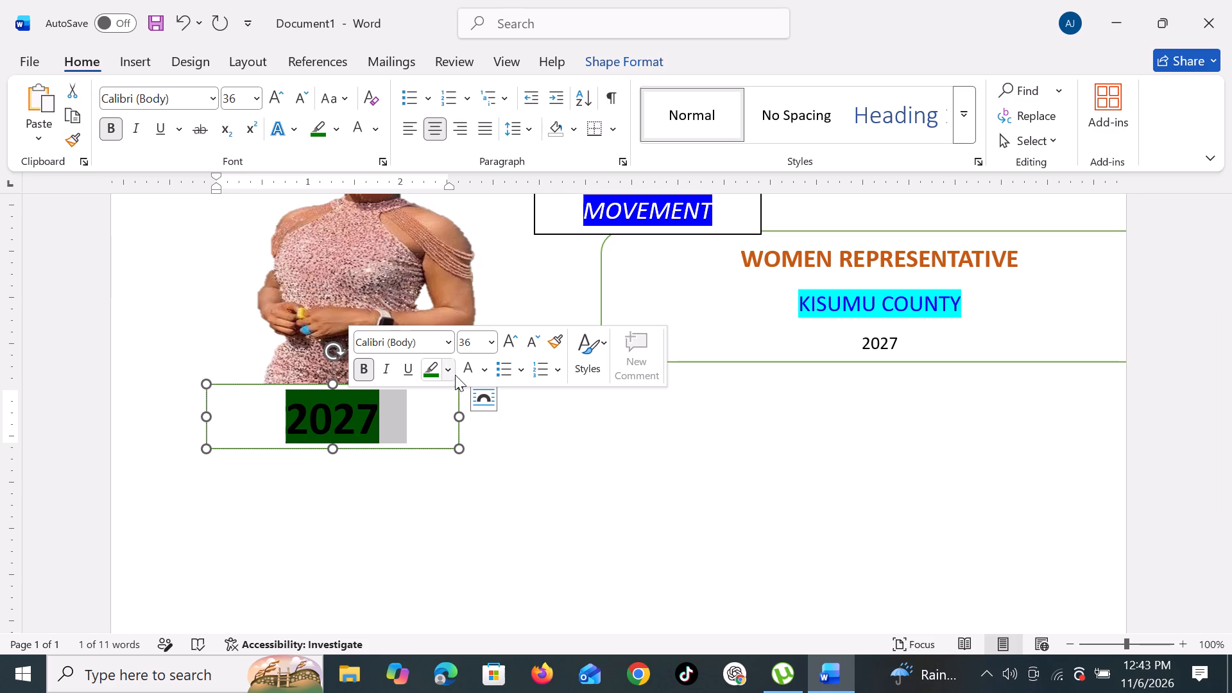
left_click(452, 372)
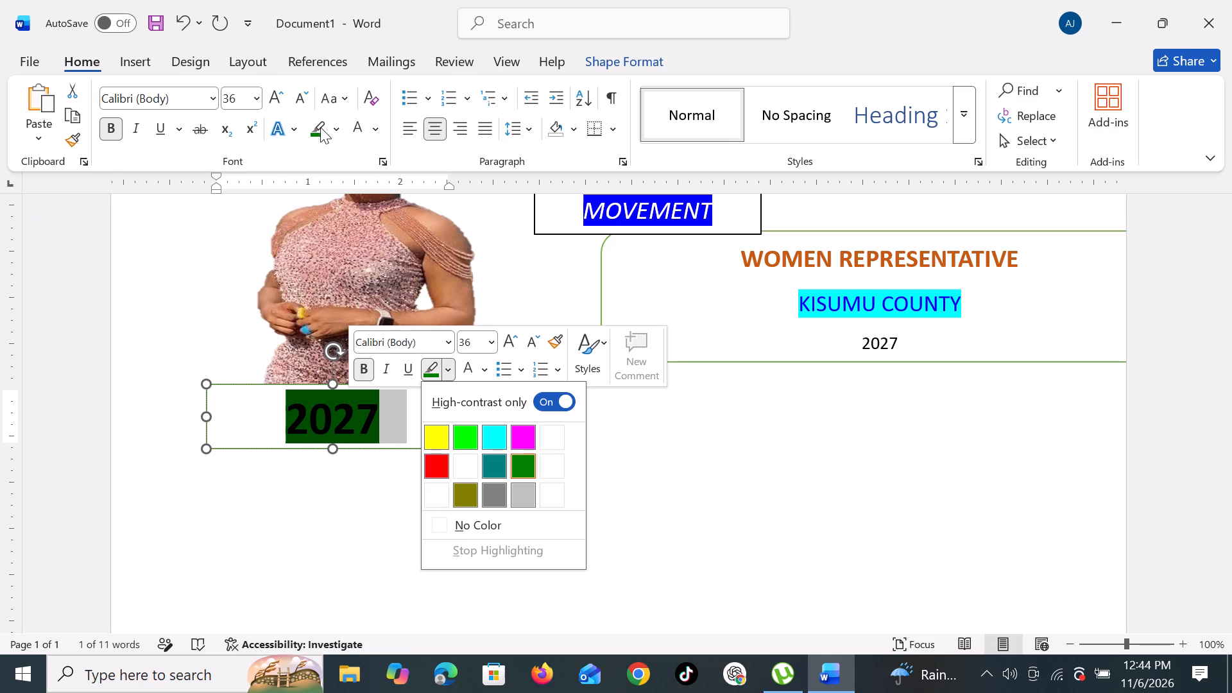
left_click(338, 127)
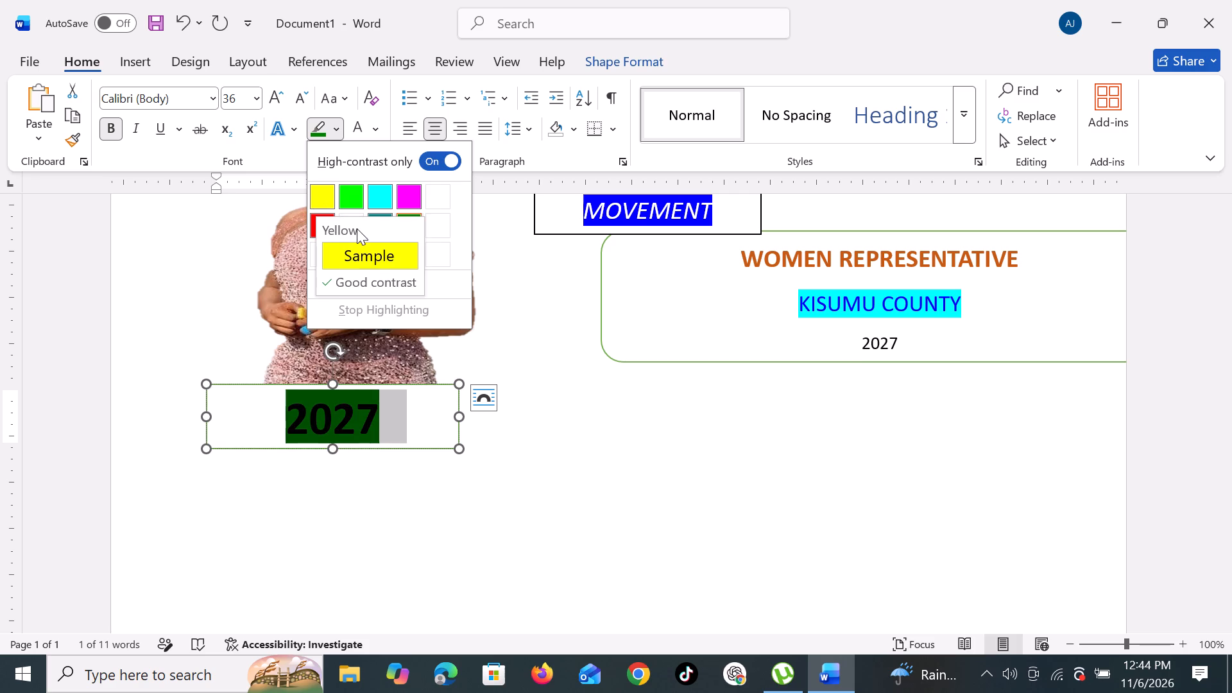
left_click(294, 128)
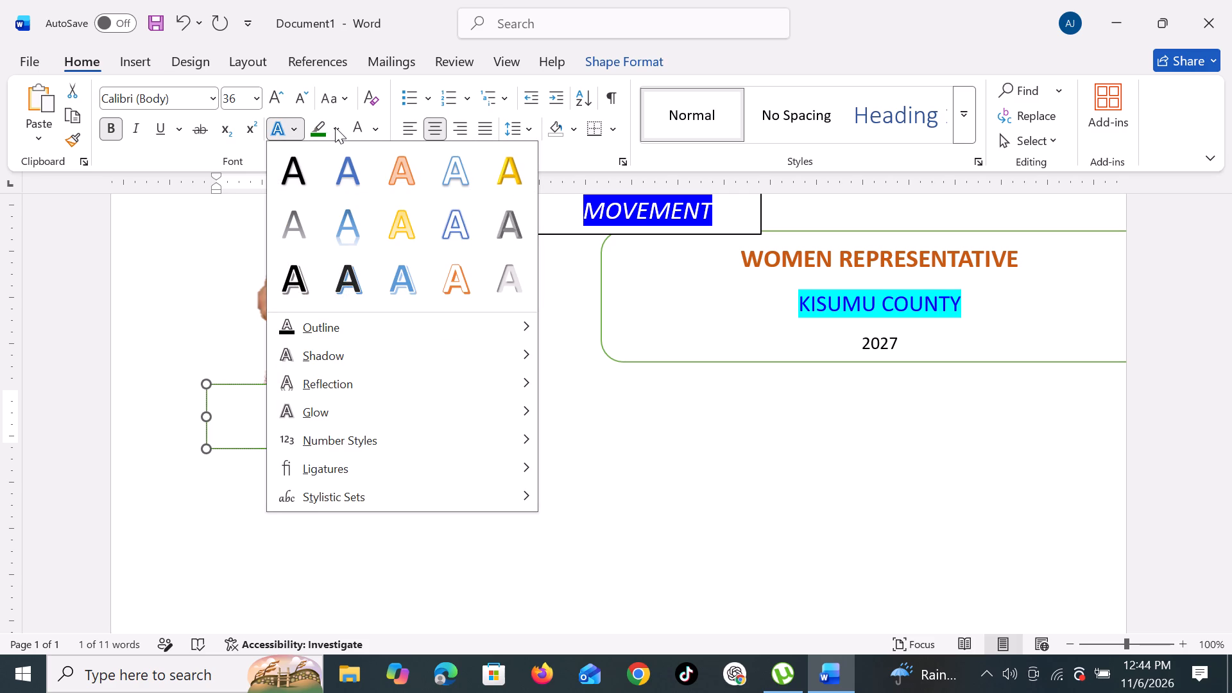
left_click(336, 127)
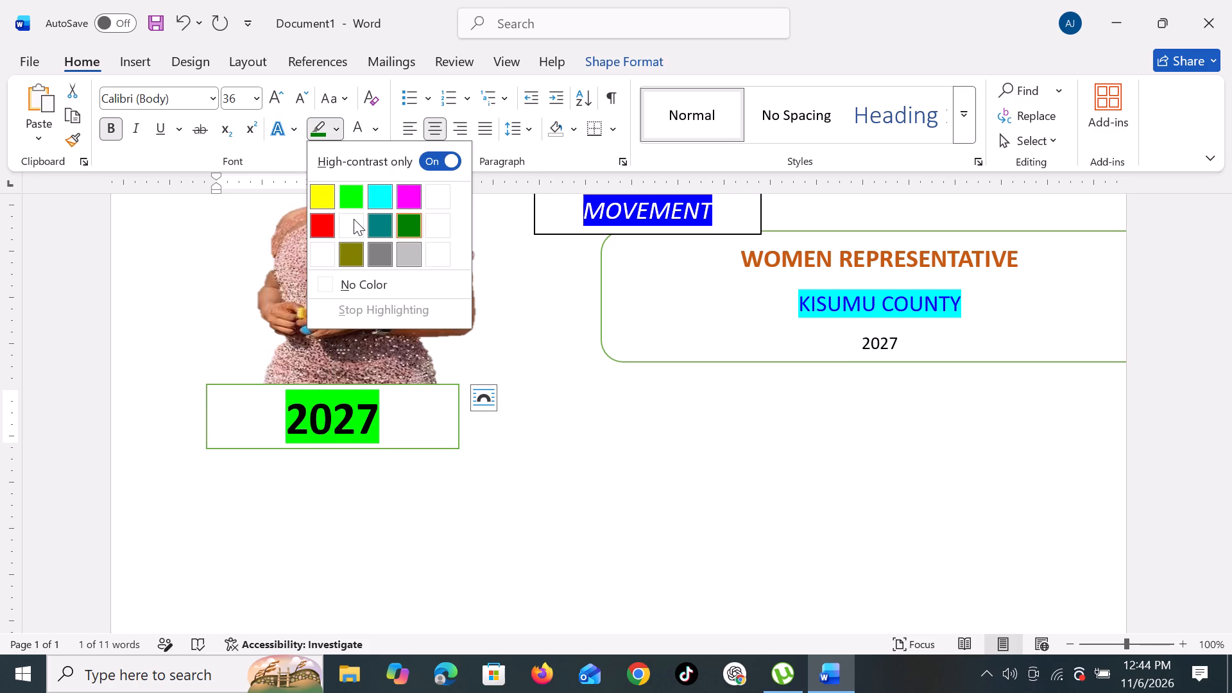
left_click(377, 125)
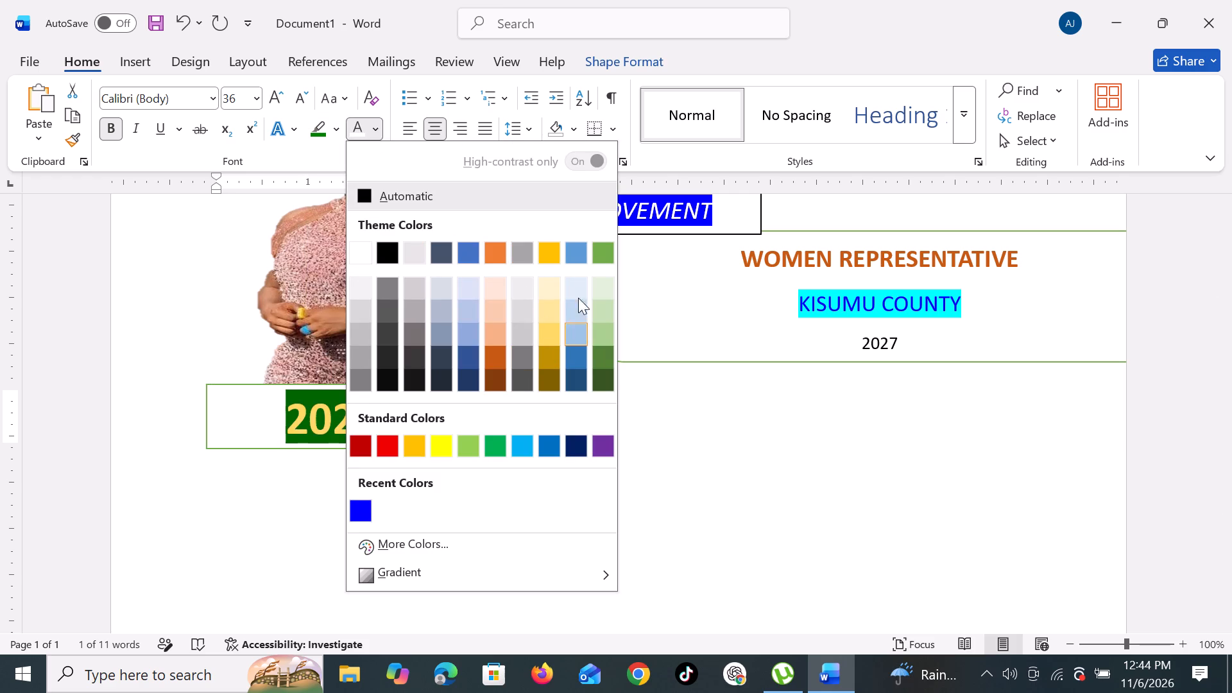
left_click(362, 443)
left_click(369, 484)
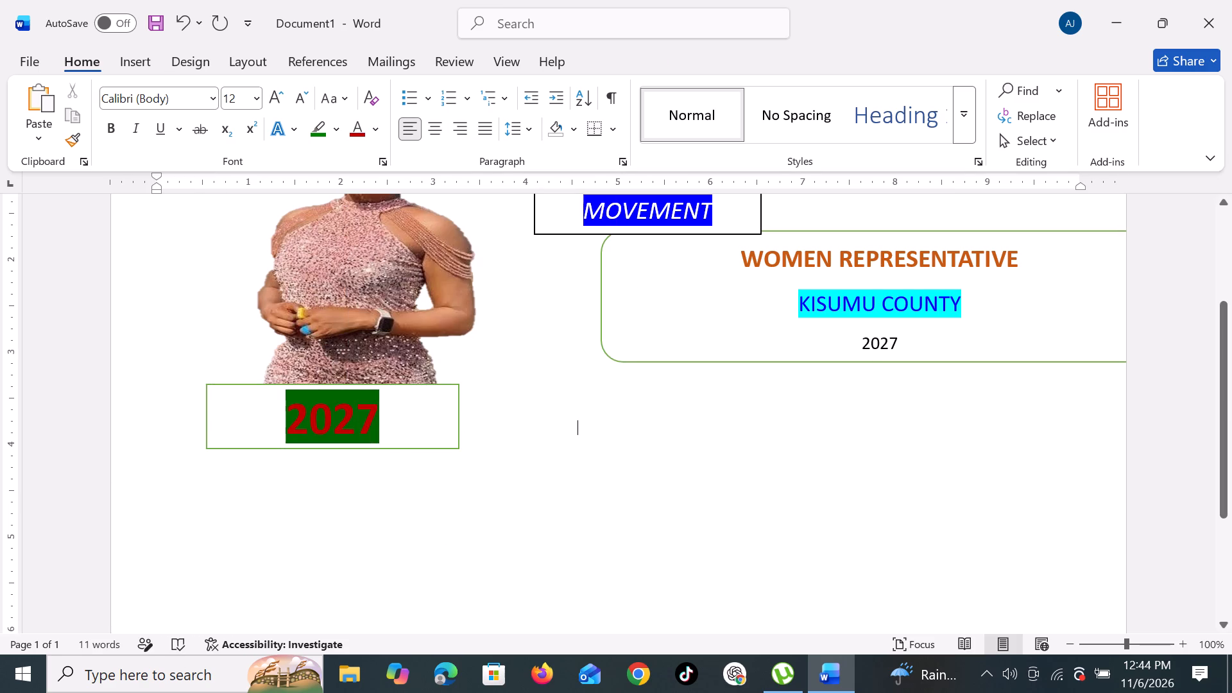
Turn off the high-contrast-only limit for highlighting and remove the green highlight from the 2027 text beneath the photo.
left_click_drag(284, 408, 381, 420)
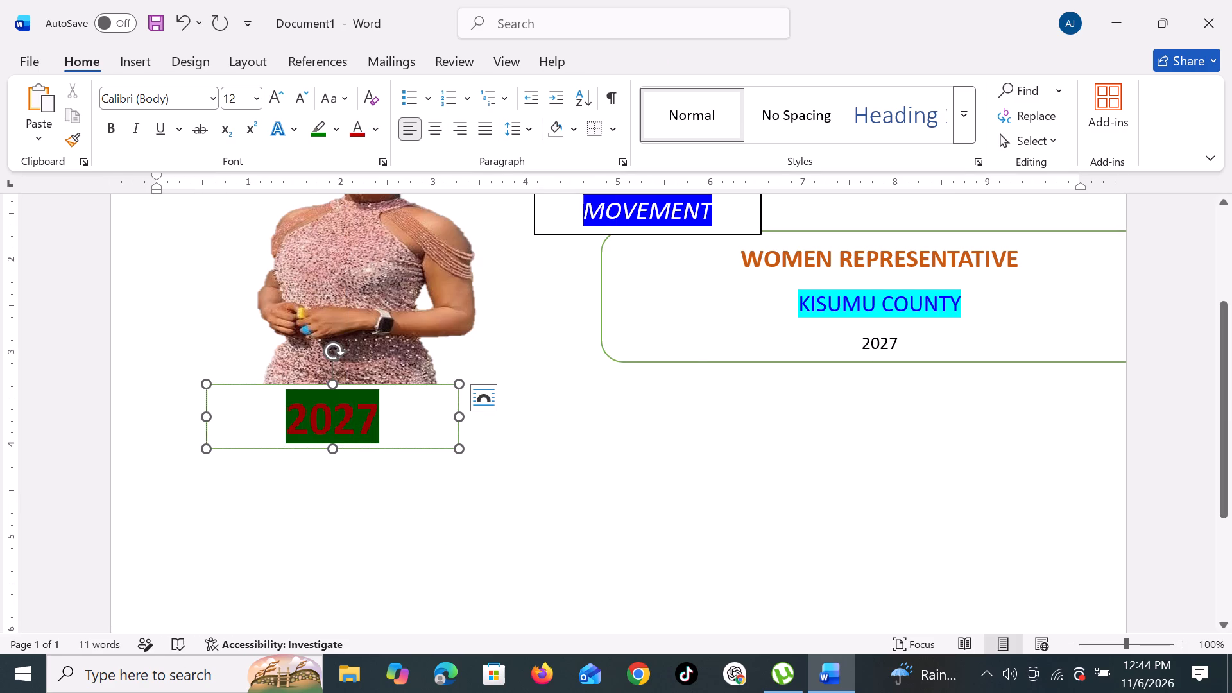
left_click_drag(381, 420, 378, 420)
left_click(330, 134)
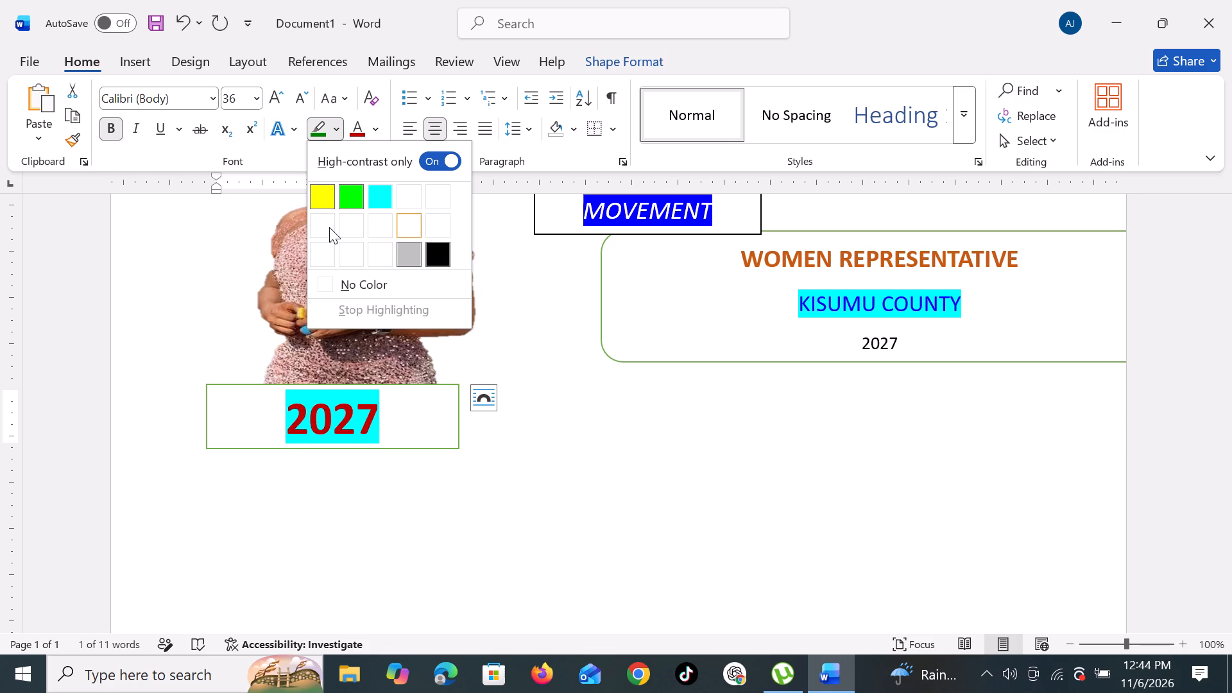
left_click(325, 258)
left_click(386, 230)
left_click(413, 196)
left_click(443, 156)
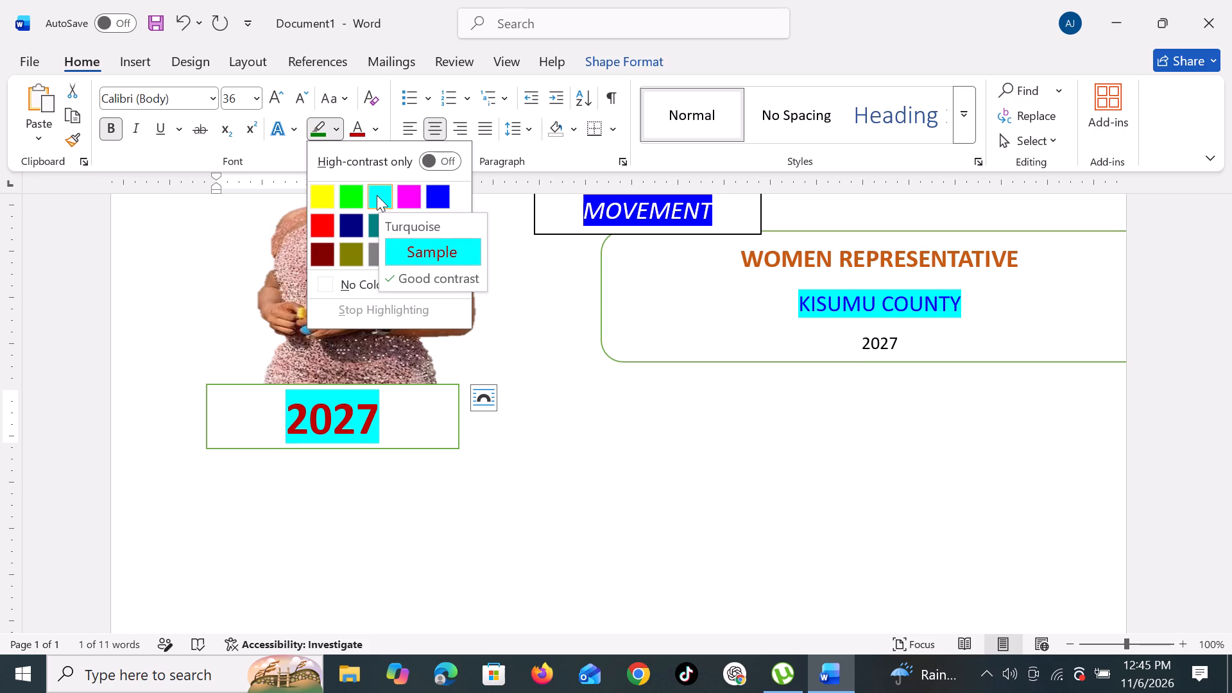
left_click(324, 275)
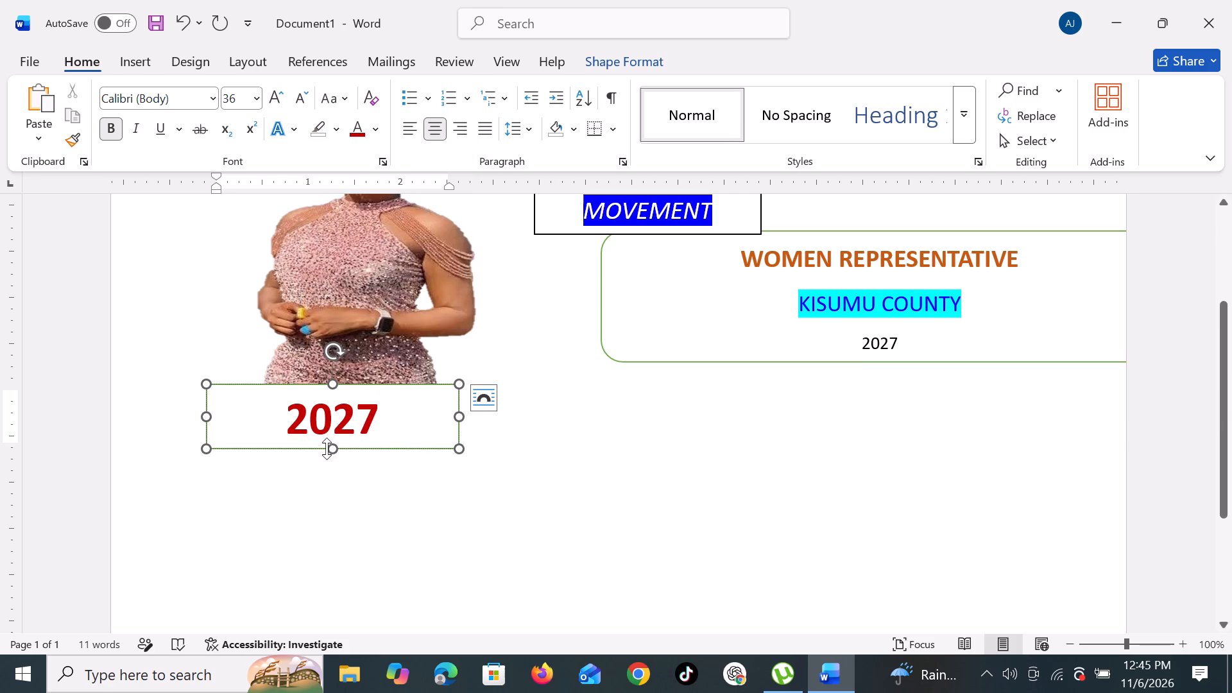
Raise the bottom edge of the 2027 rectangle slightly to tighten it around the year.
left_click_drag(331, 450, 335, 444)
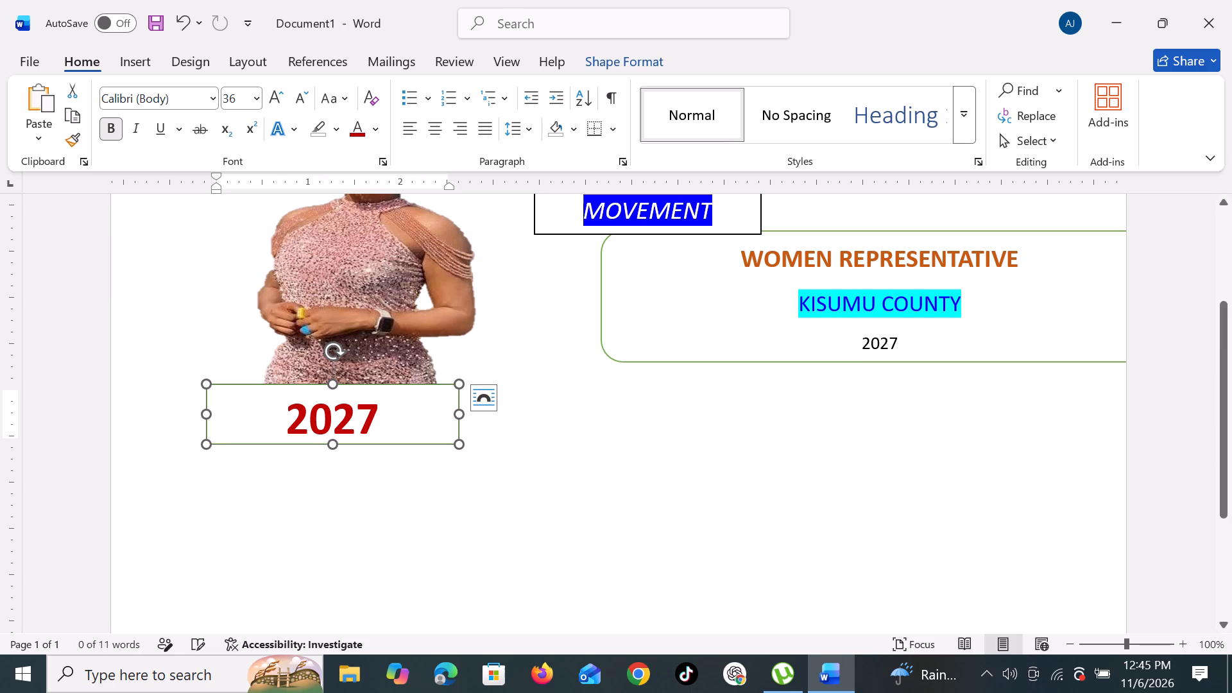
left_click(384, 478)
Insert a blue rectangle at the lower edge of the 2027 box beneath the photo, about 1.06" high and 1.97" wide.
scroll(373, 558, "down", 3)
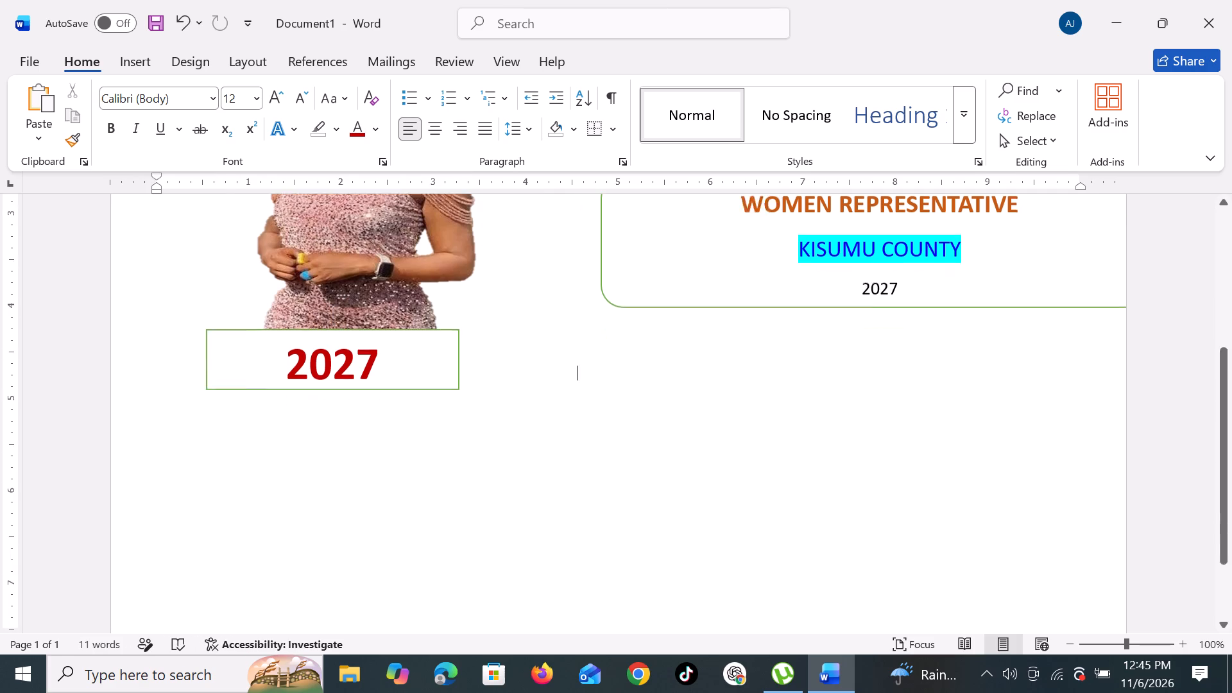
scroll(372, 544, "down", 3)
scroll(357, 542, "up", 5)
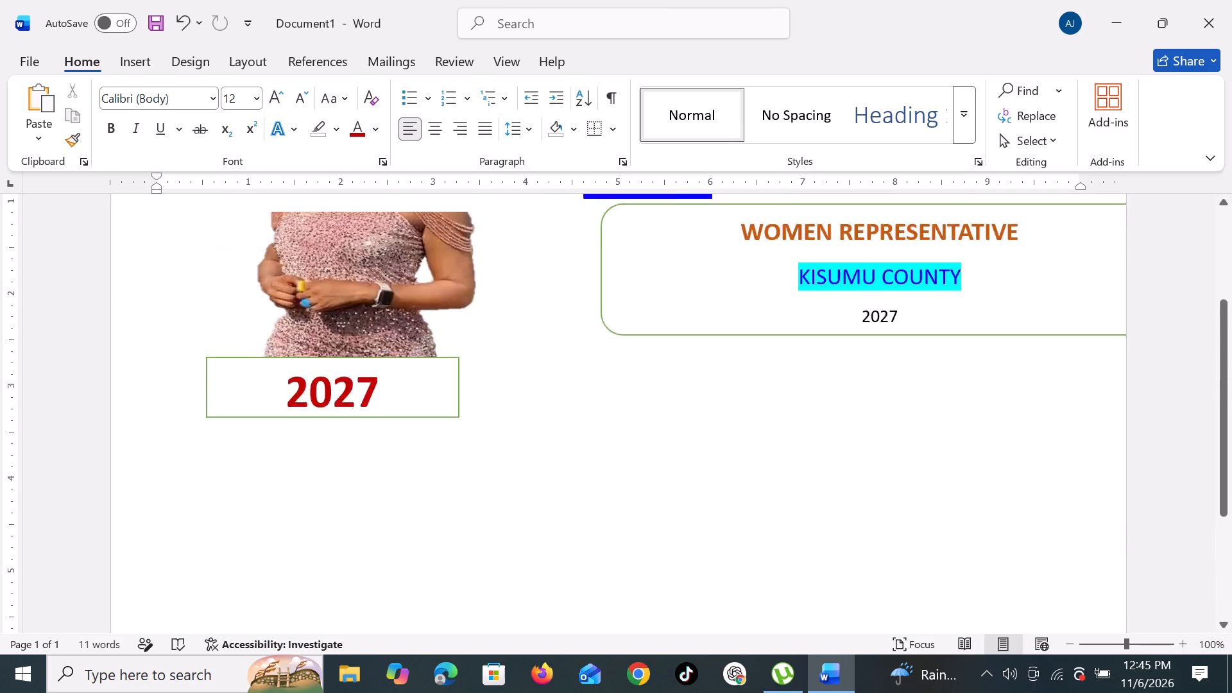
scroll(356, 540, "up", 3)
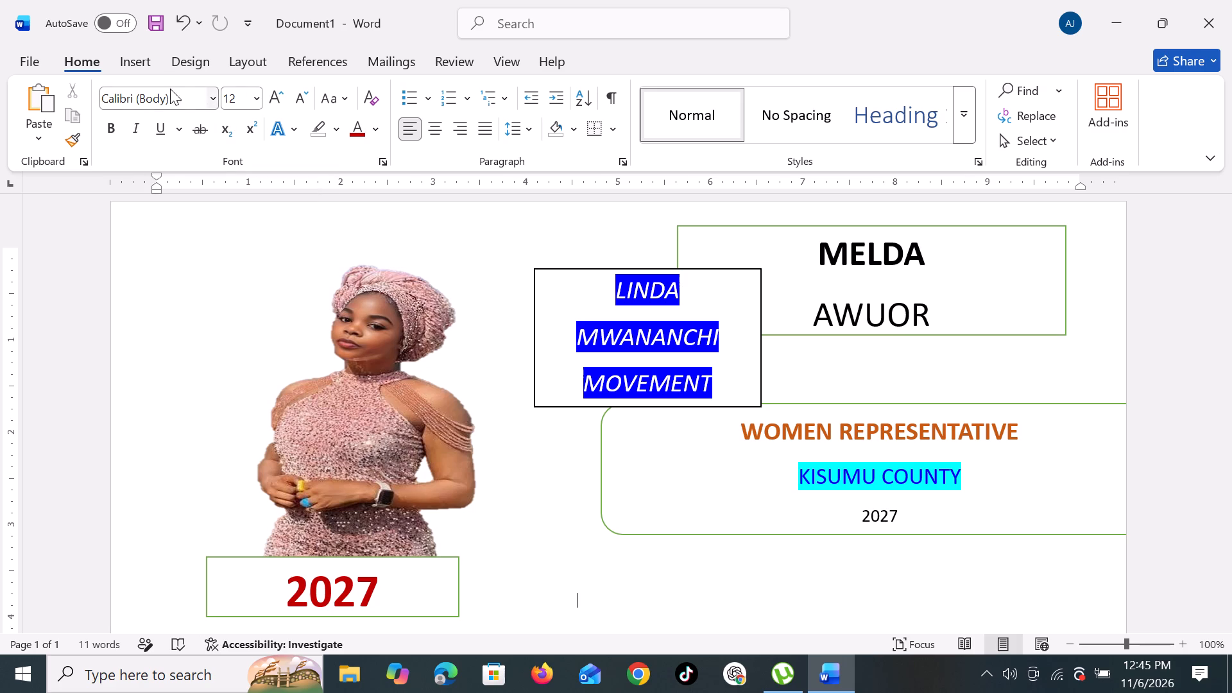
left_click(149, 62)
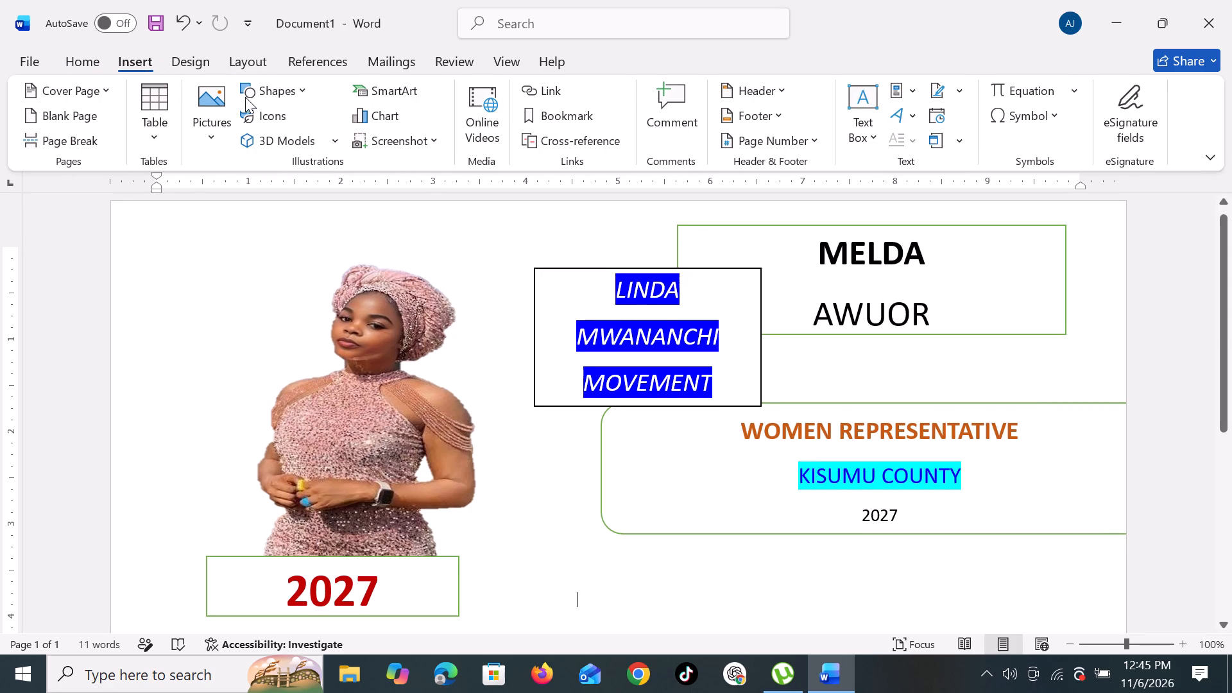
left_click(300, 94)
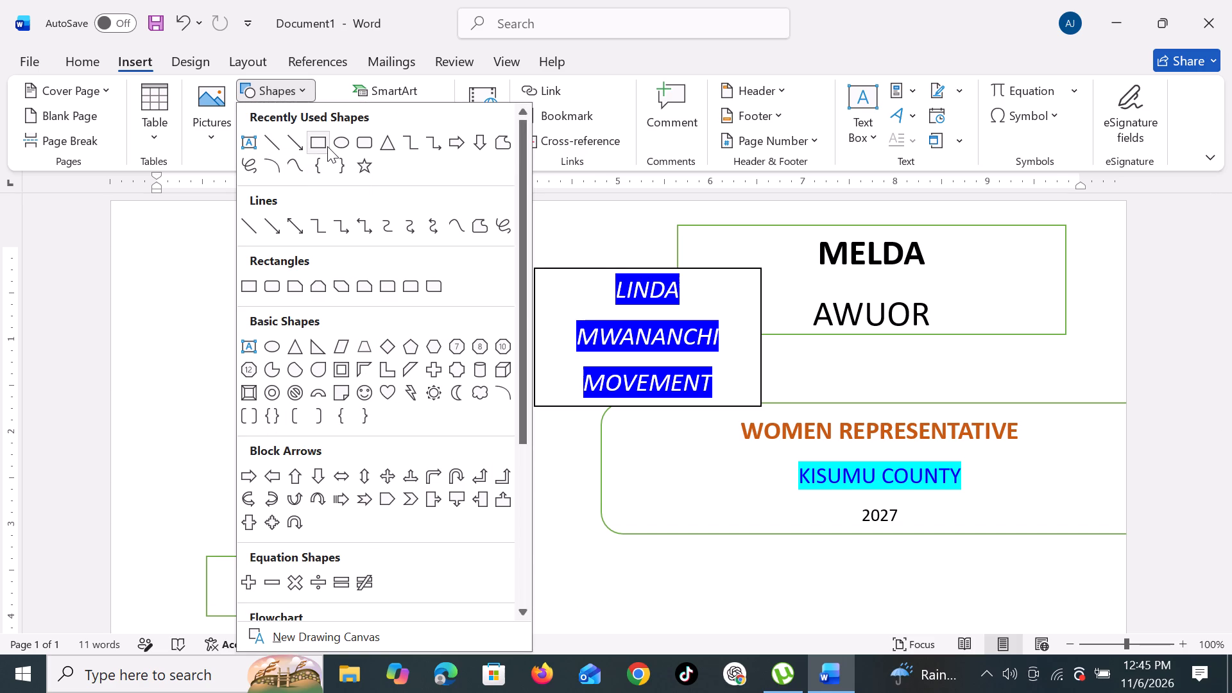
left_click(327, 147)
scroll(345, 425, "down", 3)
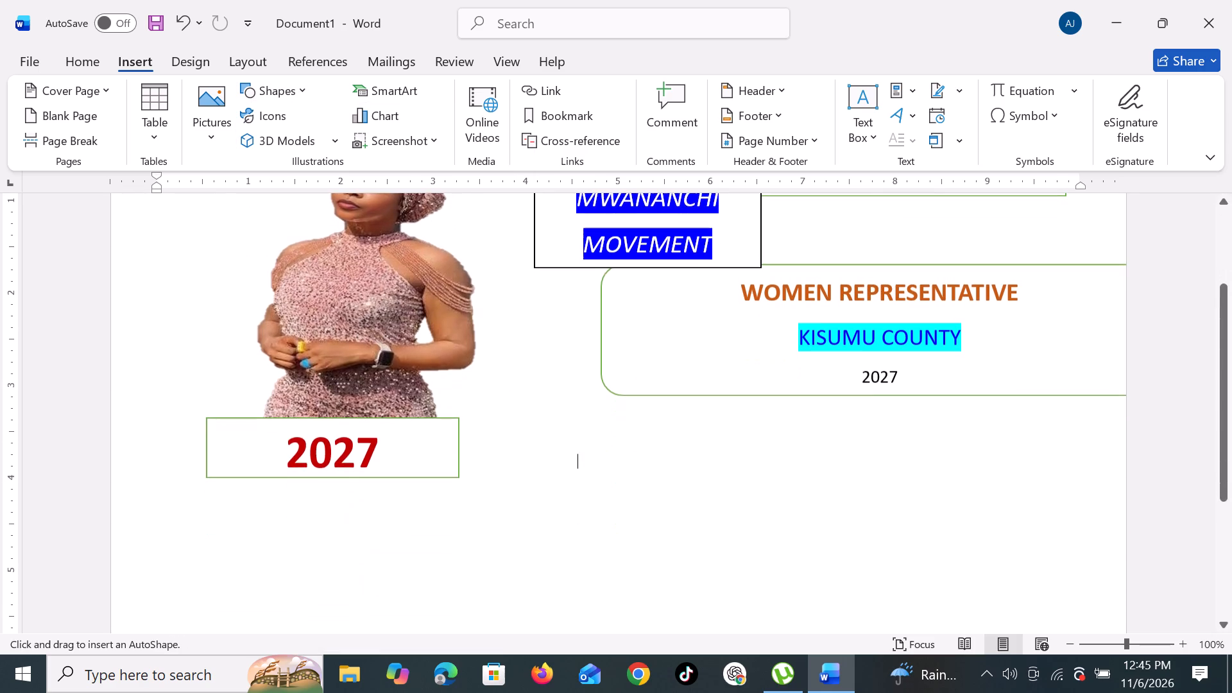
left_click(385, 475)
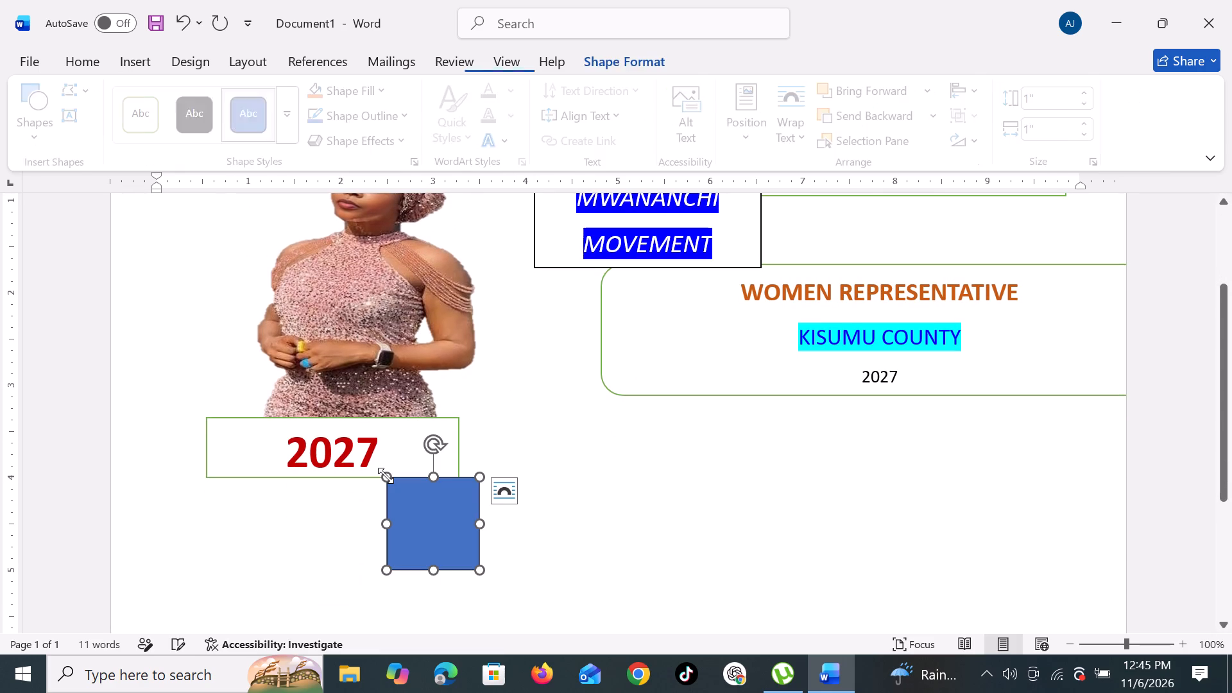
left_click_drag(389, 477, 334, 489)
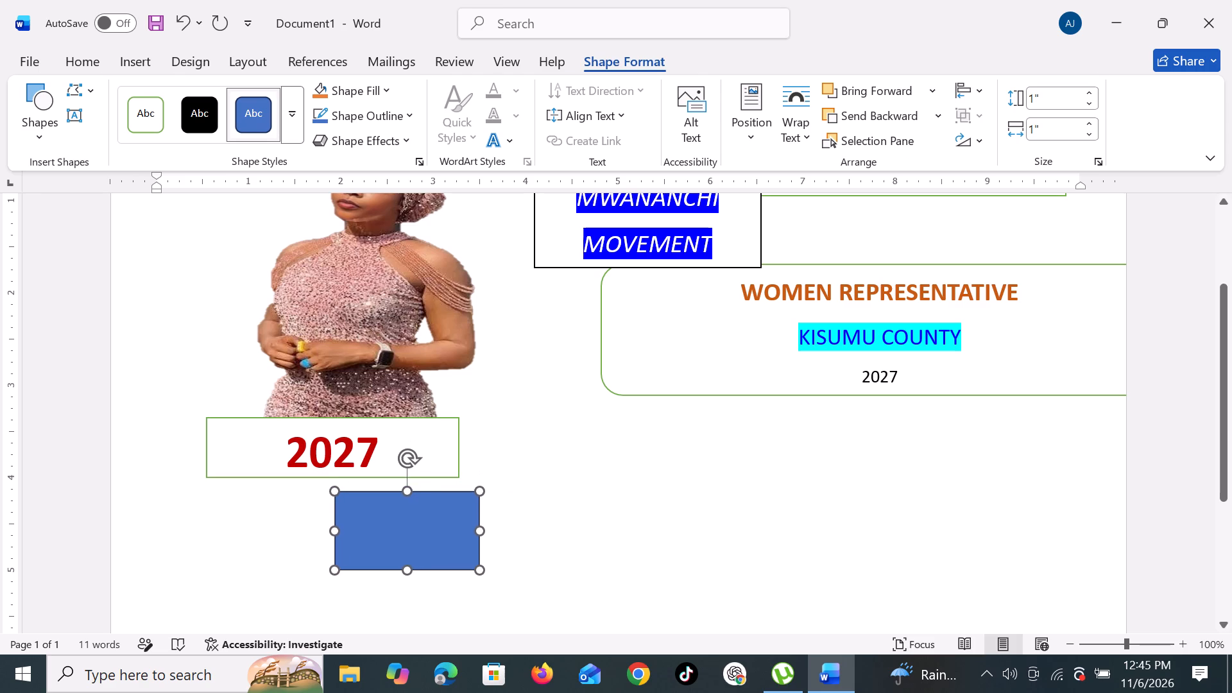
left_click_drag(334, 489, 311, 474)
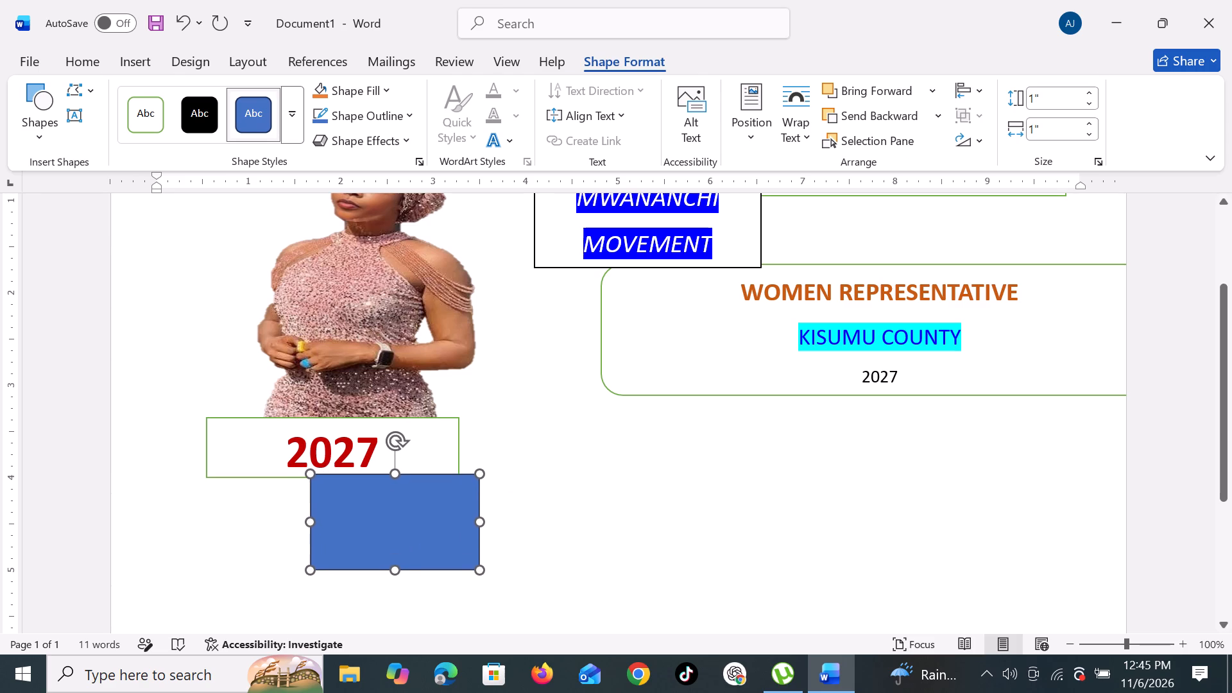
left_click_drag(311, 474, 304, 472)
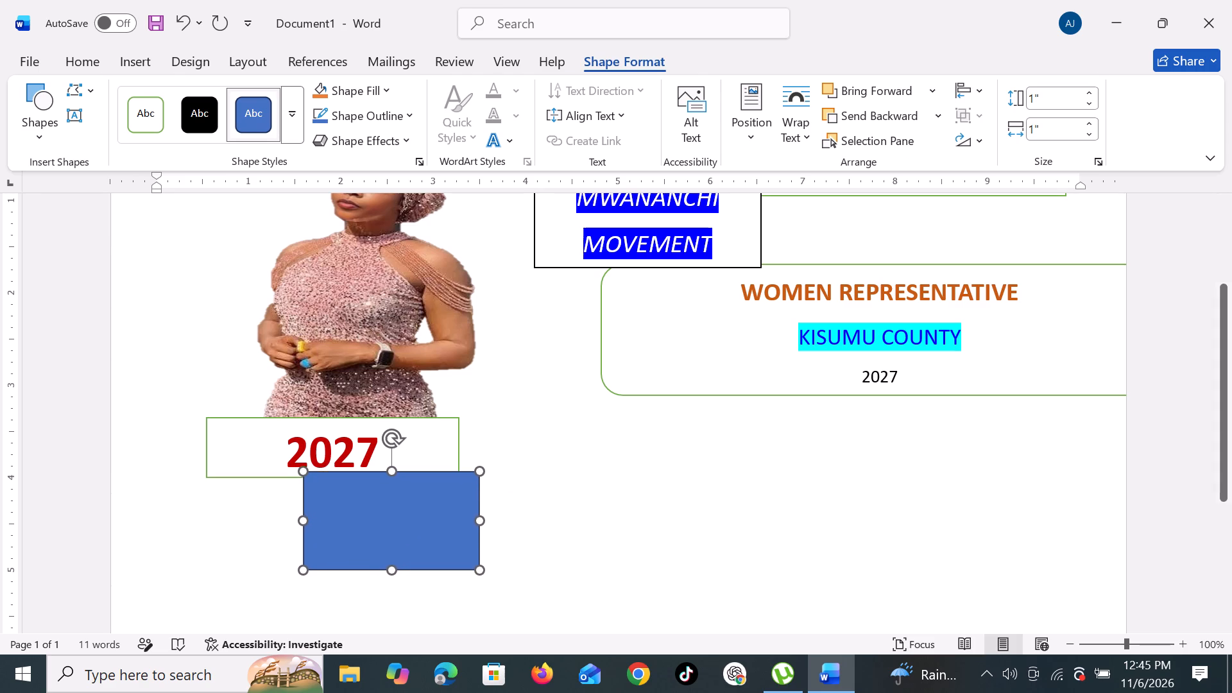
left_click_drag(304, 472, 298, 472)
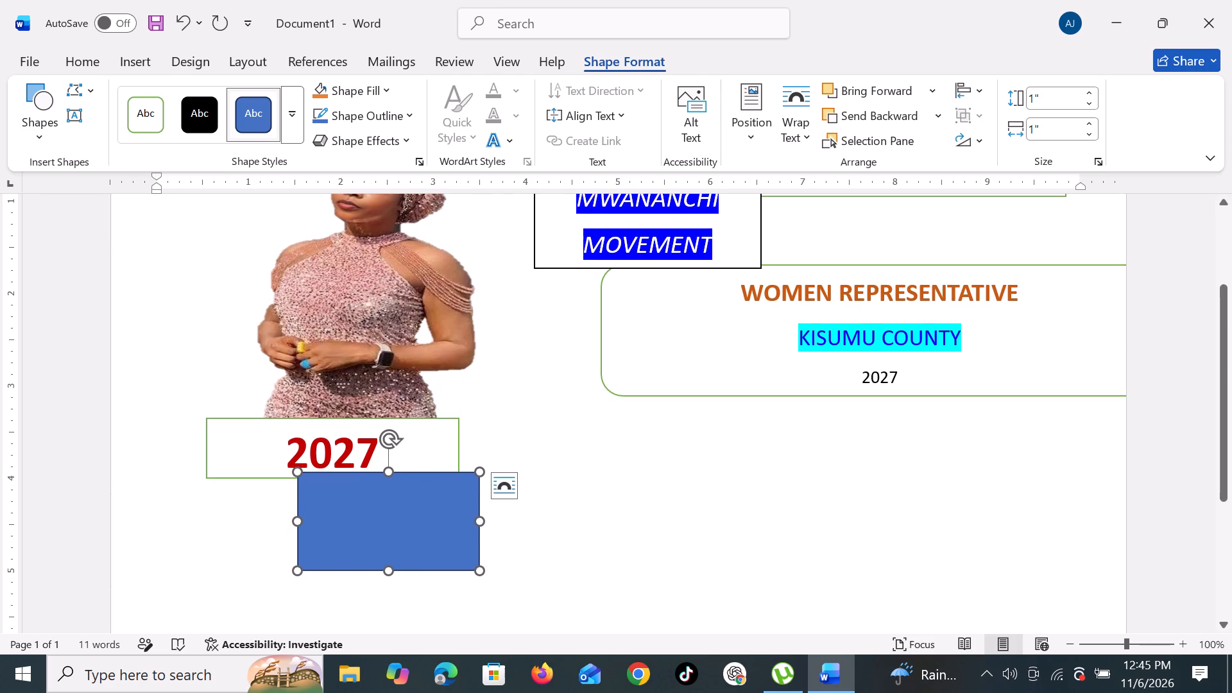
Enter the text "Calender" inside the new blue rectangle.
left_click(379, 532)
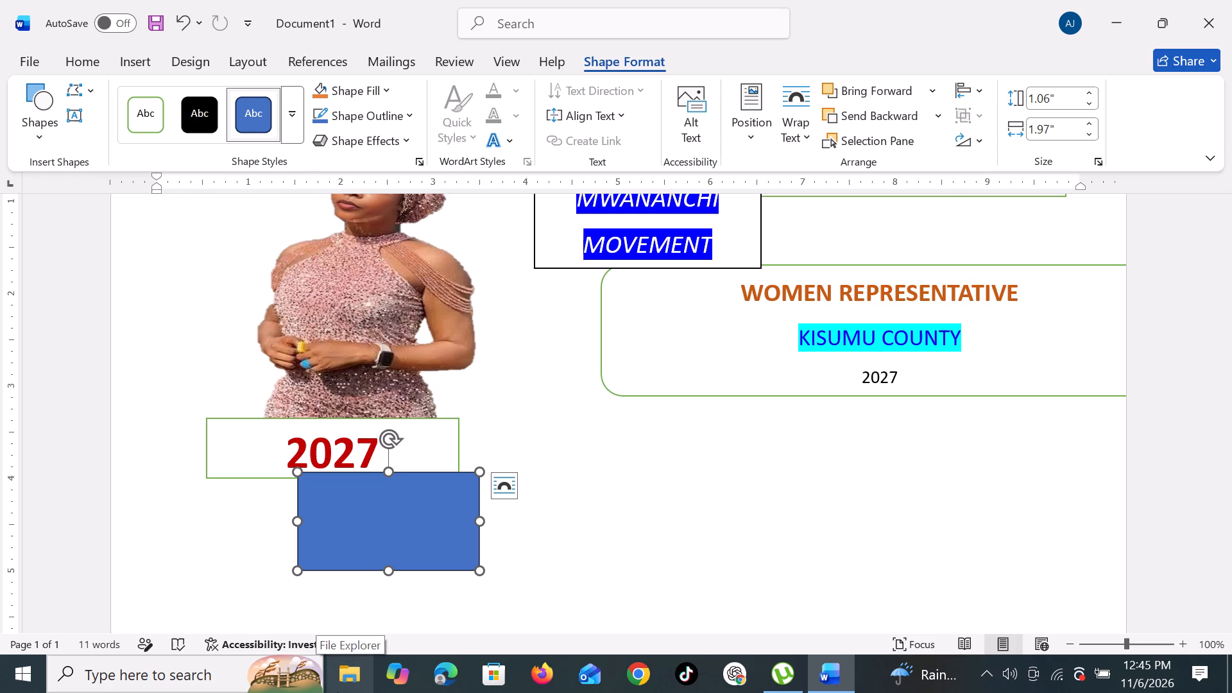
key("c")
key("a")
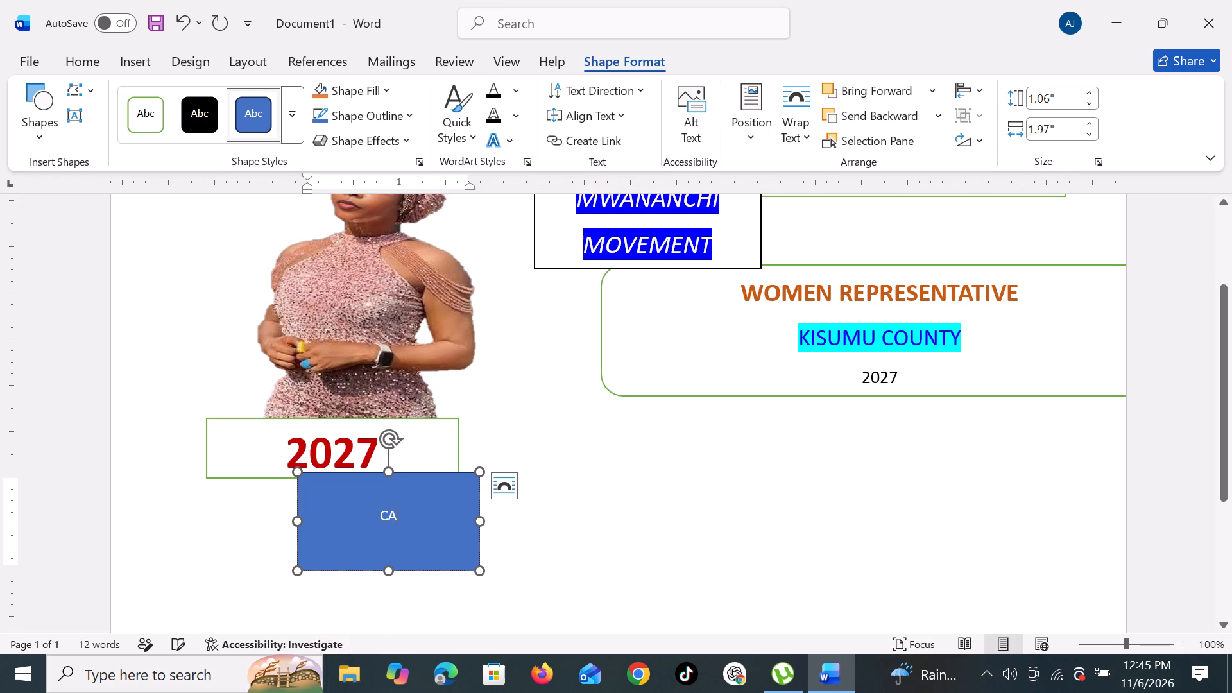
key("BackSpace")
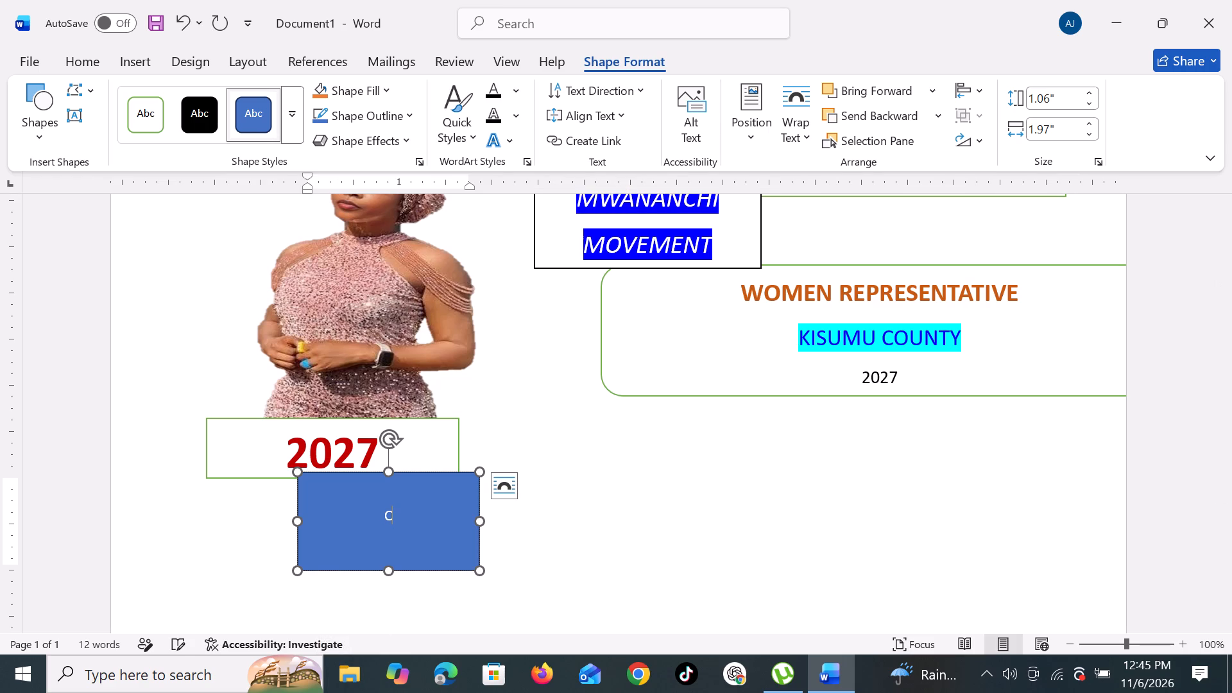
key("a")
type("lender")
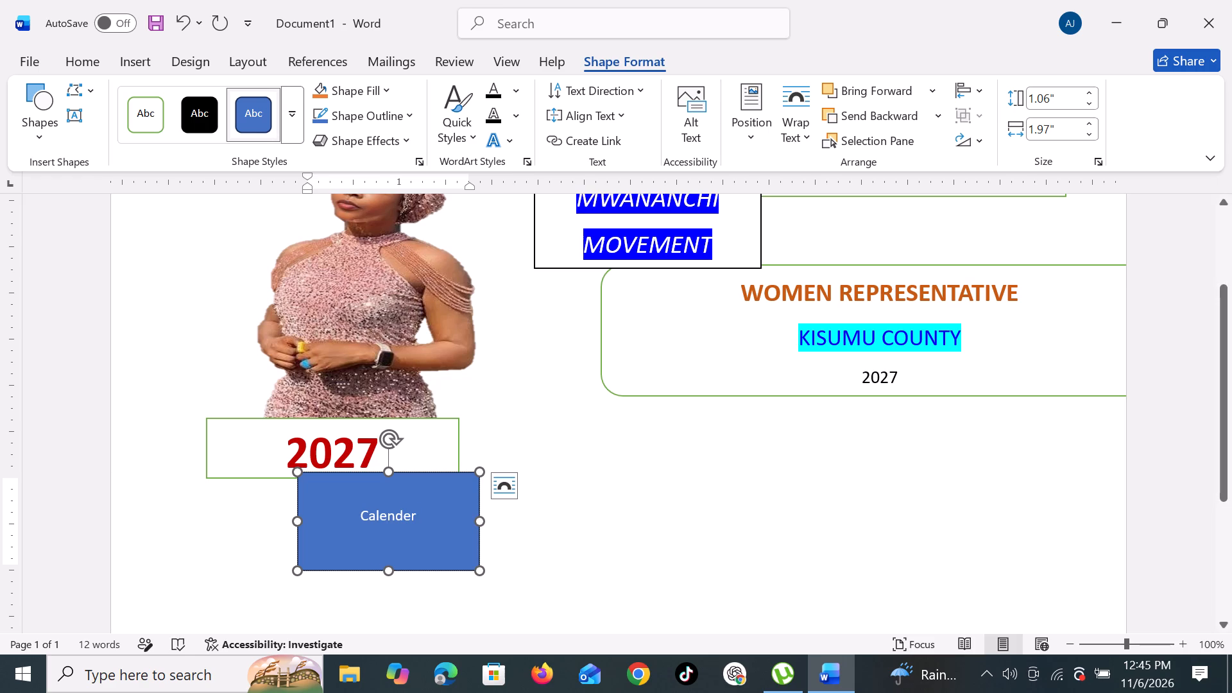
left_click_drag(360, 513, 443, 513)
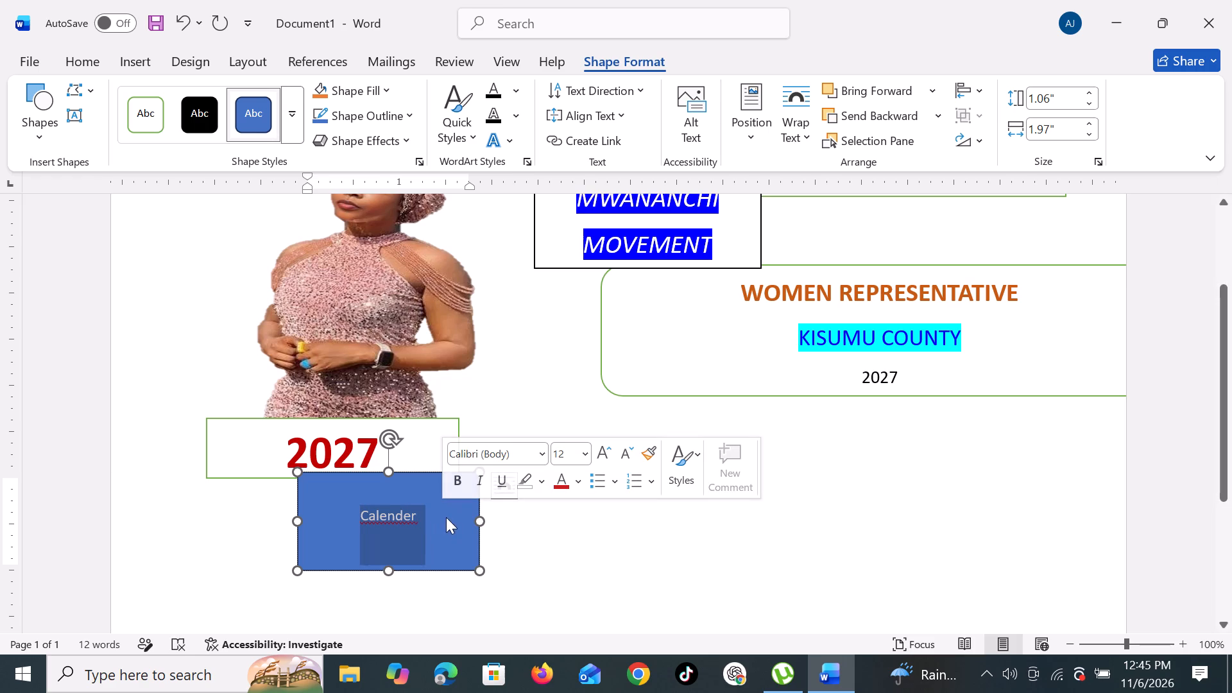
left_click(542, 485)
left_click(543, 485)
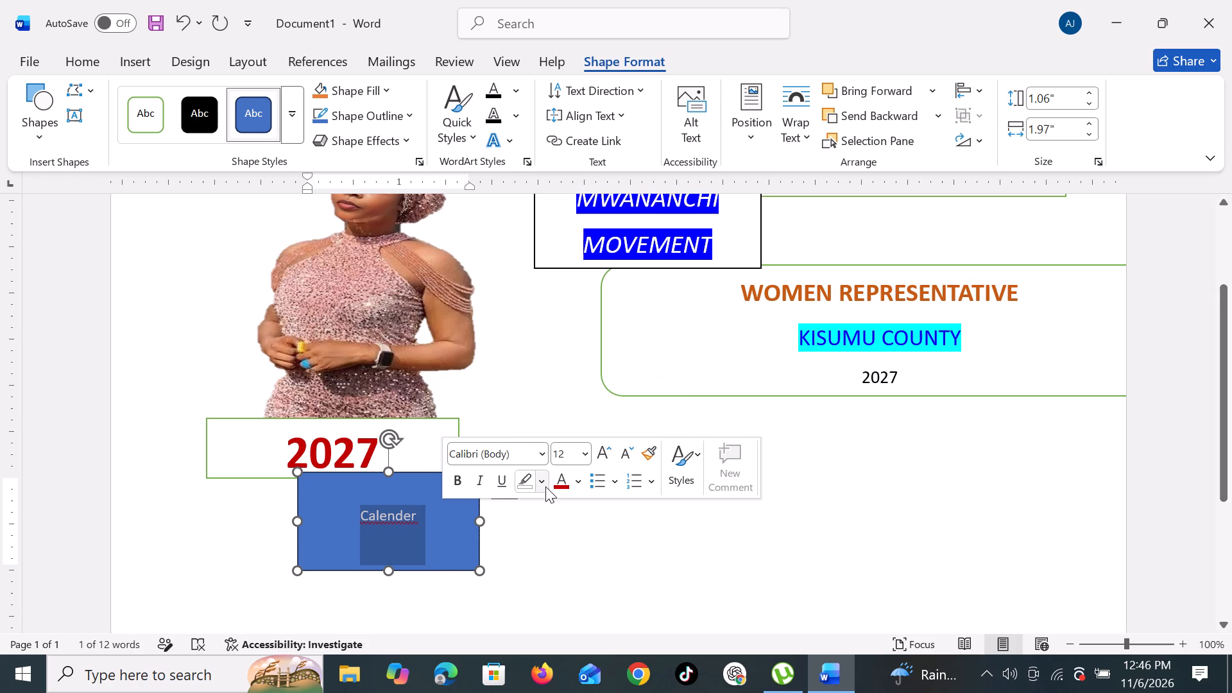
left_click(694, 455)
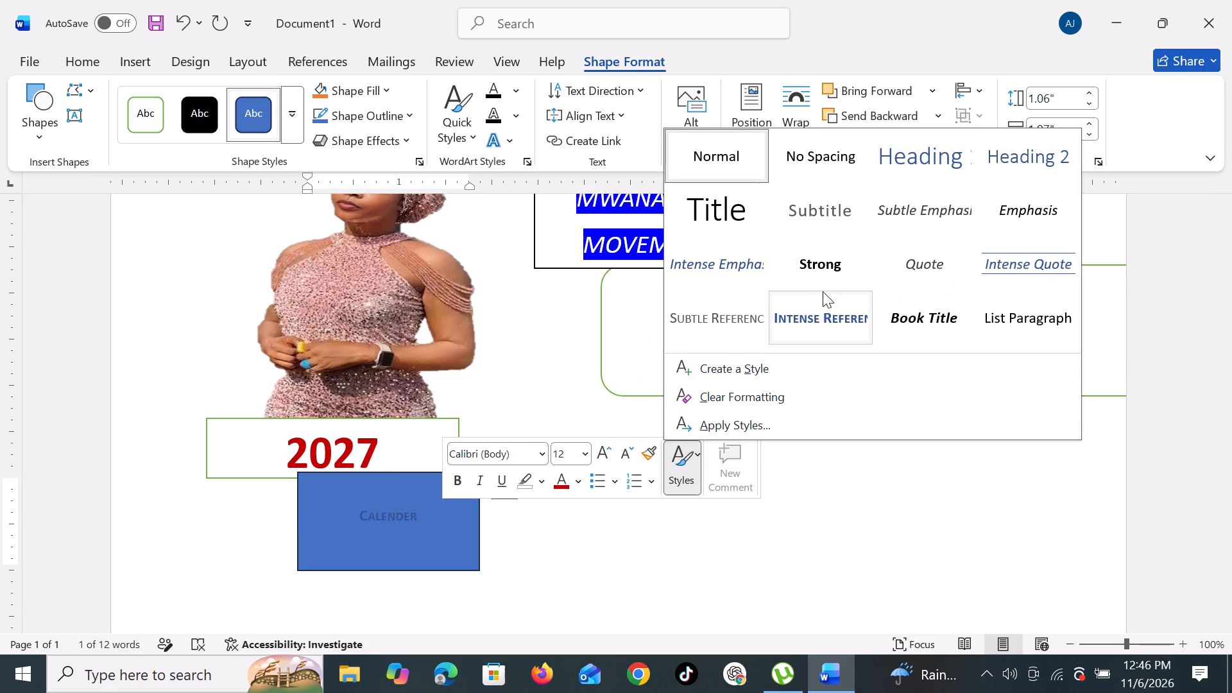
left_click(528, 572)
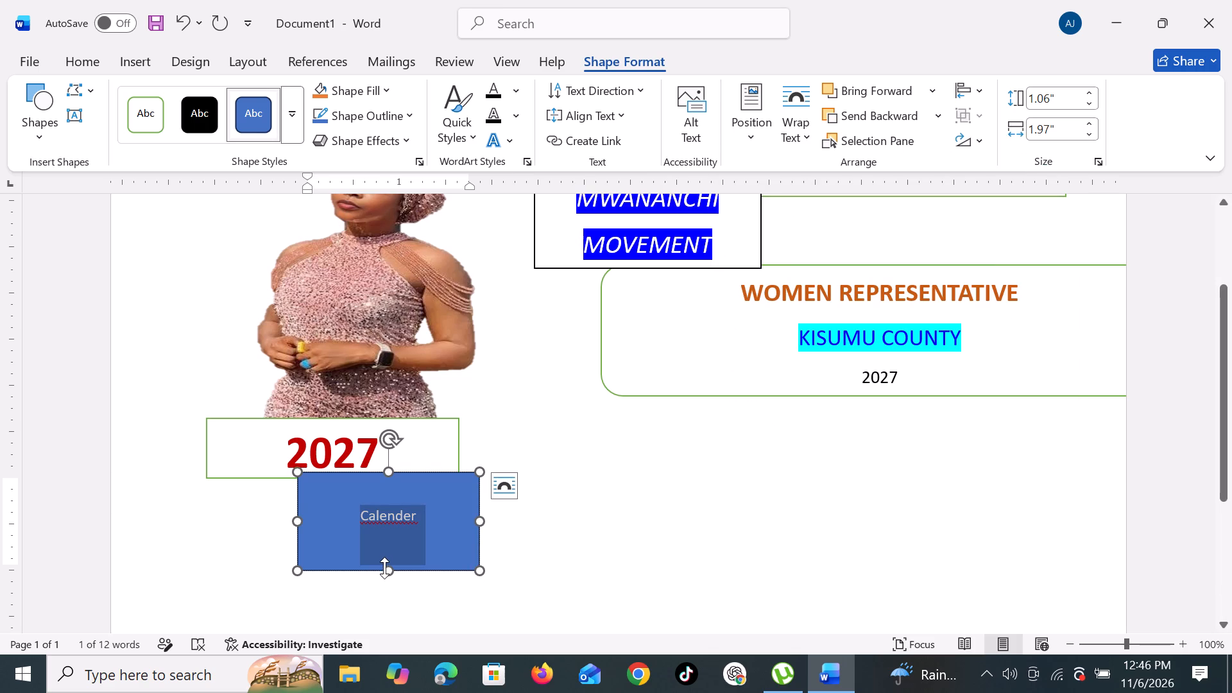
Resize the blue rectangle to about 0.35" high and 2.11" wide so it fits closely around its single line of text.
left_click_drag(384, 568, 403, 526)
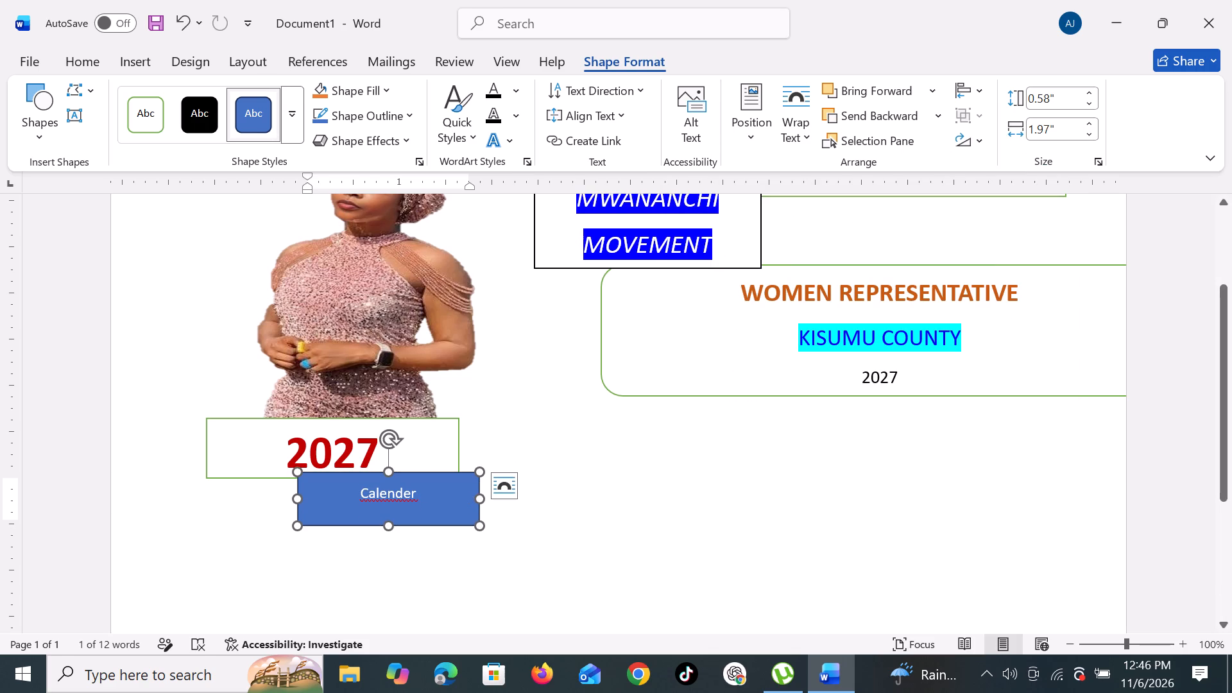
left_click_drag(293, 501, 285, 500)
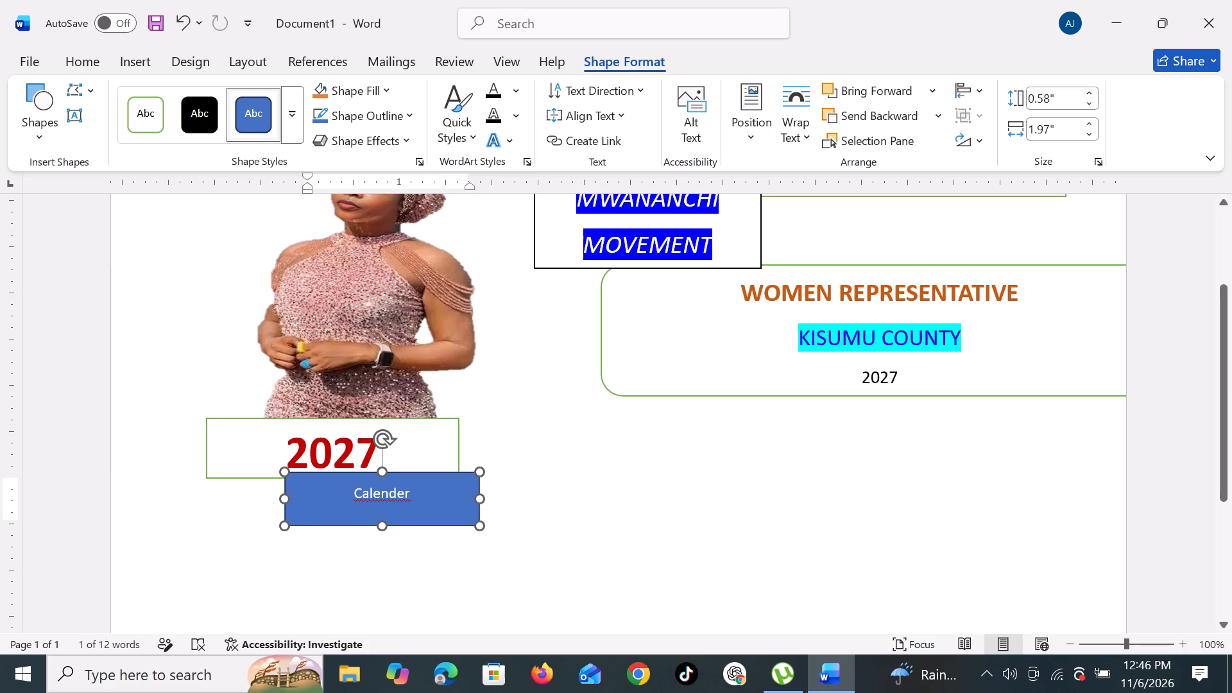
left_click_drag(285, 500, 284, 499)
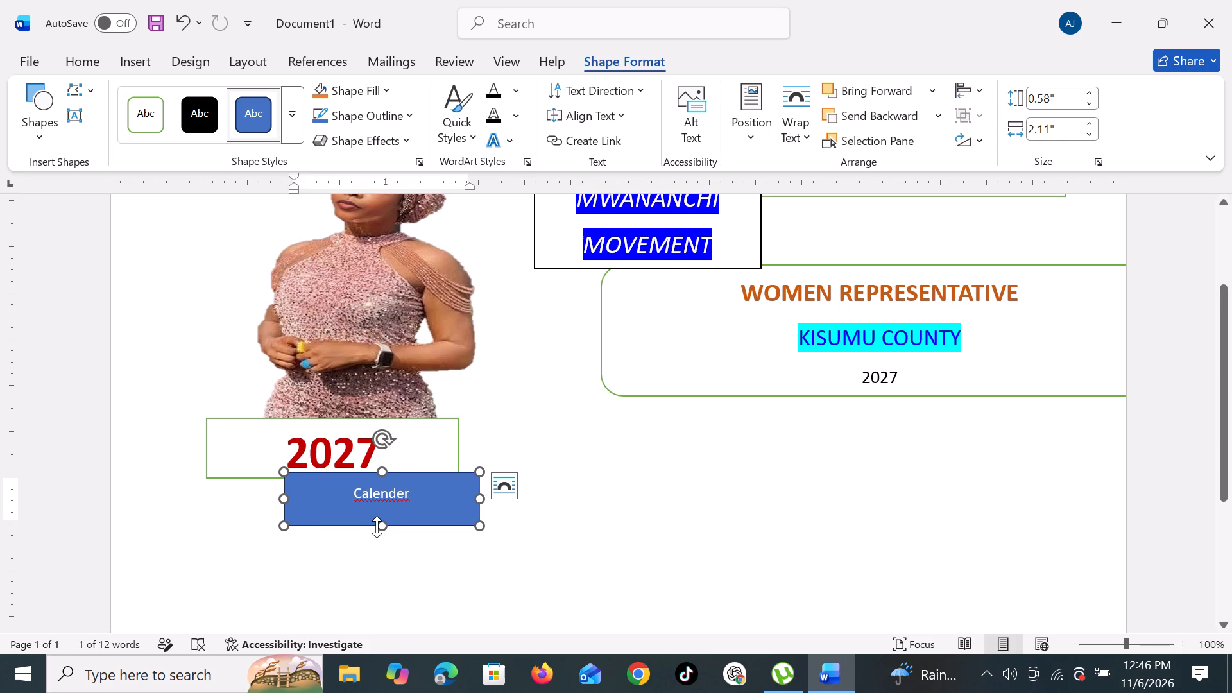
left_click_drag(377, 527, 392, 505)
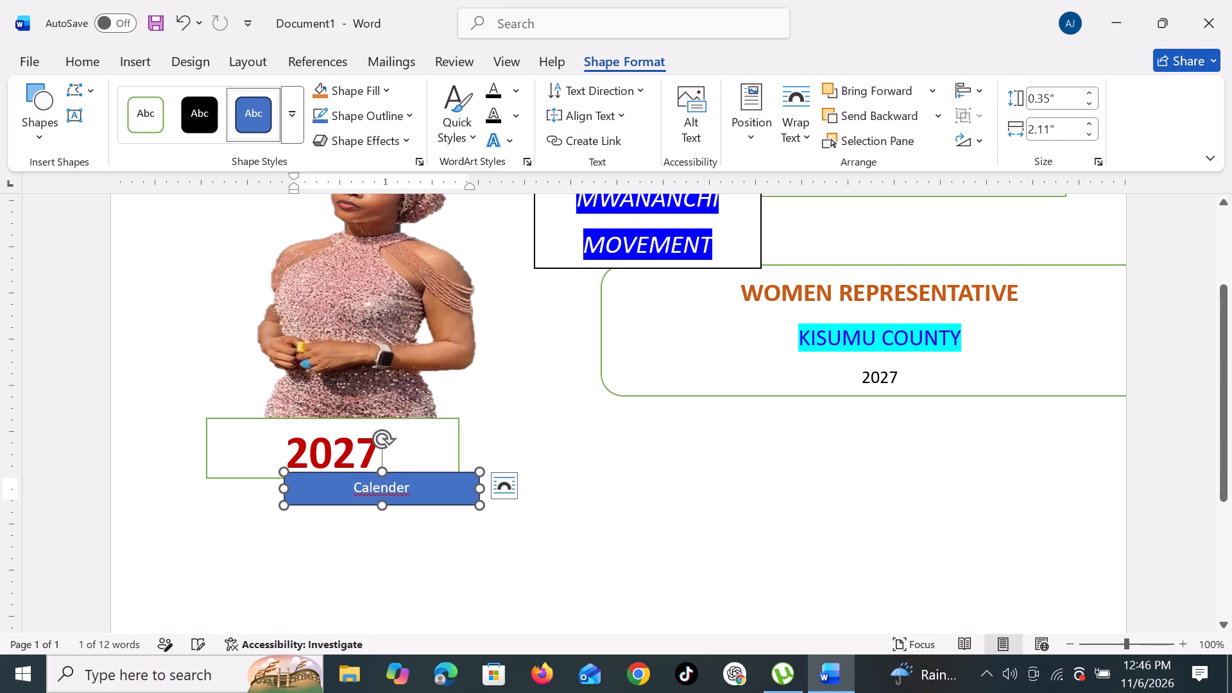
Increase the font size of the text in the blue rectangle to 18.
left_click_drag(354, 483, 417, 491)
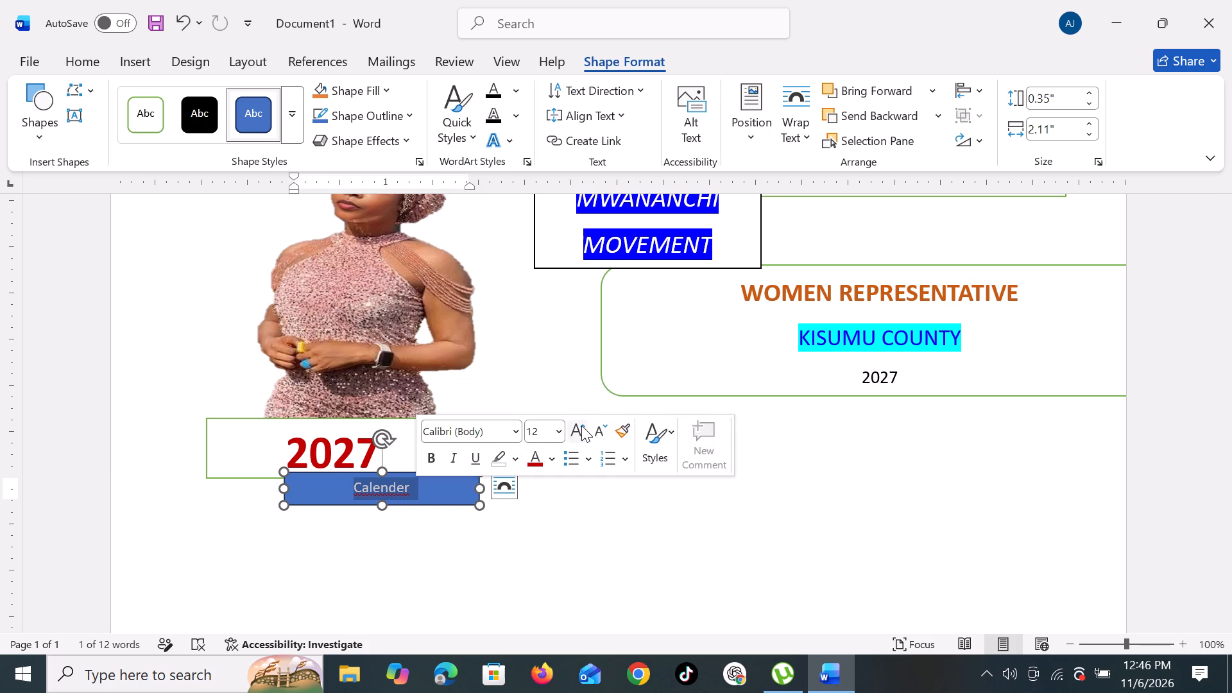
left_click(581, 425)
left_click(581, 425)
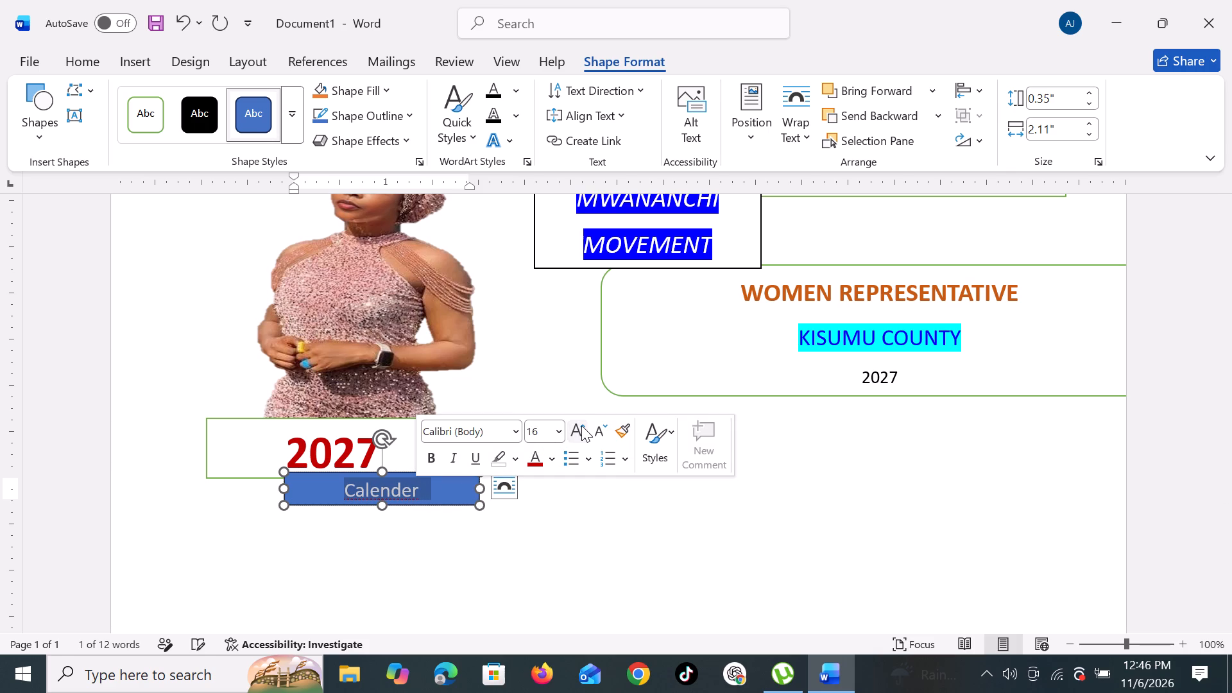
left_click(581, 425)
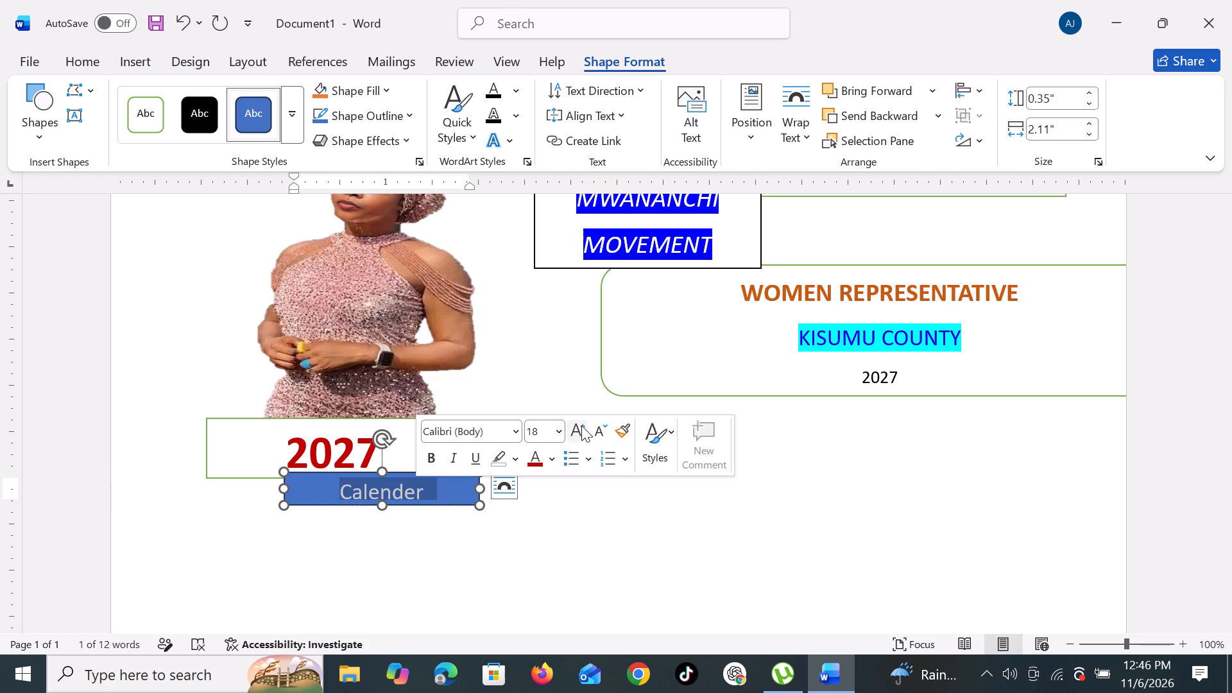
Correct the spelling in the blue rectangle to "Calendar".
left_click(423, 488)
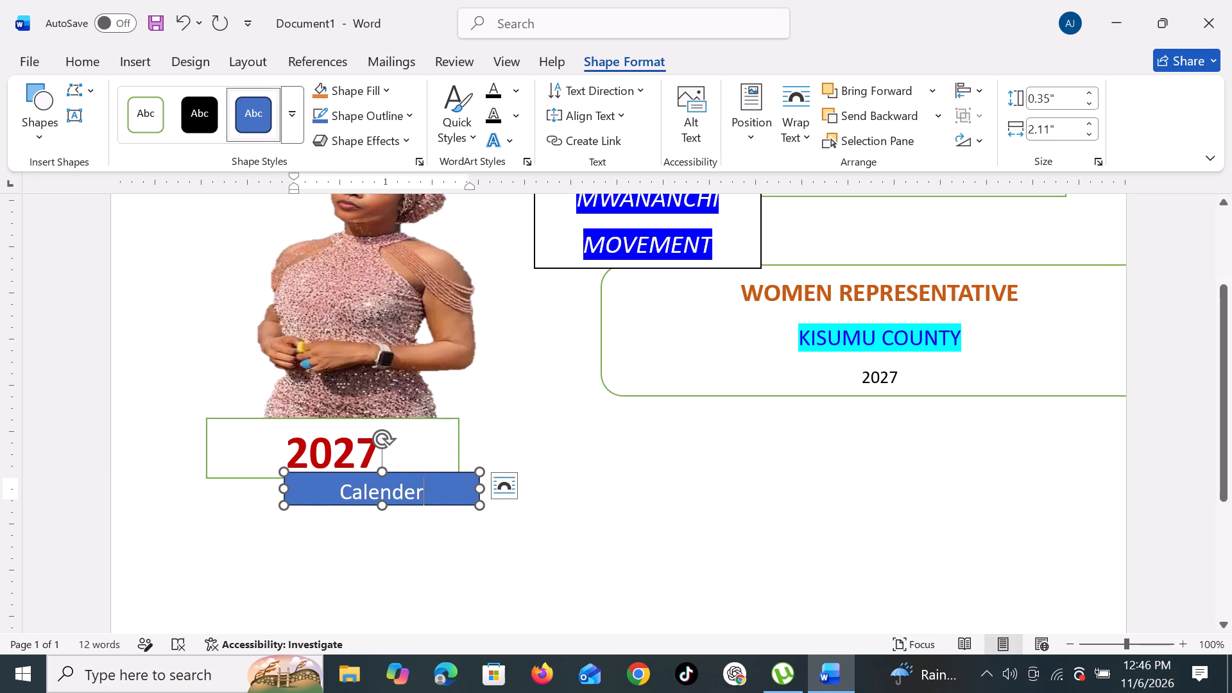
left_click(415, 489)
key("BackSpace")
key("a")
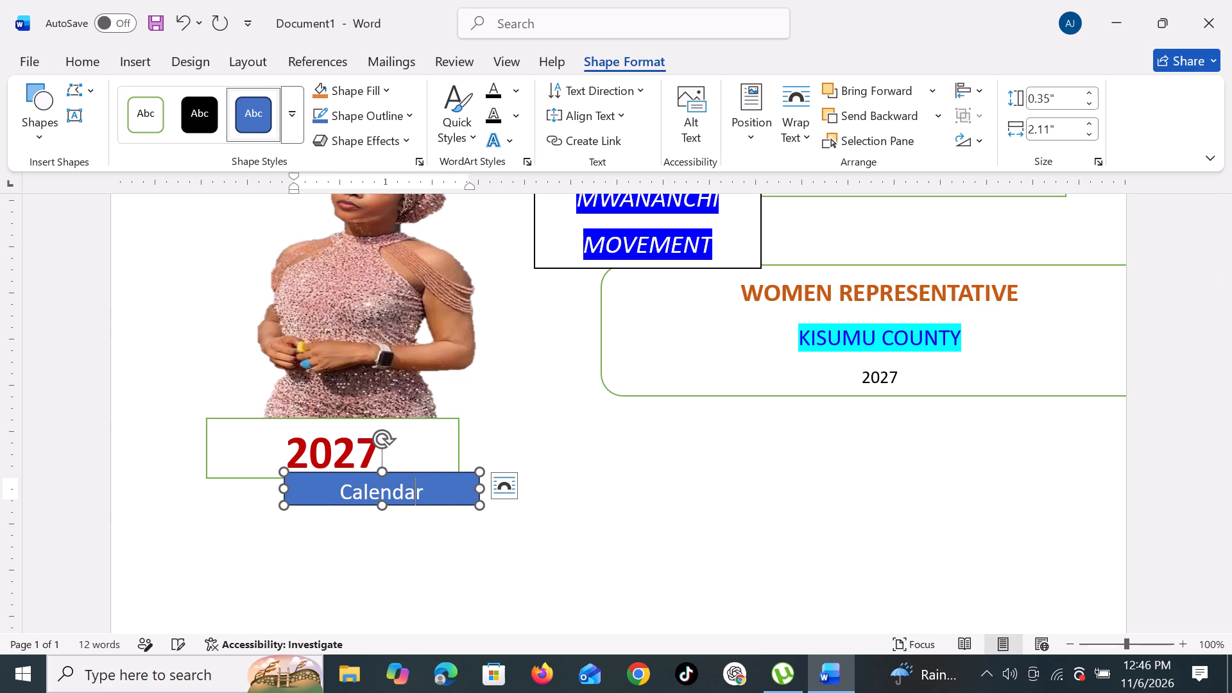
left_click(444, 577)
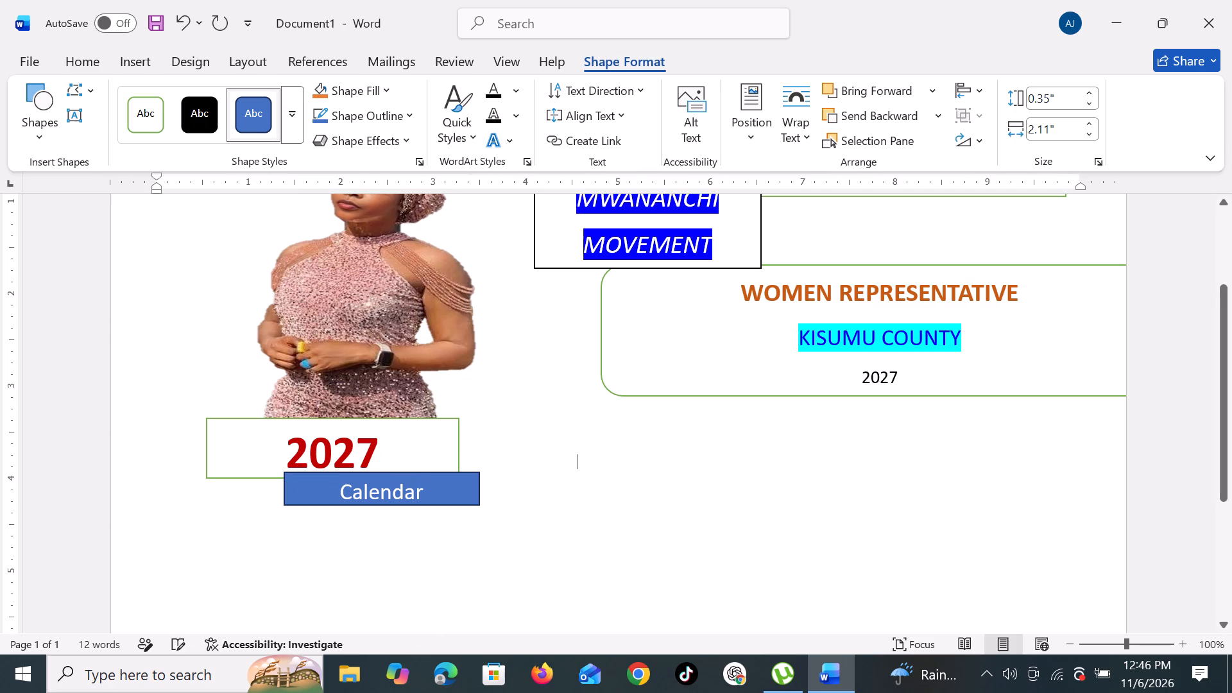
Widen the Calendar rectangle, extending its right edge past the 2027 box and its left edge toward that box's left side.
left_click(463, 496)
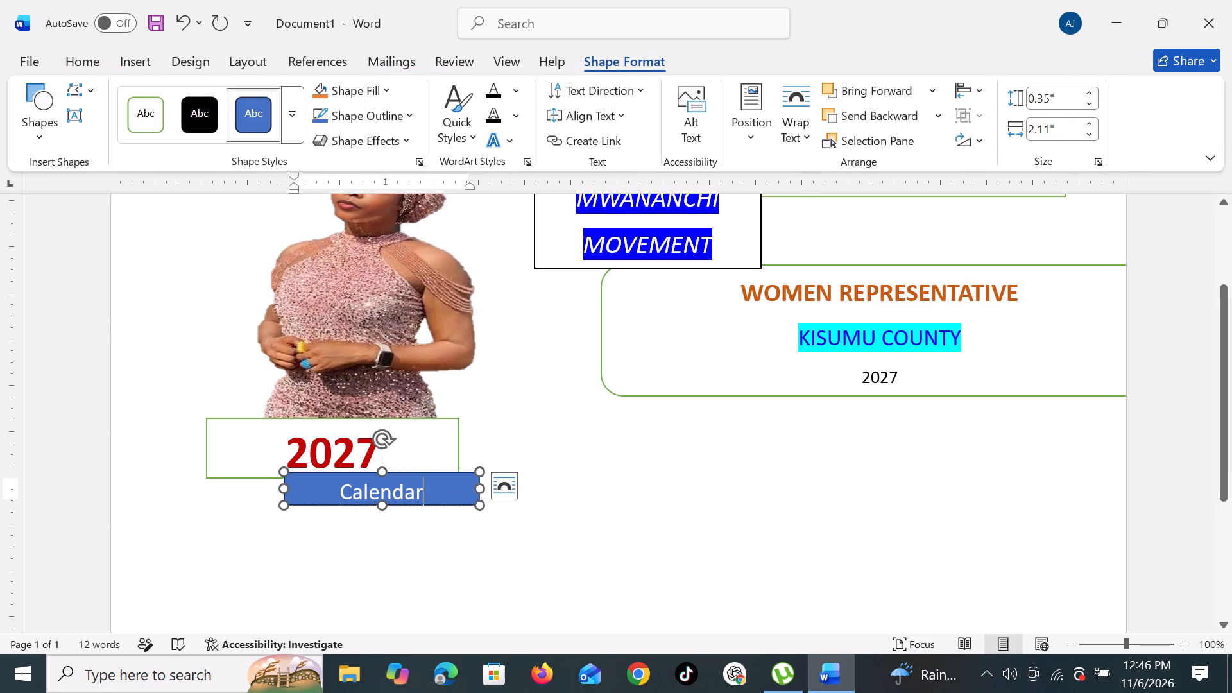
left_click_drag(479, 488, 505, 486)
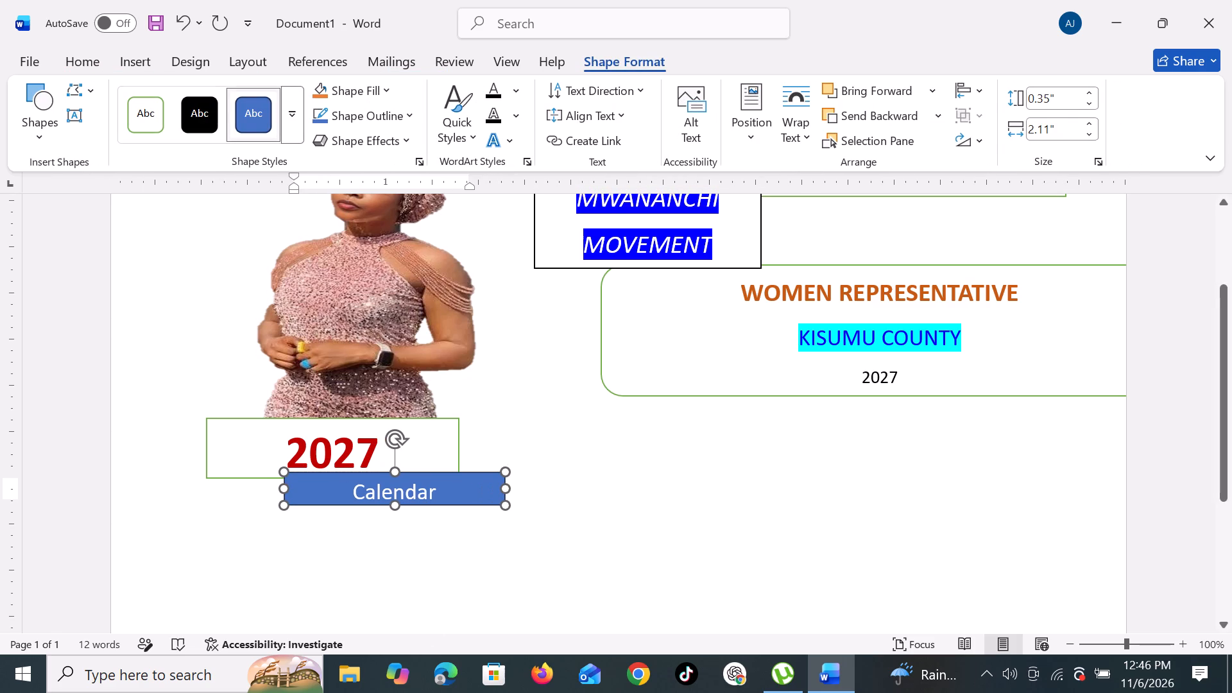
left_click_drag(505, 486, 496, 479)
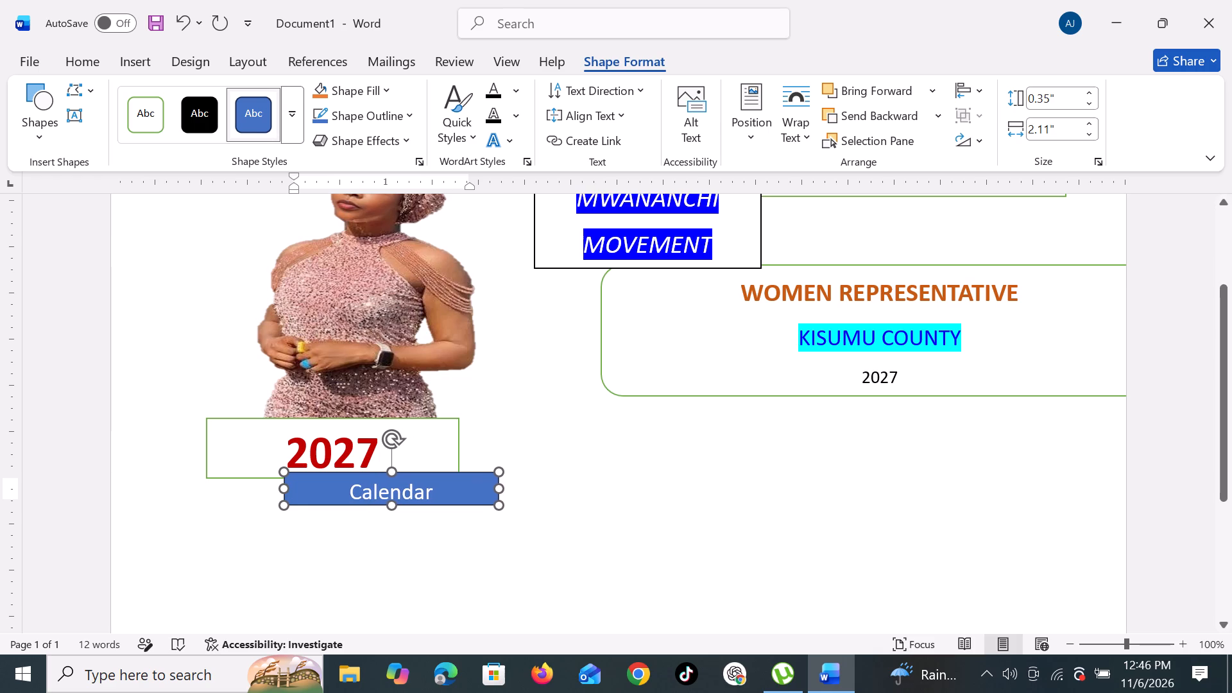
left_click_drag(496, 479, 518, 465)
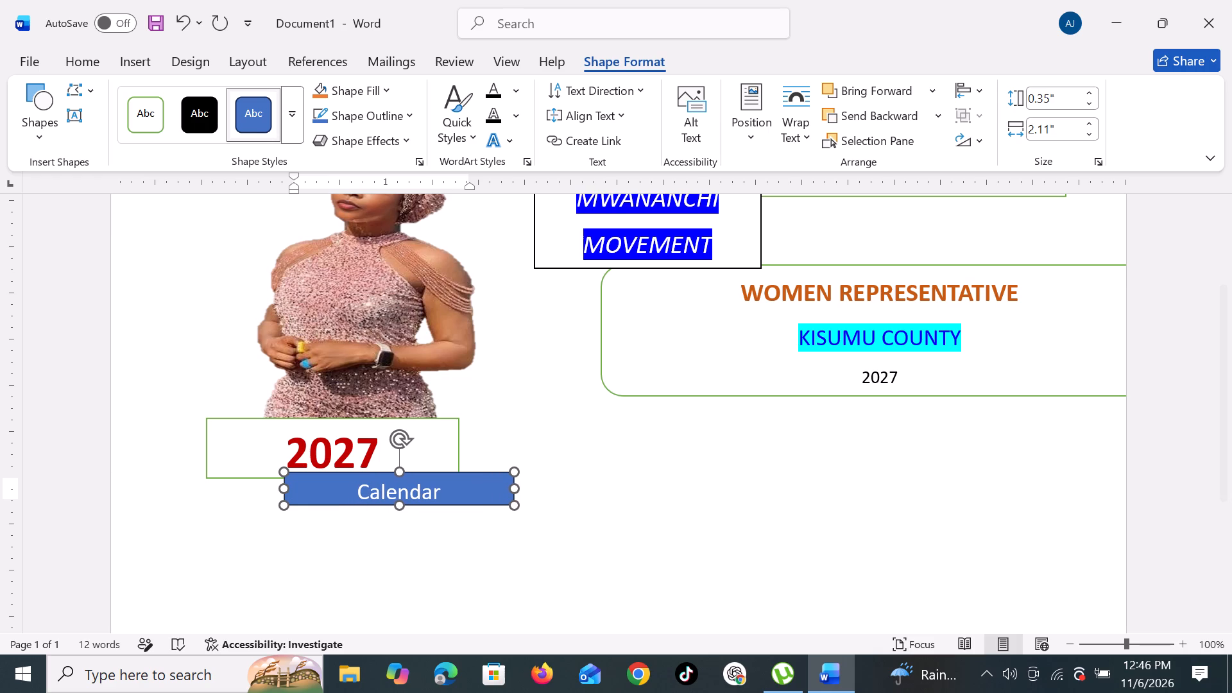
left_click_drag(518, 465, 538, 463)
left_click_drag(286, 489, 212, 495)
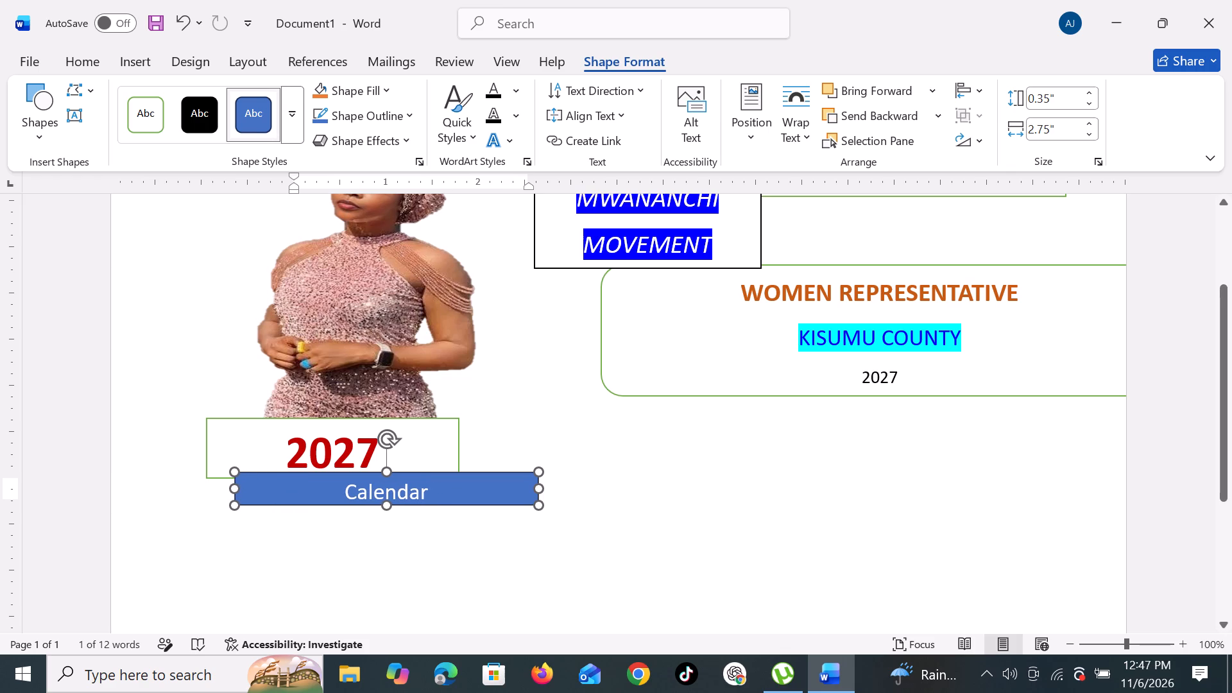
Widen the Calendar rectangle to about 3.7" by extending its left edge just past the left side of the 2027 box.
left_click_drag(212, 495, 198, 498)
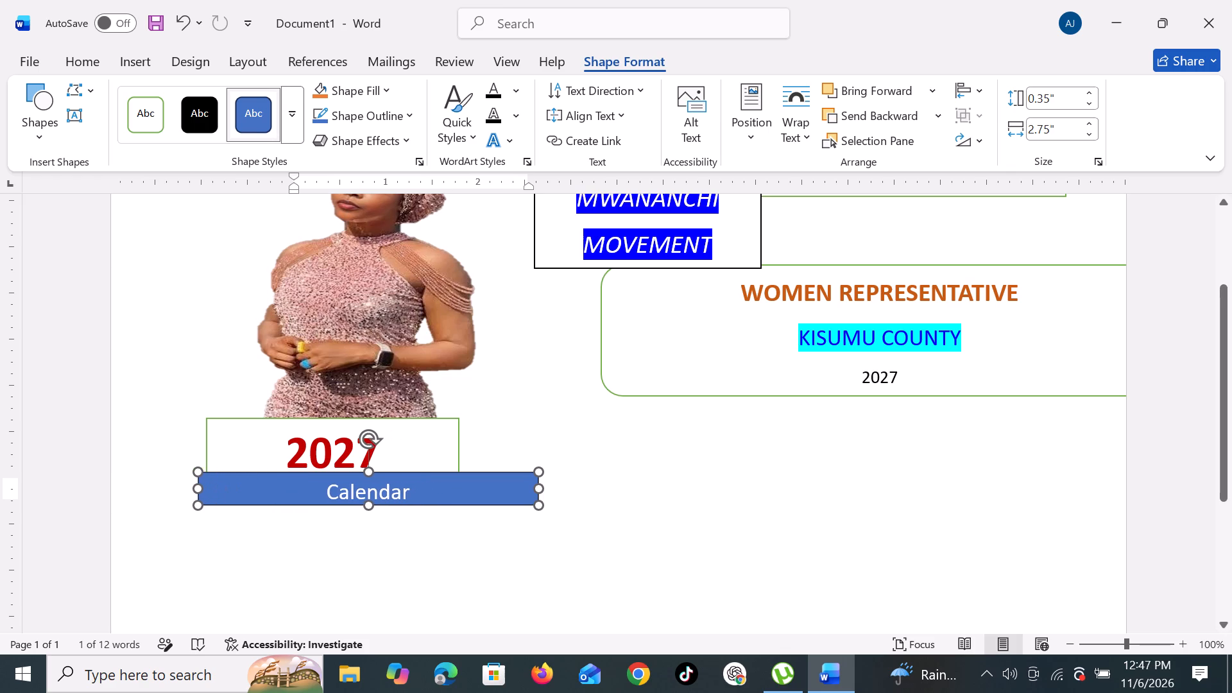
left_click_drag(198, 498, 196, 498)
left_click(432, 564)
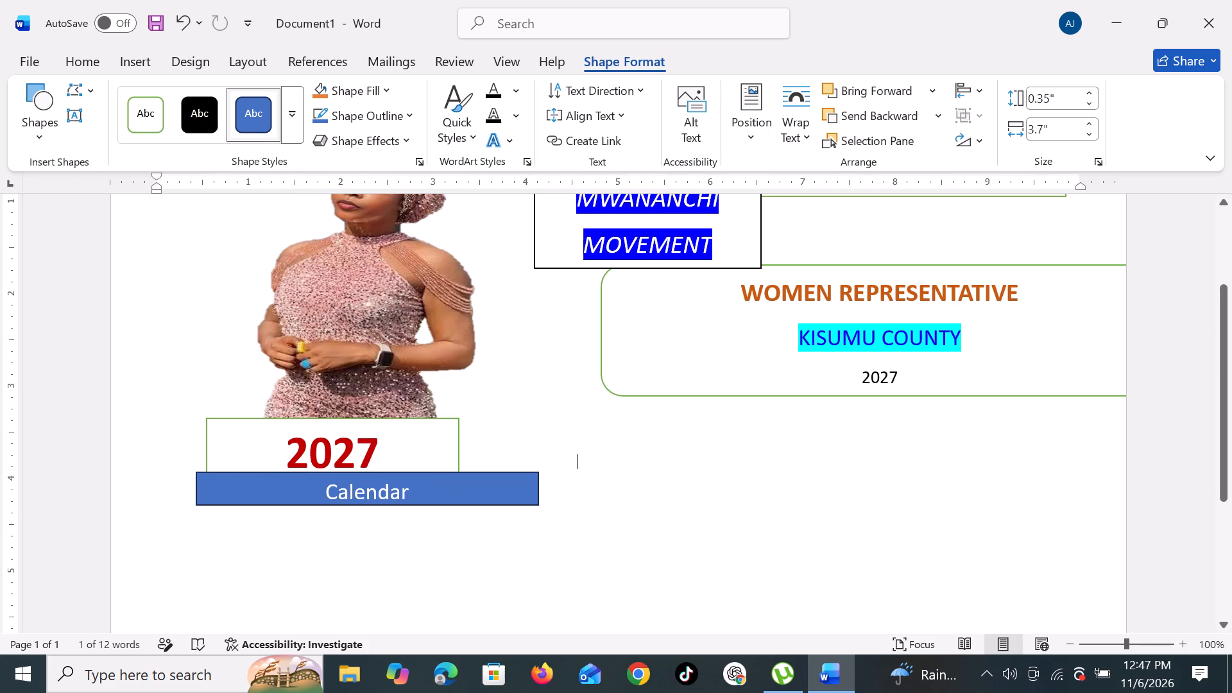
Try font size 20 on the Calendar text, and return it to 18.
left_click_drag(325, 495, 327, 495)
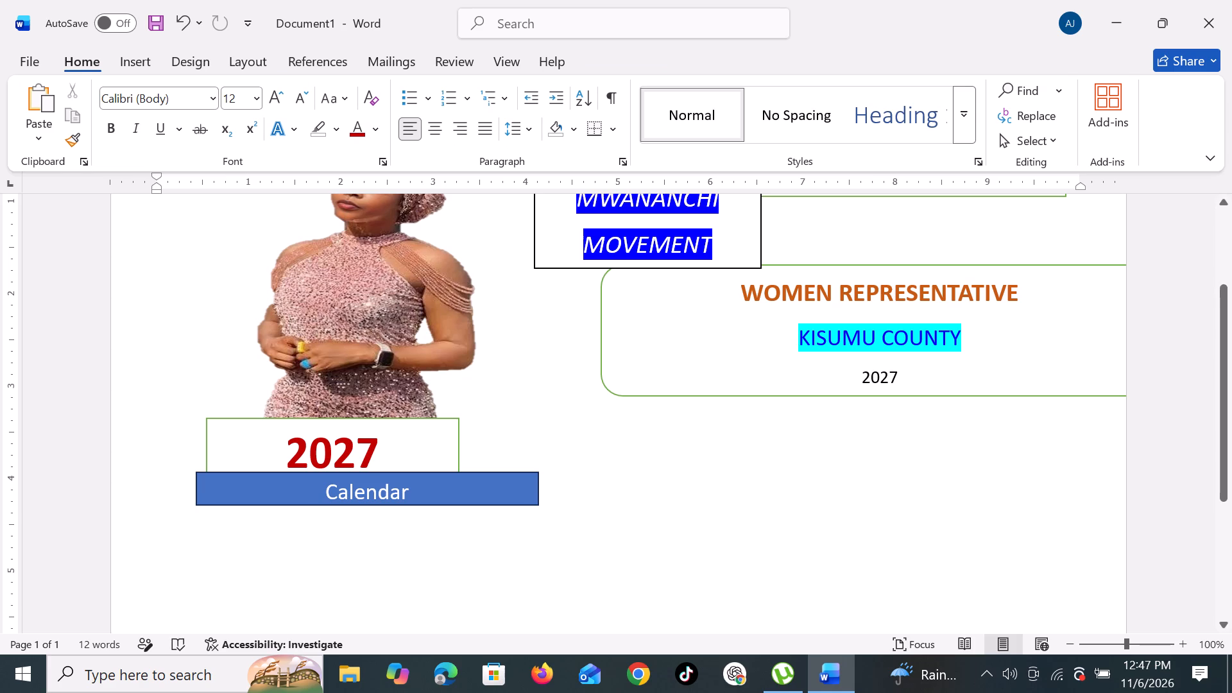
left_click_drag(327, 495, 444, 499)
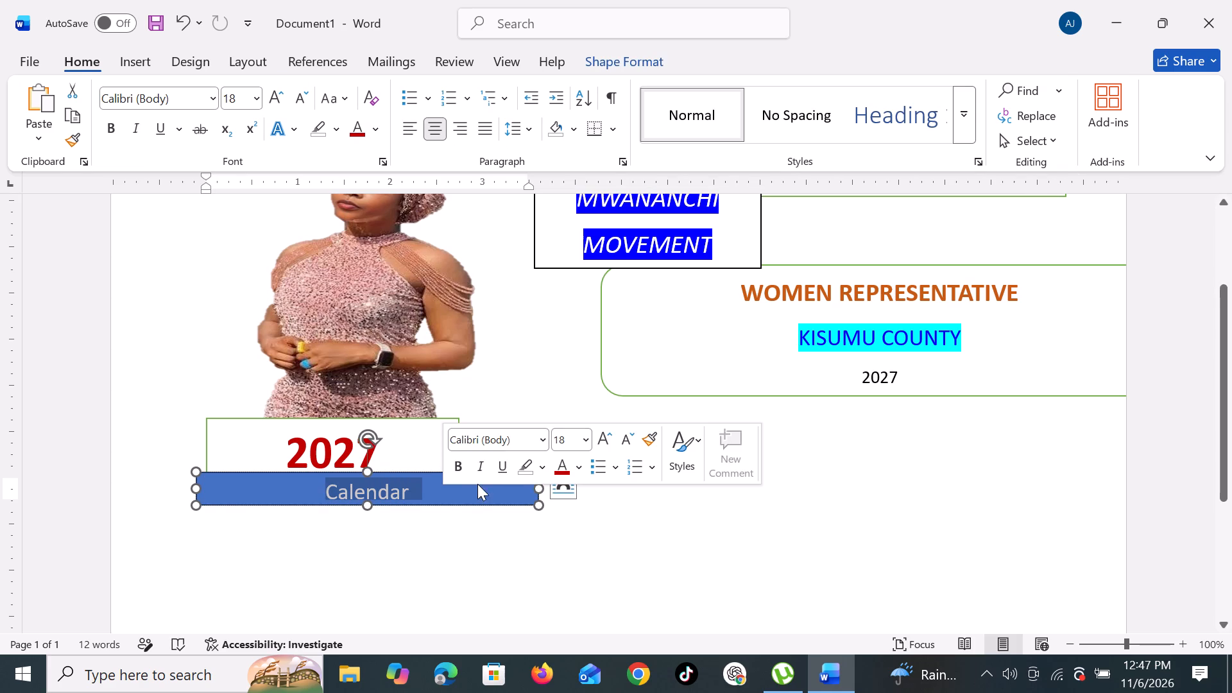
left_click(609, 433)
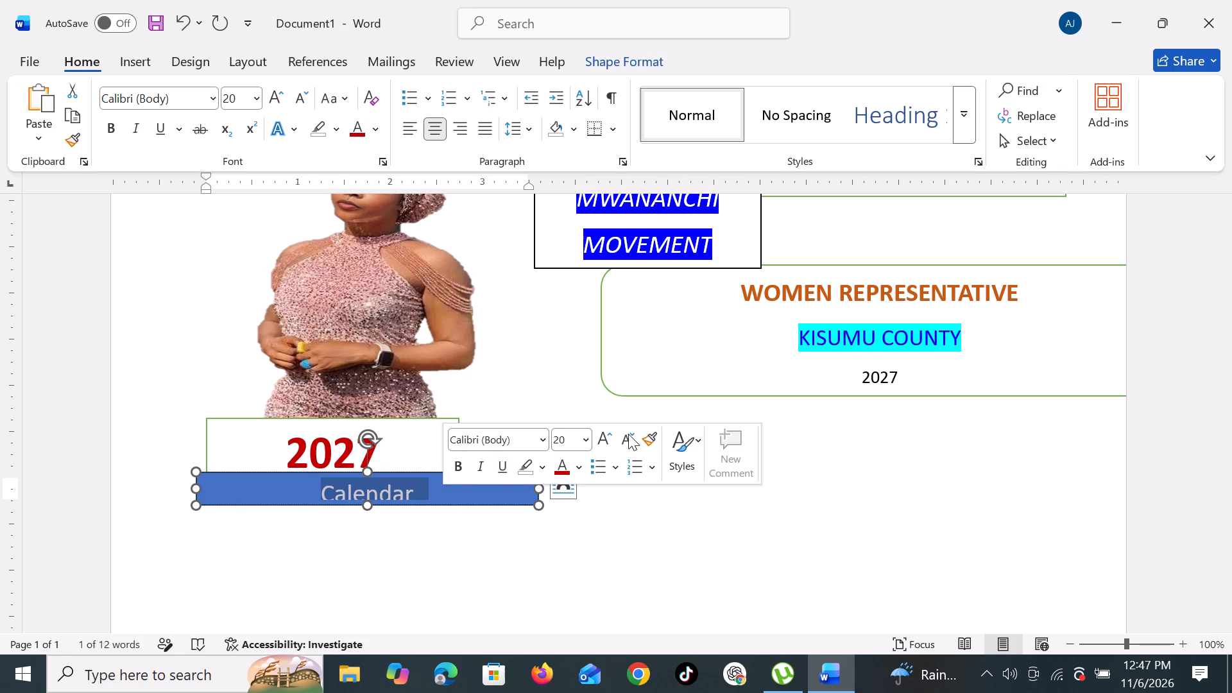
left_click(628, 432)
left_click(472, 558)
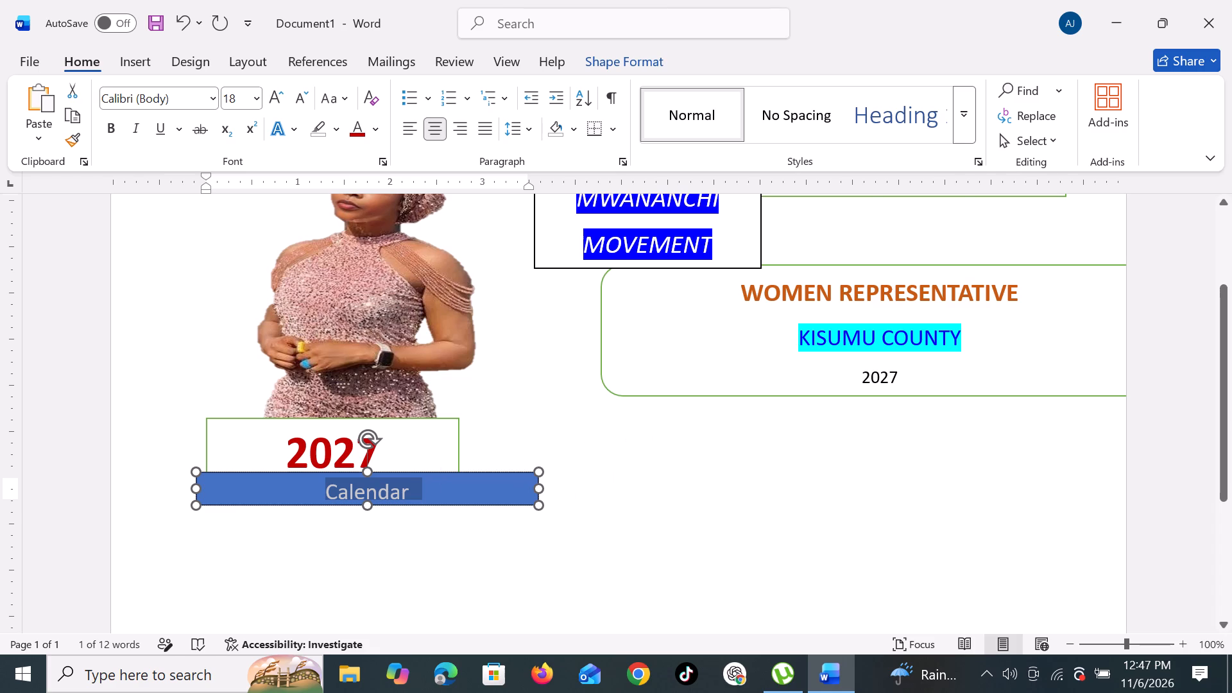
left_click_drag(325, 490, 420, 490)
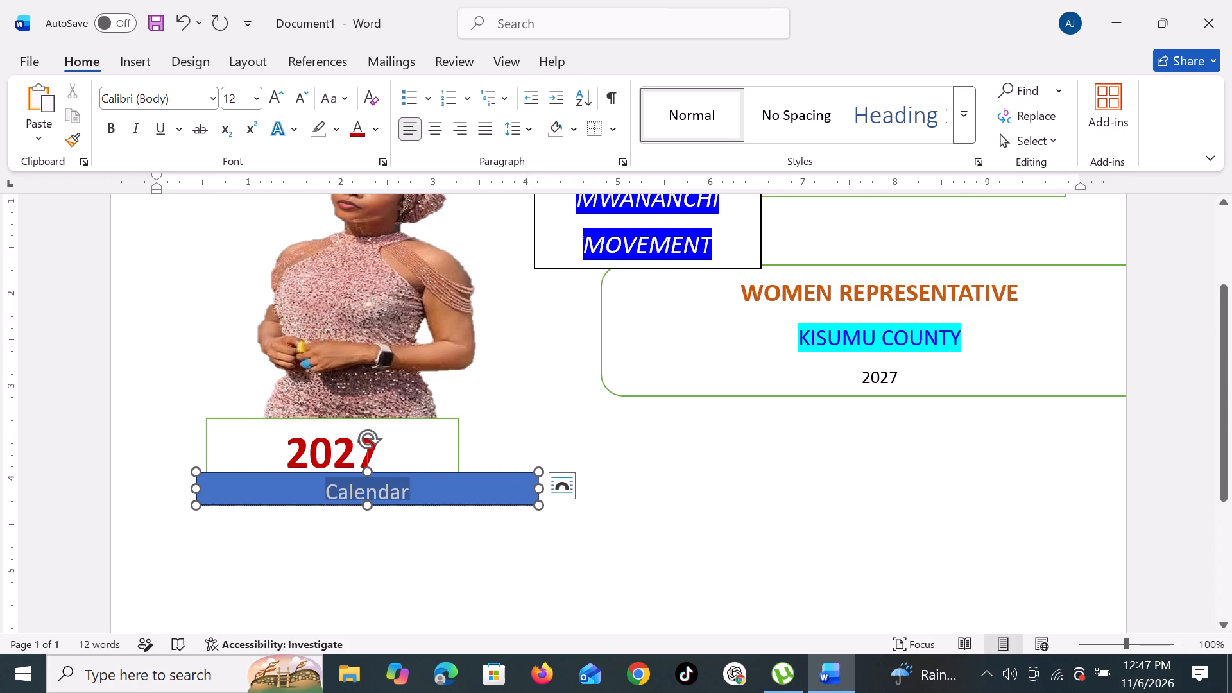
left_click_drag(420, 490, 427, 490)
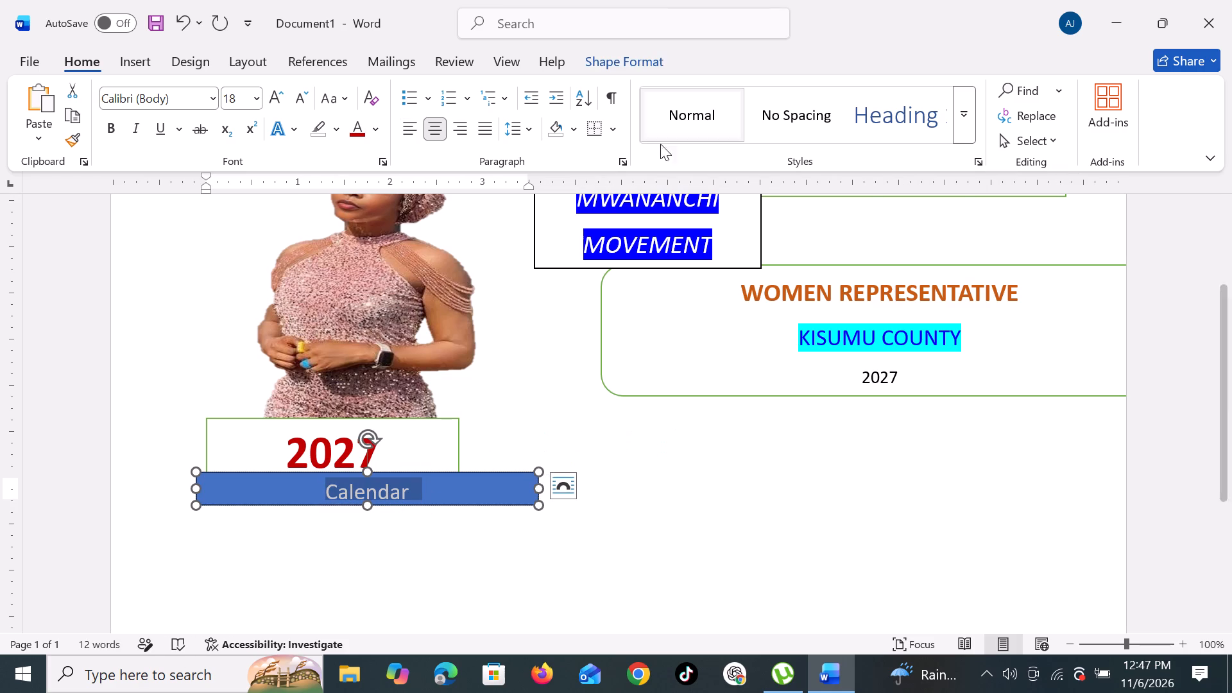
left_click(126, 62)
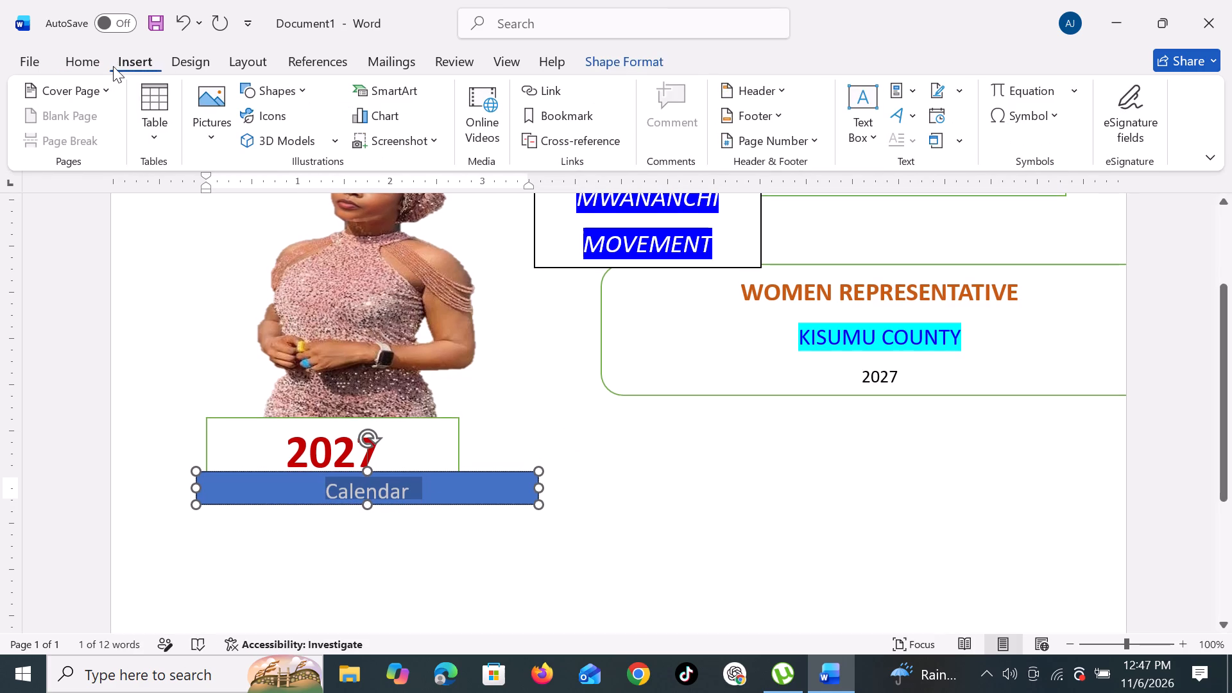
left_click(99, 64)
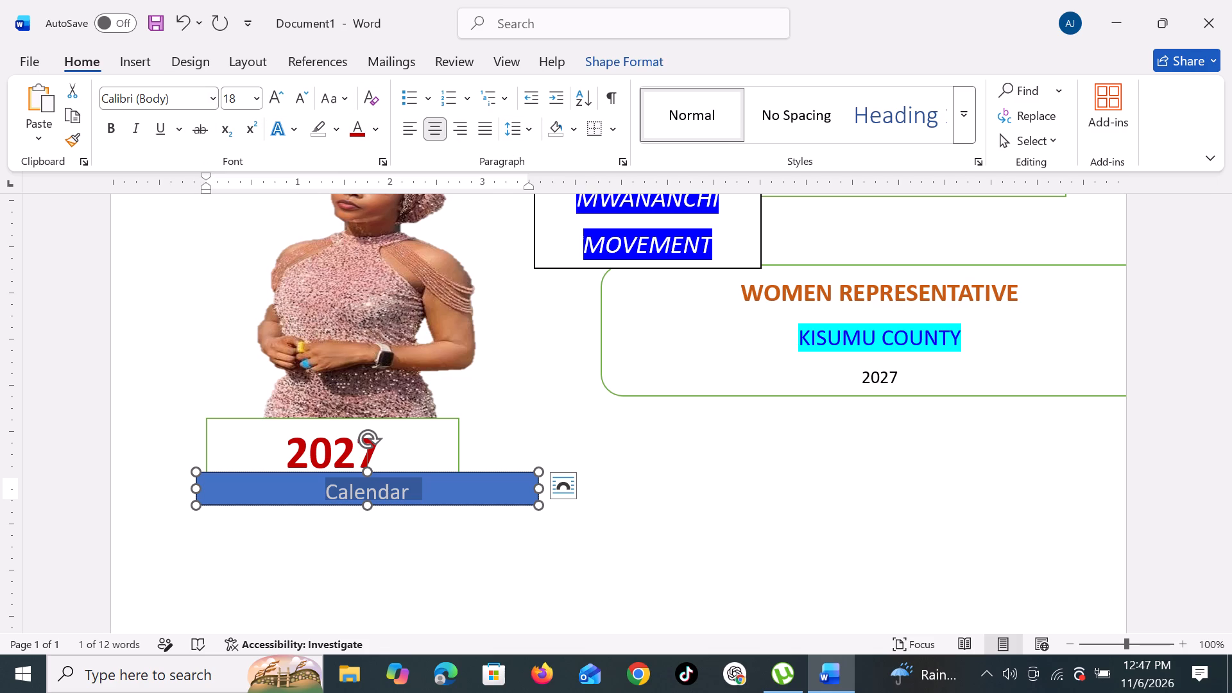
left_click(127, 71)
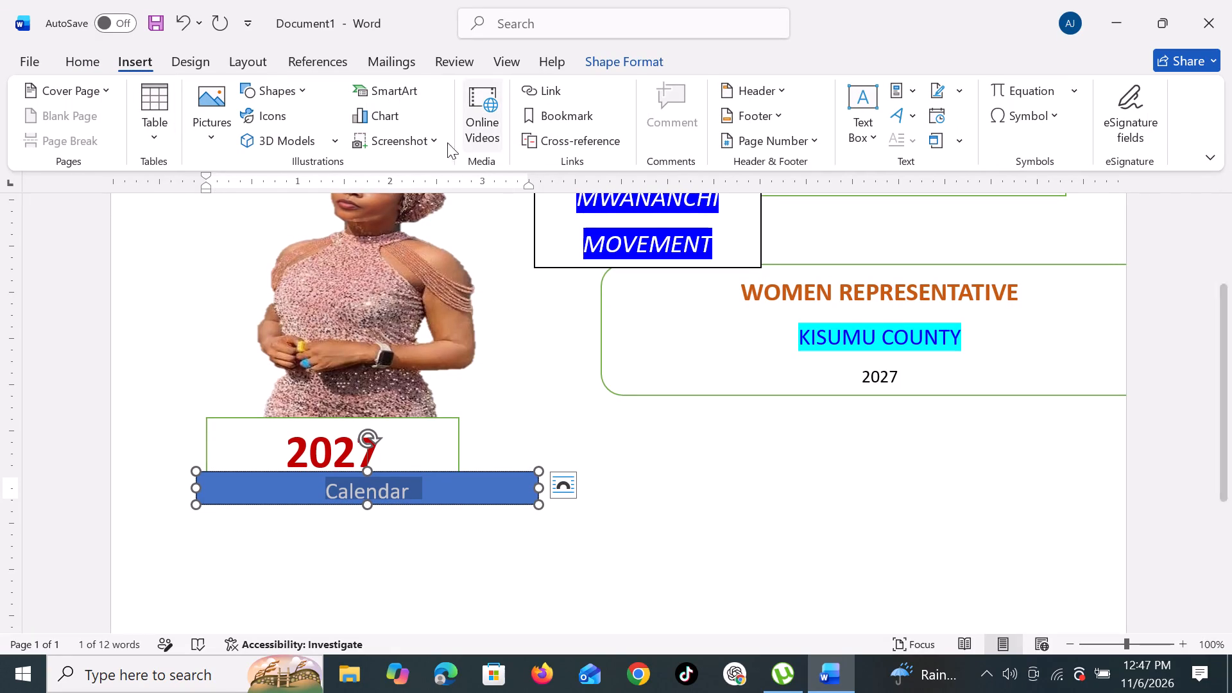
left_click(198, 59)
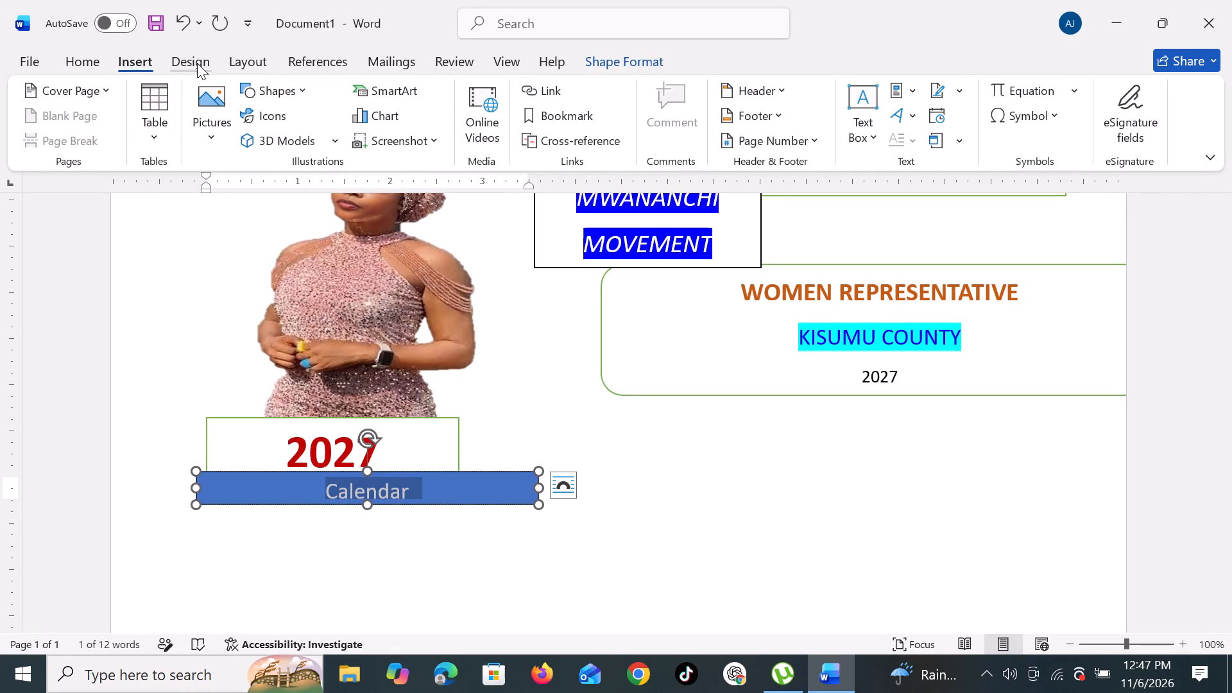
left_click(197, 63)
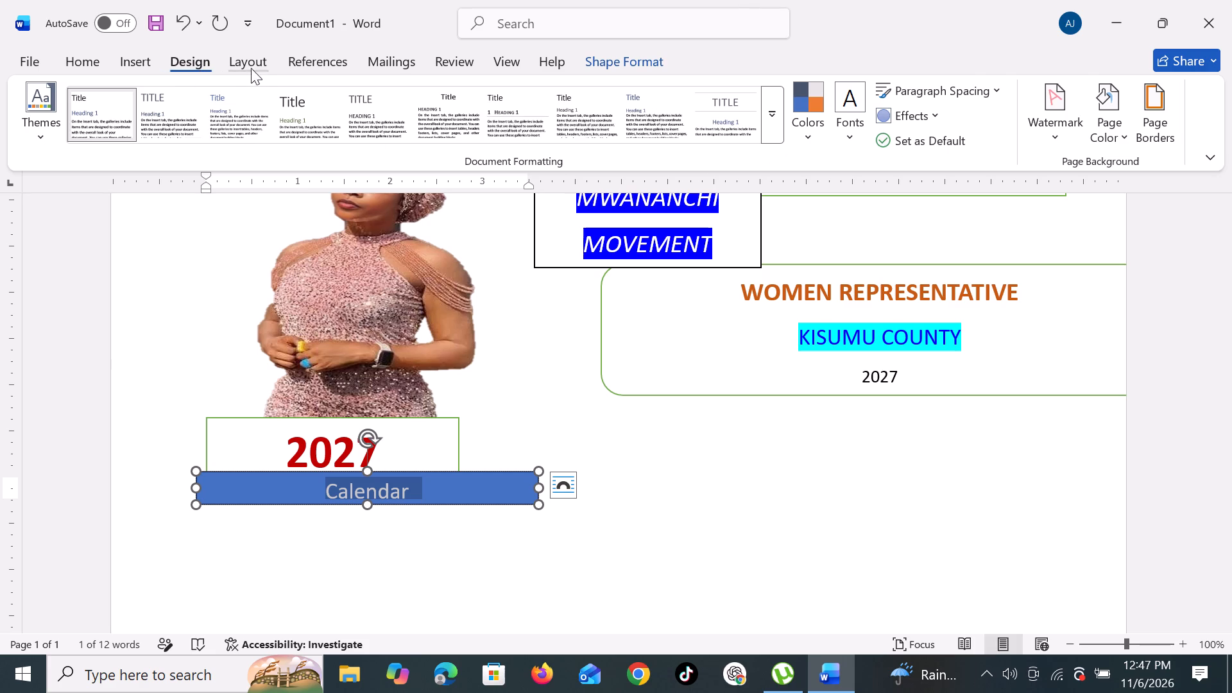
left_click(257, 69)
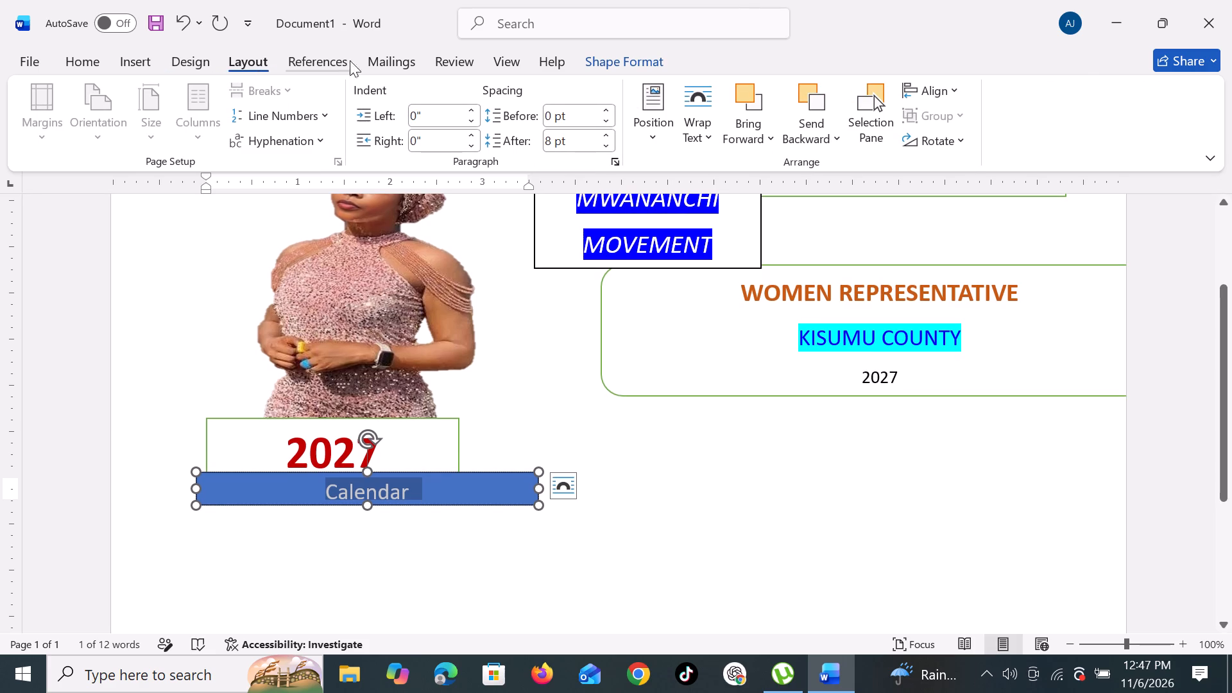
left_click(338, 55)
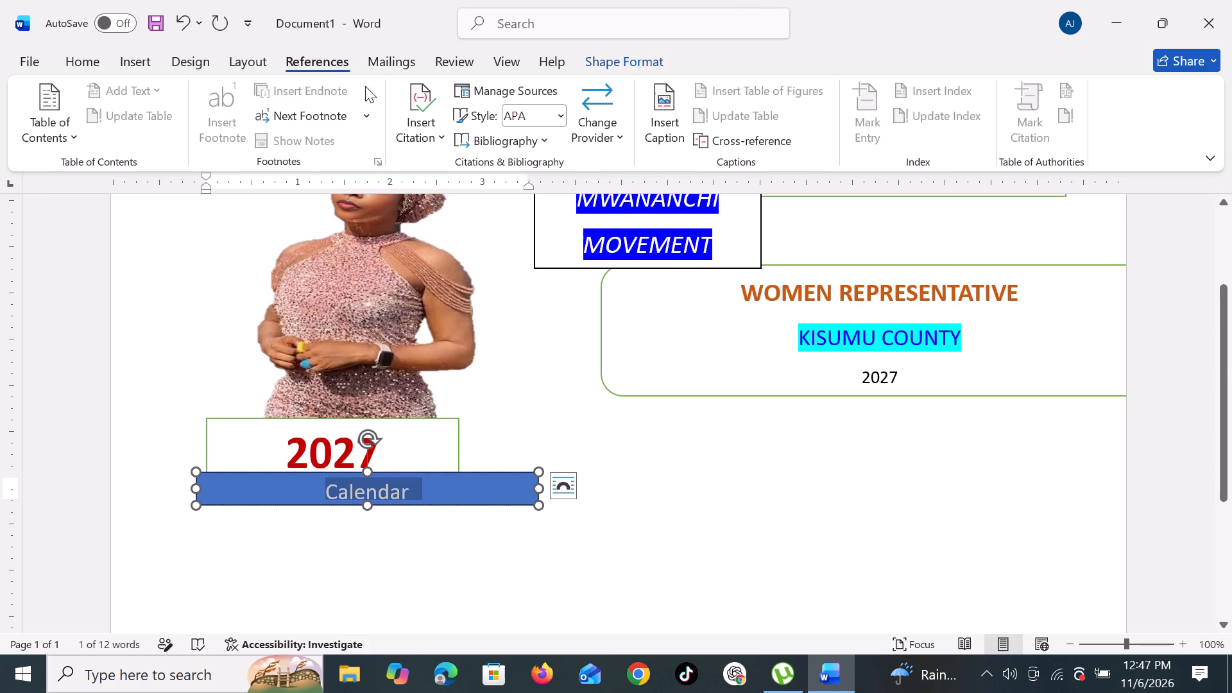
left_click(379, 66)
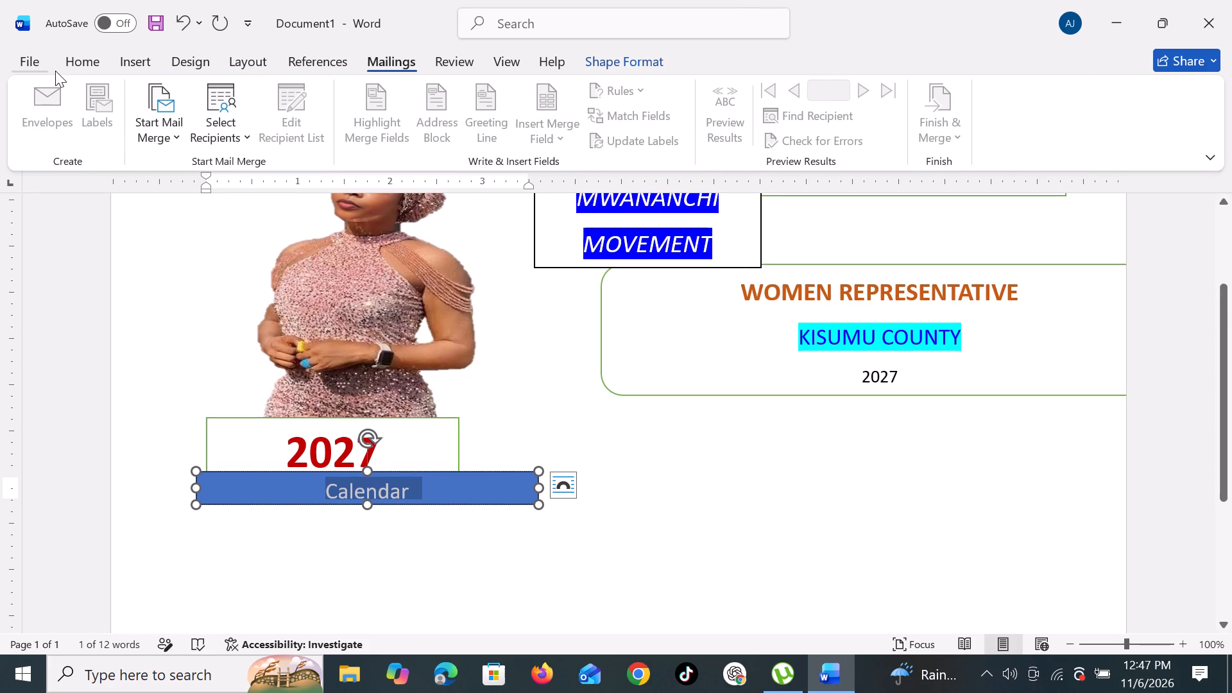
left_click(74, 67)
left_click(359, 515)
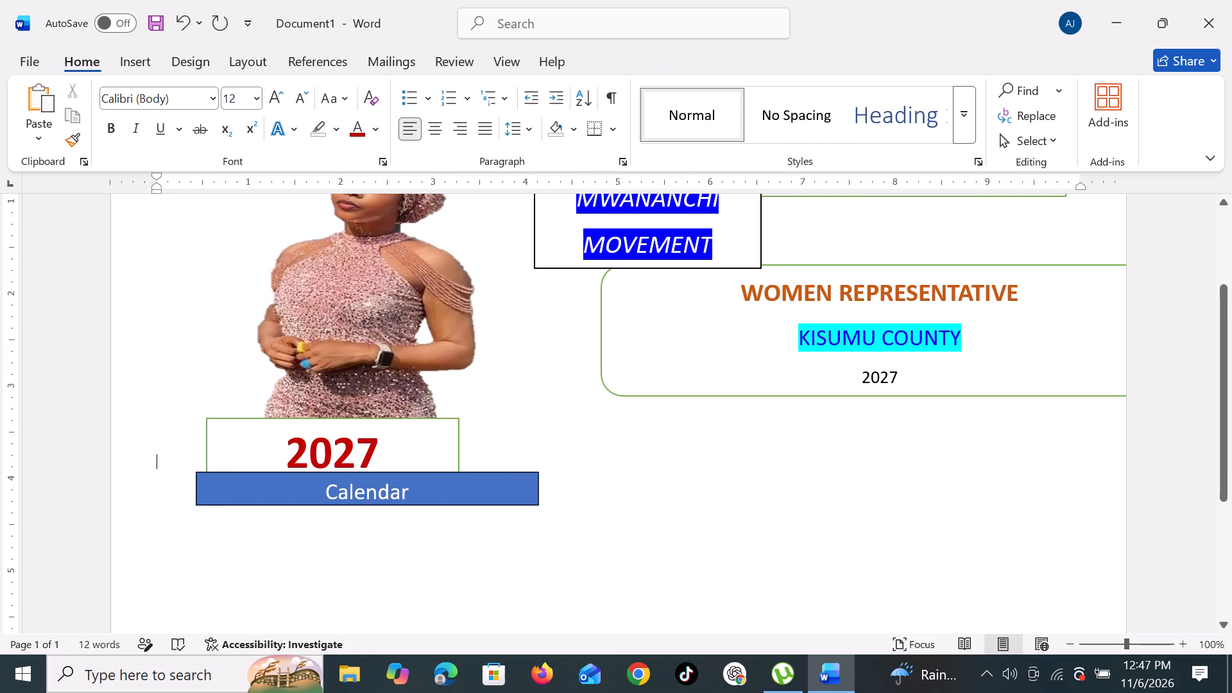
Apply the Emphasis style to the Calendar text in the blue rectangle.
left_click_drag(317, 483, 437, 486)
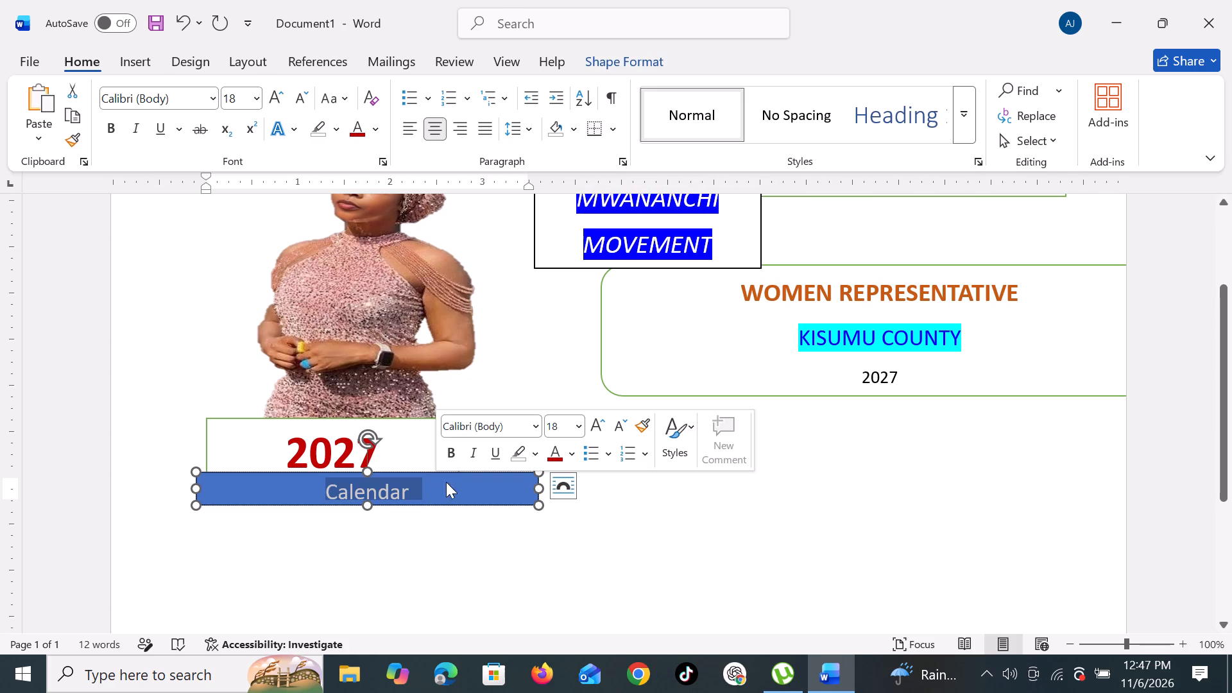
left_click(689, 424)
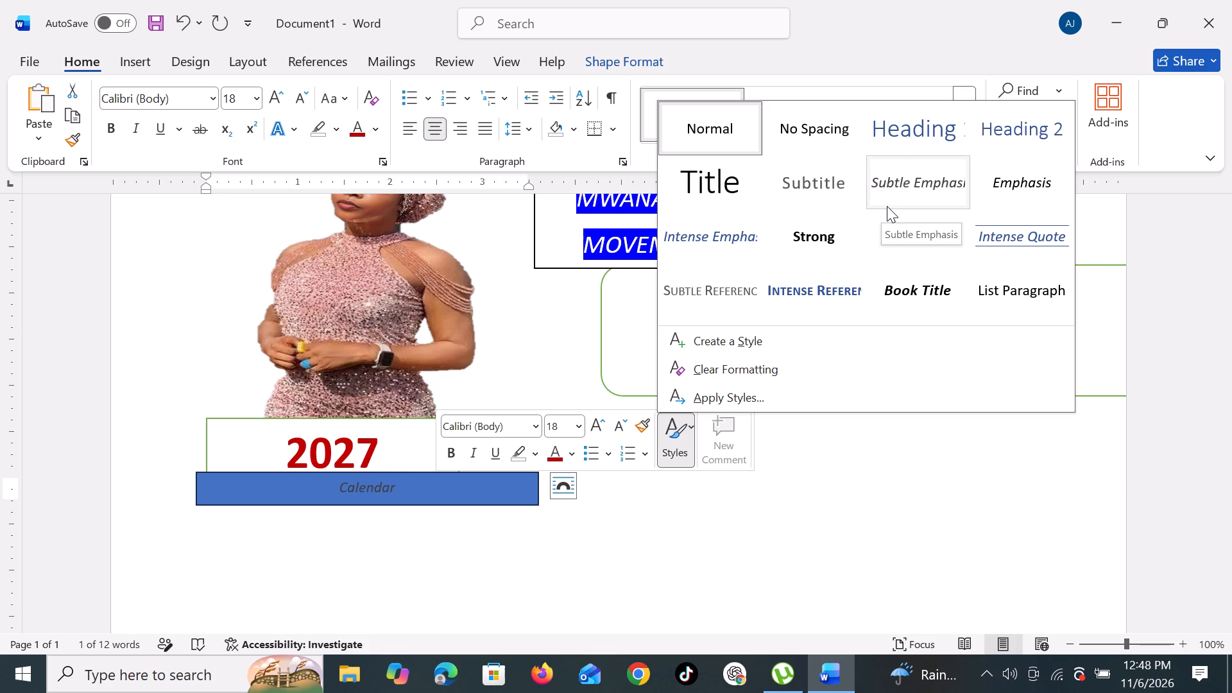
scroll(888, 206, "up", 1)
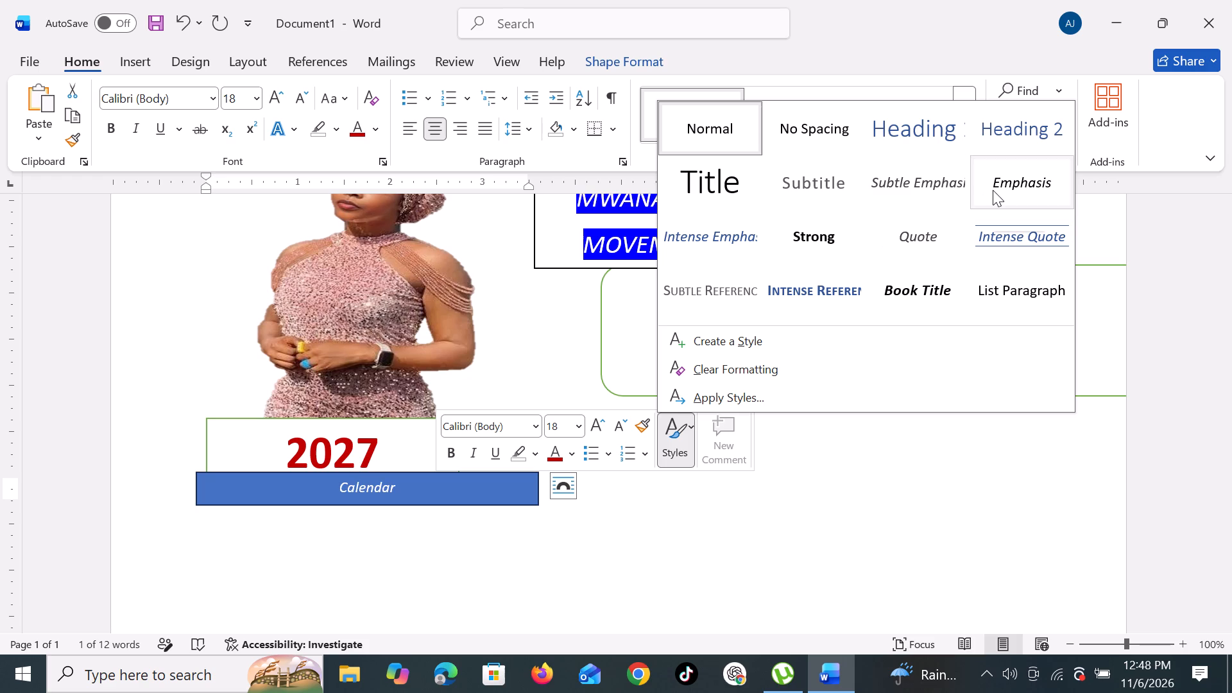
scroll(989, 195, "down", 1)
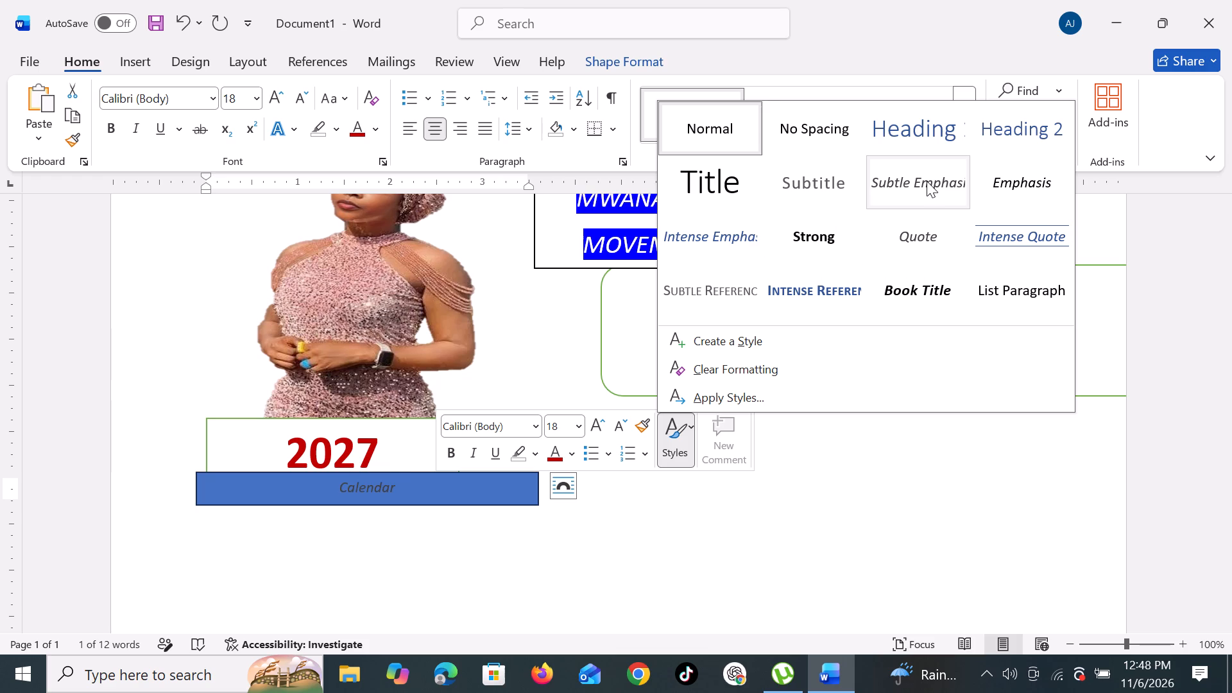
left_click(986, 176)
left_click(548, 561)
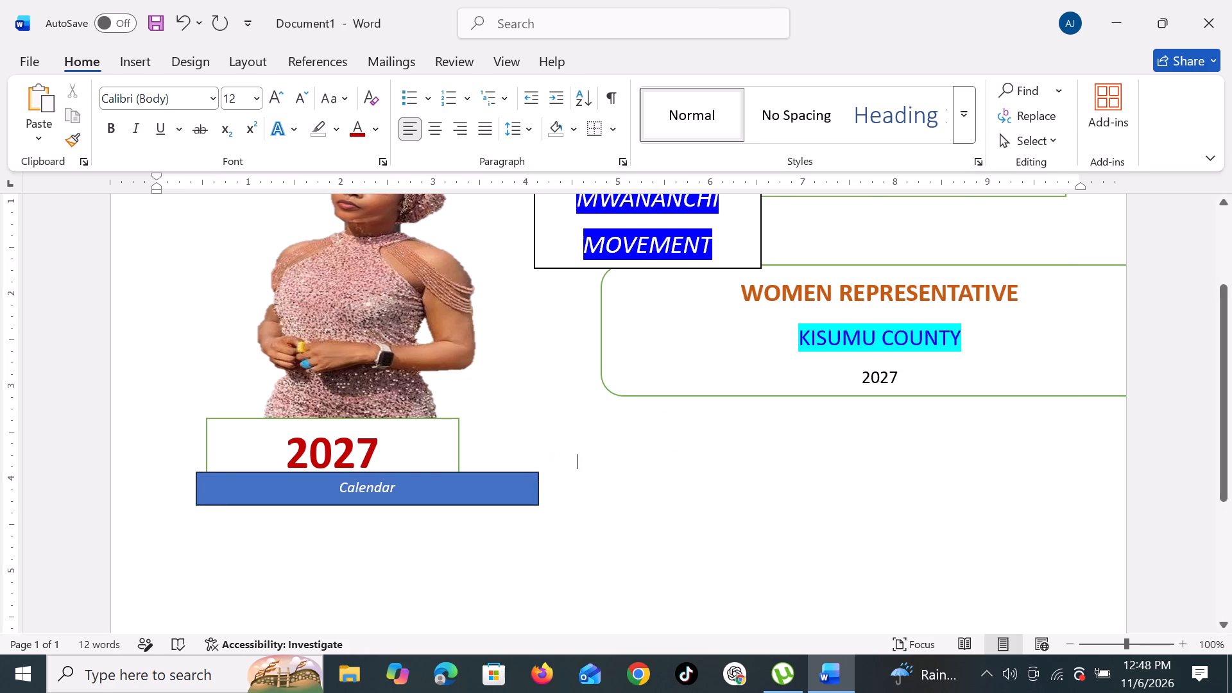
Set the font size of the italic Calendar text to 18.
left_click_drag(339, 487, 374, 483)
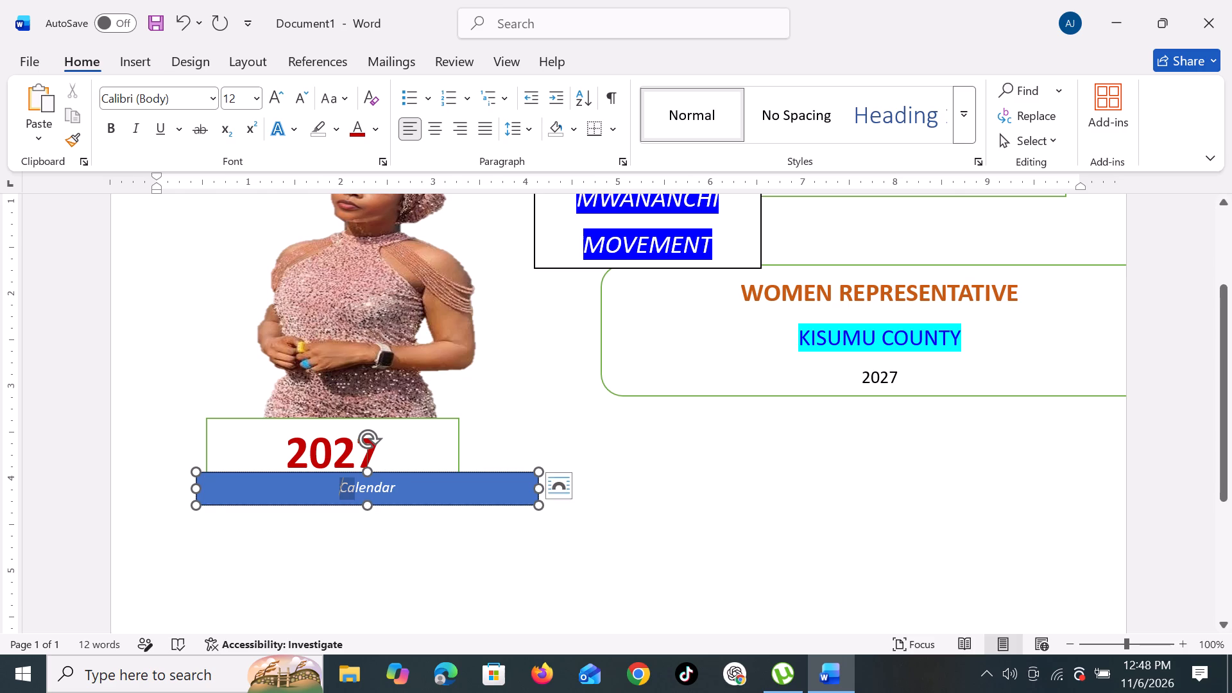
left_click_drag(374, 483, 400, 483)
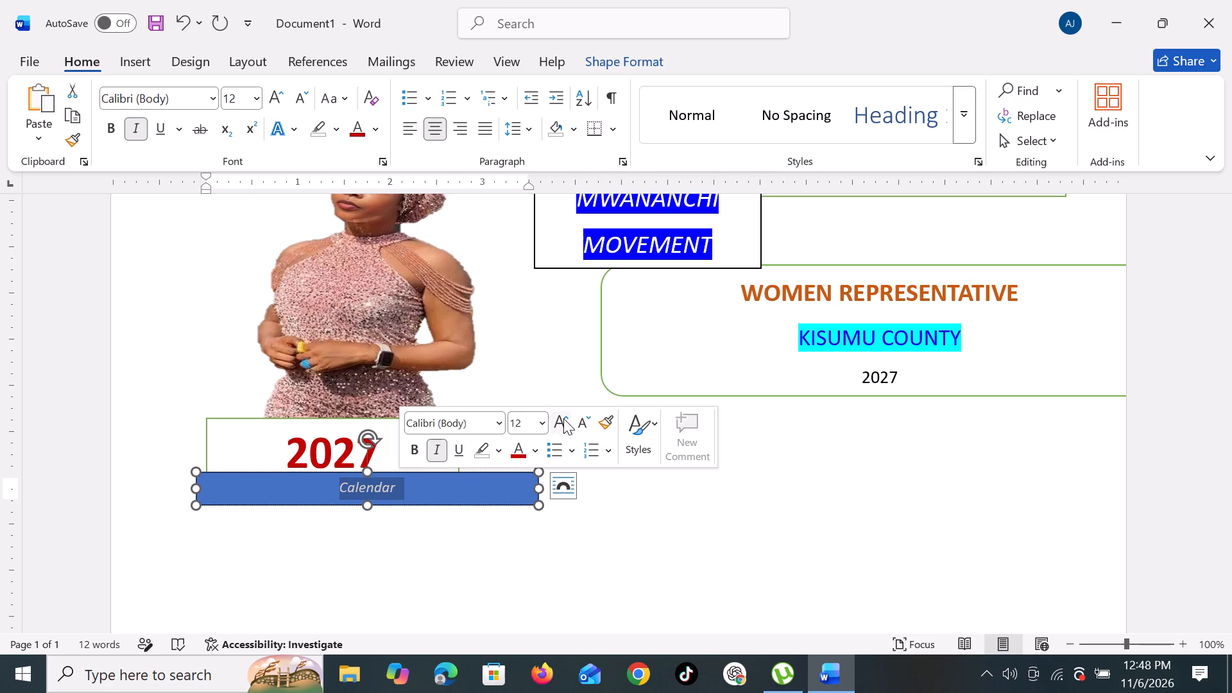
double_click(565, 419)
left_click(567, 419)
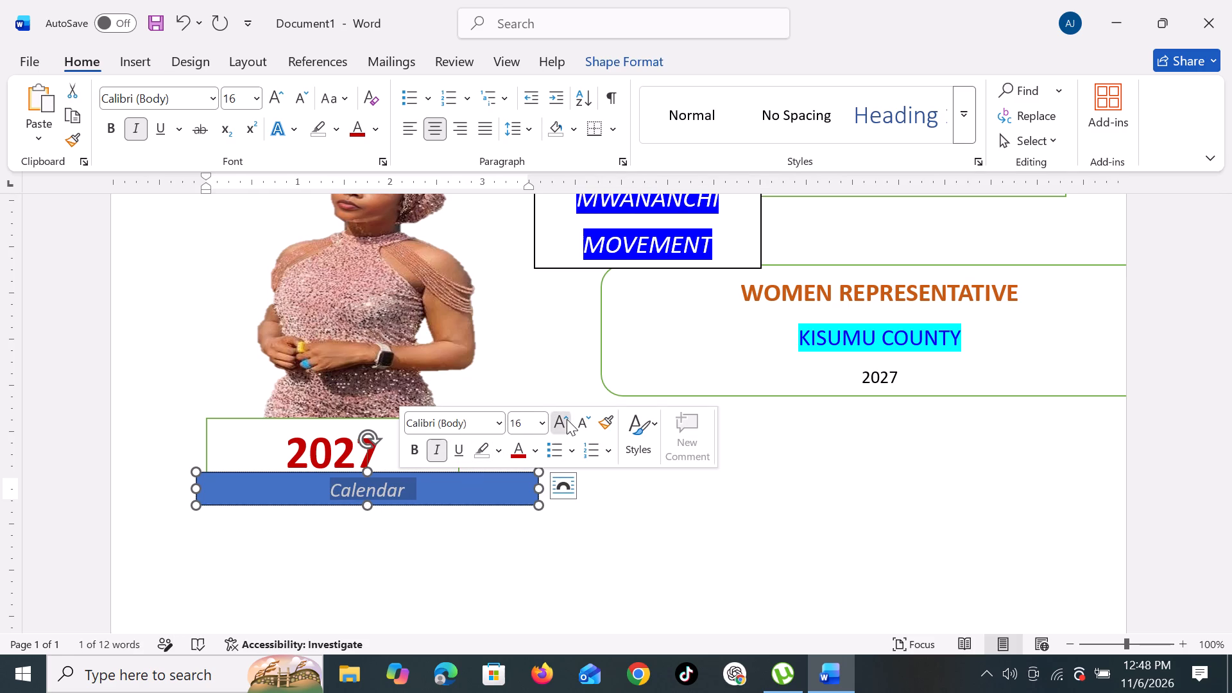
left_click(567, 419)
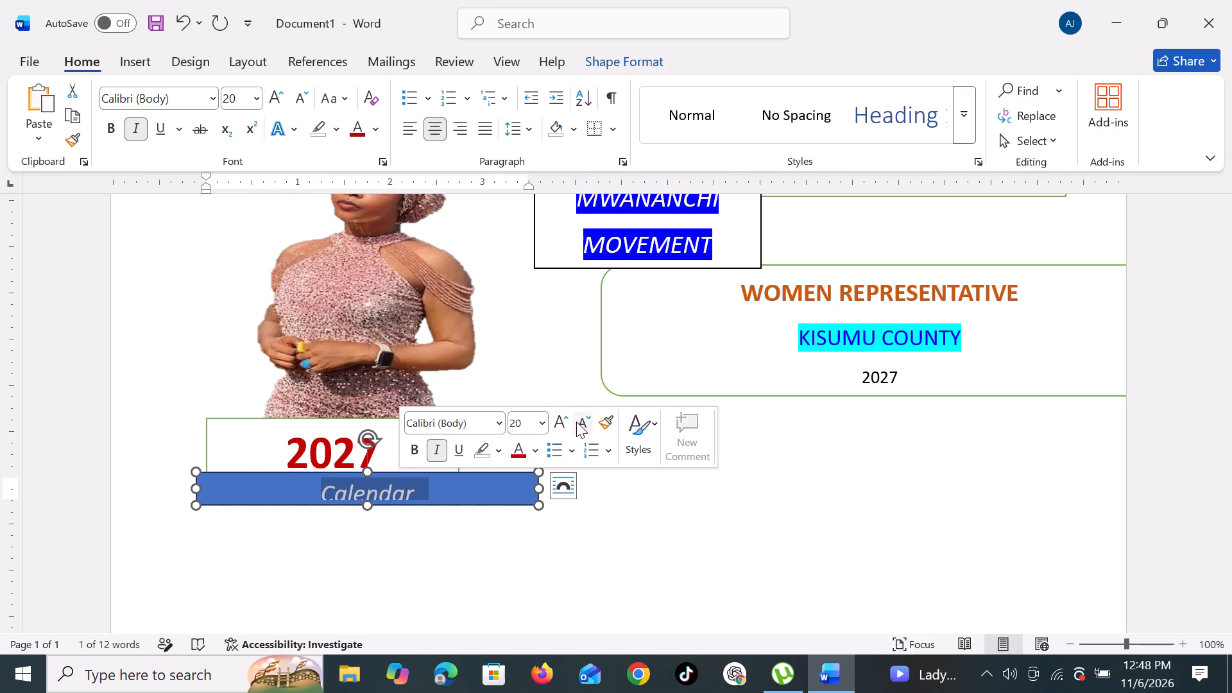
left_click(586, 418)
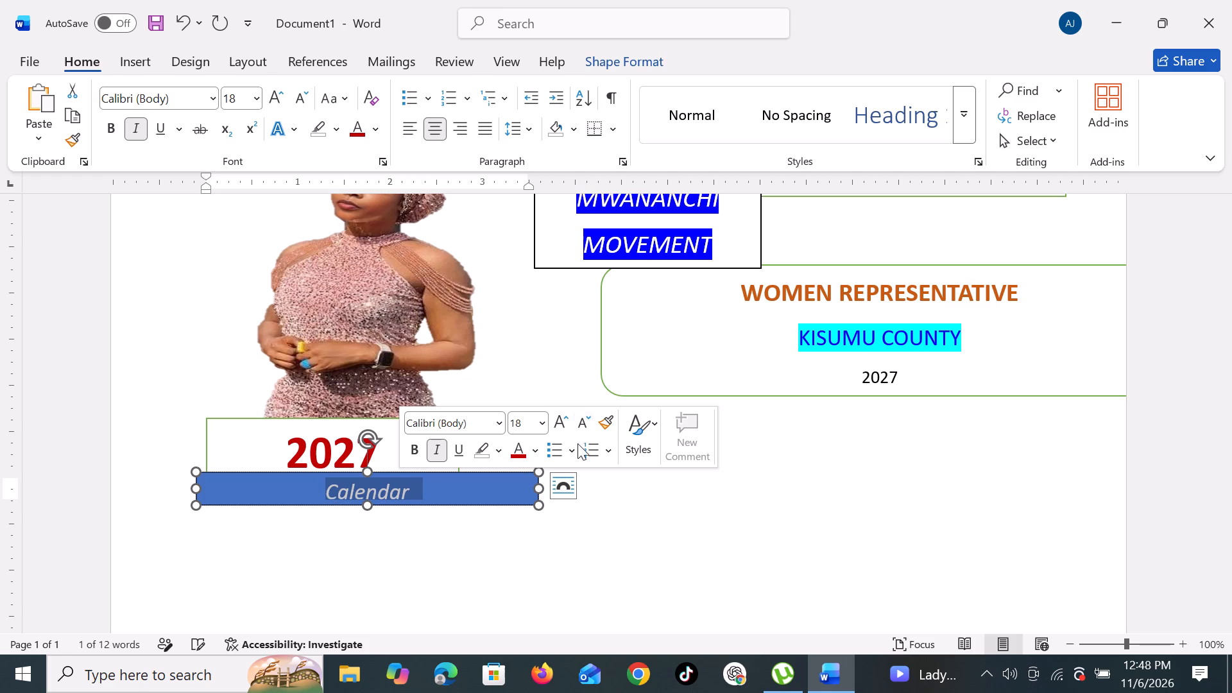
Make the Calendar rectangle slightly taller and pull its right edge in toward the right side of the 2027 box.
left_click_drag(540, 508, 528, 518)
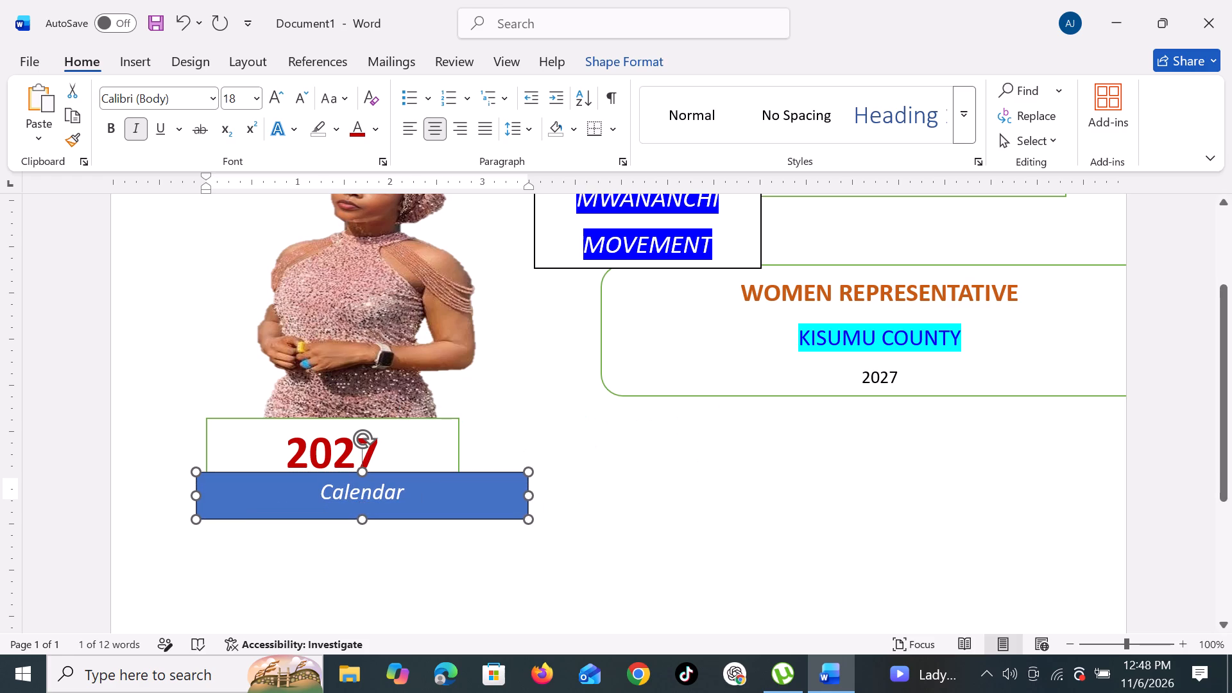
left_click_drag(528, 518, 535, 511)
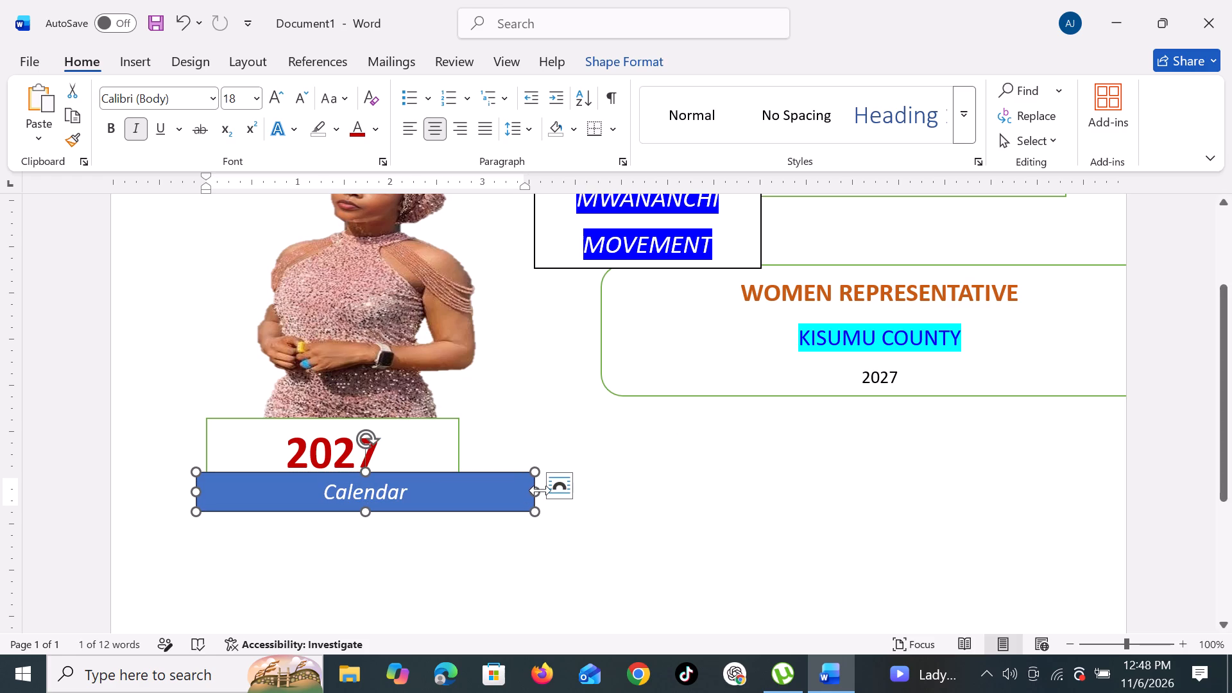
left_click_drag(540, 489, 518, 491)
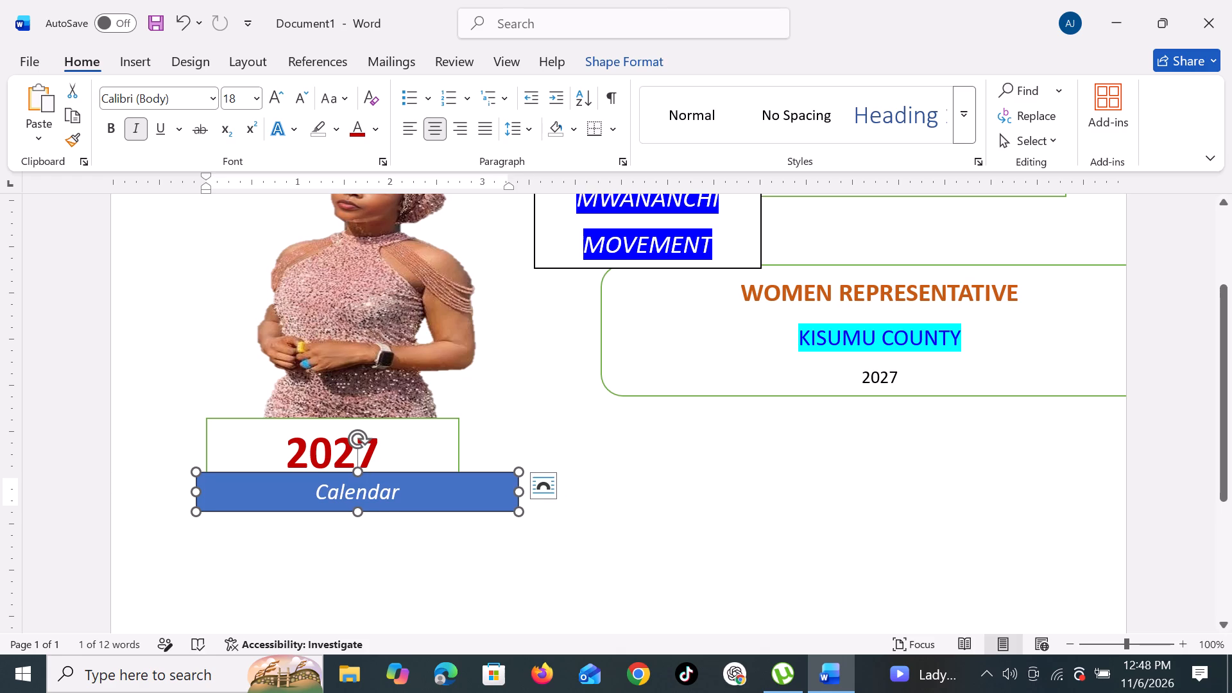
left_click(549, 561)
Look over the whole poster page, from the name boxes at the top to the blank area below the Calendar rectangle.
scroll(563, 607, "down", 5)
scroll(561, 442, "down", 3)
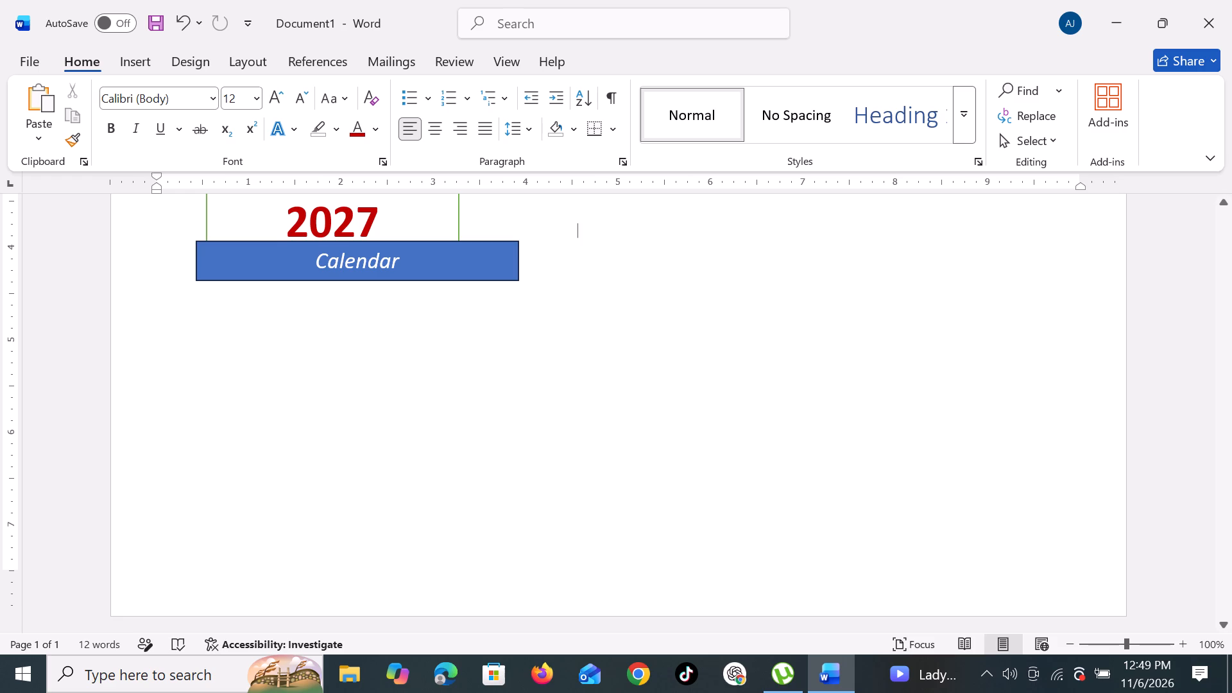
scroll(635, 463, "down", 3)
scroll(635, 464, "up", 9)
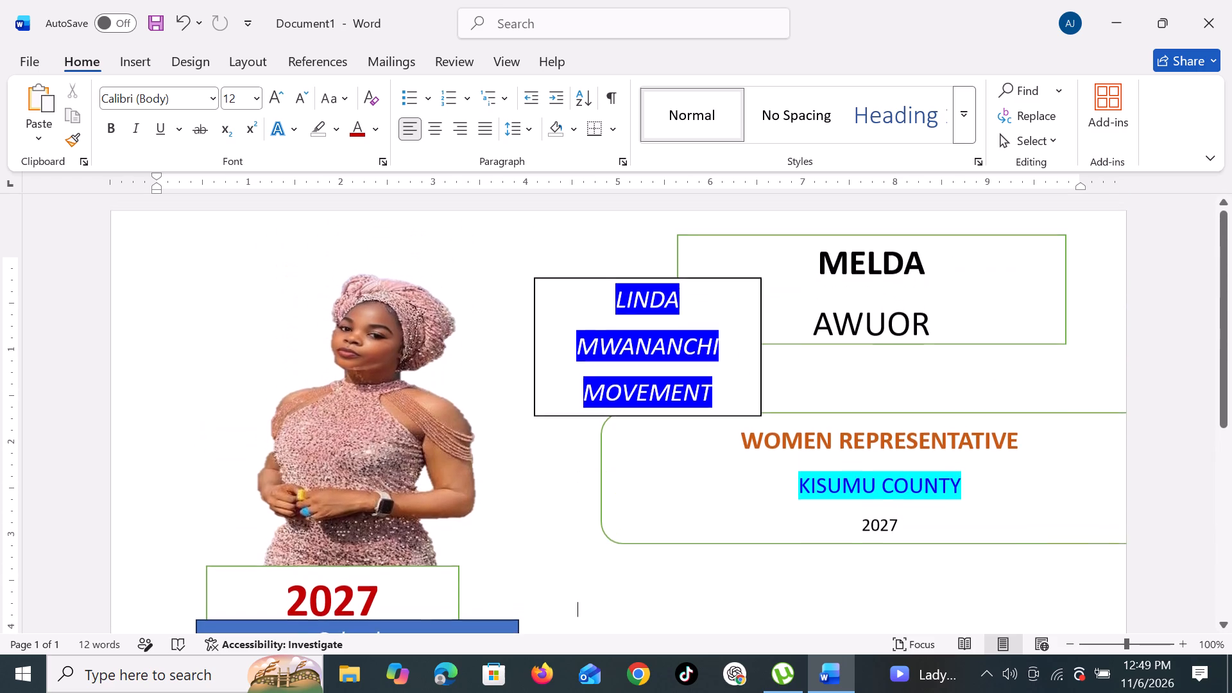
scroll(635, 463, "up", 4)
scroll(635, 463, "down", 8)
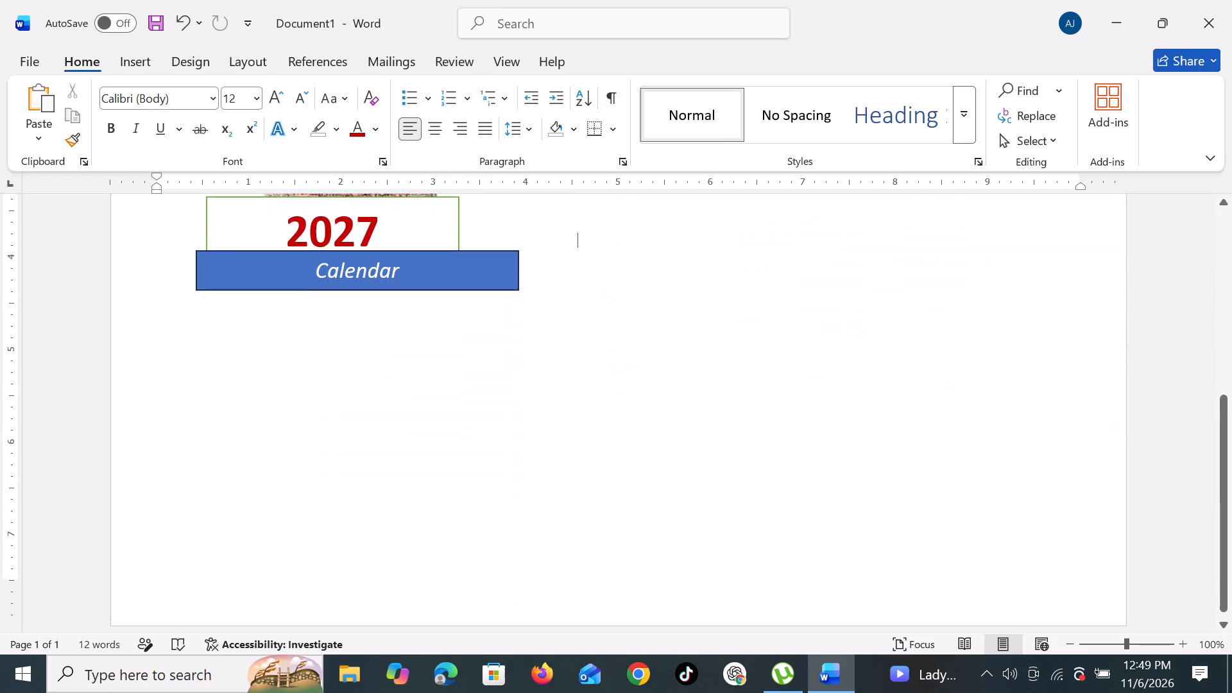
scroll(635, 463, "down", 3)
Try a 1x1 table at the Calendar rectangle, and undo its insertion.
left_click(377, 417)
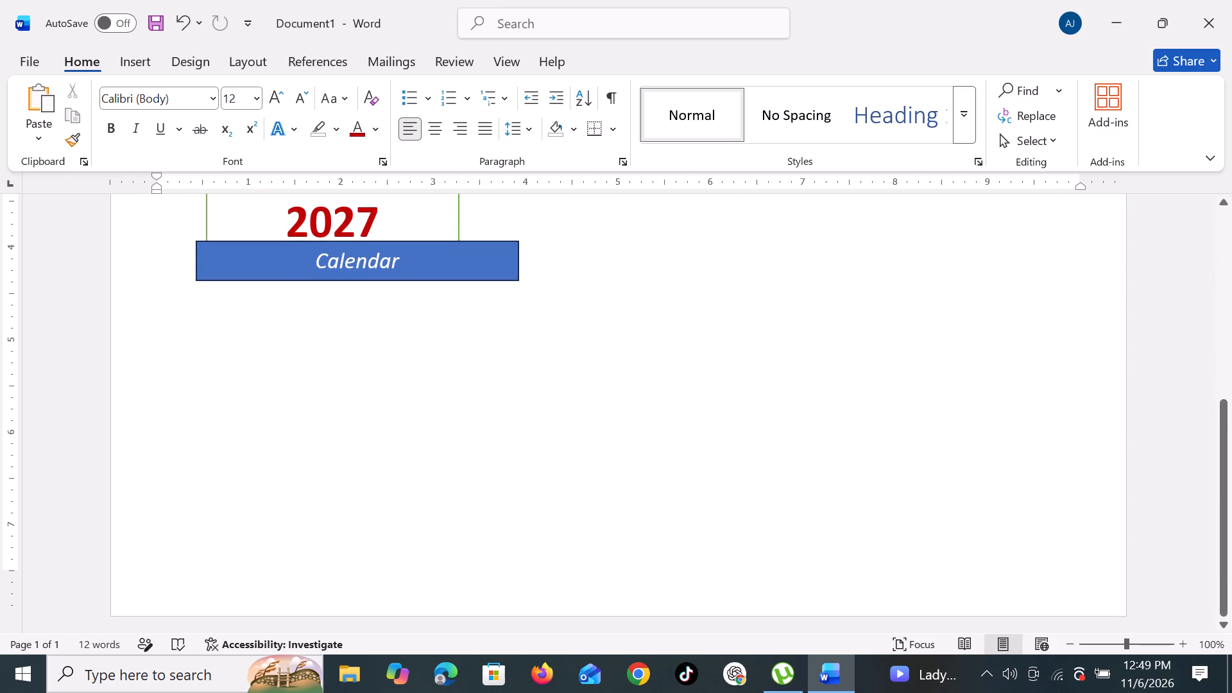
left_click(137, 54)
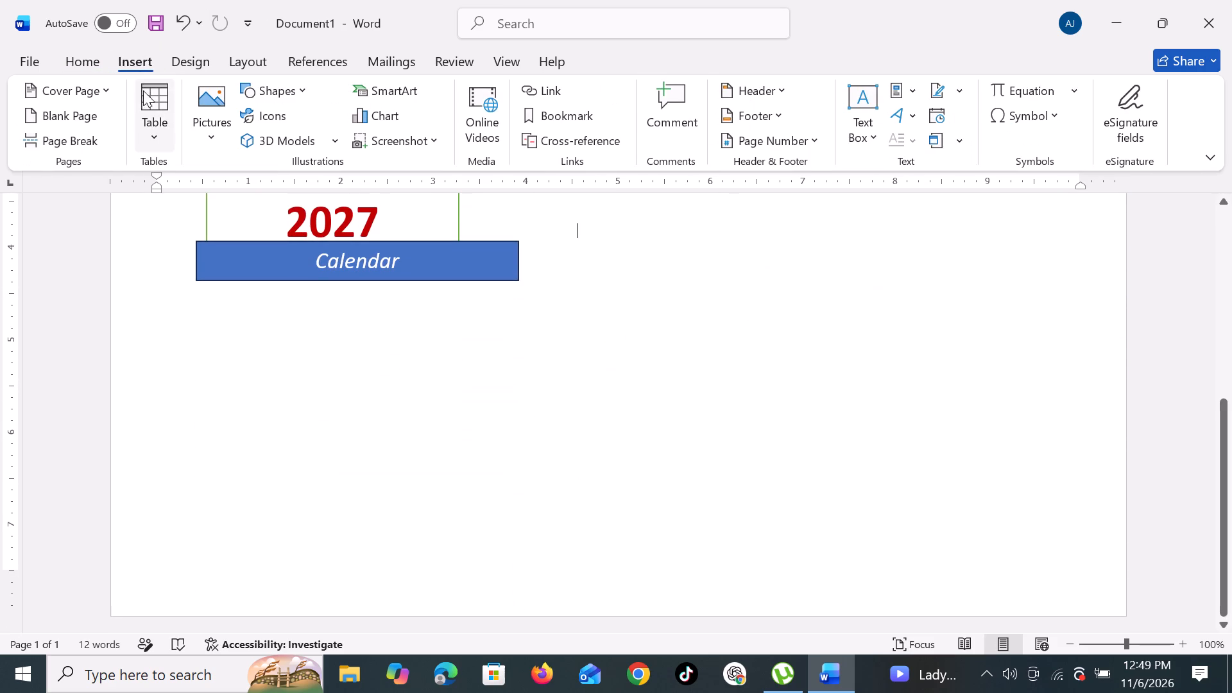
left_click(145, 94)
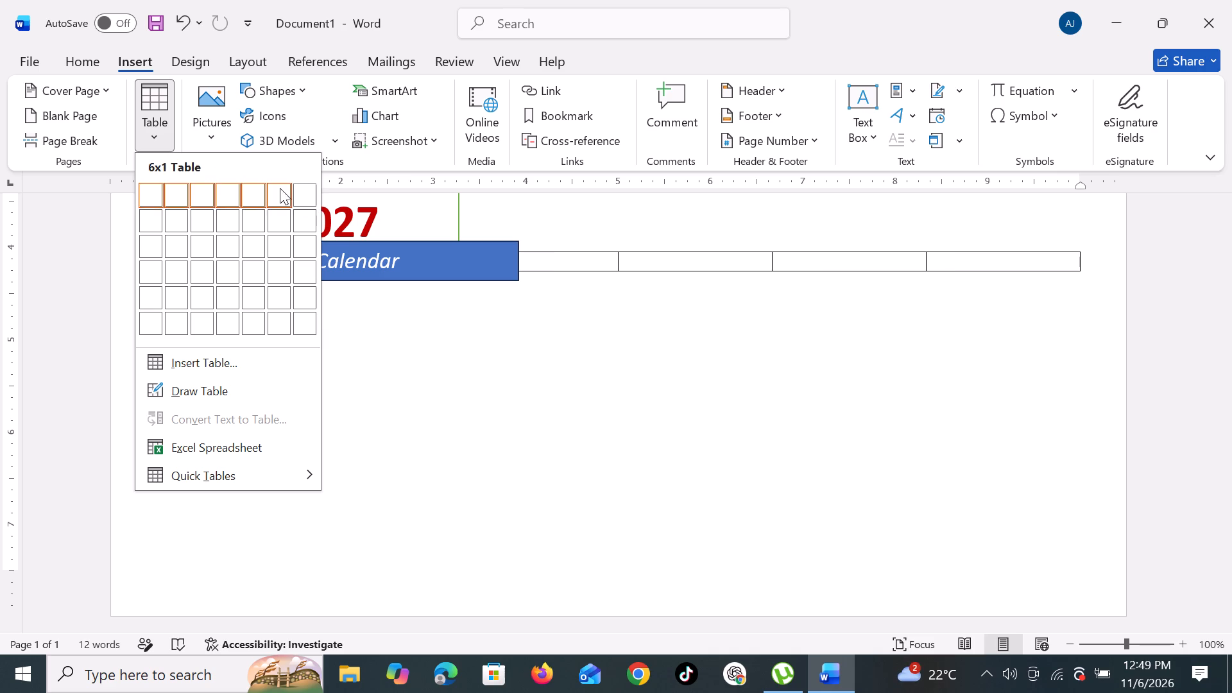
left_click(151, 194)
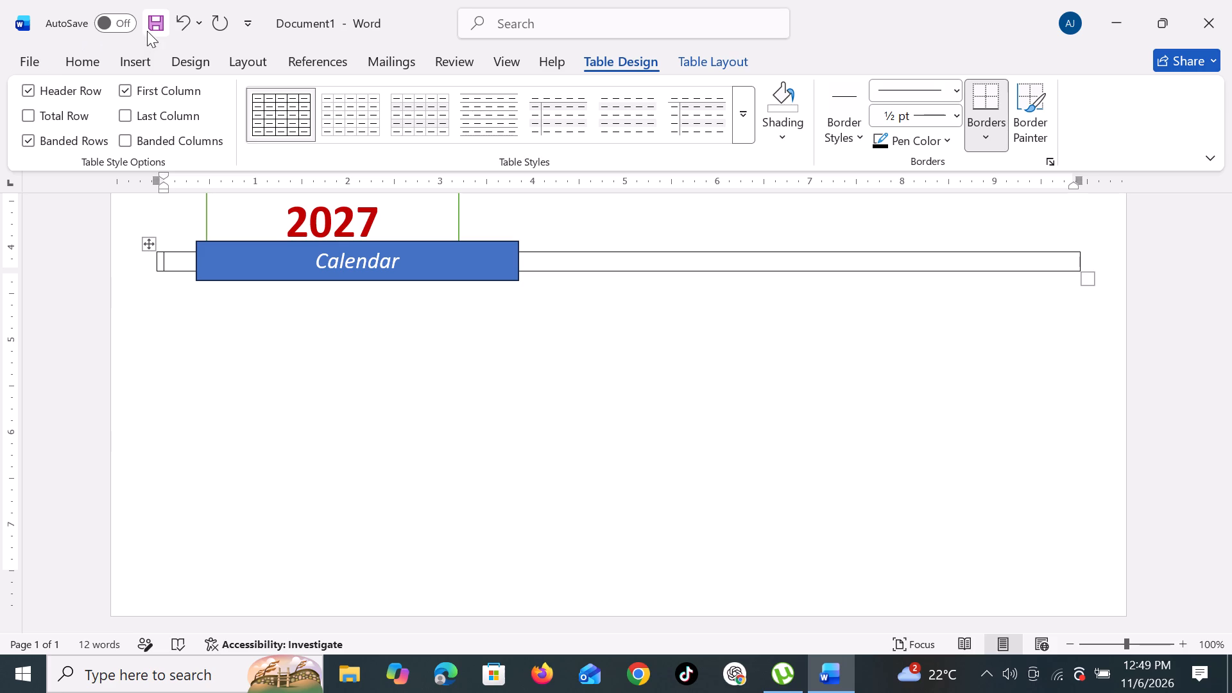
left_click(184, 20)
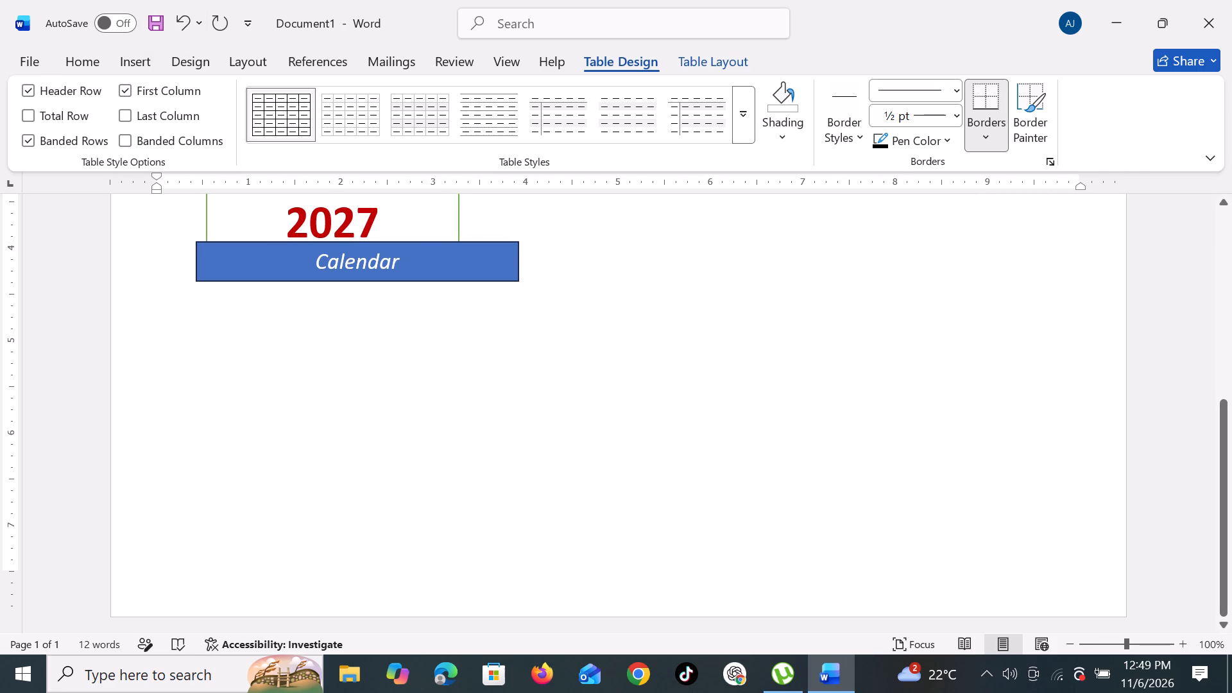
Examine the poster and the blank area around and below the Calendar rectangle for a place to put the calendar table.
left_click(193, 307)
scroll(182, 304, "up", 6)
scroll(189, 286, "down", 8)
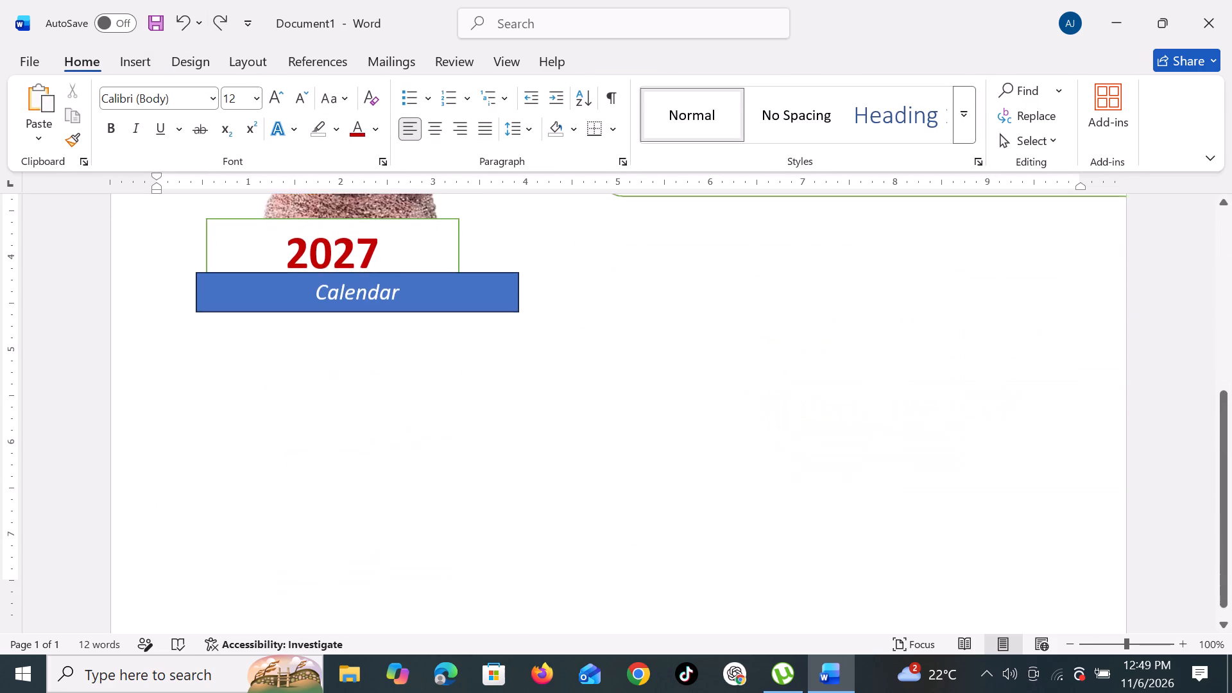
left_click(202, 359)
left_click(197, 354)
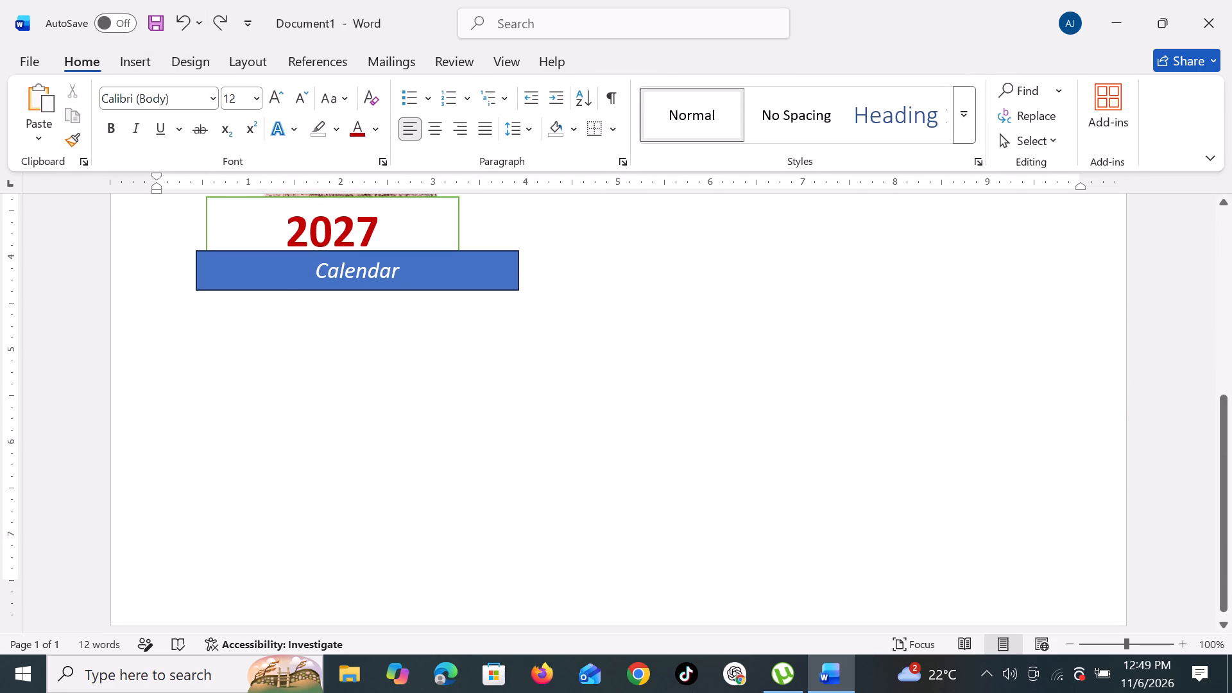
scroll(194, 348, "up", 6)
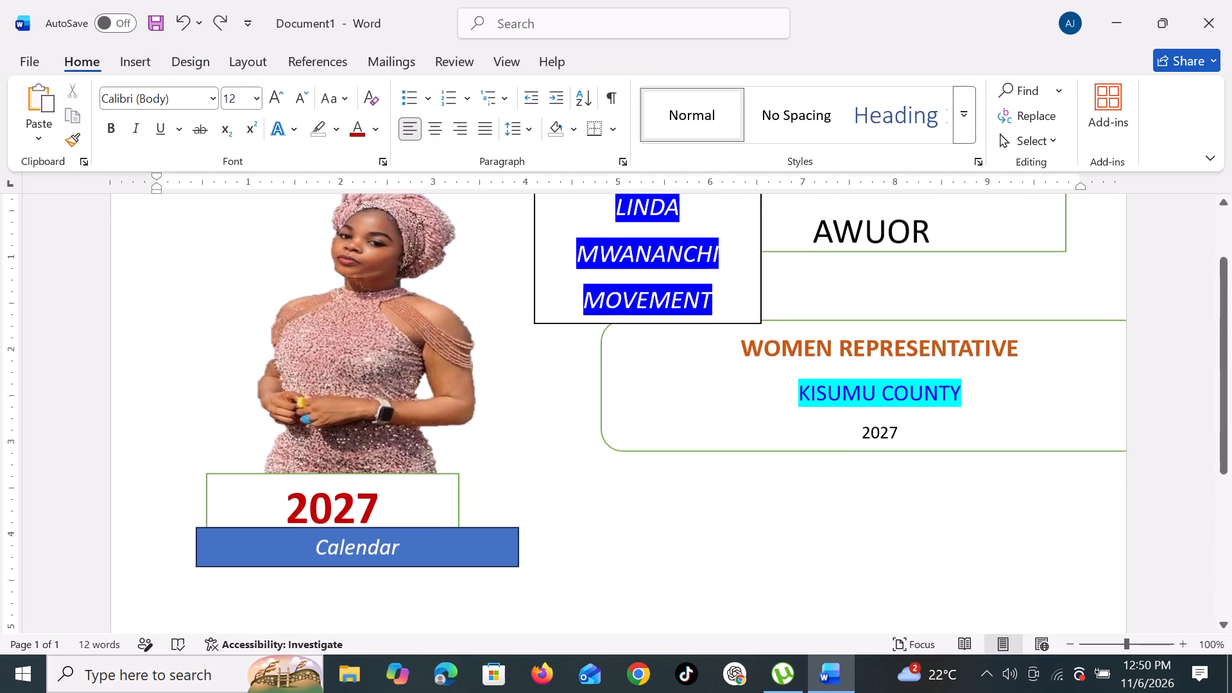
scroll(194, 346, "up", 2)
scroll(193, 348, "down", 10)
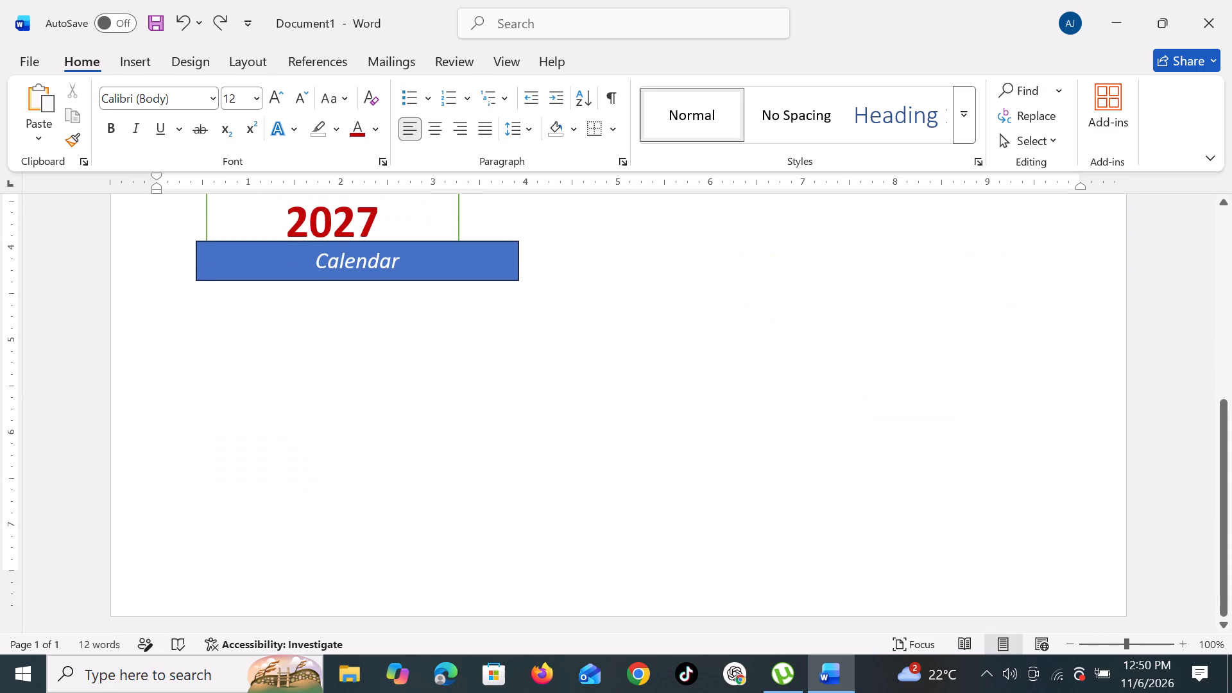
left_click_drag(206, 393, 213, 390)
triple_click(210, 389)
left_click(191, 396)
scroll(191, 402, "down", 4)
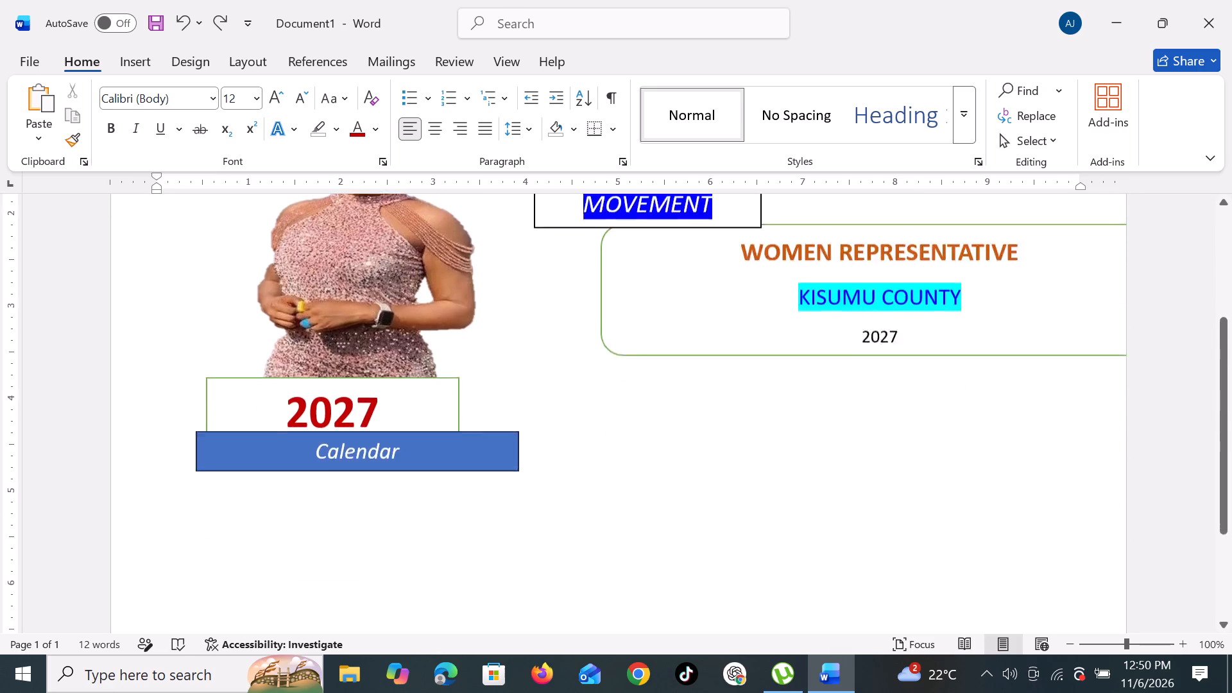
scroll(187, 411, "down", 1)
left_click(701, 479)
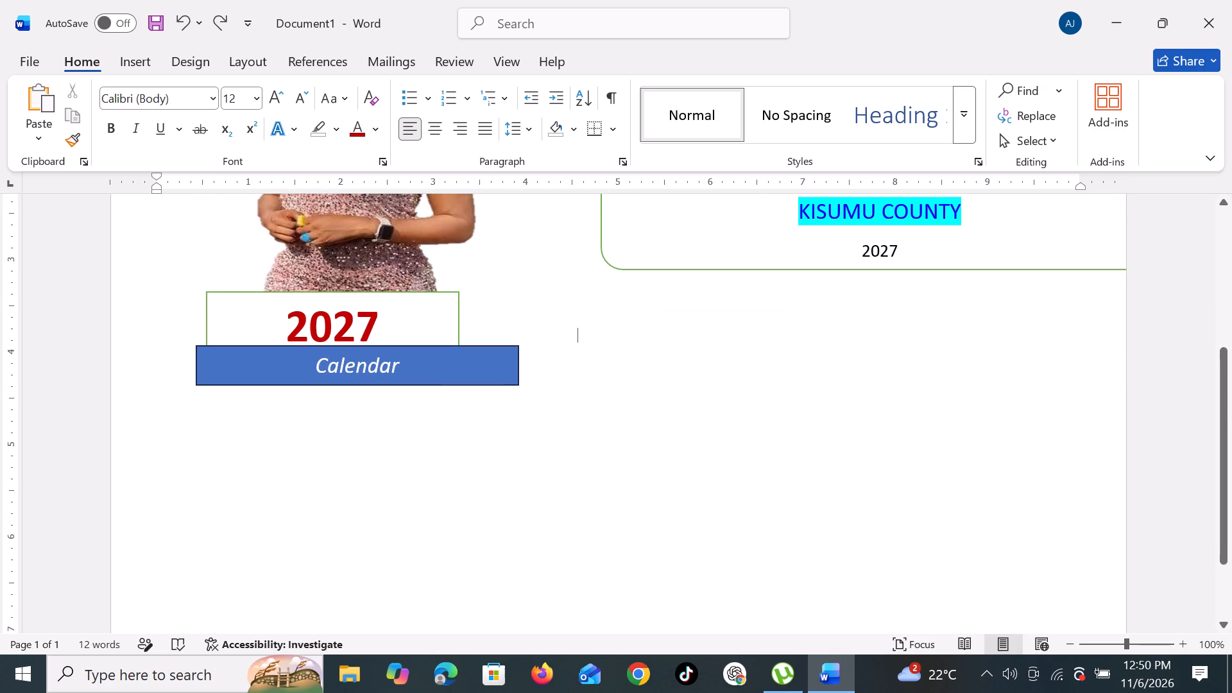
left_click(795, 354)
left_click(581, 413)
left_click(551, 382)
scroll(706, 372, "down", 2)
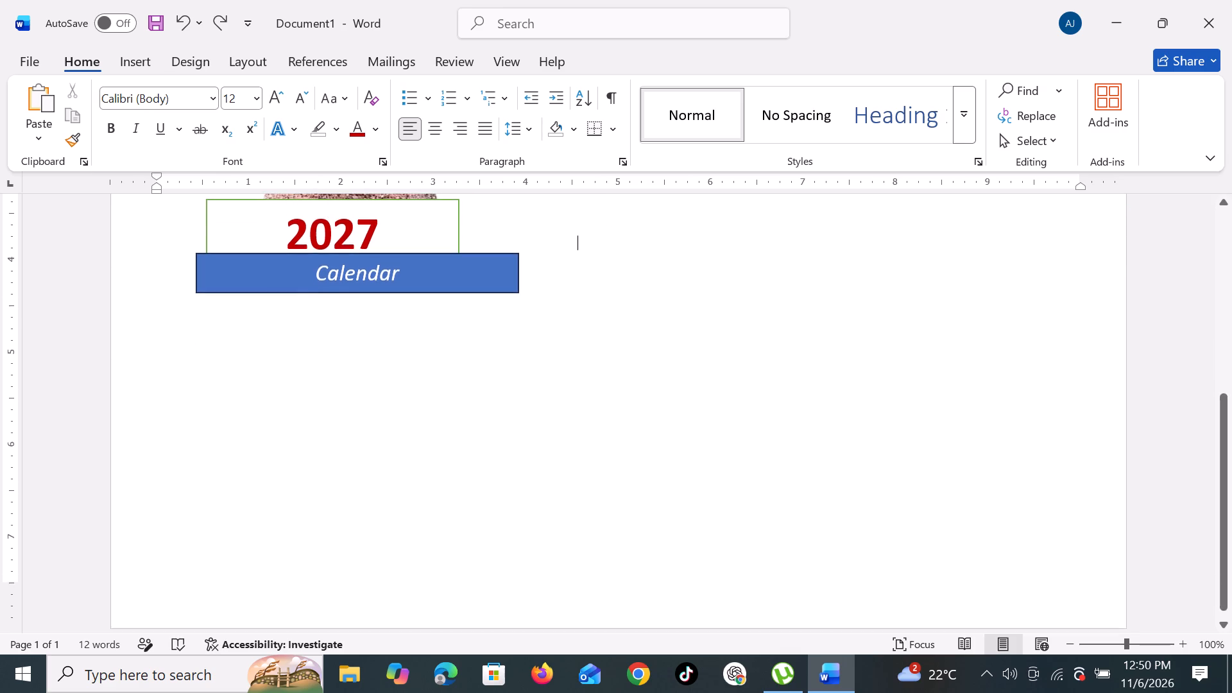
scroll(708, 372, "up", 3)
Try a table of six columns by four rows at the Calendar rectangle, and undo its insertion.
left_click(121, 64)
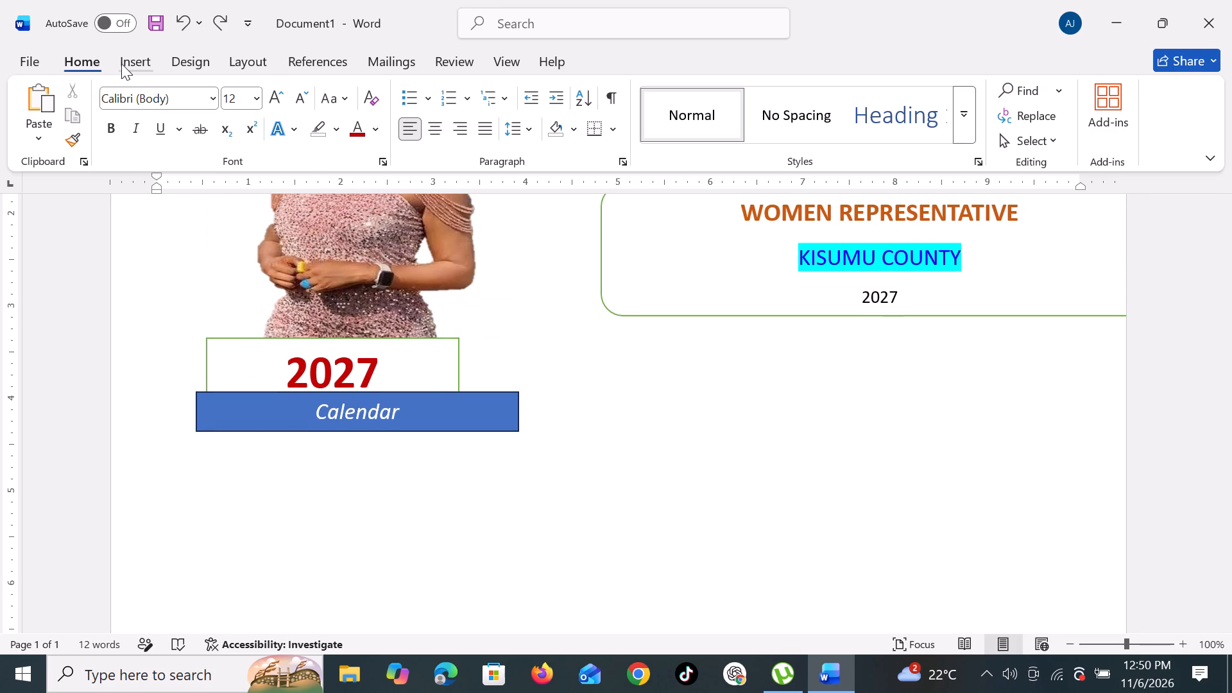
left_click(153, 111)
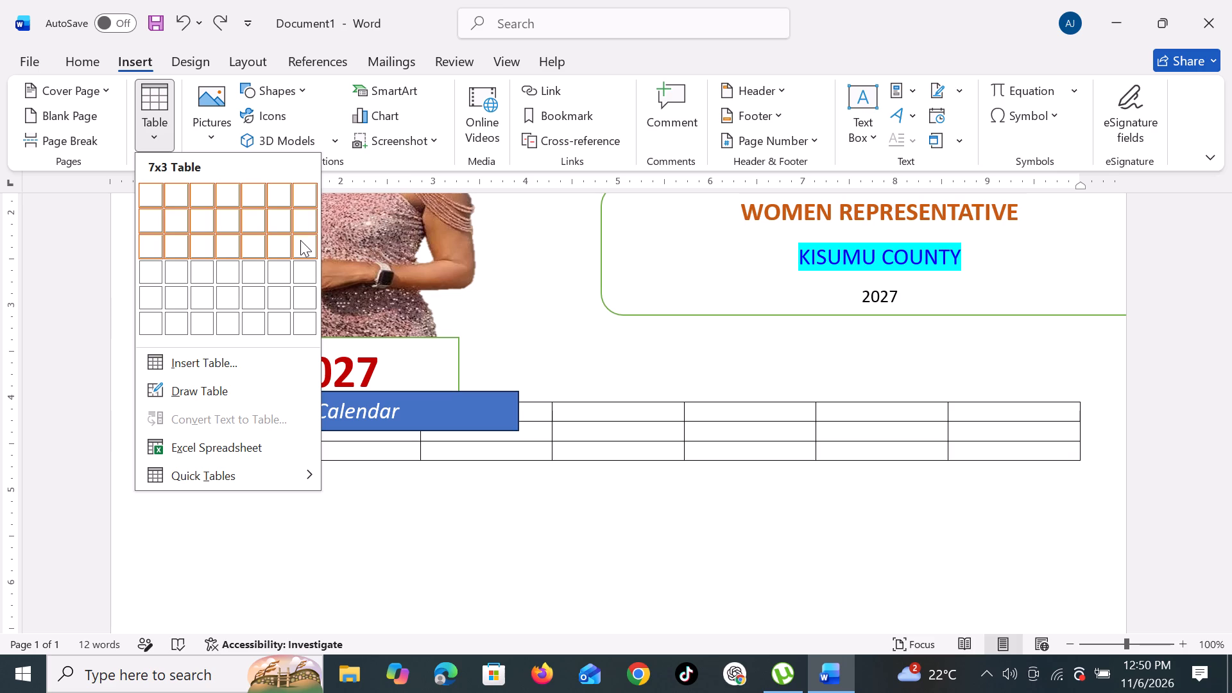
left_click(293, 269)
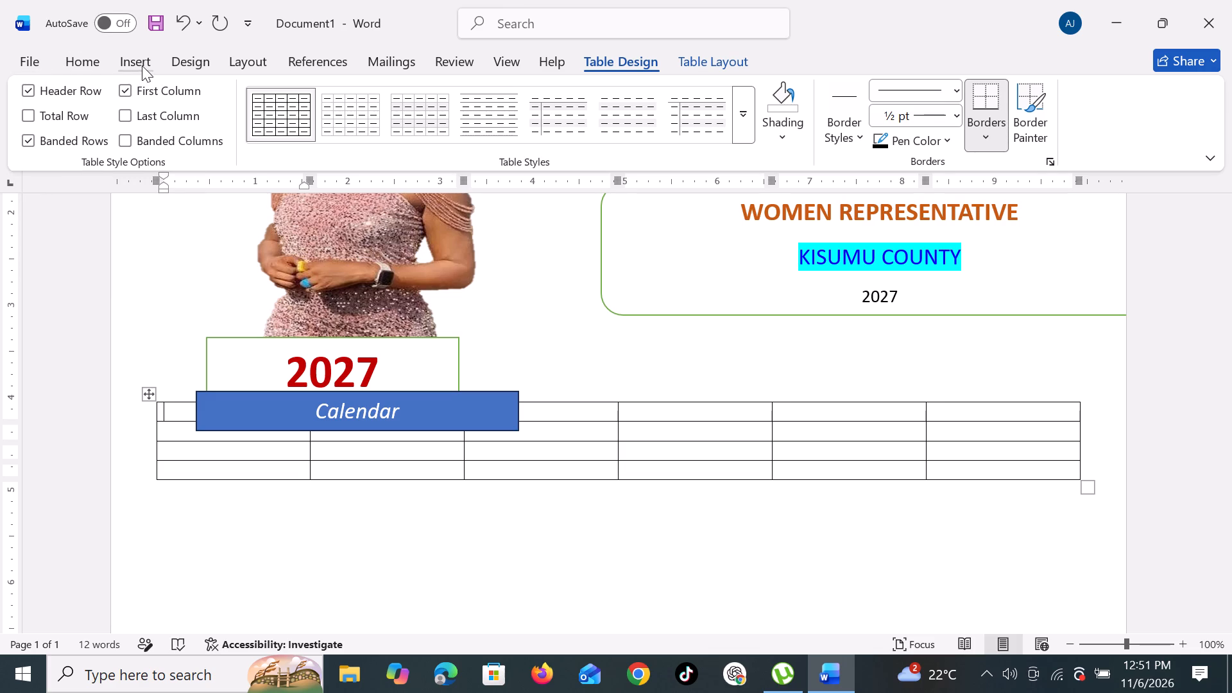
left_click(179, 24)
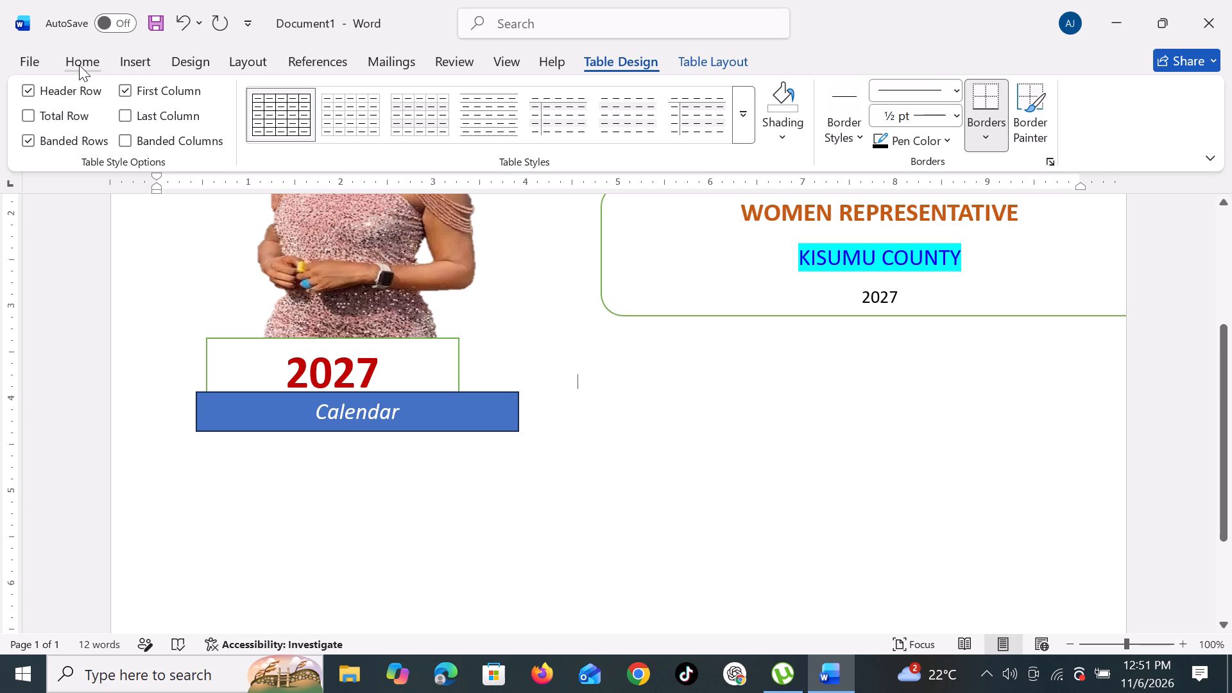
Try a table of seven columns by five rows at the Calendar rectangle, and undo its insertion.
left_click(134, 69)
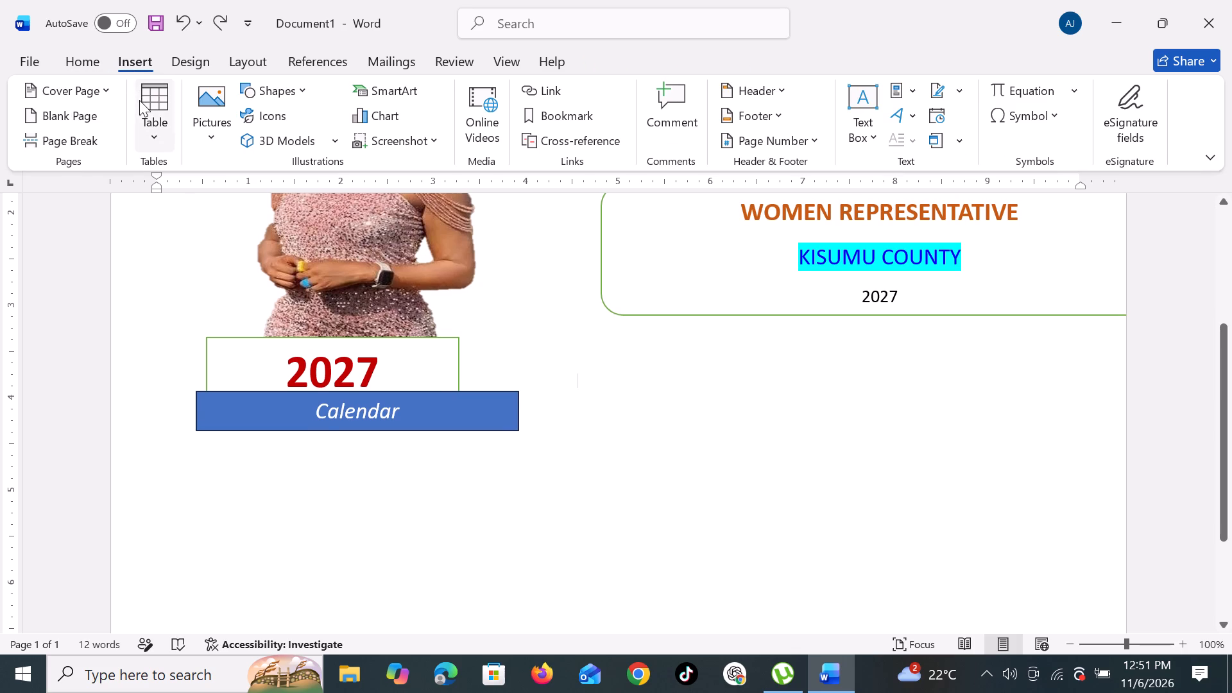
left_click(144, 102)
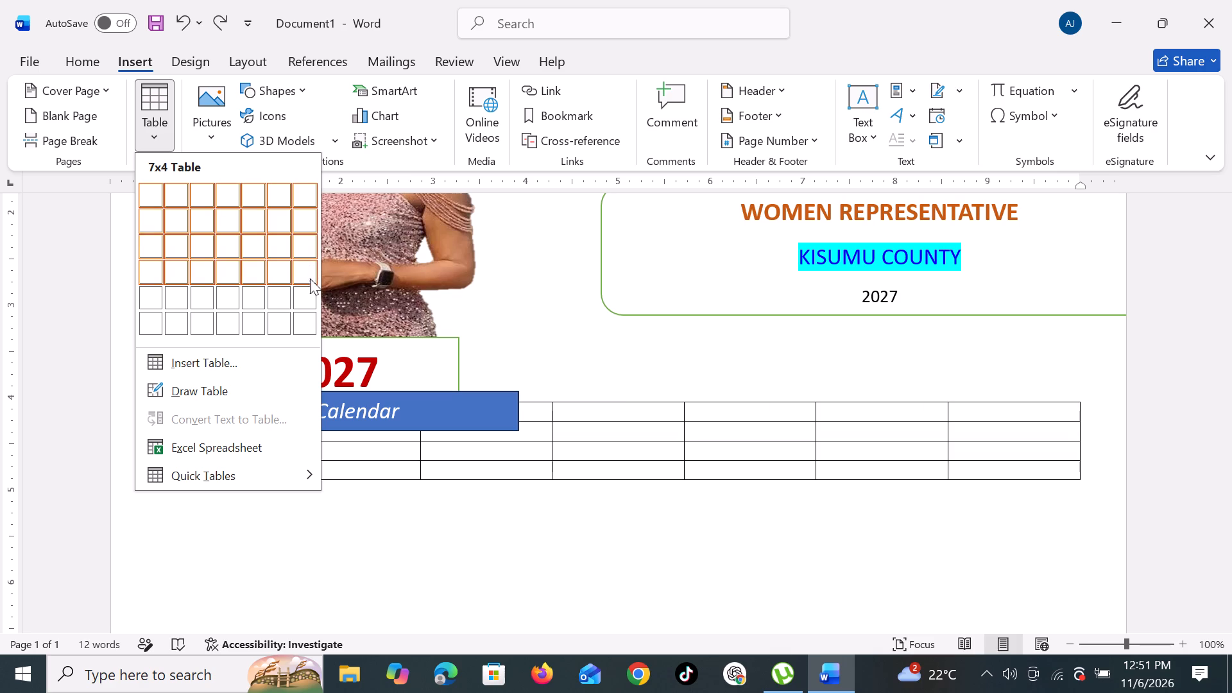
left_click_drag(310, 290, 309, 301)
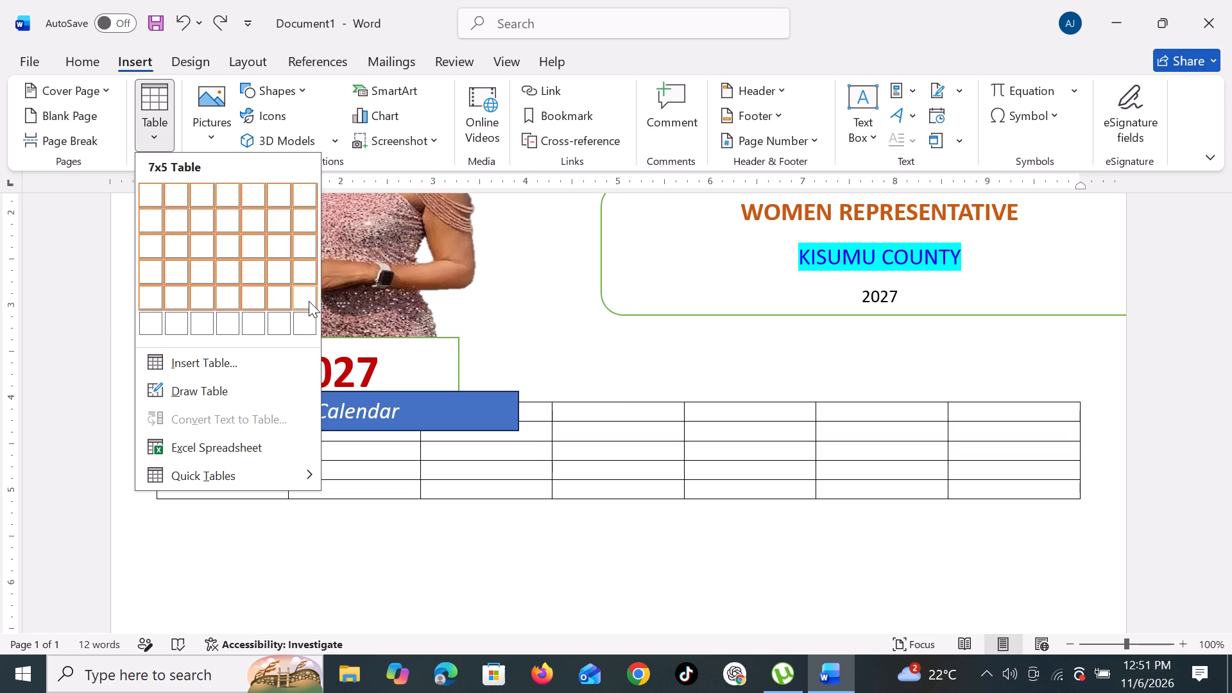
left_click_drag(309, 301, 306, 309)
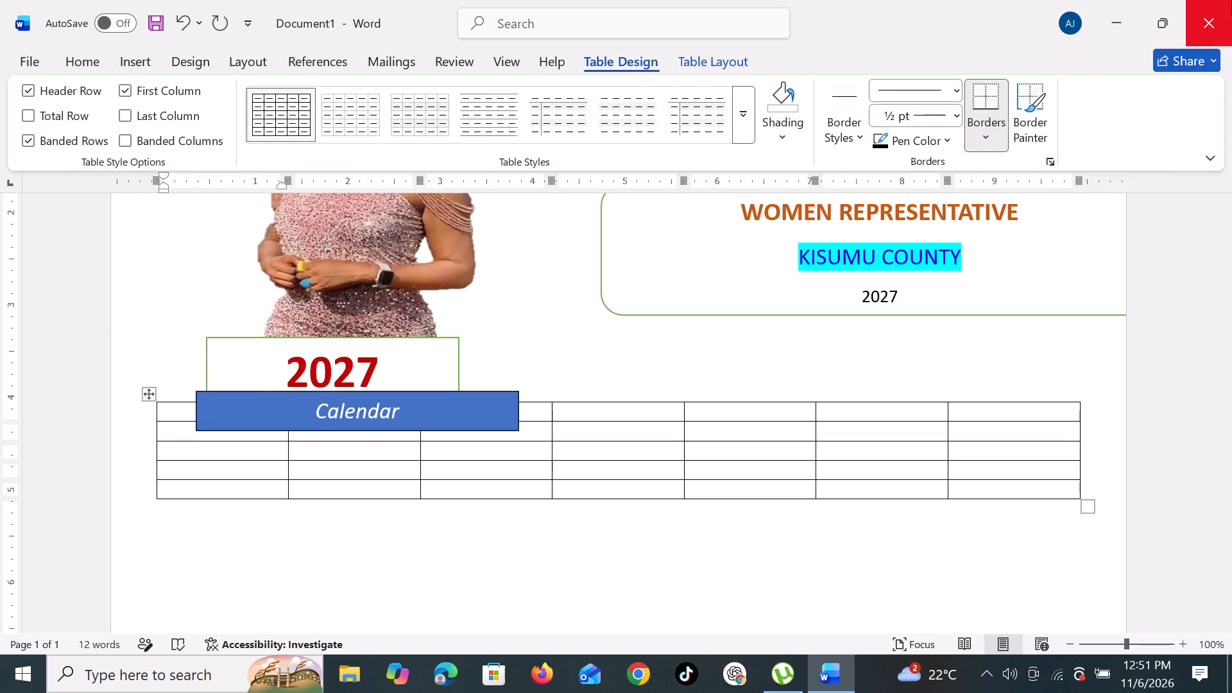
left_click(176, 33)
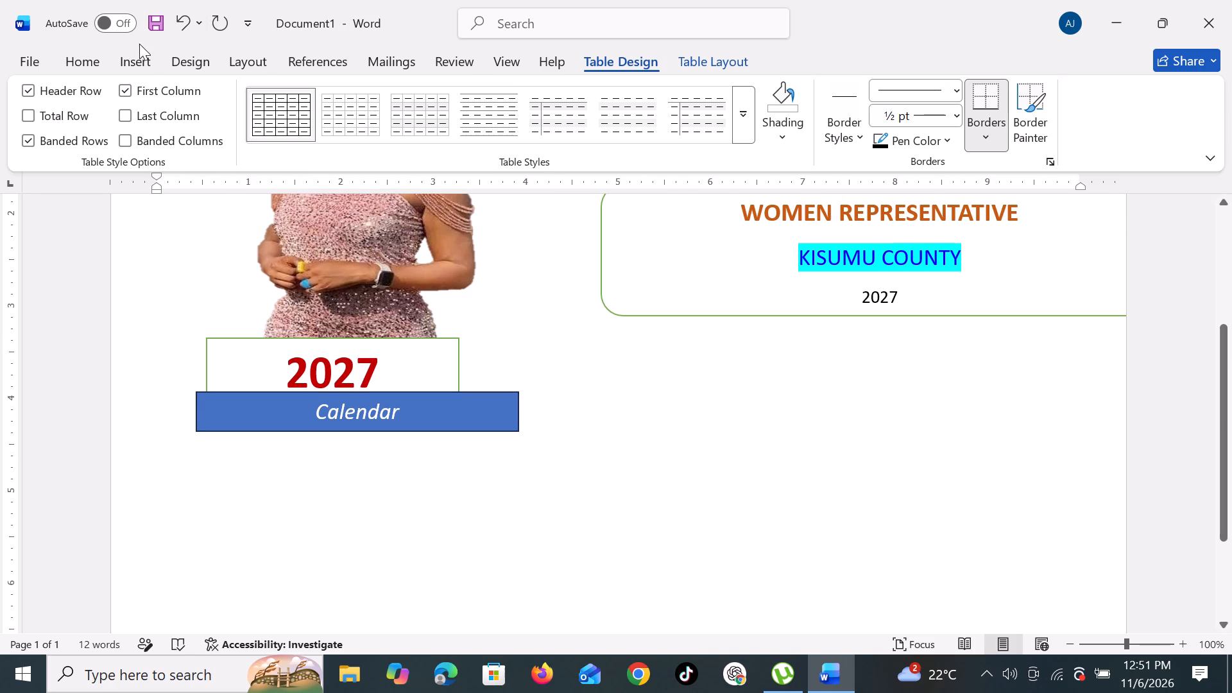
Insert a table of seven columns by six rows at the Calendar rectangle.
left_click(144, 61)
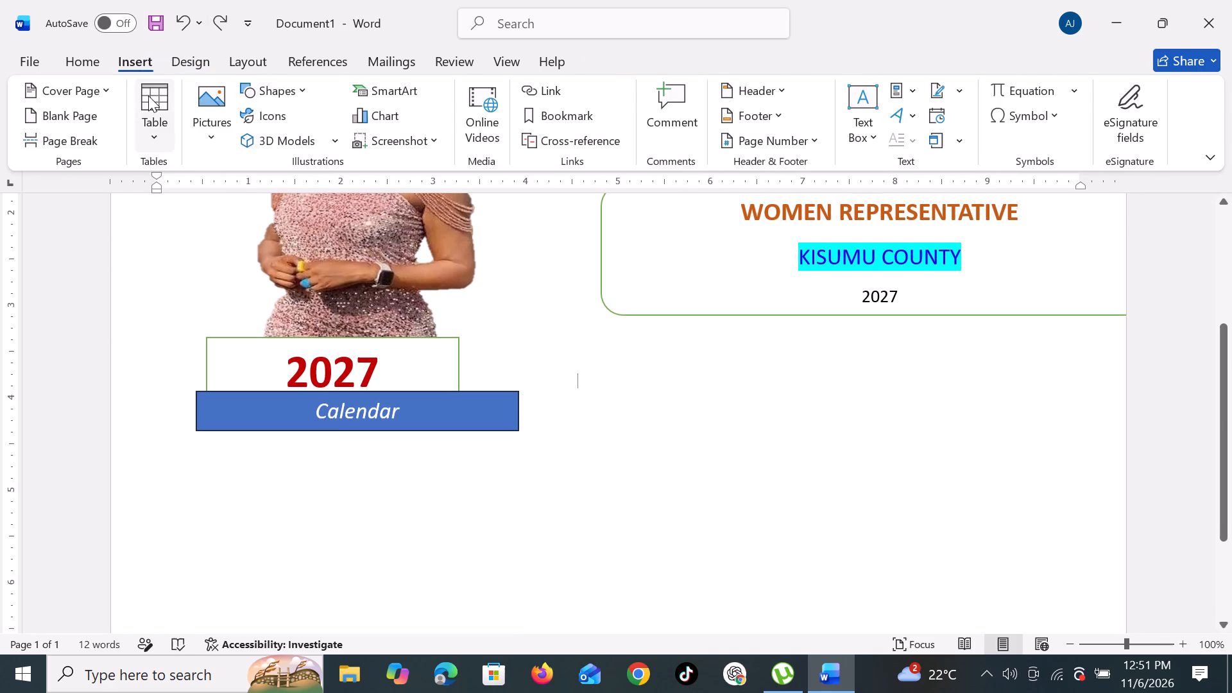
left_click(148, 98)
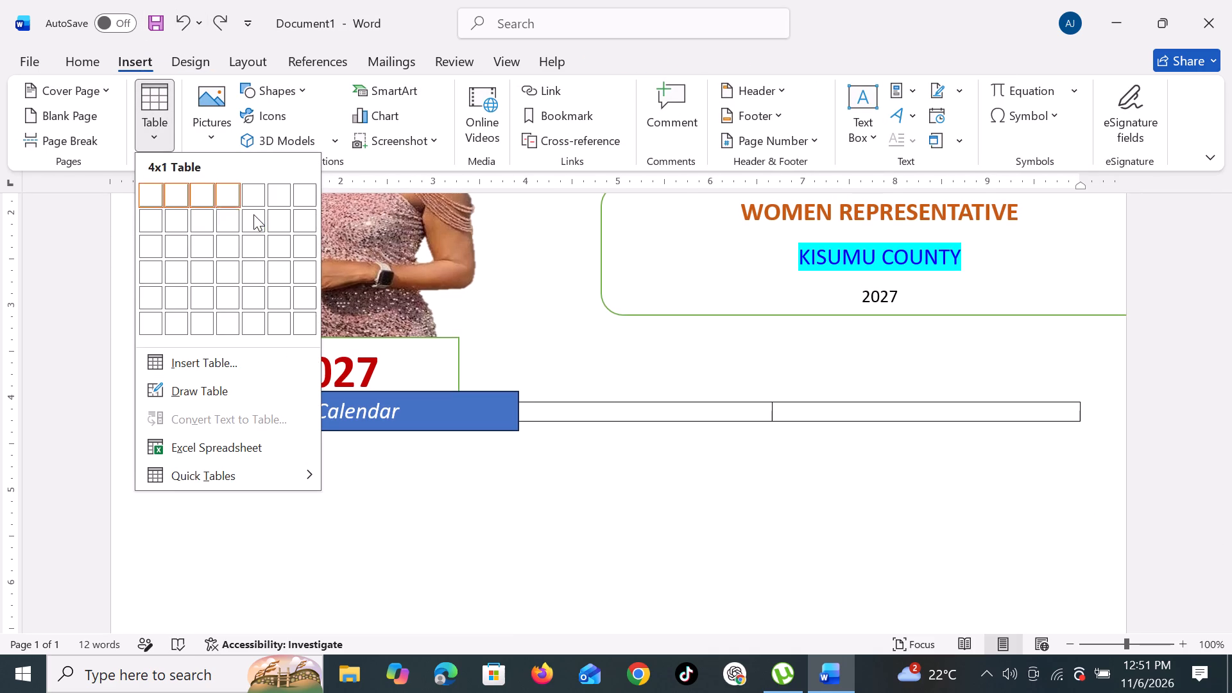
left_click(299, 320)
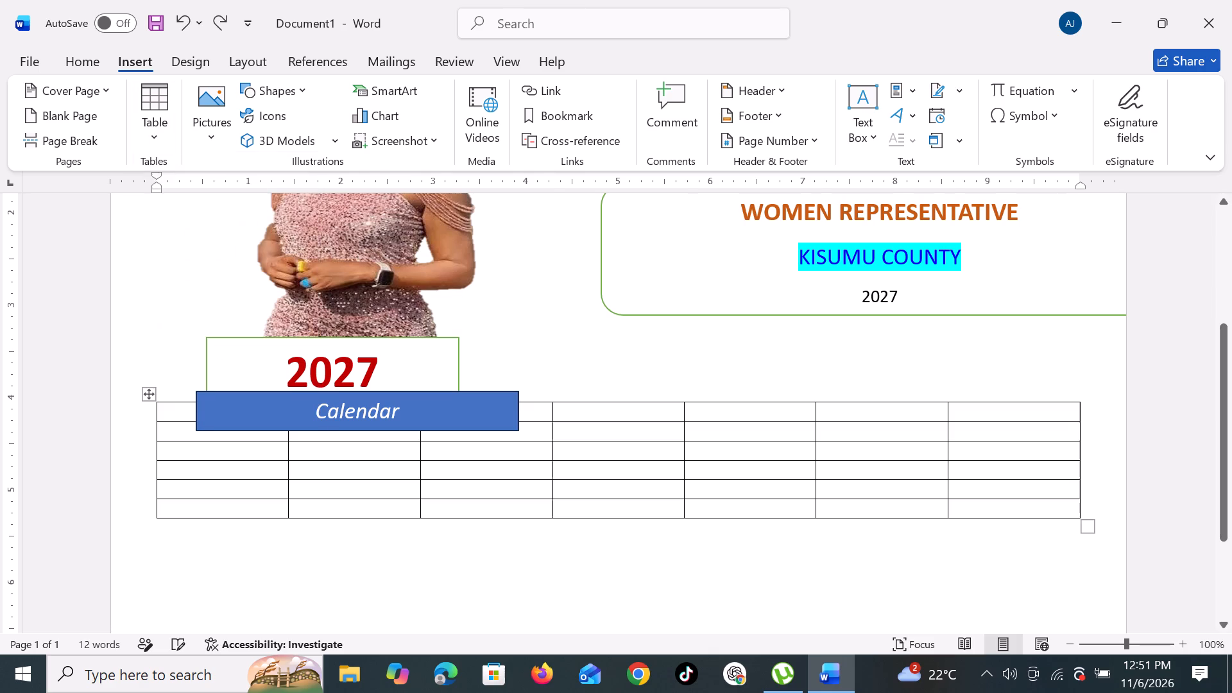
Pull the top and bottom edges of the red 2027 text box upward, leaving a gap above the Calendar rectangle.
scroll(422, 567, "down", 2)
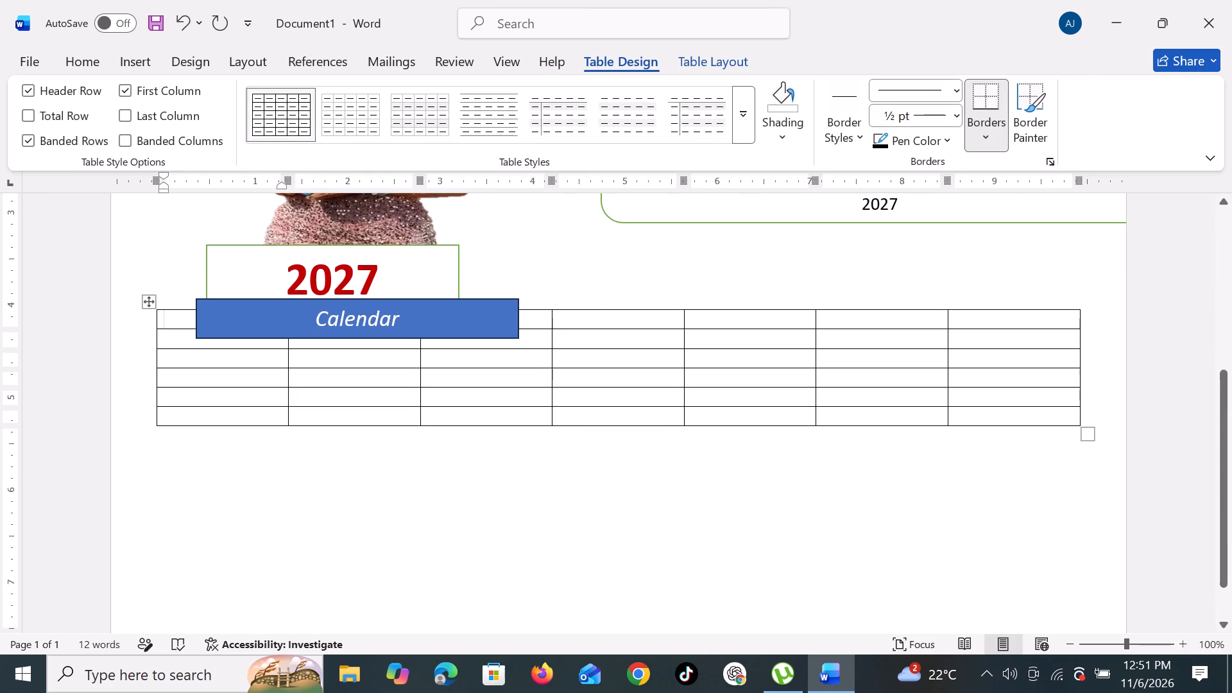
left_click(320, 286)
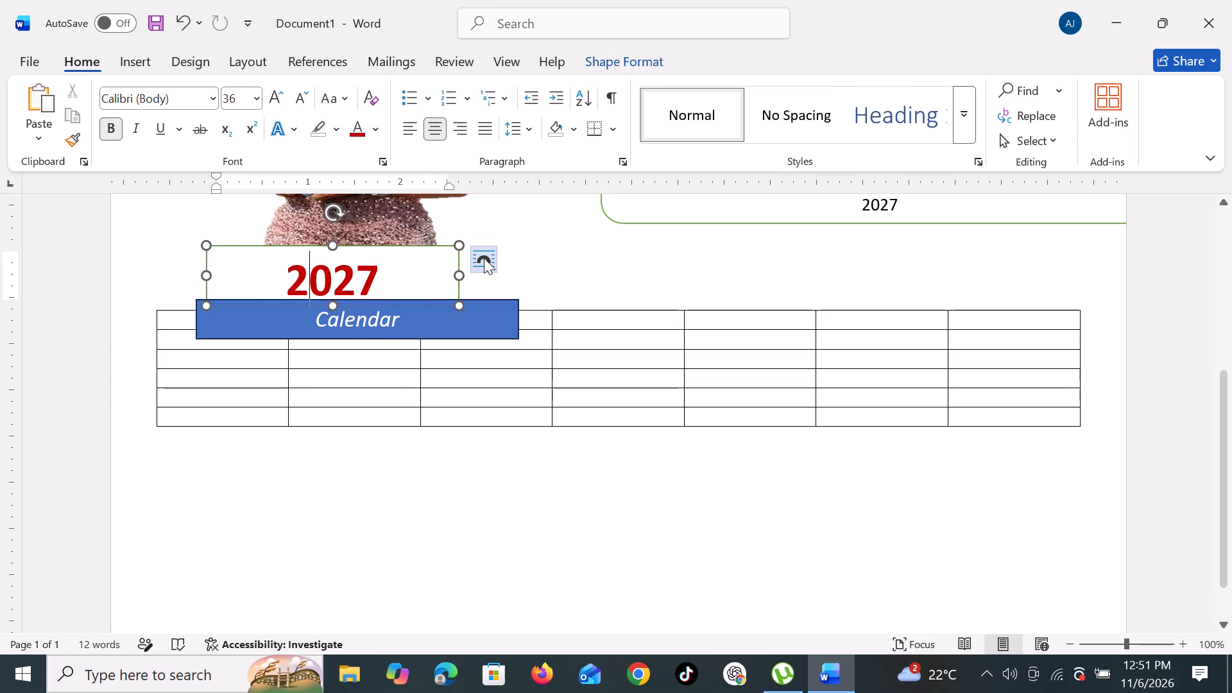
left_click(393, 280)
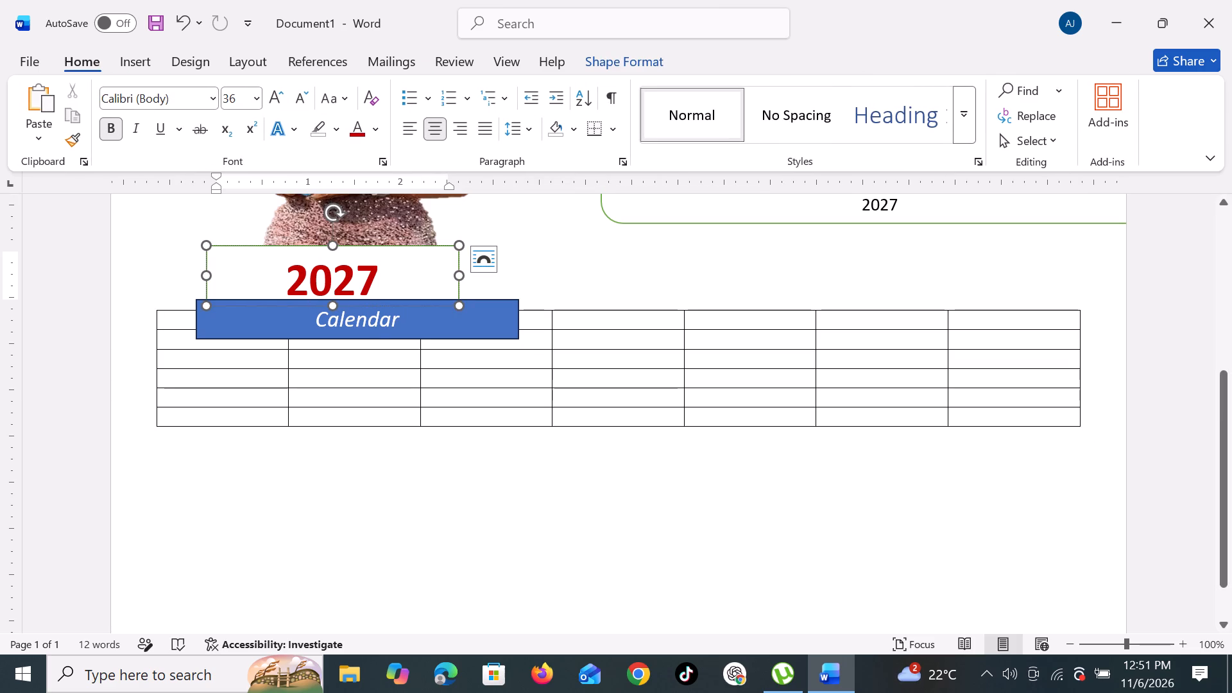
left_click(321, 320)
left_click(314, 286)
left_click_drag(327, 245, 331, 242)
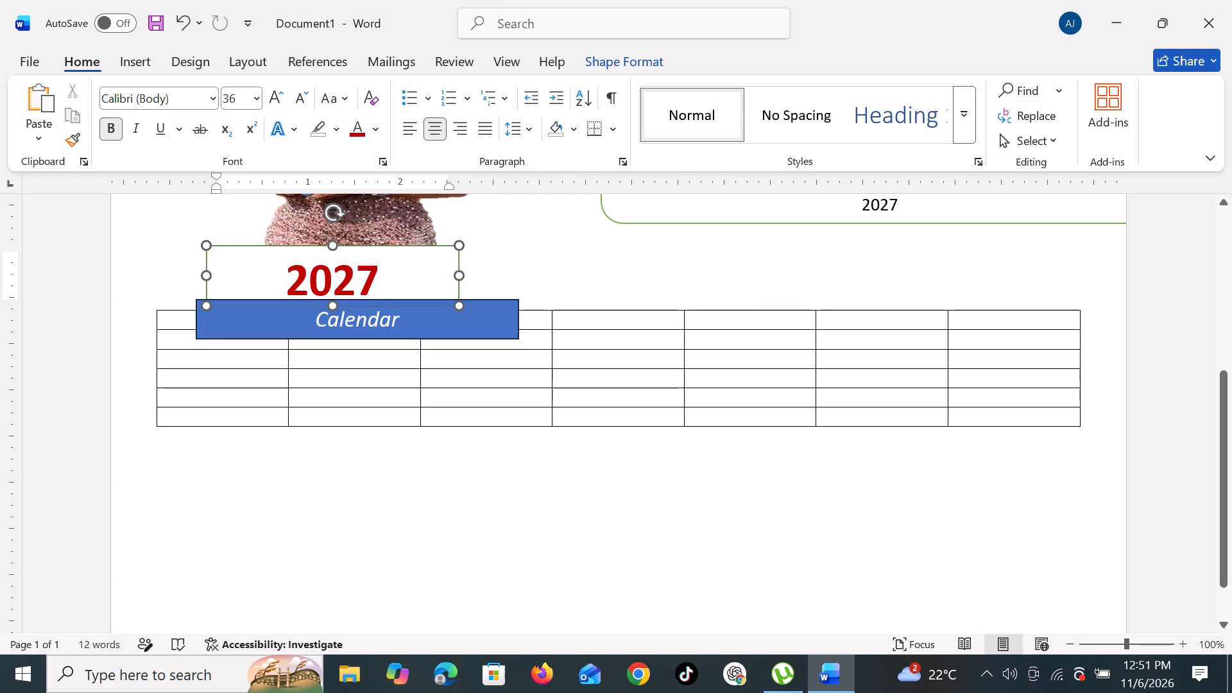
left_click_drag(331, 242, 334, 216)
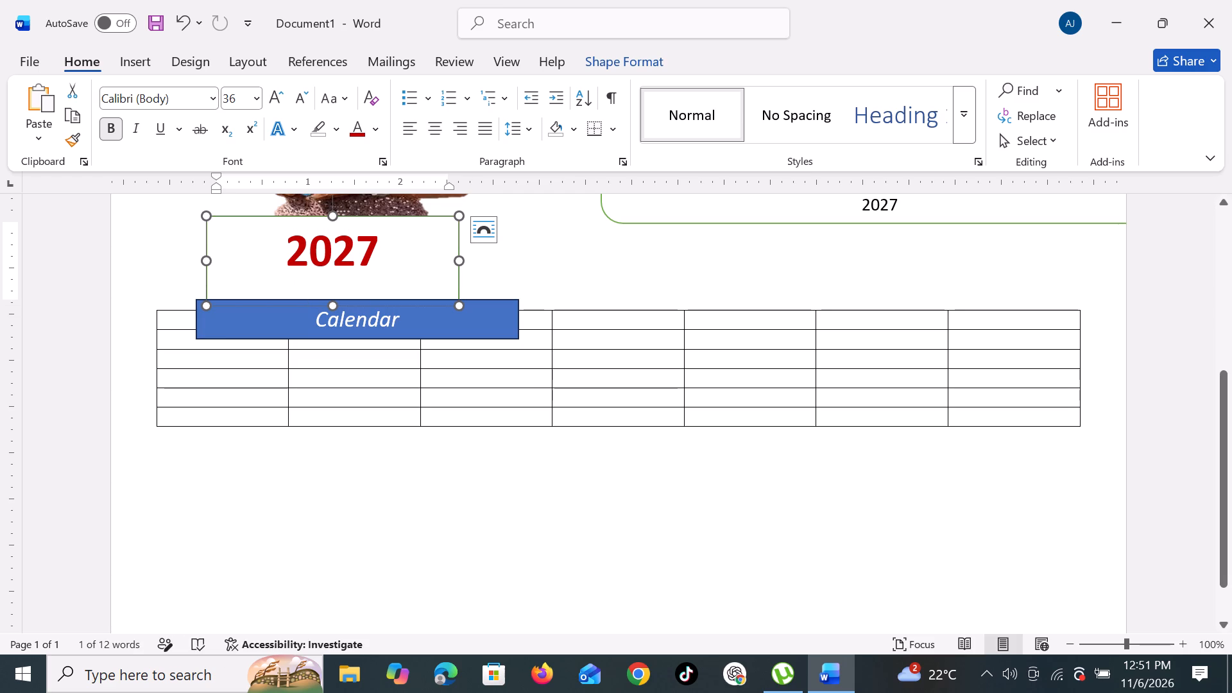
left_click_drag(332, 300, 345, 289)
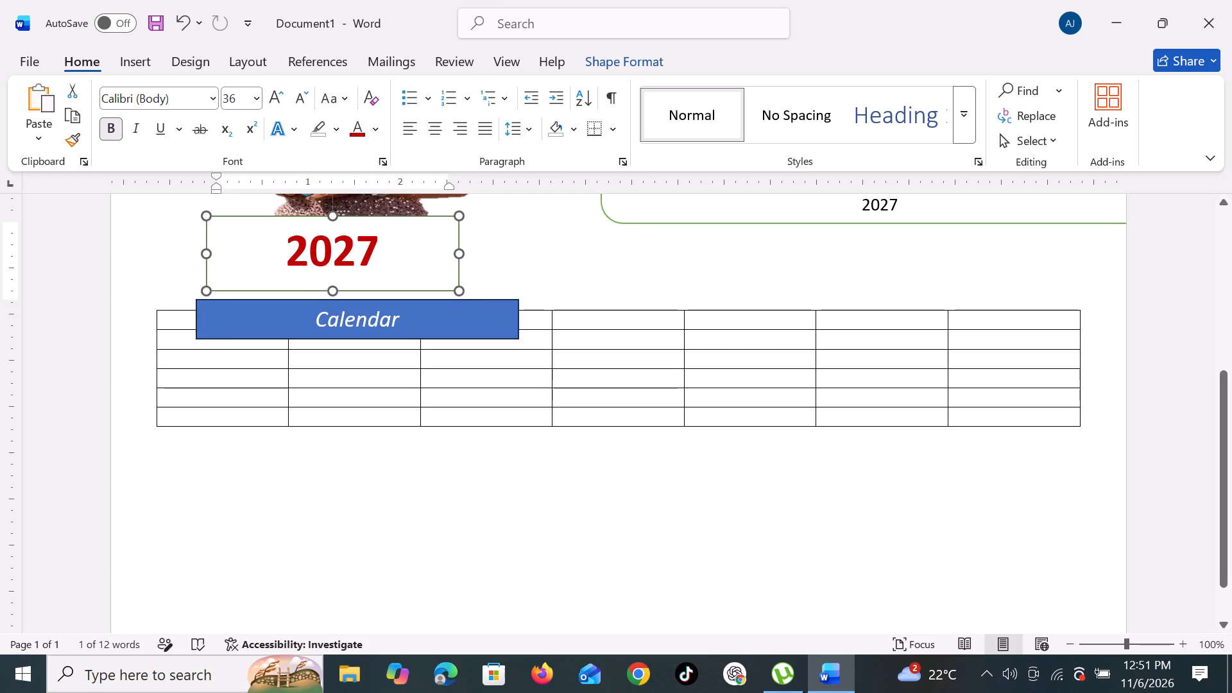
left_click_drag(345, 289, 351, 275)
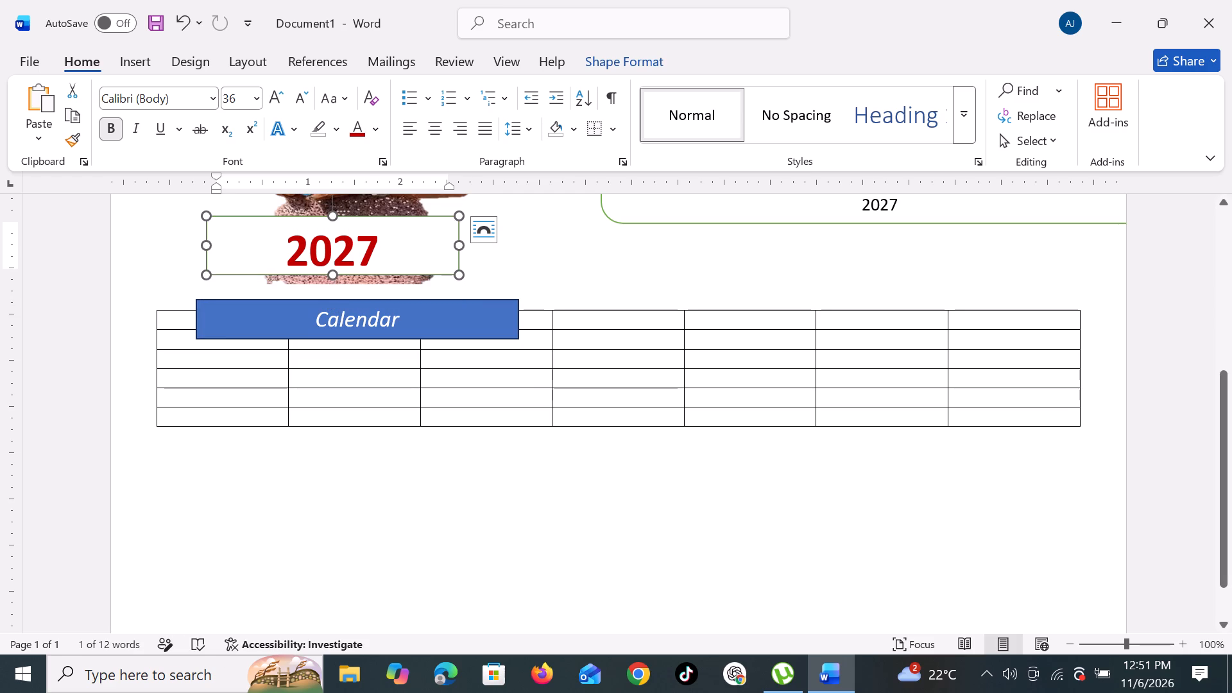
Pull the Calendar rectangle's top and bottom edges upward so it fits between the red 2027 text box and the table.
left_click(348, 318)
left_click_drag(357, 300, 359, 300)
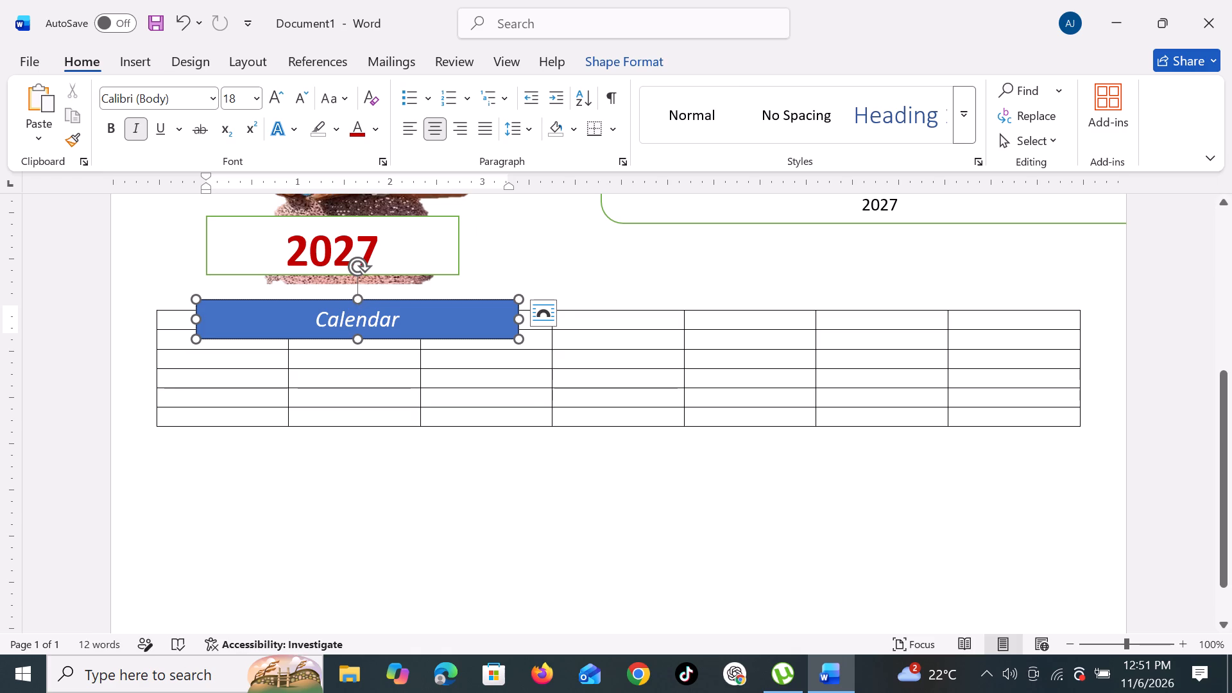
left_click_drag(359, 300, 376, 274)
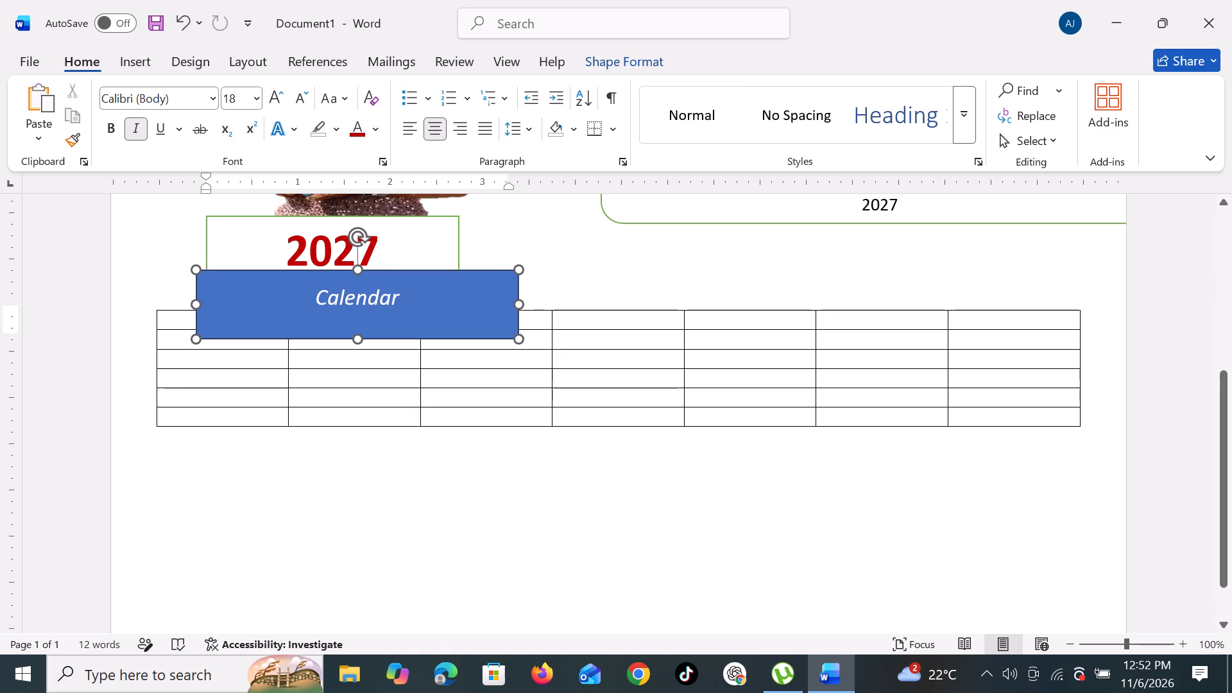
left_click_drag(376, 274, 376, 273)
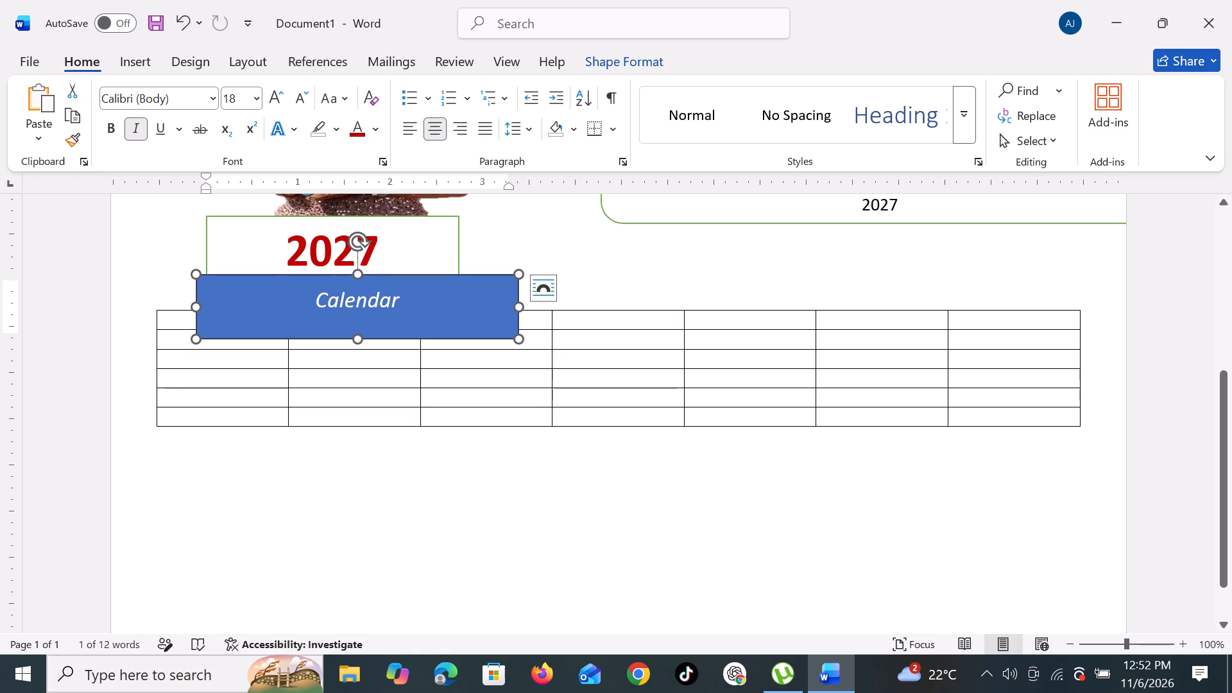
left_click_drag(356, 341, 377, 307)
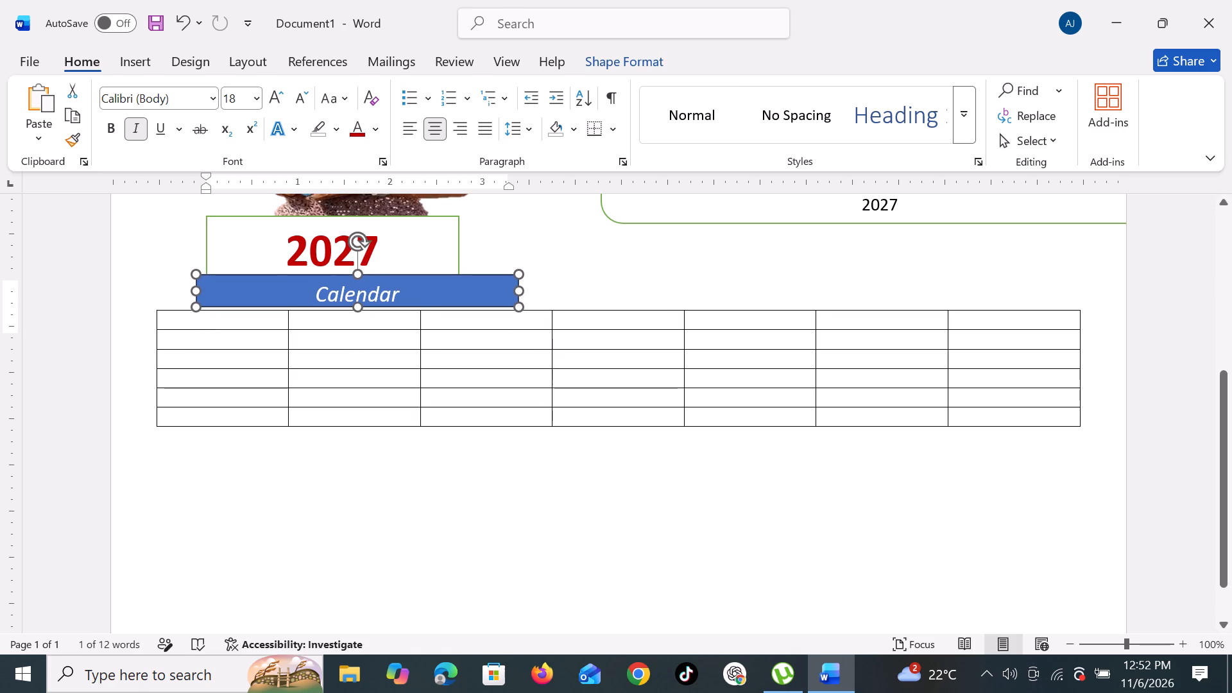
left_click_drag(377, 307, 375, 305)
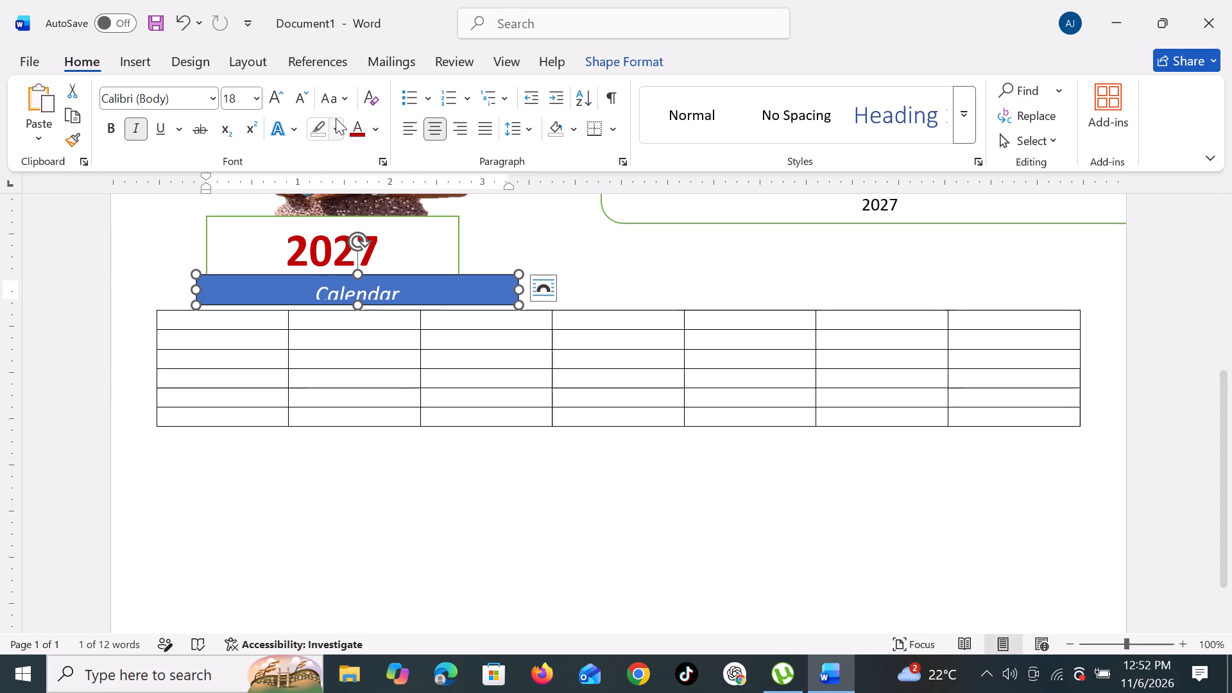
Enlarge the Calendar rectangle slightly in height and width so the whole word fits, keeping it just above the table.
scroll(489, 382, "up", 4)
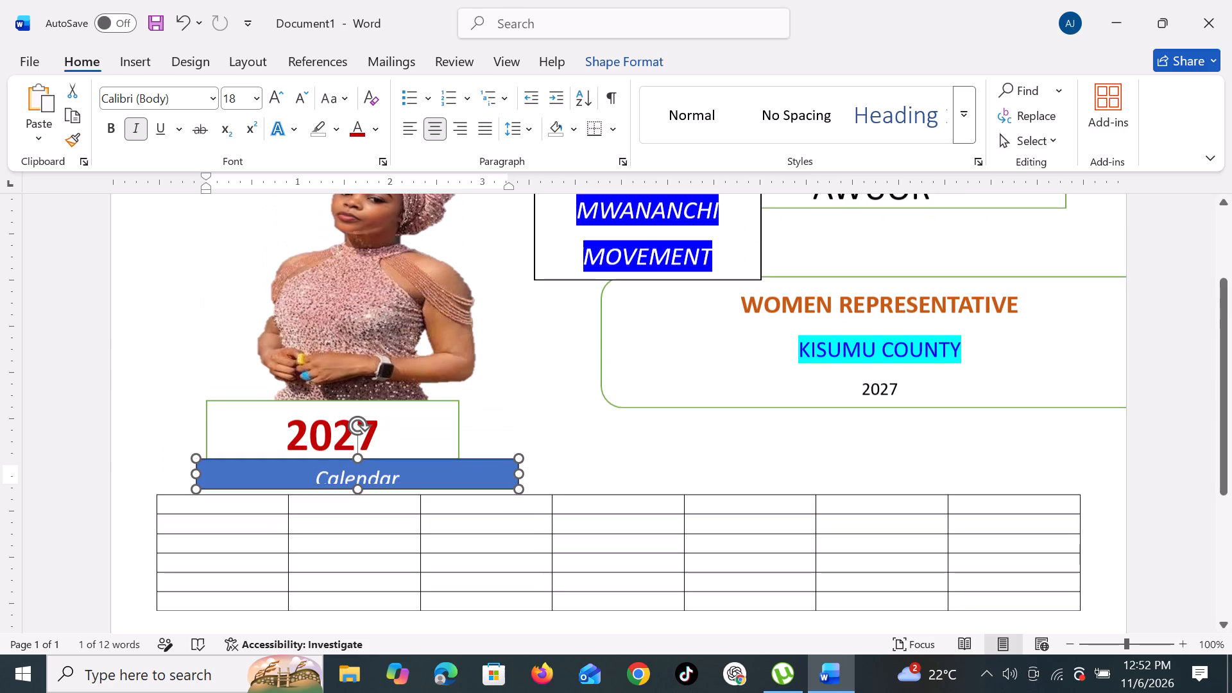
scroll(480, 390, "down", 2)
scroll(472, 394, "up", 2)
scroll(462, 401, "down", 1)
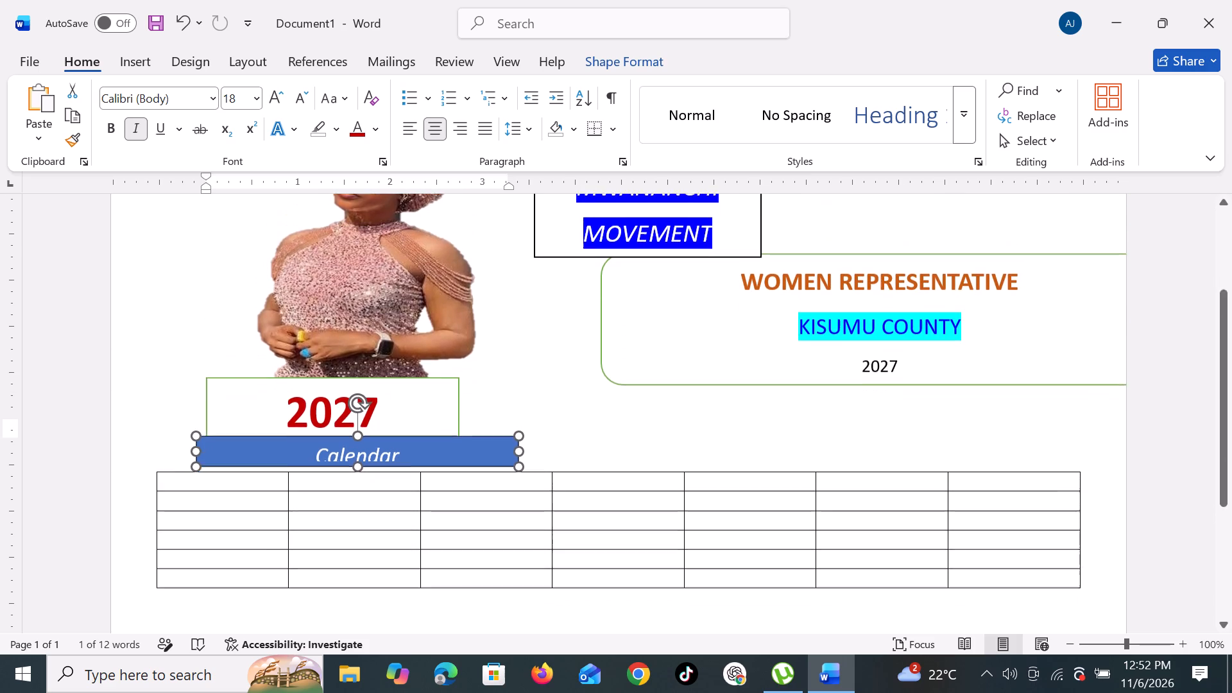
left_click(414, 434)
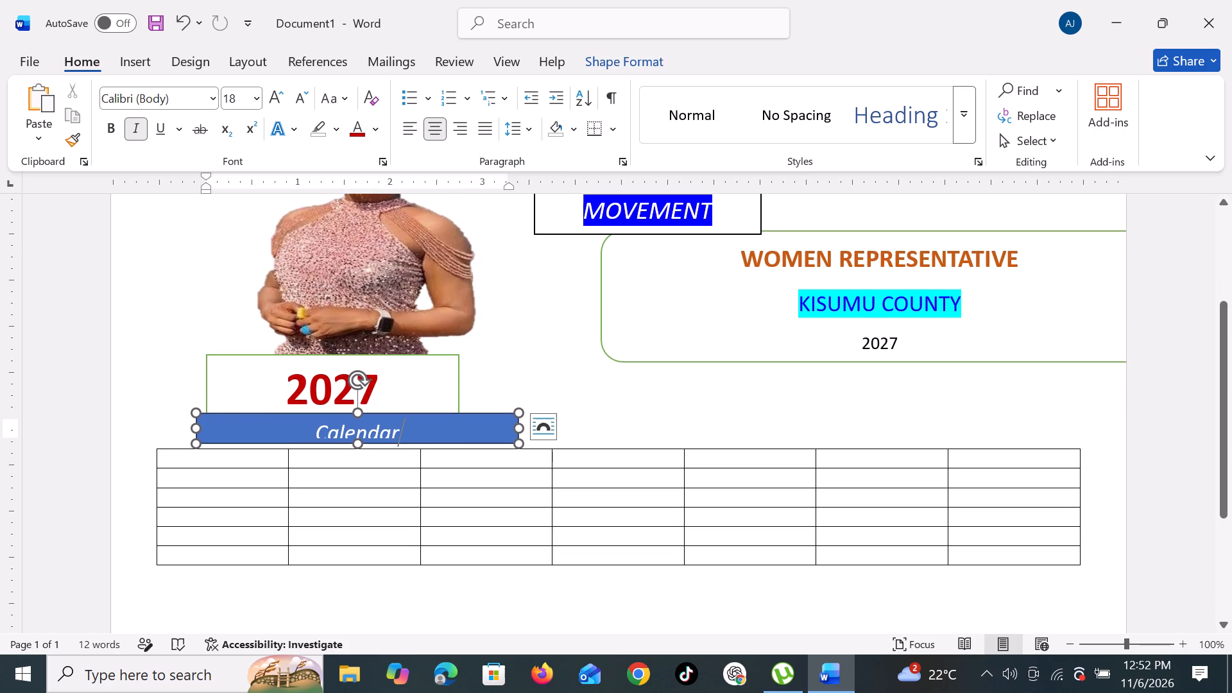
left_click_drag(517, 411, 518, 409)
left_click_drag(518, 409, 518, 404)
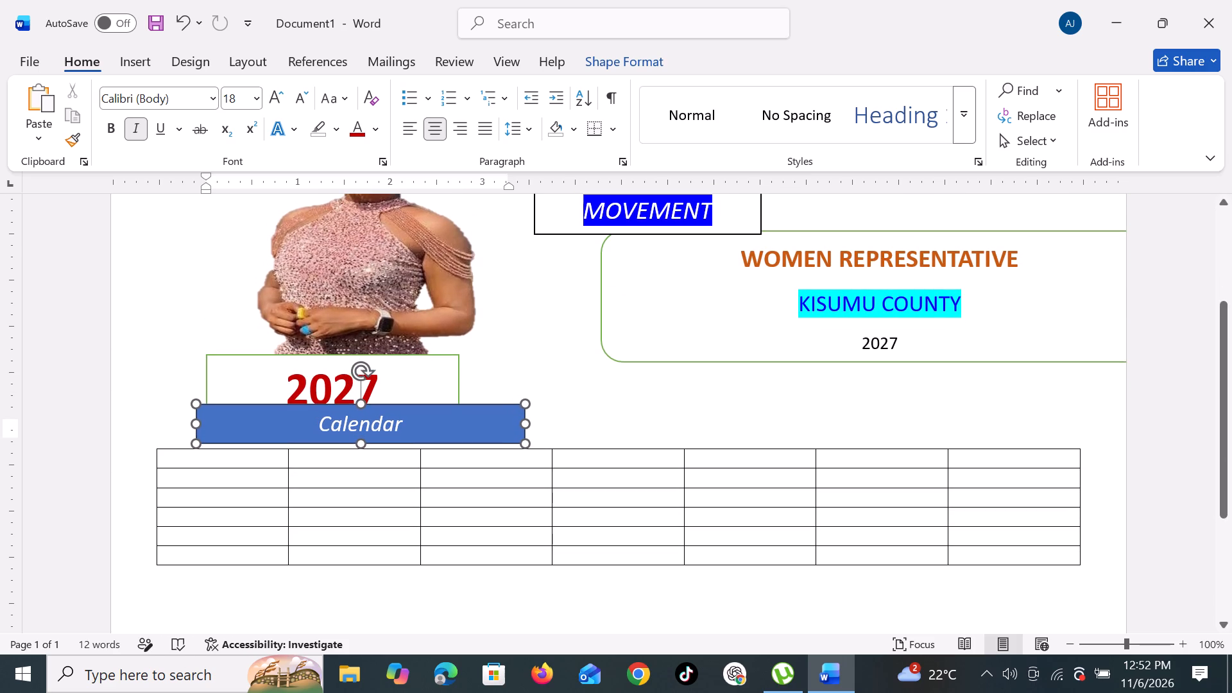
left_click_drag(518, 404, 518, 403)
left_click(515, 403)
left_click(485, 357)
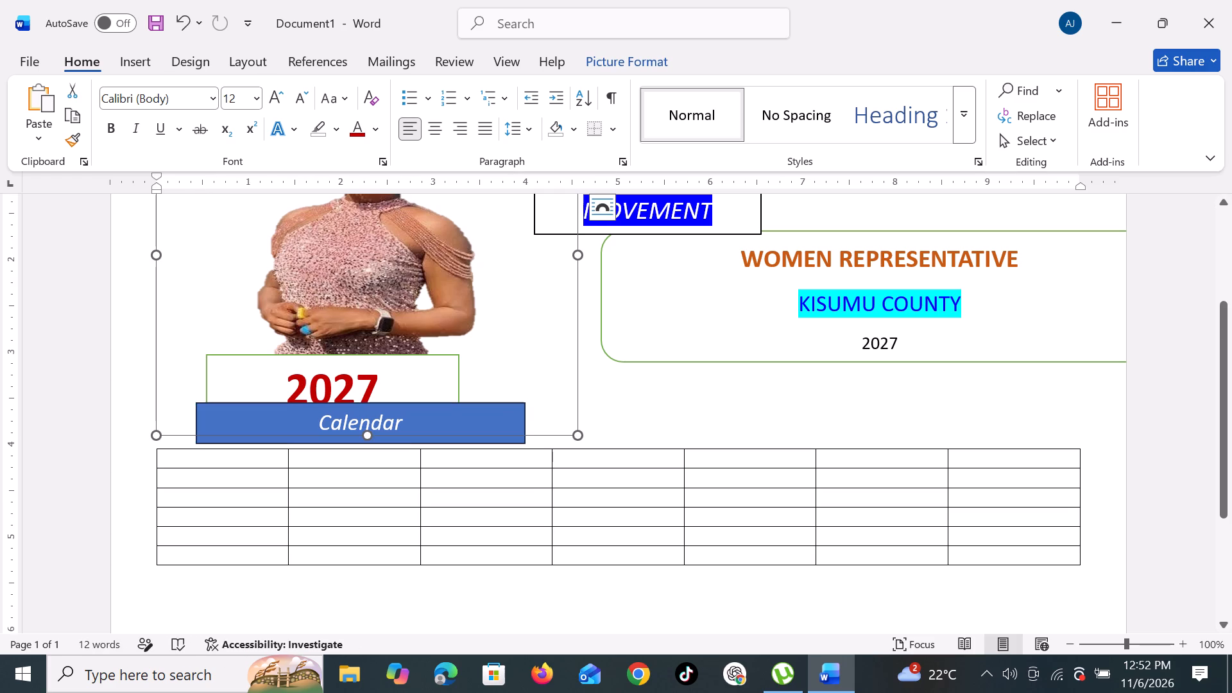
left_click(492, 404)
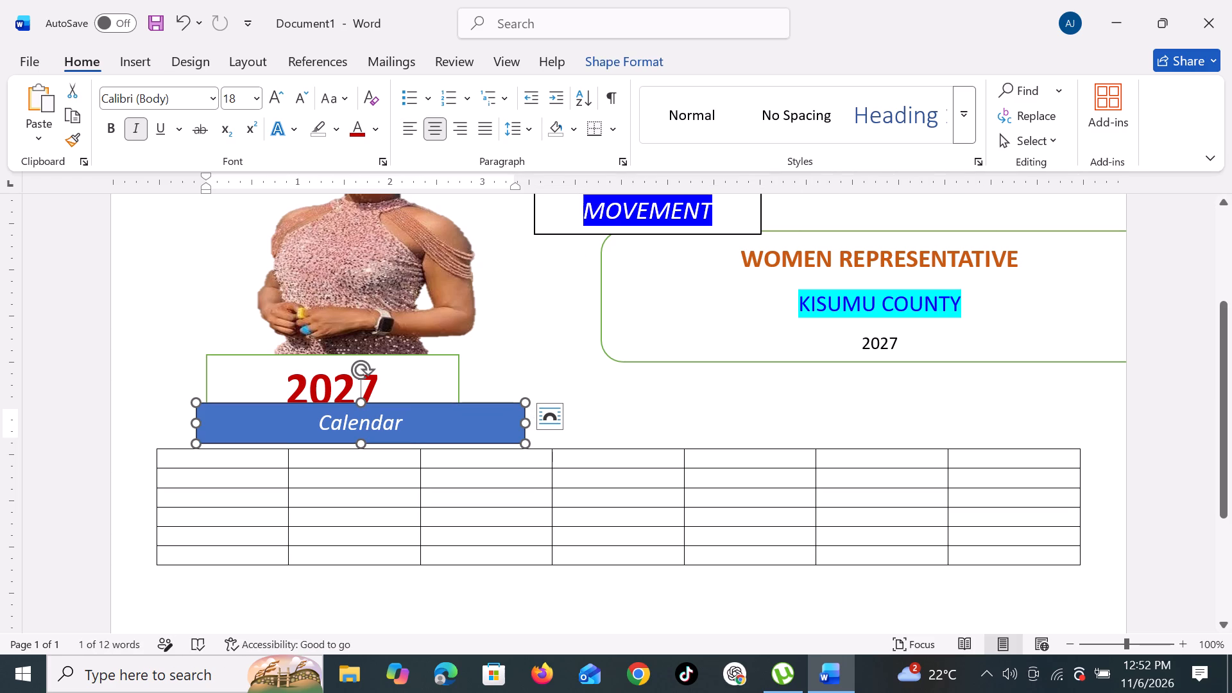
left_click(524, 403)
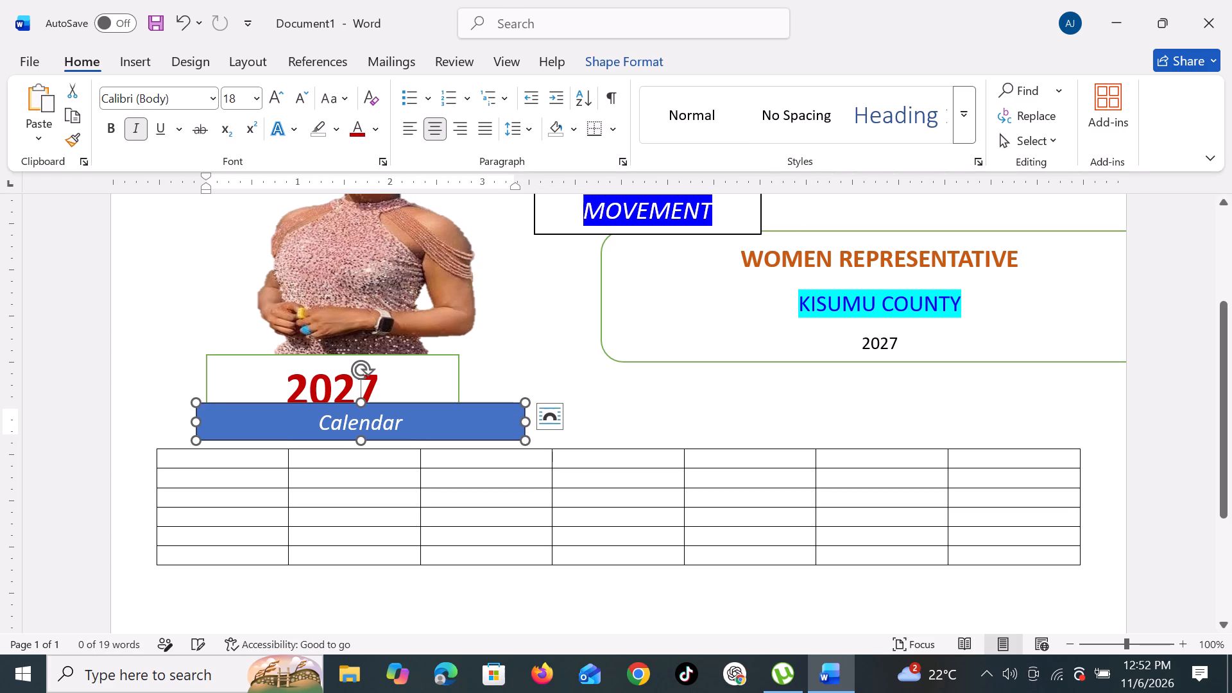
left_click_drag(522, 398, 524, 402)
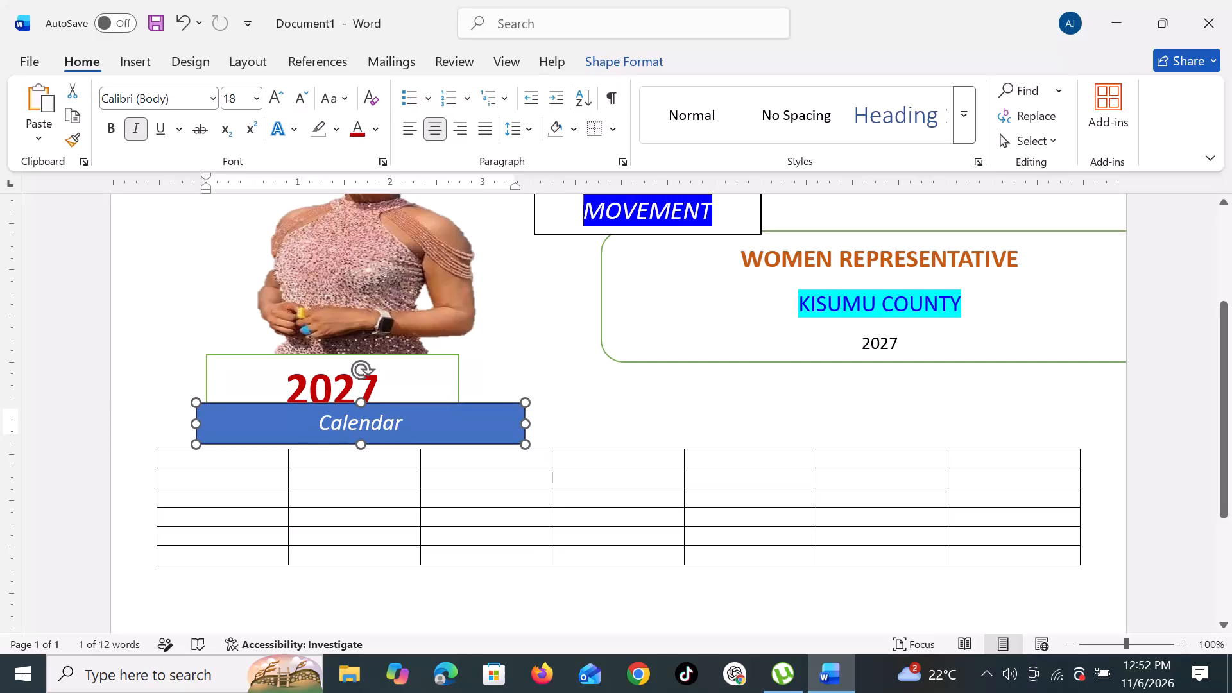
left_click_drag(524, 402, 524, 407)
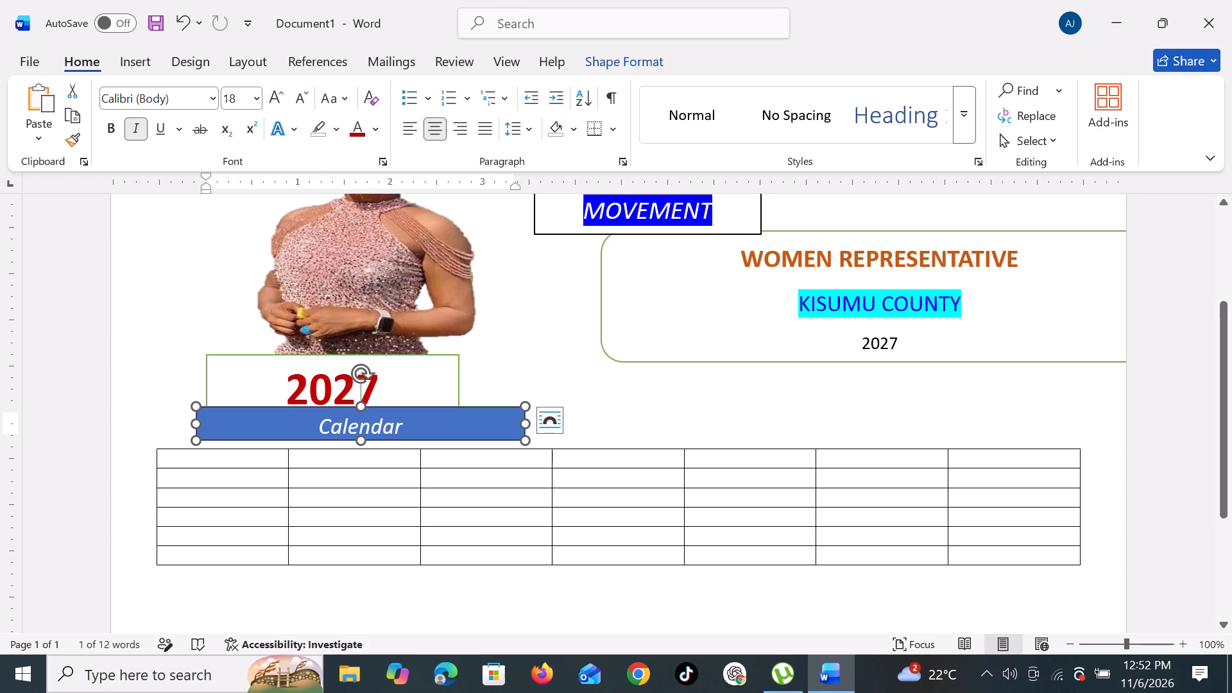
Shrink the seven-column table to a compact grid beneath the Calendar rectangle, narrower than the rectangle and with short rows.
left_click(1034, 548)
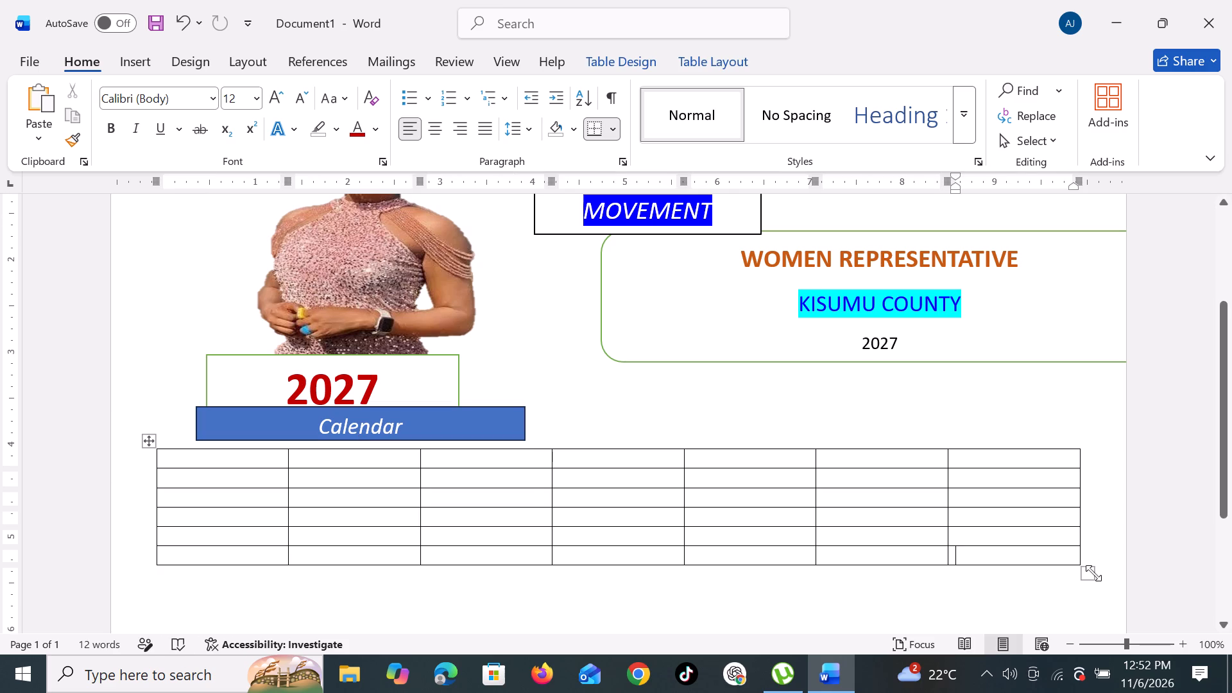
left_click_drag(1093, 573, 907, 581)
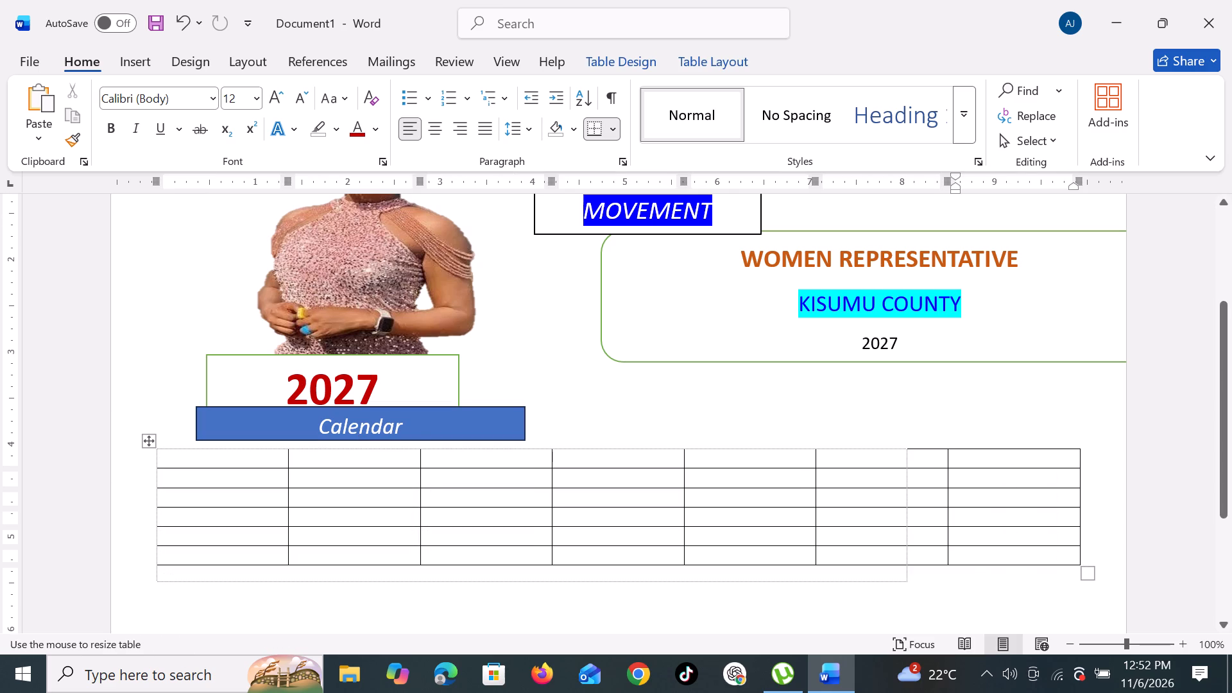
left_click_drag(907, 581, 614, 631)
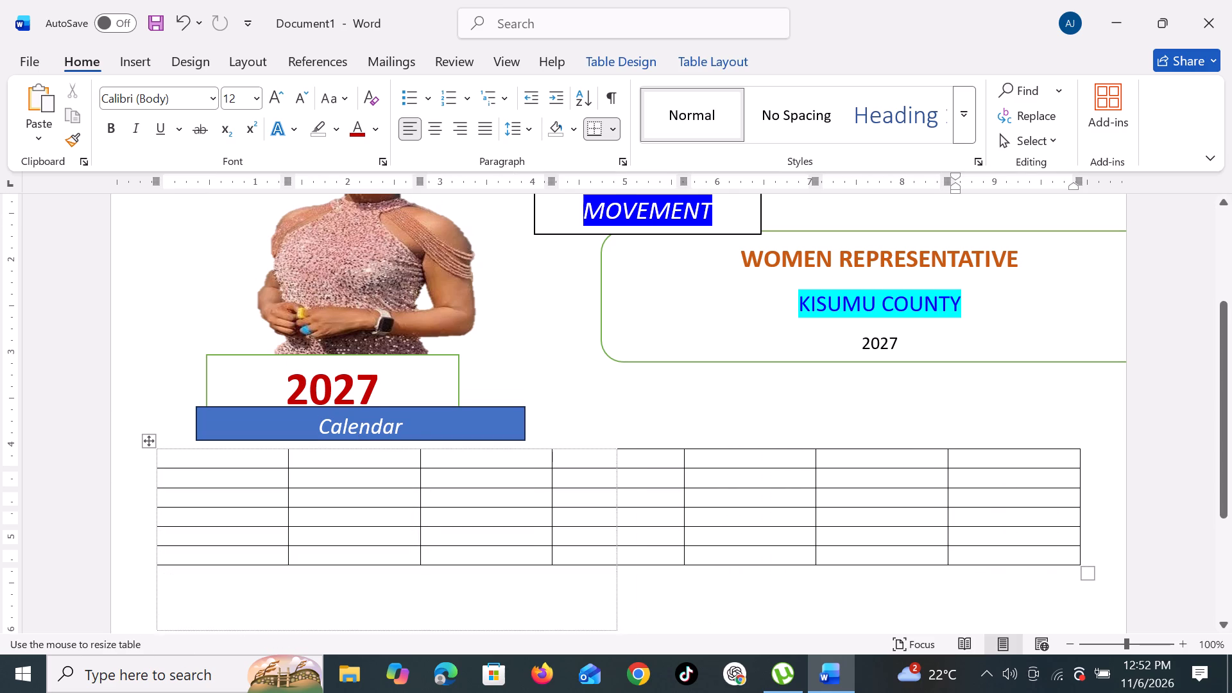
left_click_drag(614, 631, 526, 571)
scroll(594, 569, "up", 1)
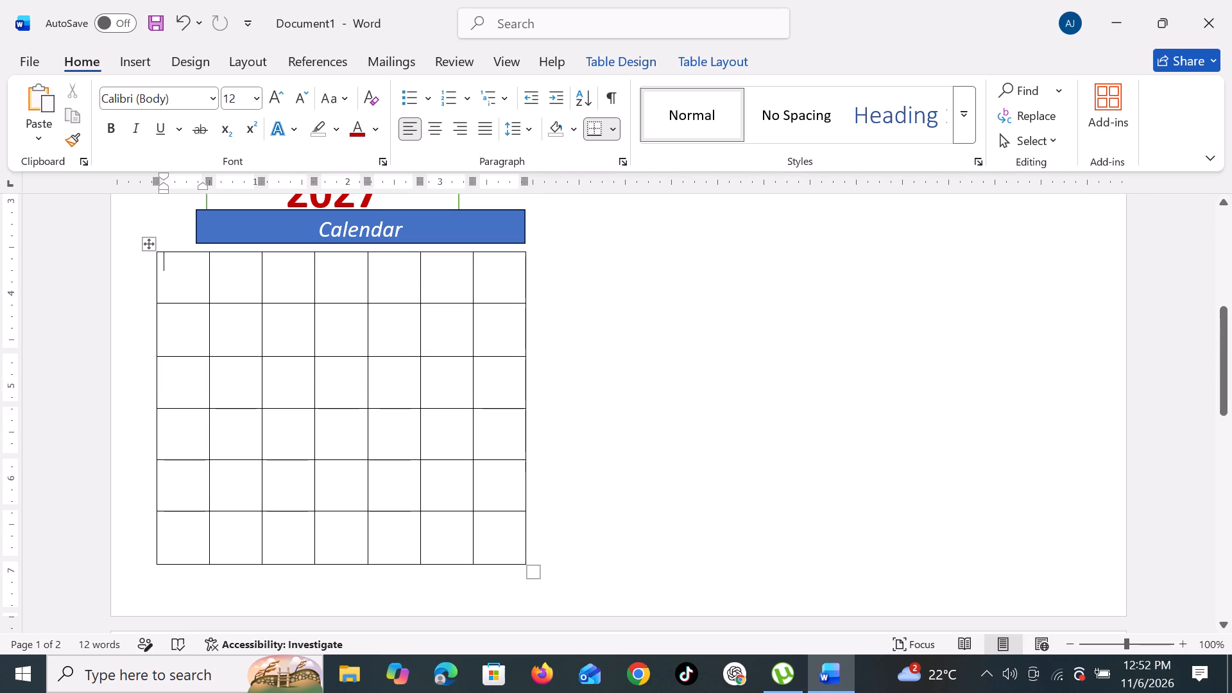
scroll(594, 569, "up", 2)
scroll(594, 569, "down", 3)
left_click_drag(530, 567, 476, 362)
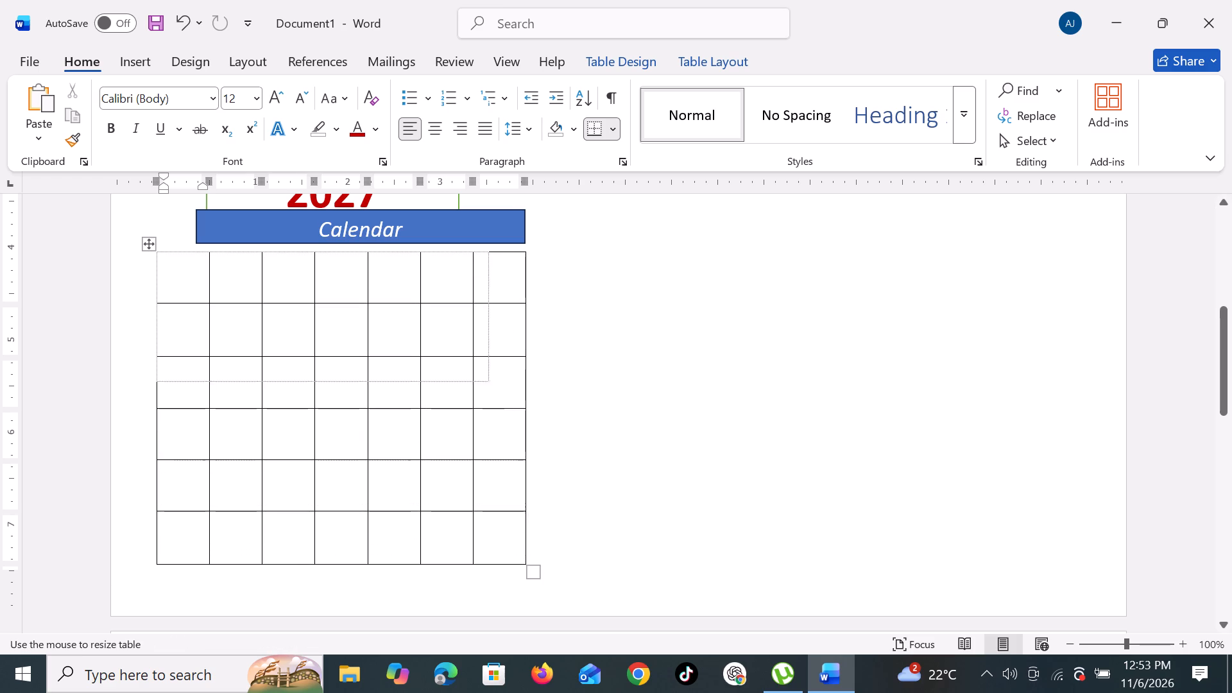
left_click_drag(476, 362, 429, 354)
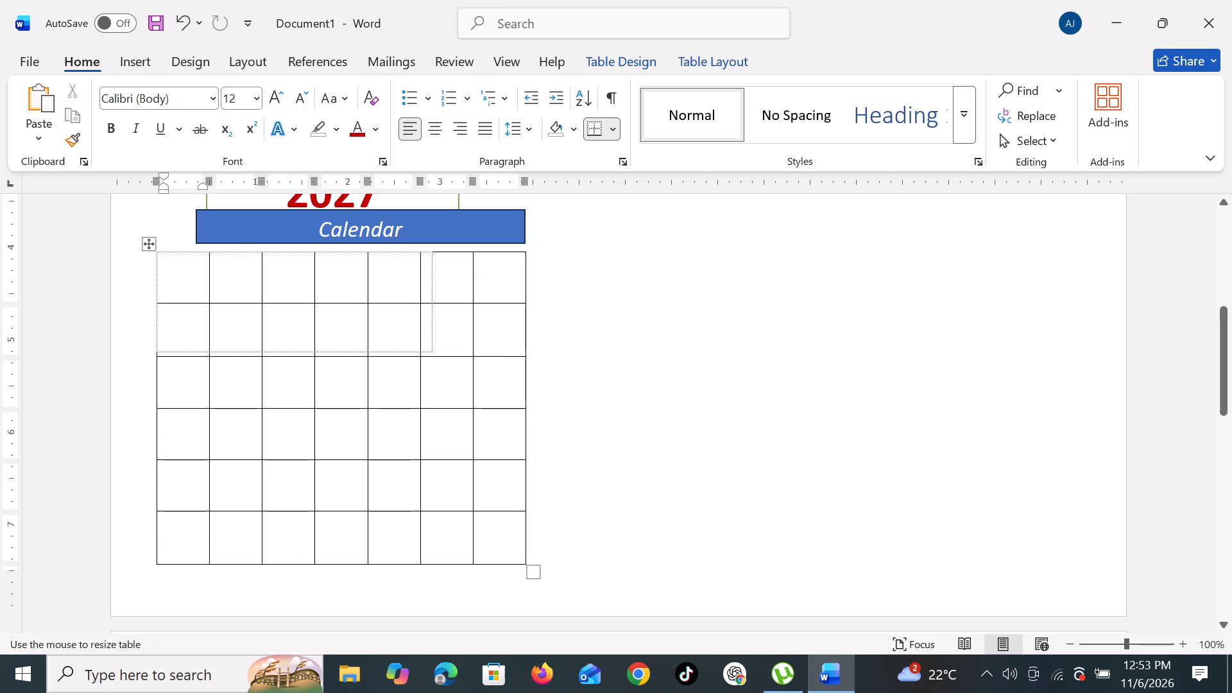
left_click_drag(429, 354, 416, 374)
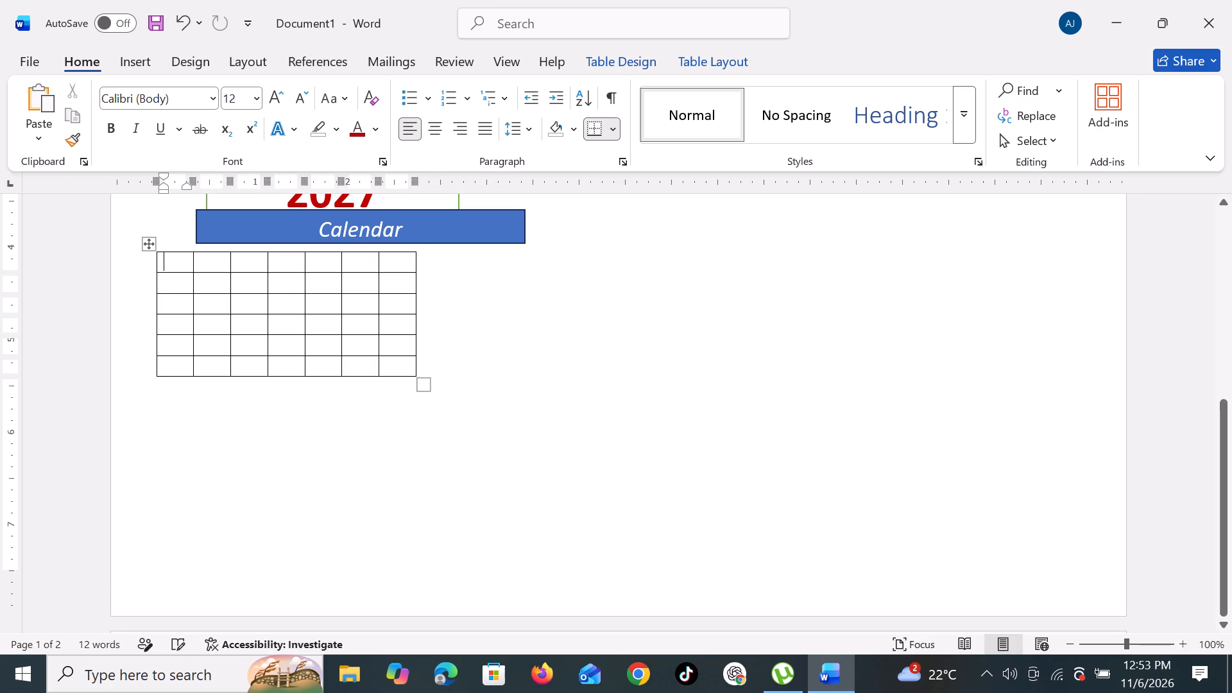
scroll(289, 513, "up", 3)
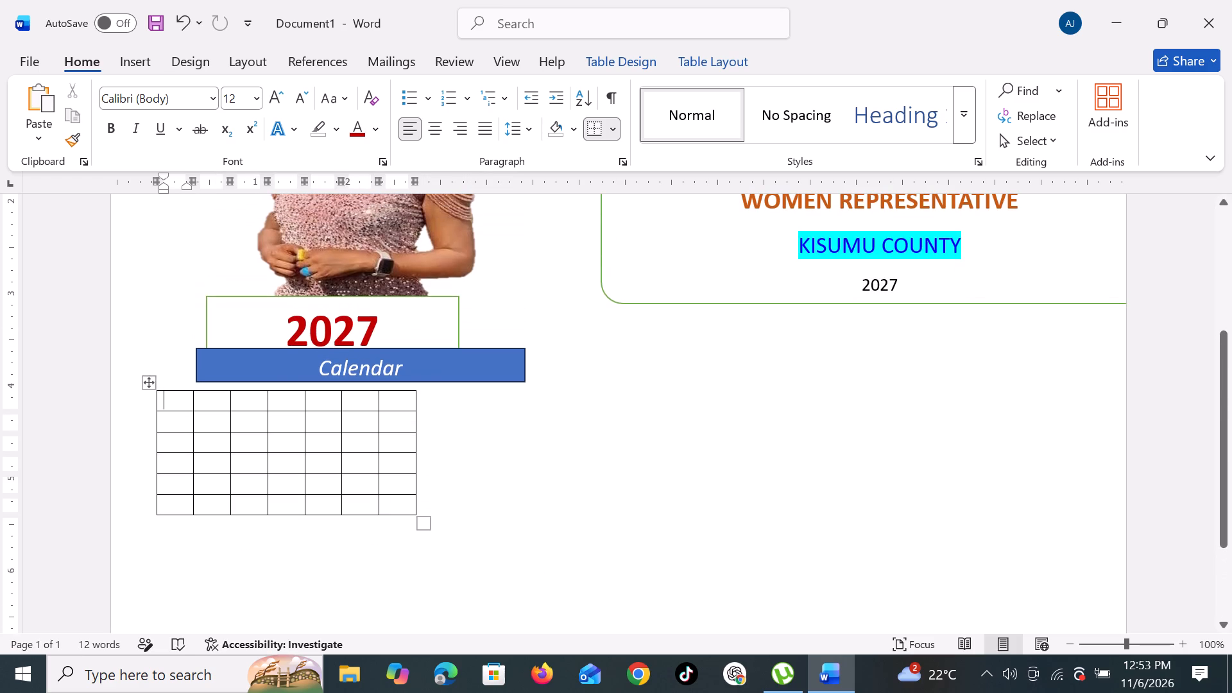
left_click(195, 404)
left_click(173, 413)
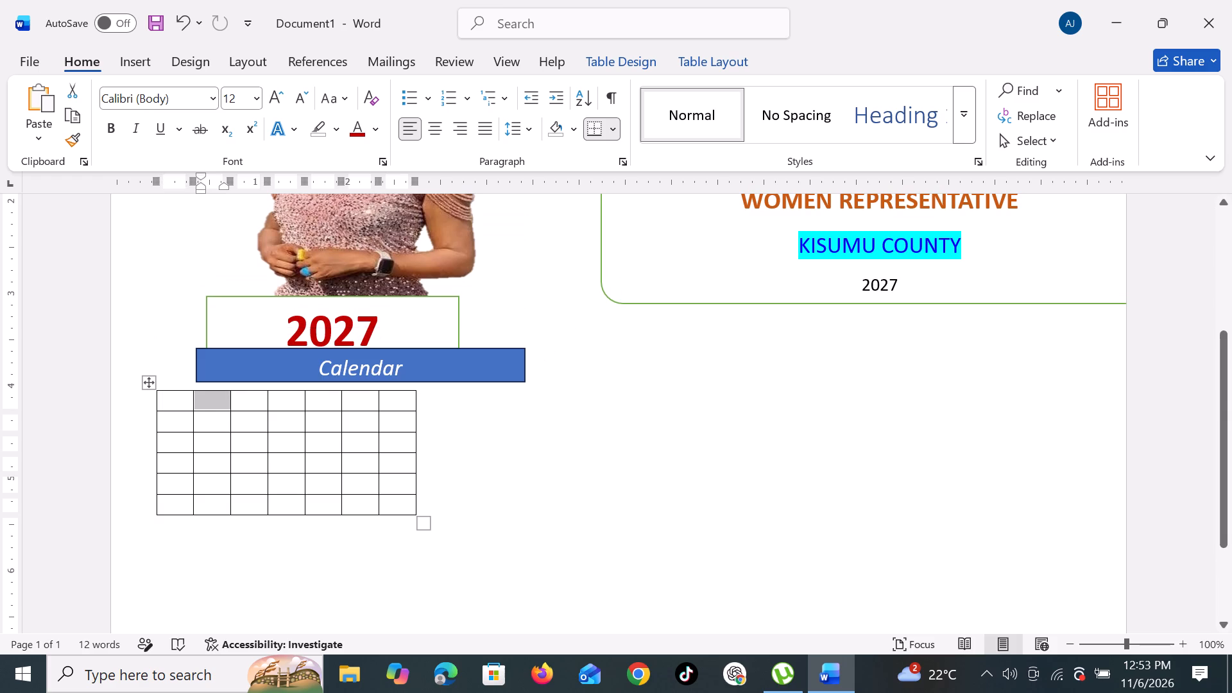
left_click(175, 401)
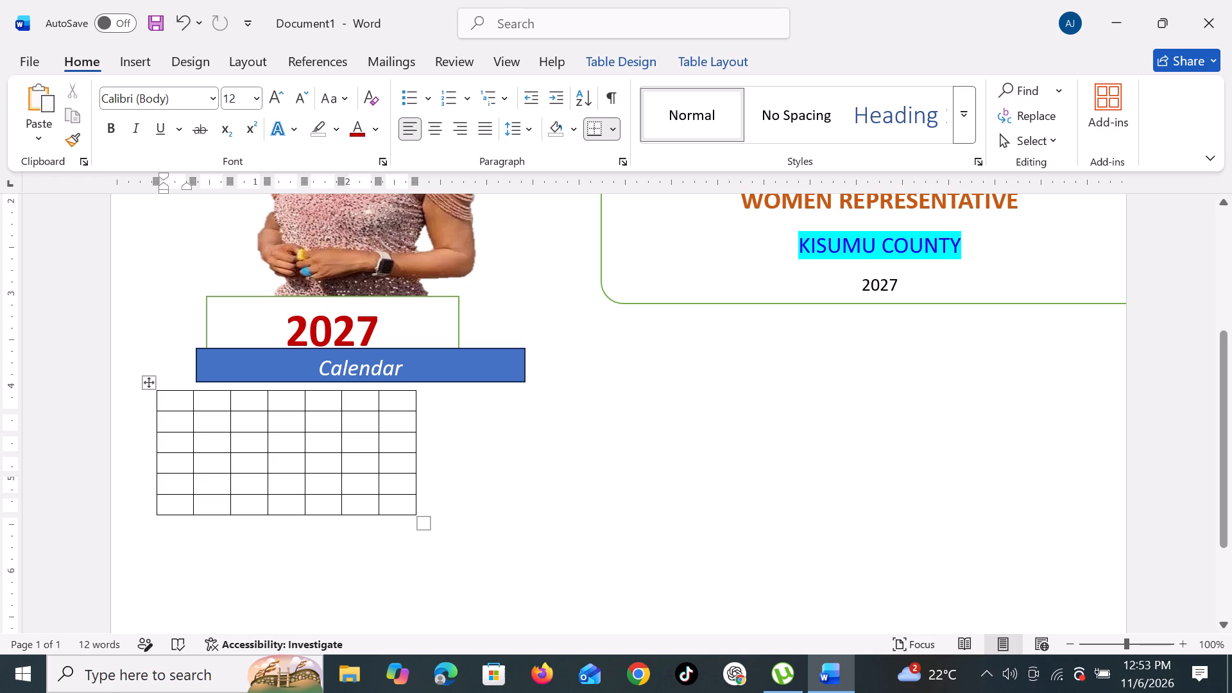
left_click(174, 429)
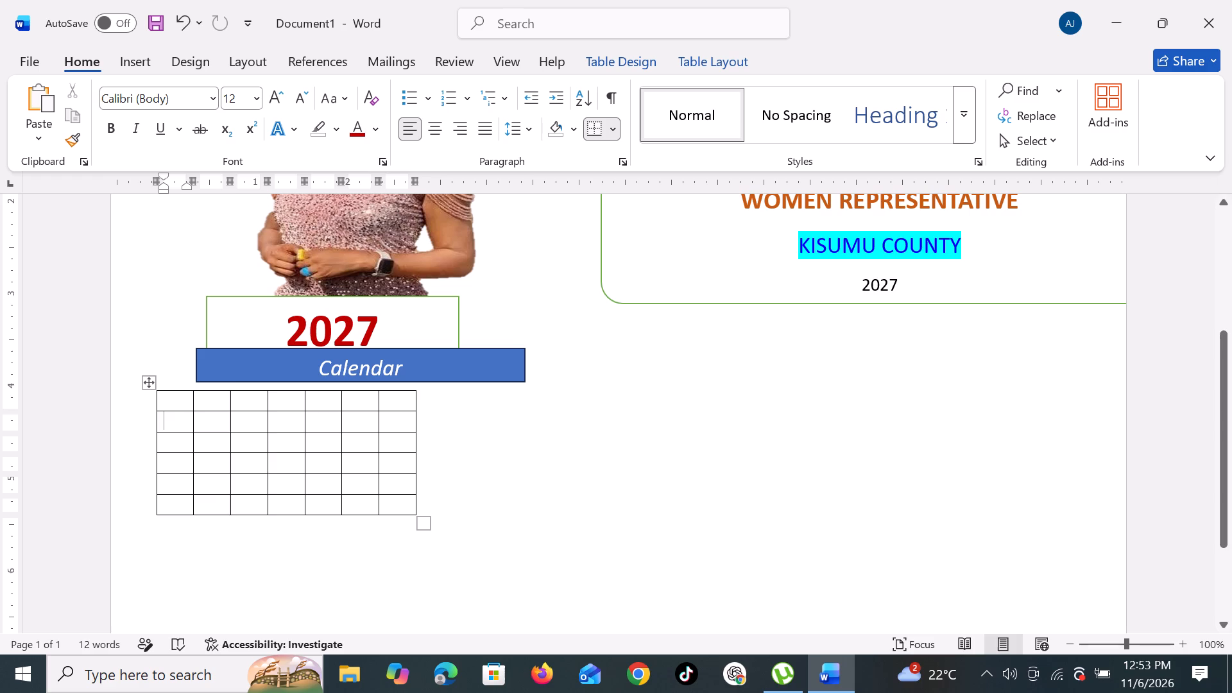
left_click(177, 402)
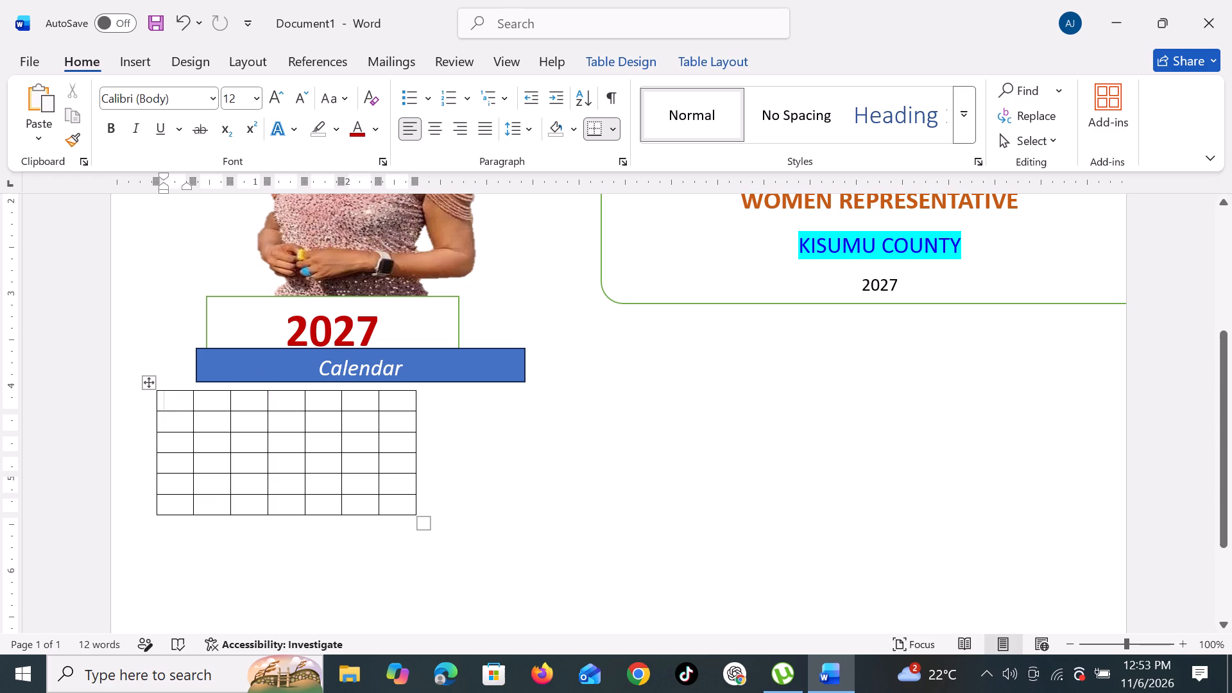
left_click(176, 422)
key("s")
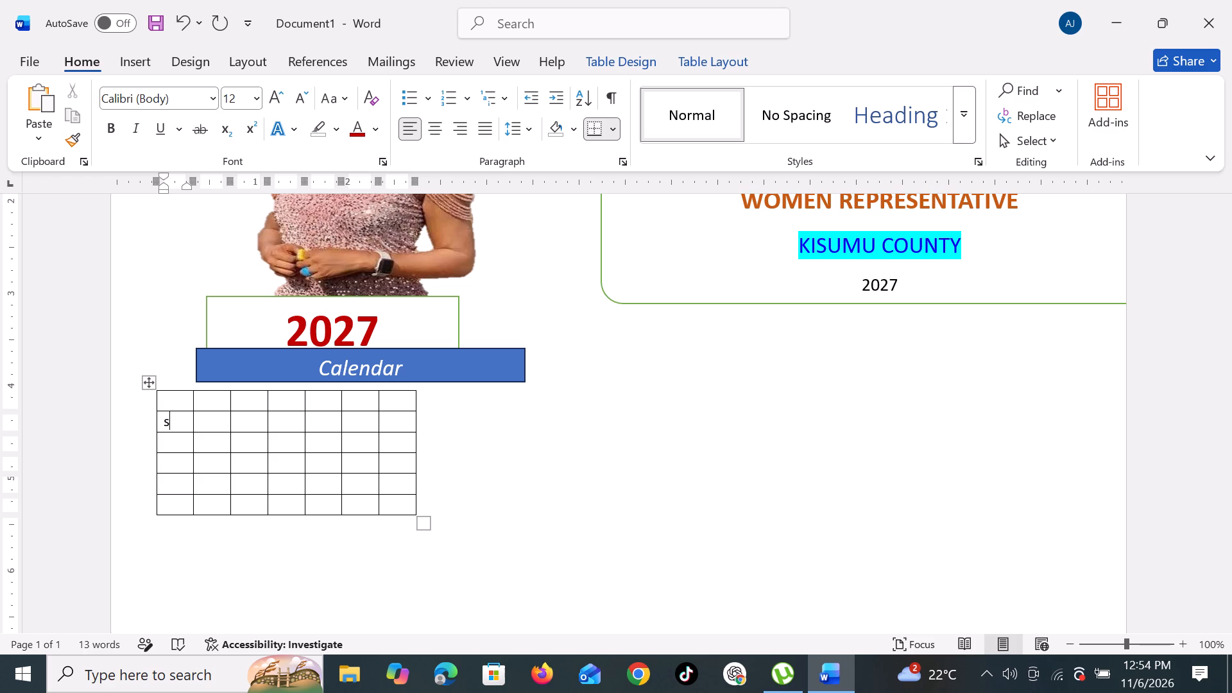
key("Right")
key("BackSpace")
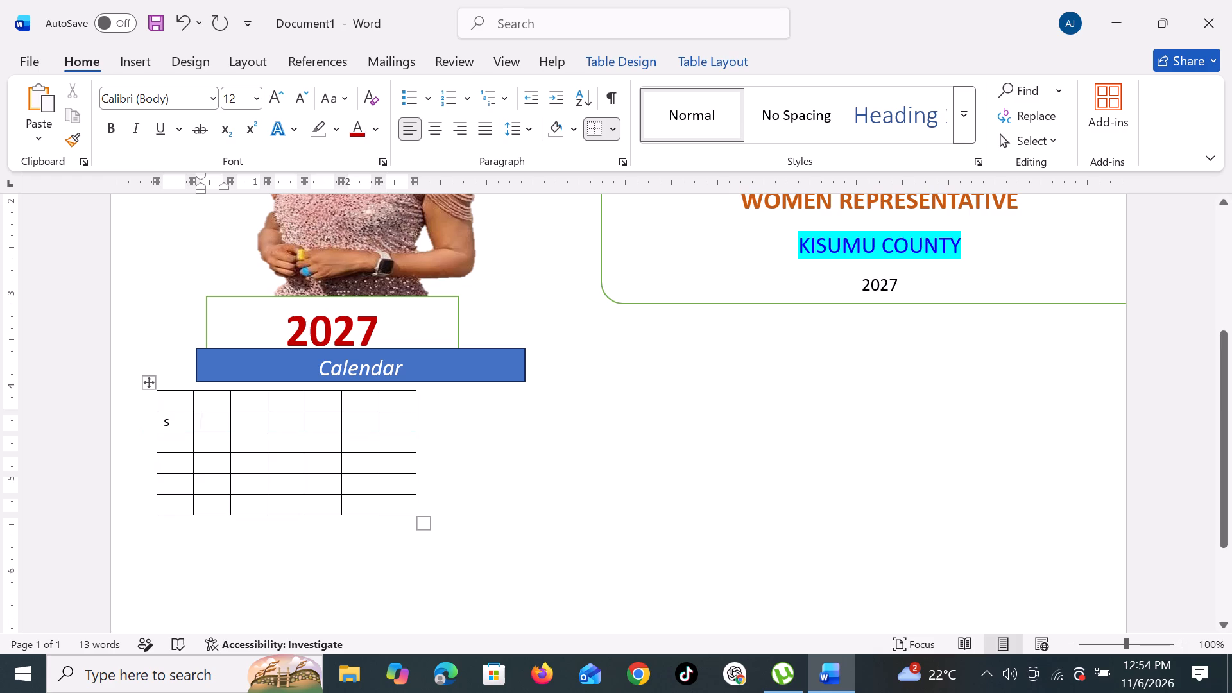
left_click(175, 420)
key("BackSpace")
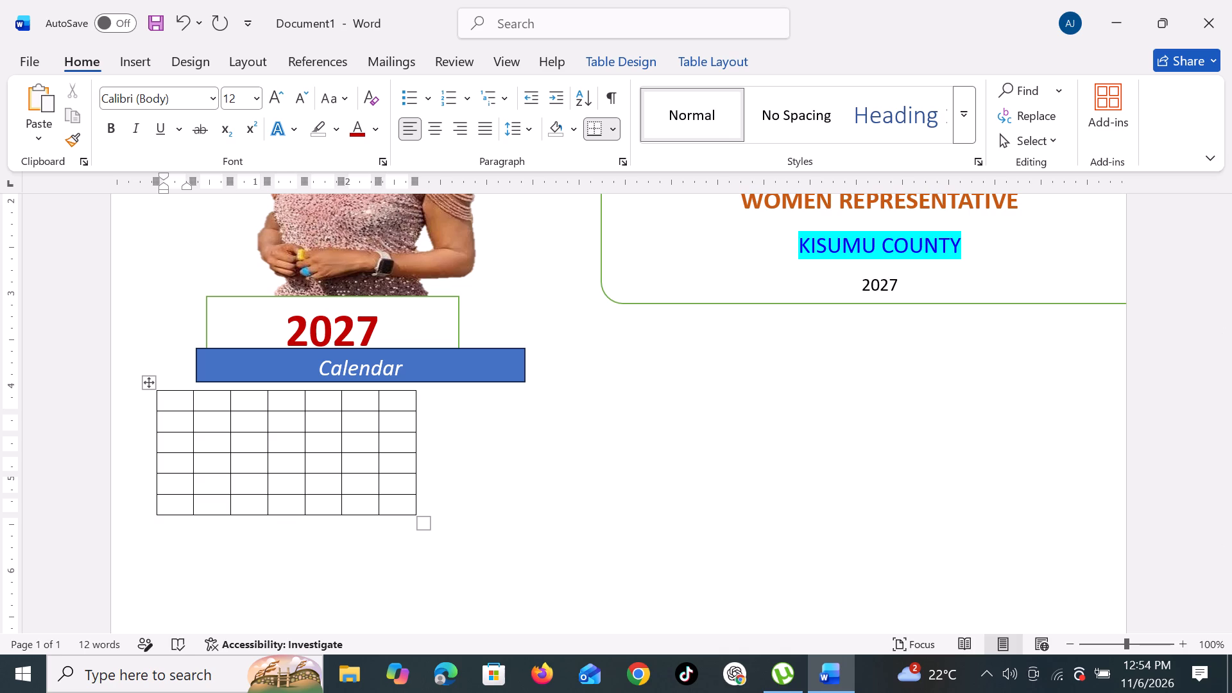
Enter the weekday initials S, M, T, W, T, F, S across the second row of the calendar table.
key("s")
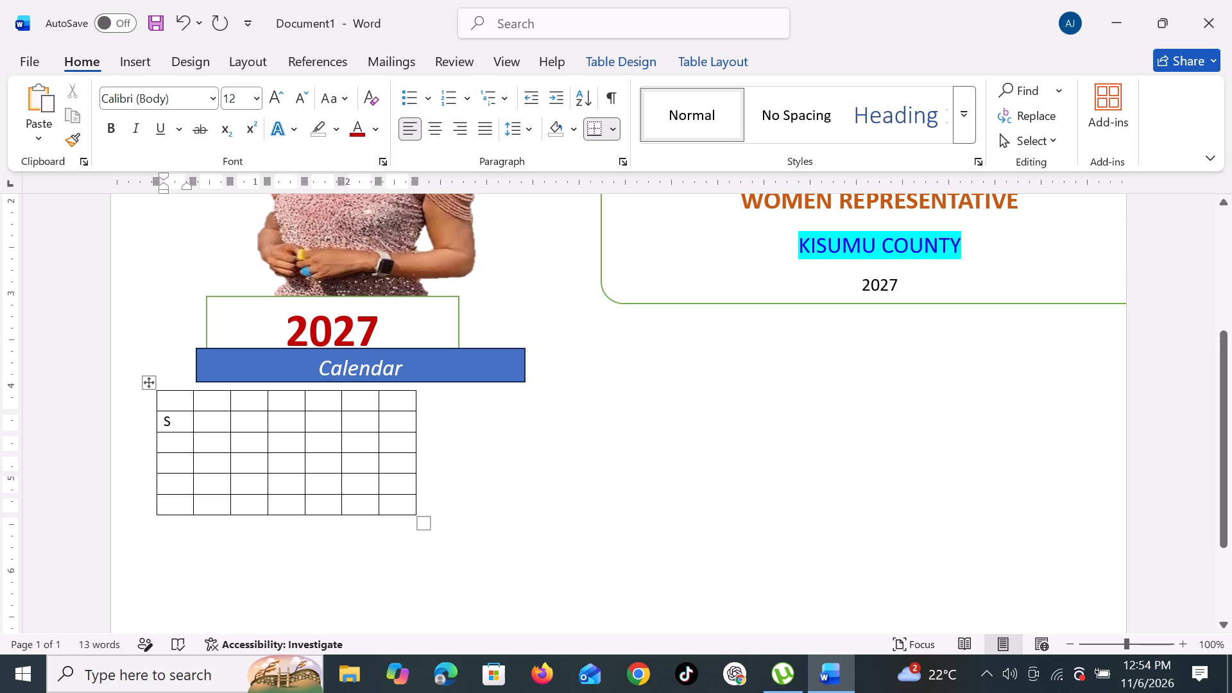
key("Right")
key("m")
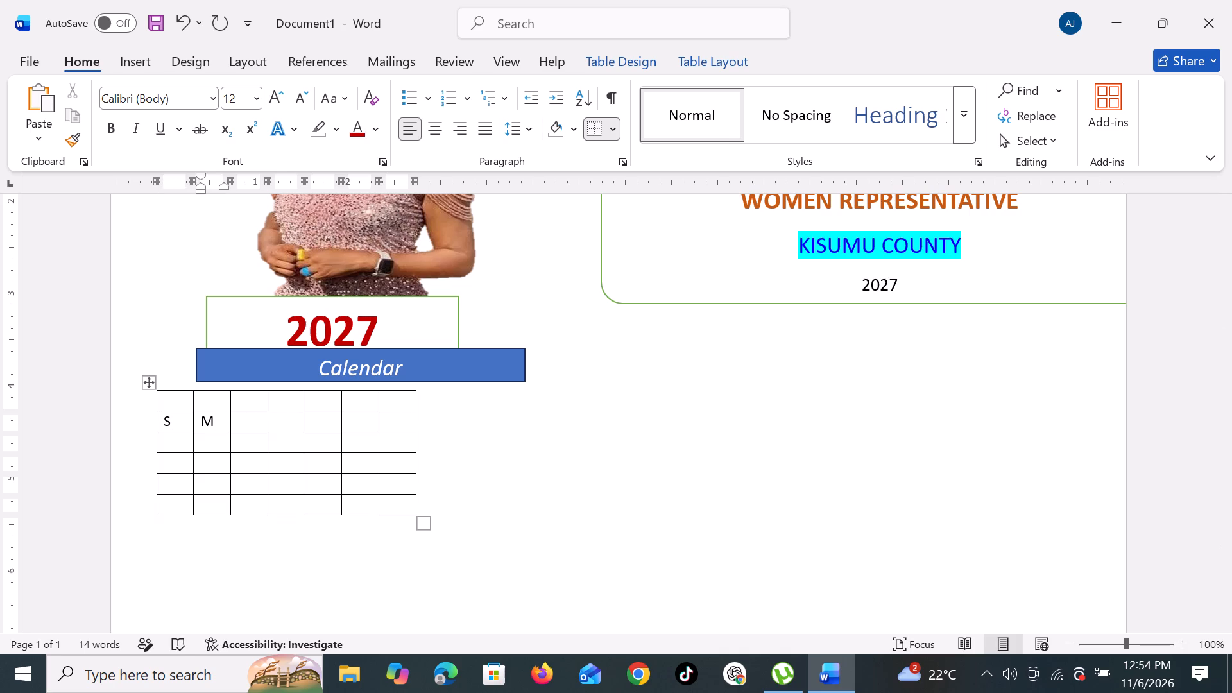
key("Right")
key("t")
key("Right")
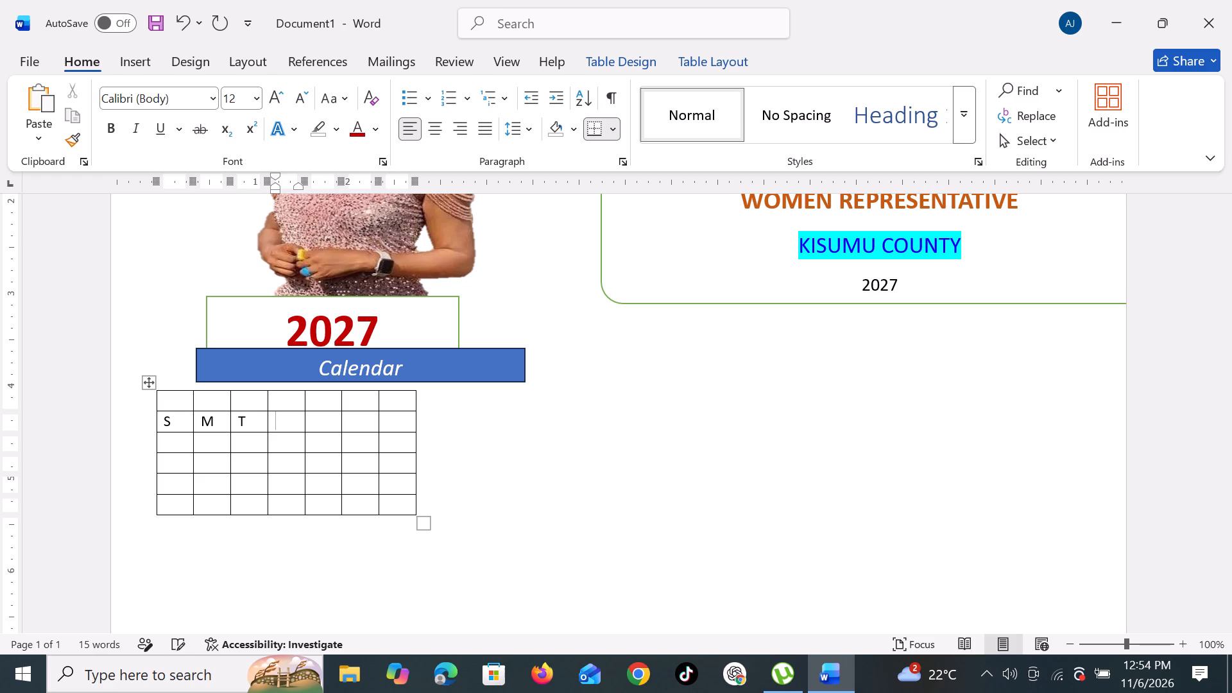
key("w")
key("Right")
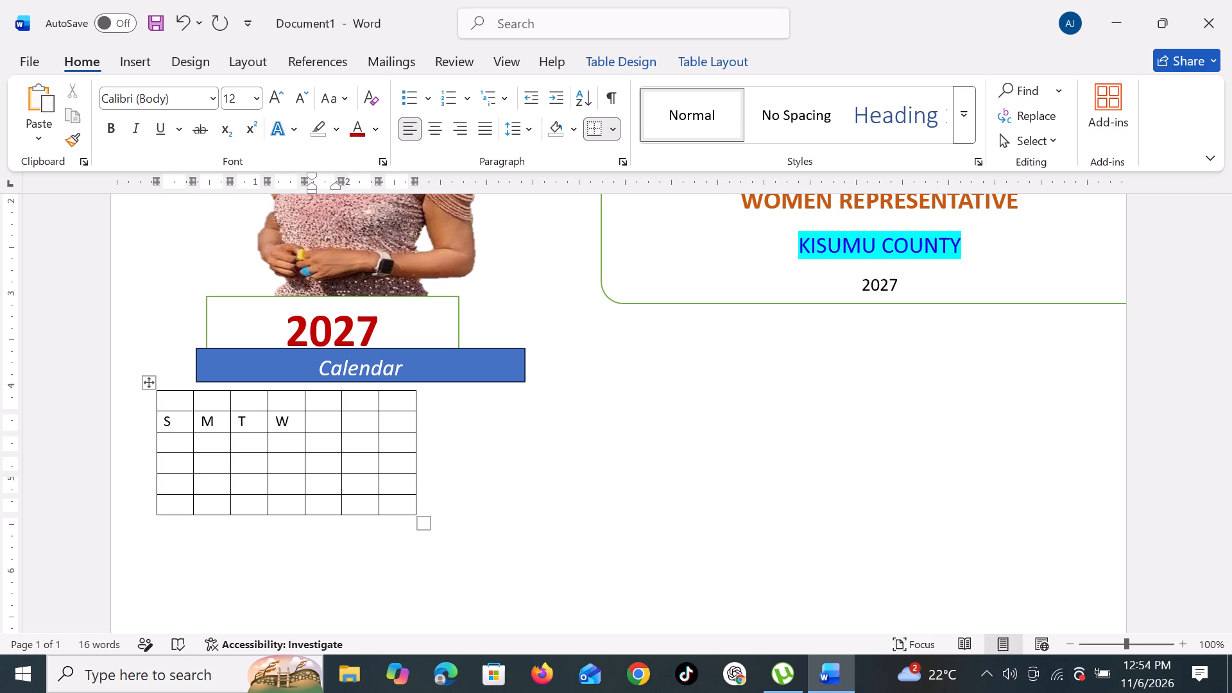
key("t")
key("Right")
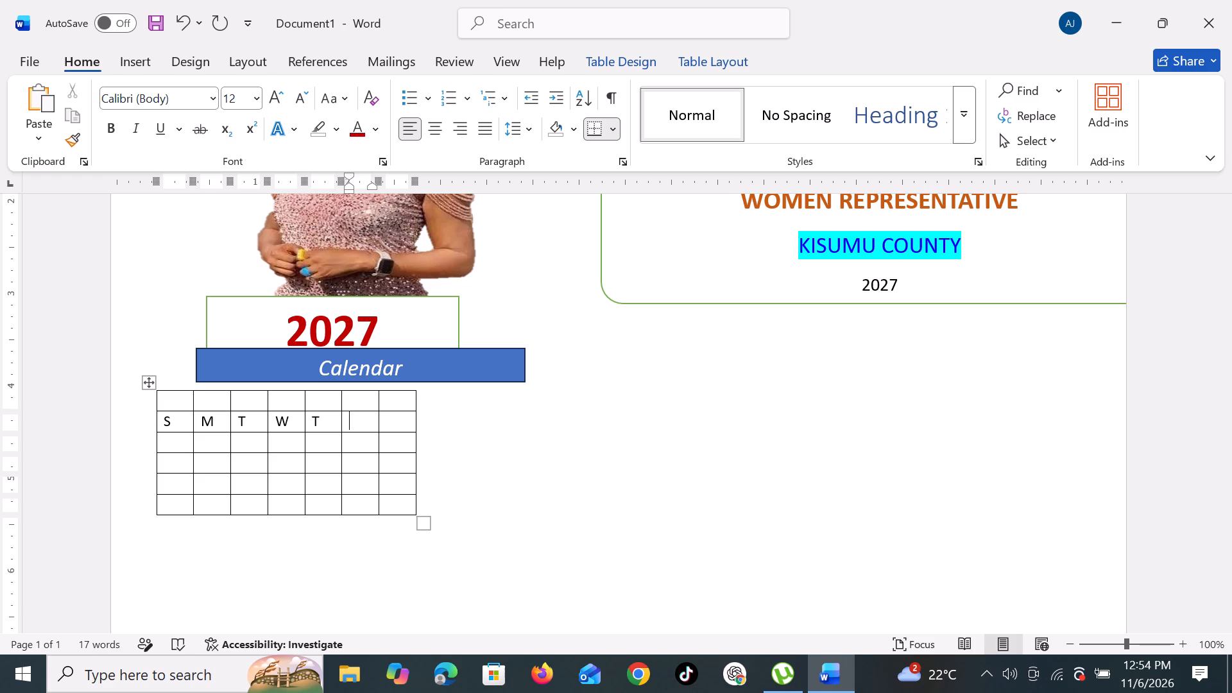
key("f")
key("Right")
key("s")
Fill the last column beneath the final S heading with the dates 2, 9, 16 and 23, one per row.
key("Down")
key("2")
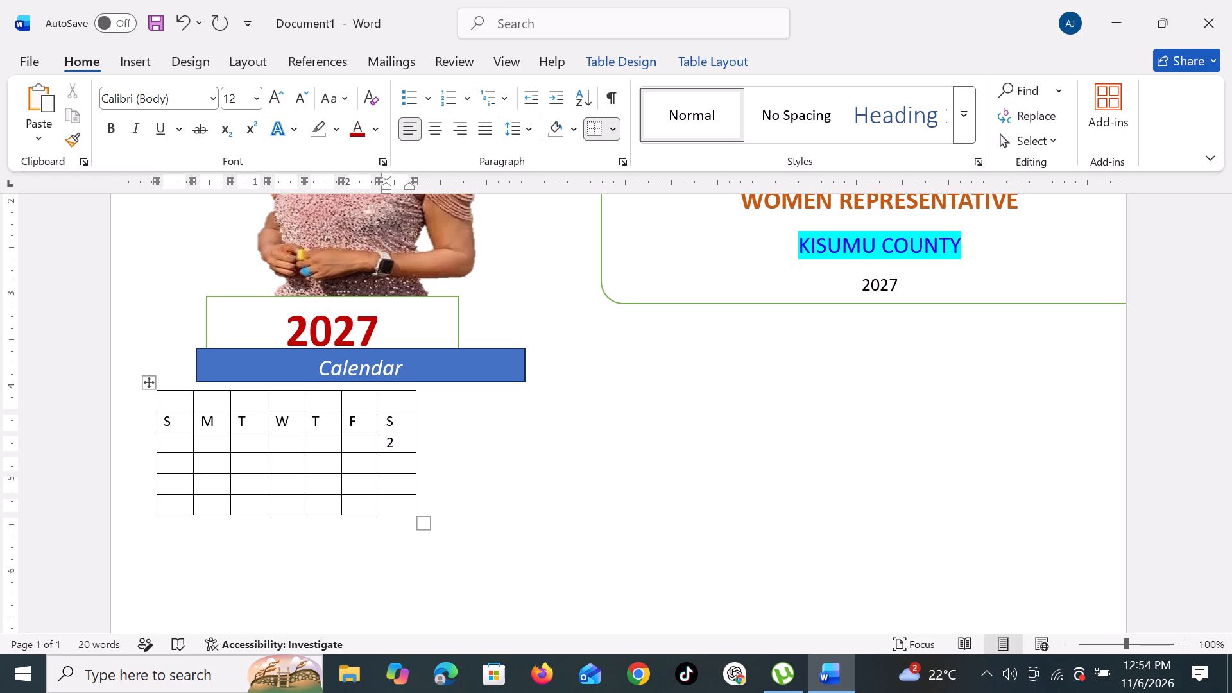
key("Down")
key("9")
key("Down")
key("1")
key("6")
key("Down")
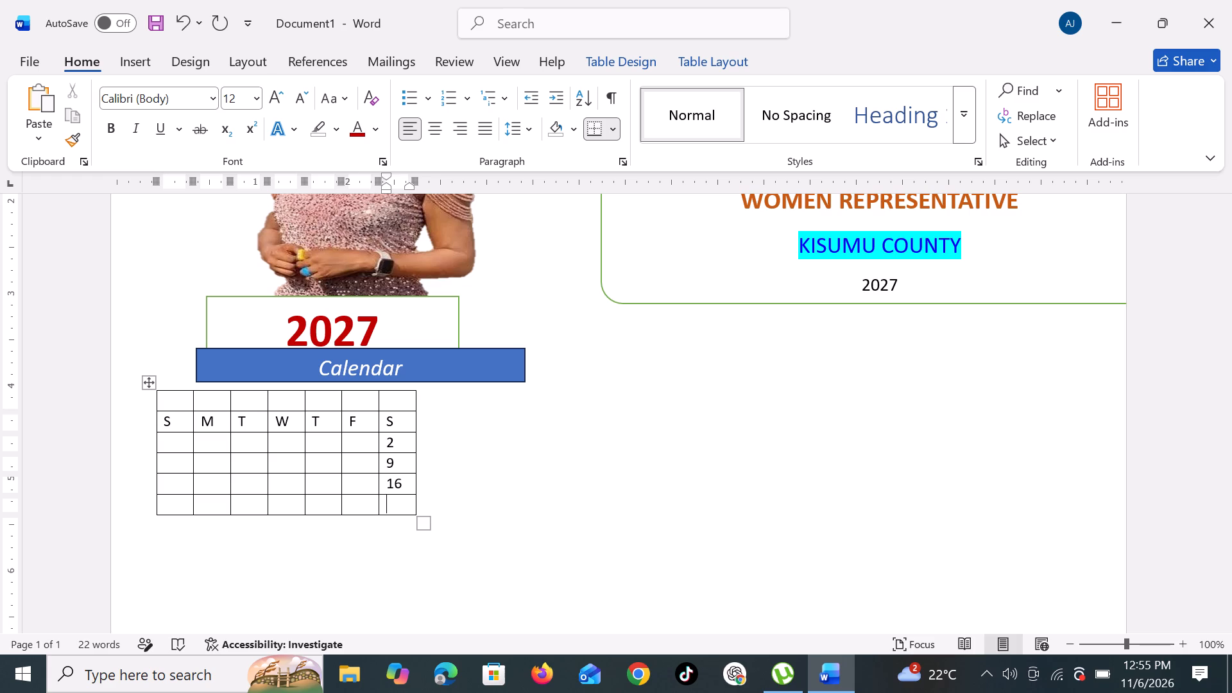
type("23")
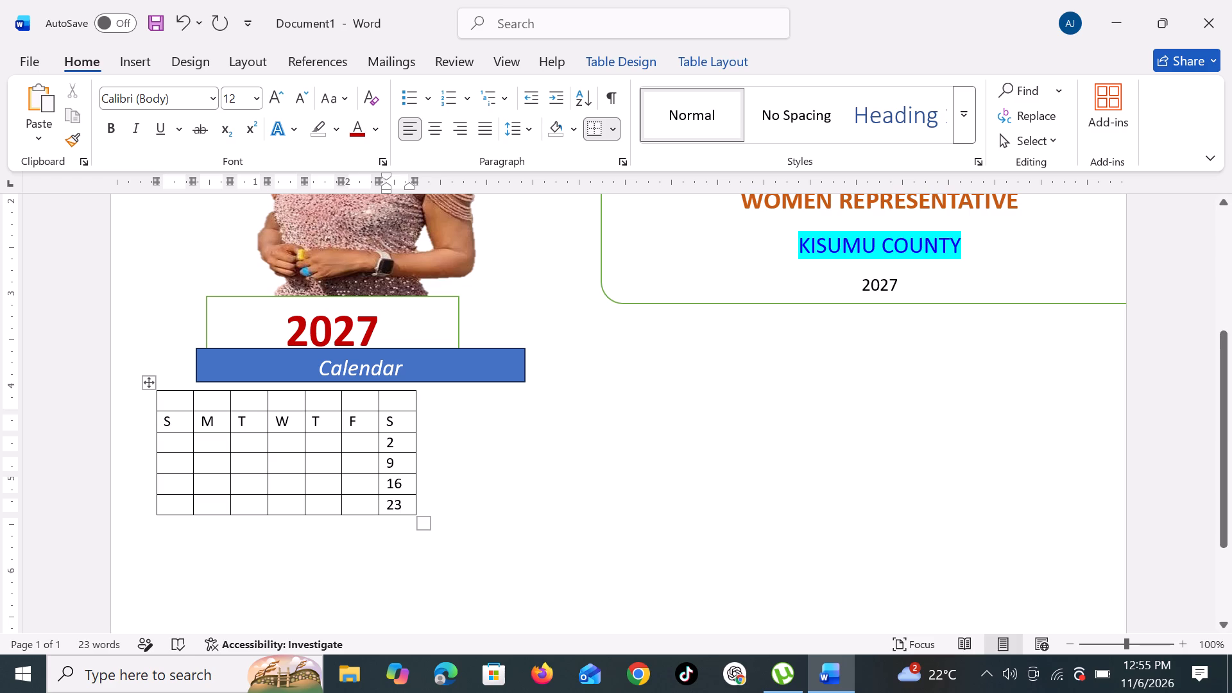
left_click(391, 519)
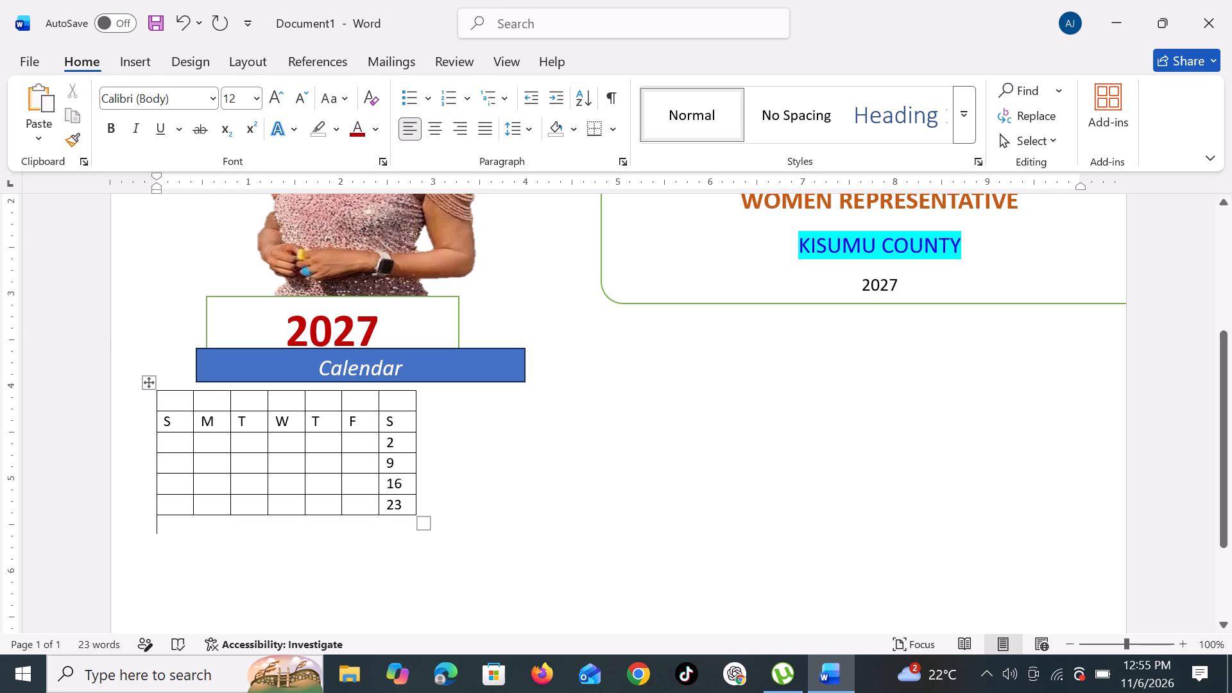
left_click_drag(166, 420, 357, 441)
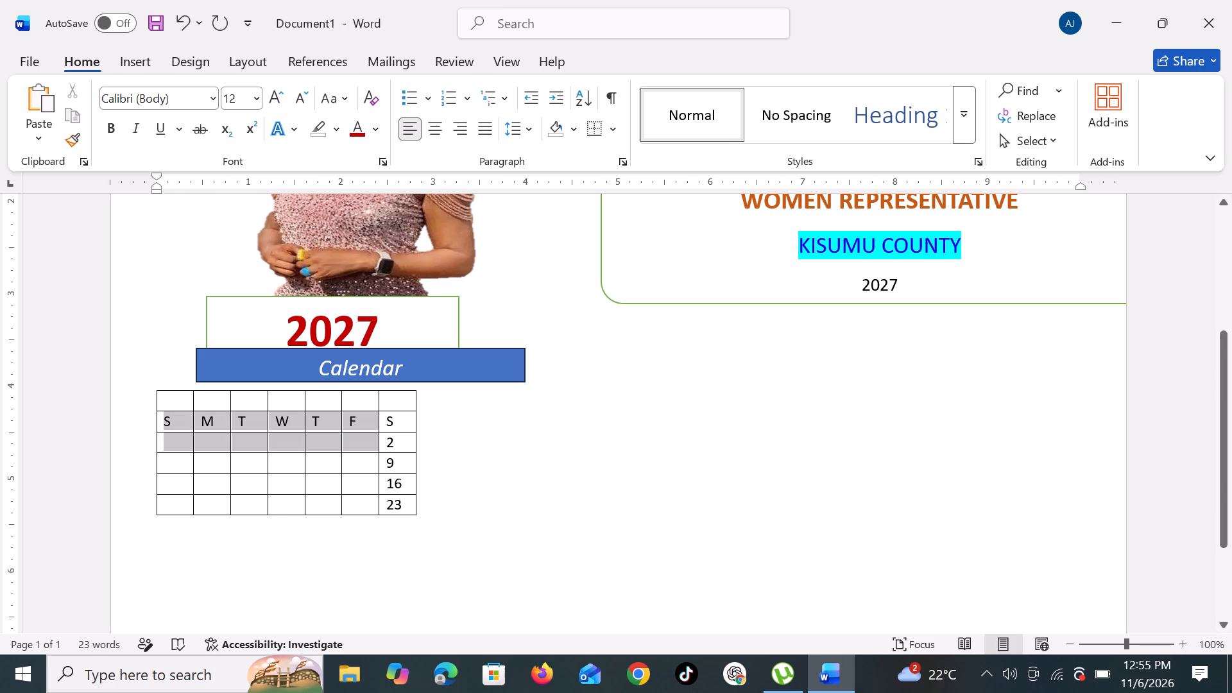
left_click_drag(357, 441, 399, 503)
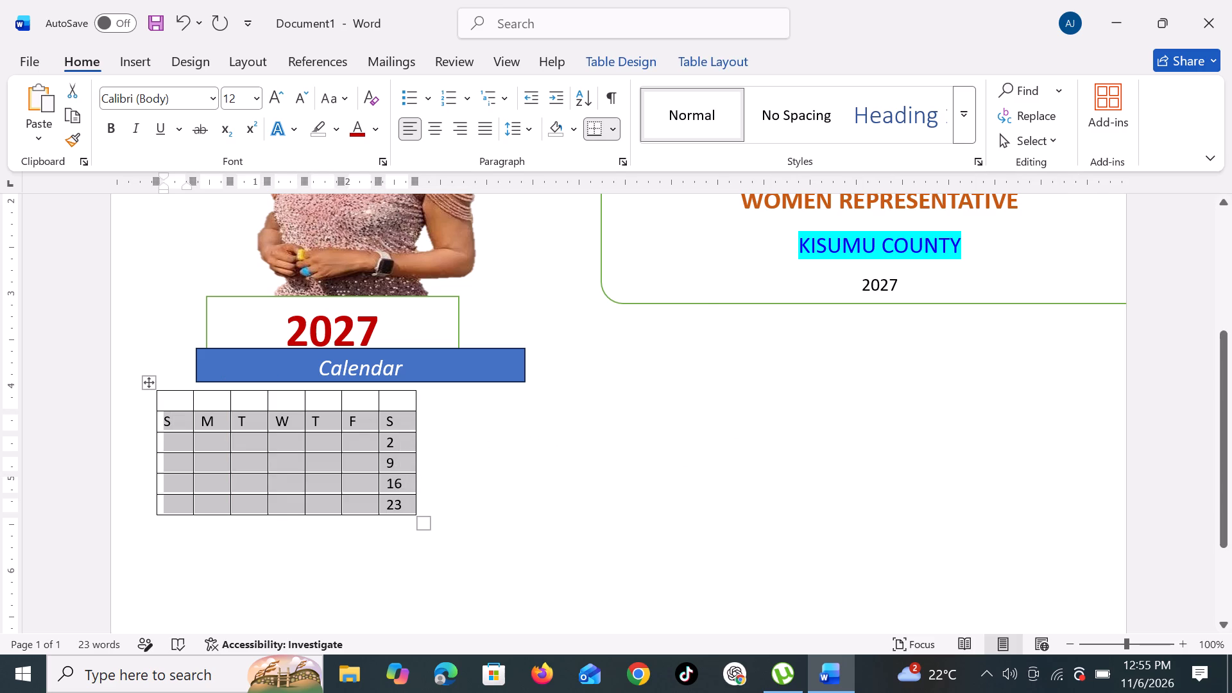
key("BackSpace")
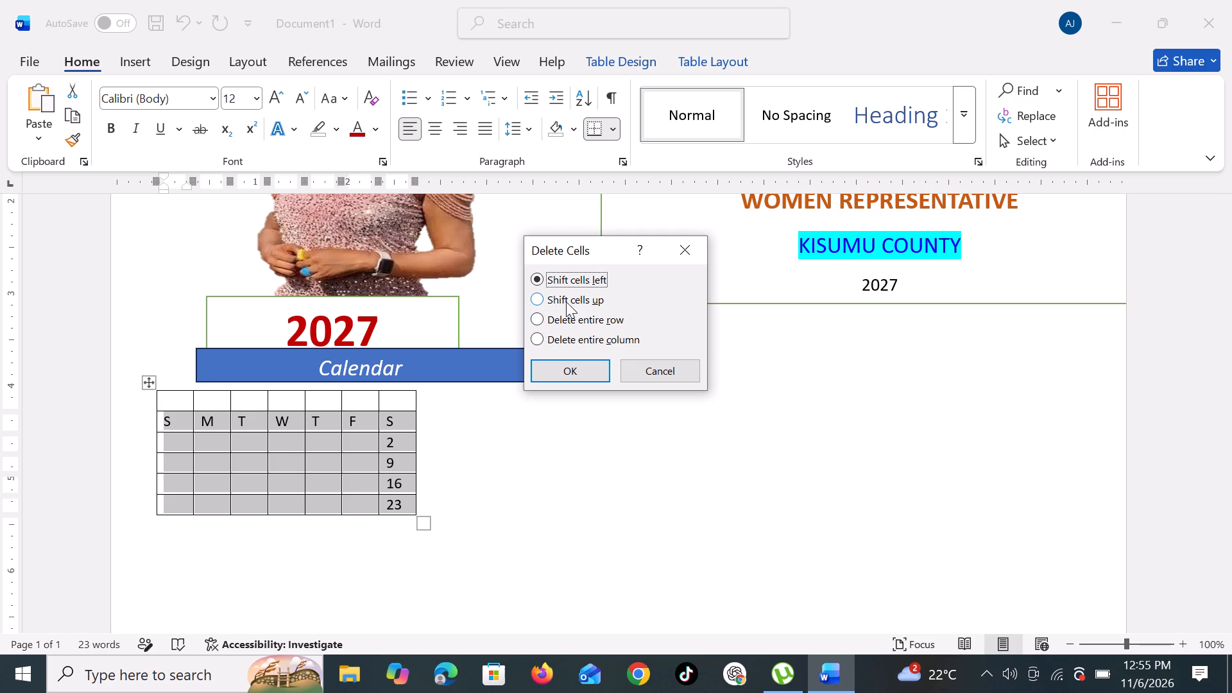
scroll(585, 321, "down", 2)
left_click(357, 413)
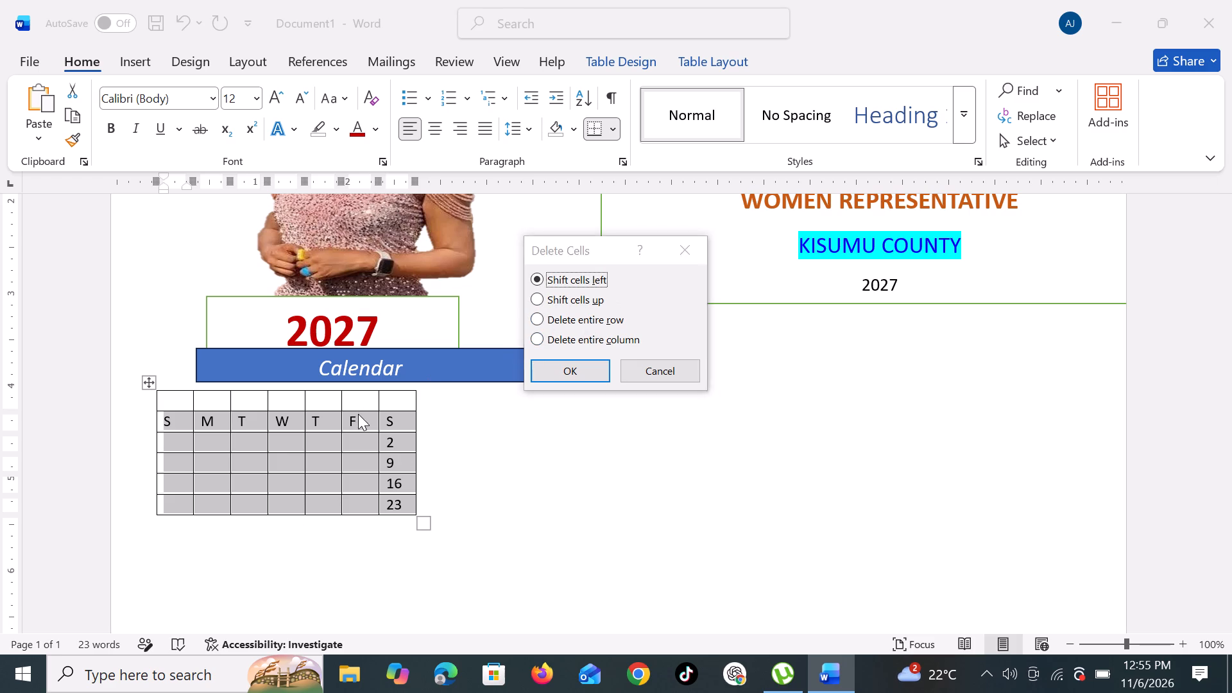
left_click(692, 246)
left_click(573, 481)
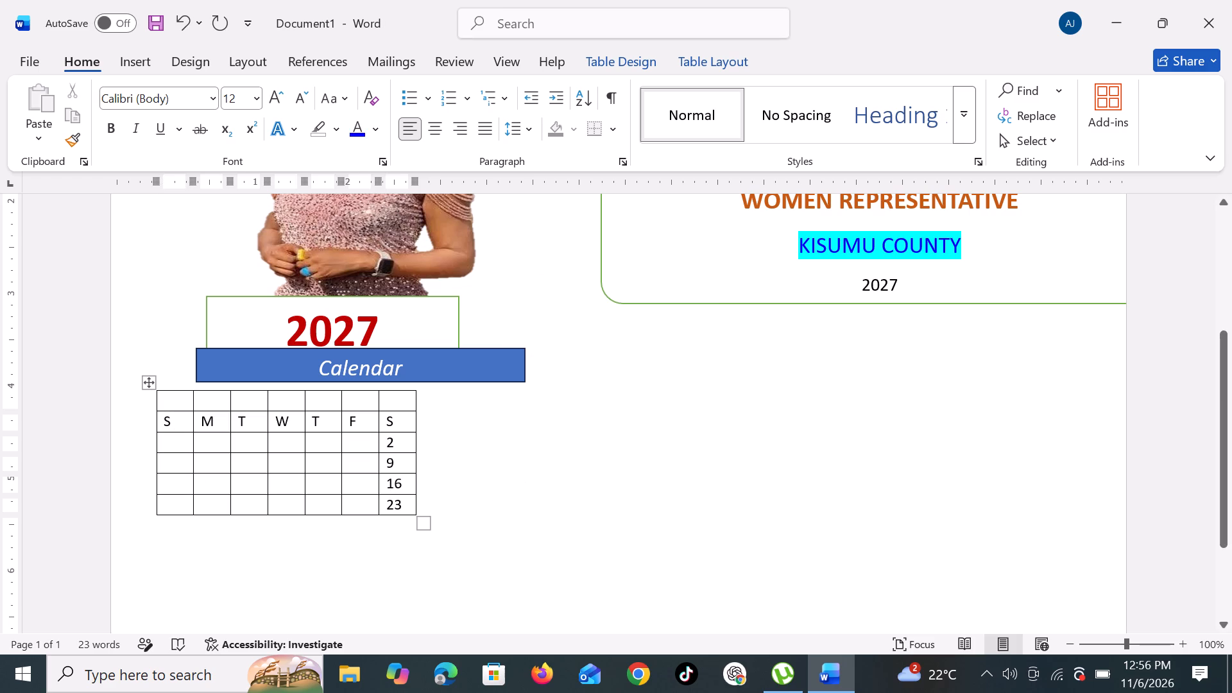
Undo the entered dates and weekday initials until every cell of the calendar table is empty.
triple_click(189, 32)
triple_click(189, 33)
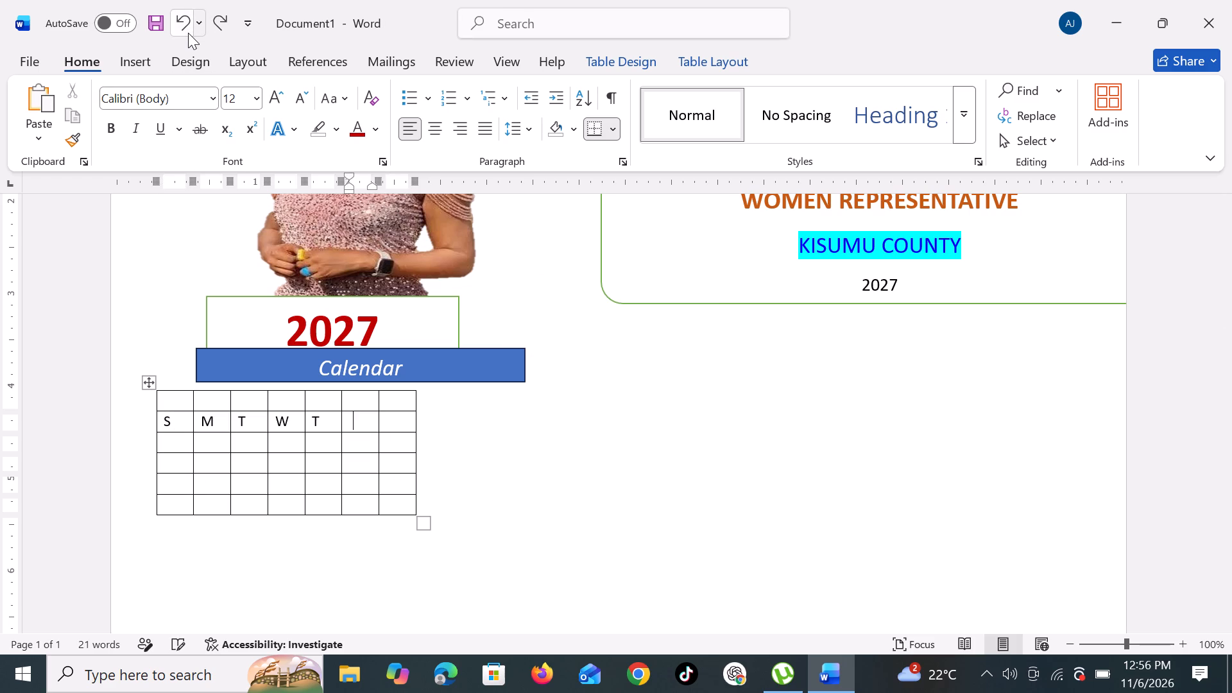
triple_click(188, 33)
double_click(188, 33)
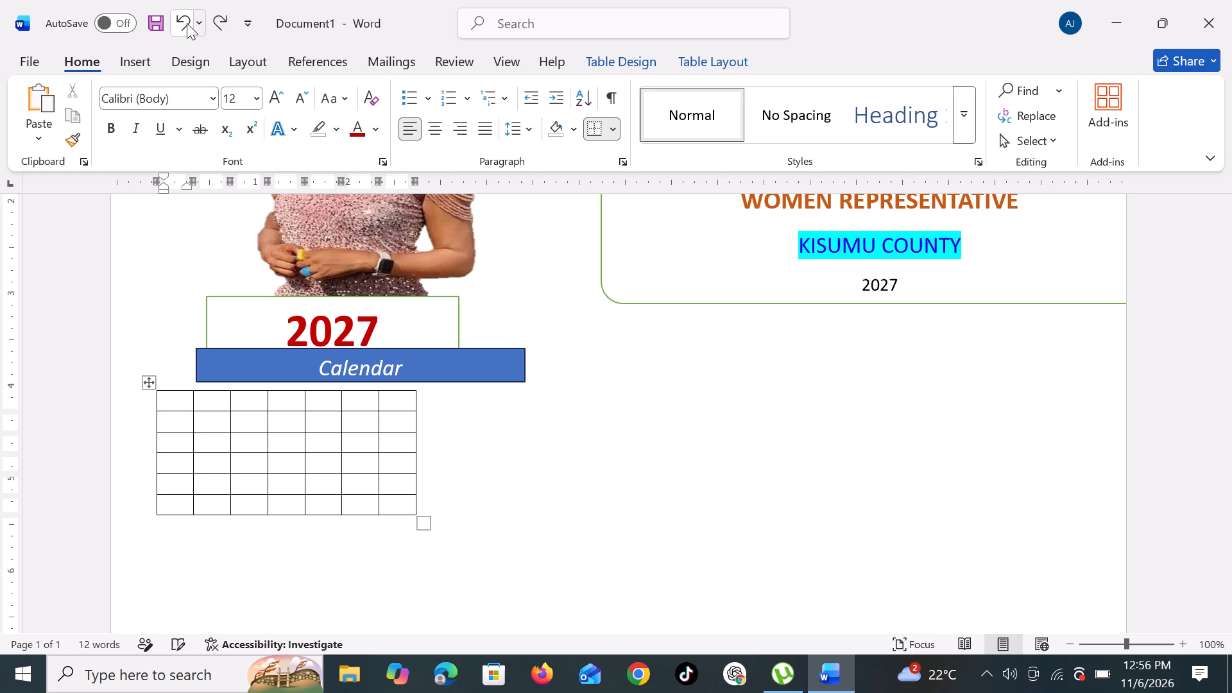
Enter the weekday initials S, M, T, W, T, F, S across the first row of the calendar table.
left_click(177, 400)
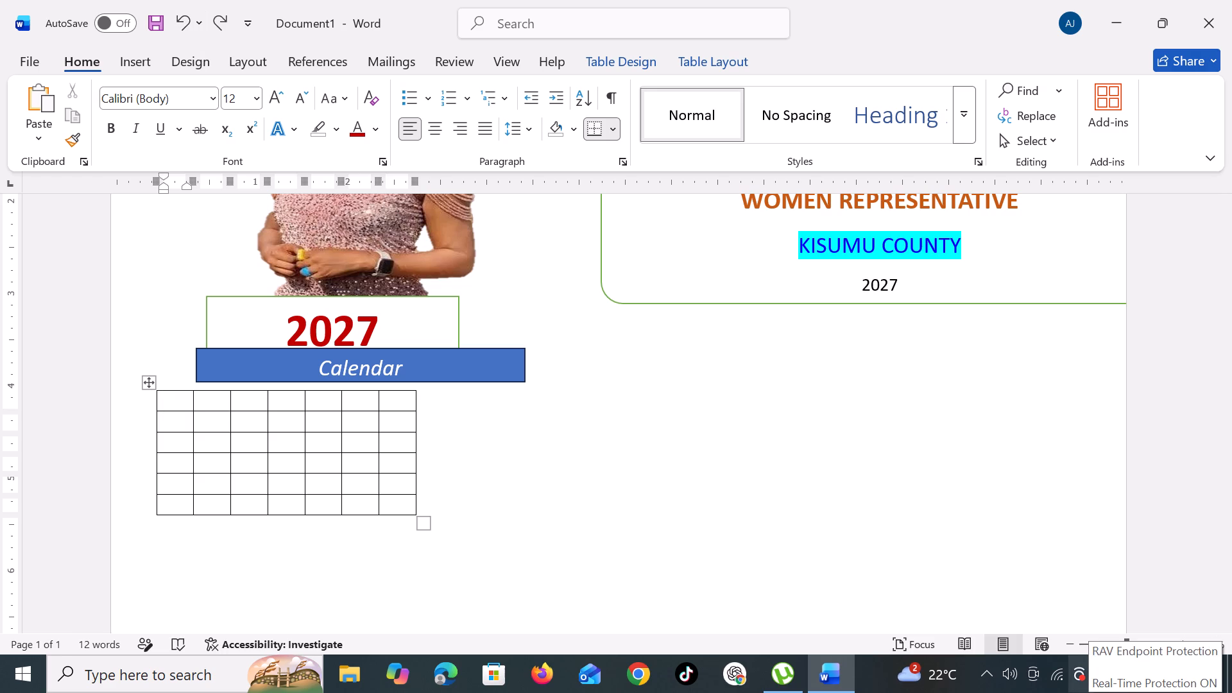
key("s")
key("Right")
key("n")
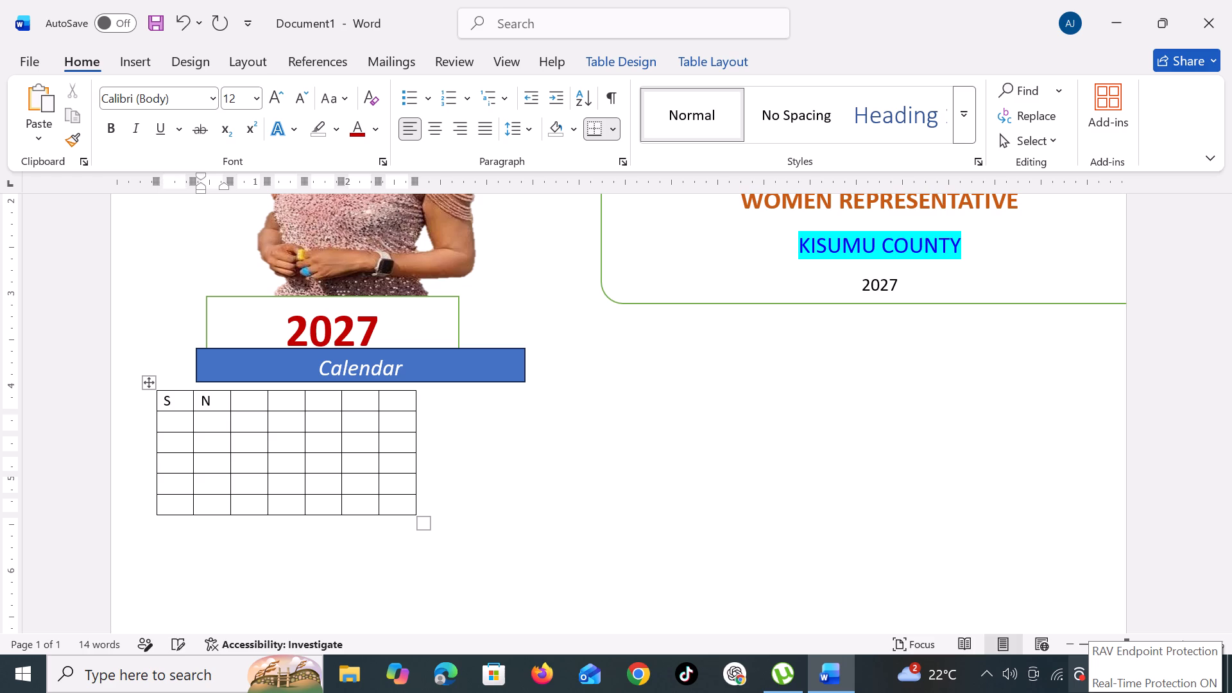
key("BackSpace")
key("m")
key("Right")
key("t")
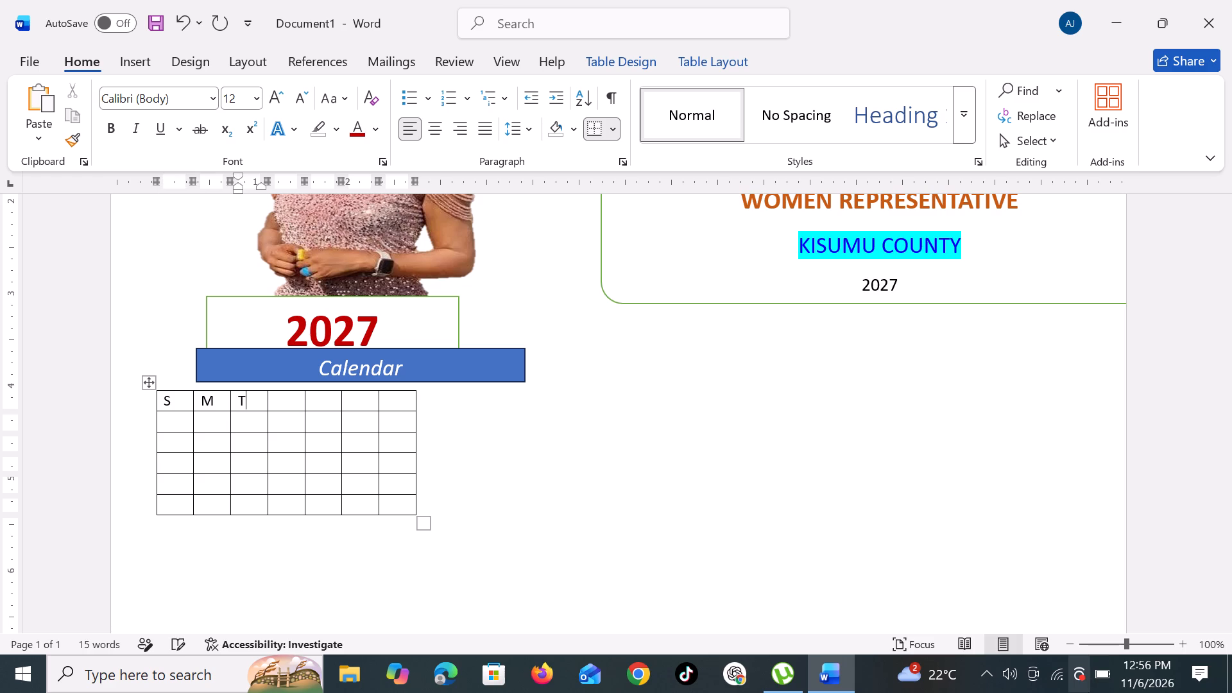
key("Right")
key("w")
key("Right")
key("t")
key("Right")
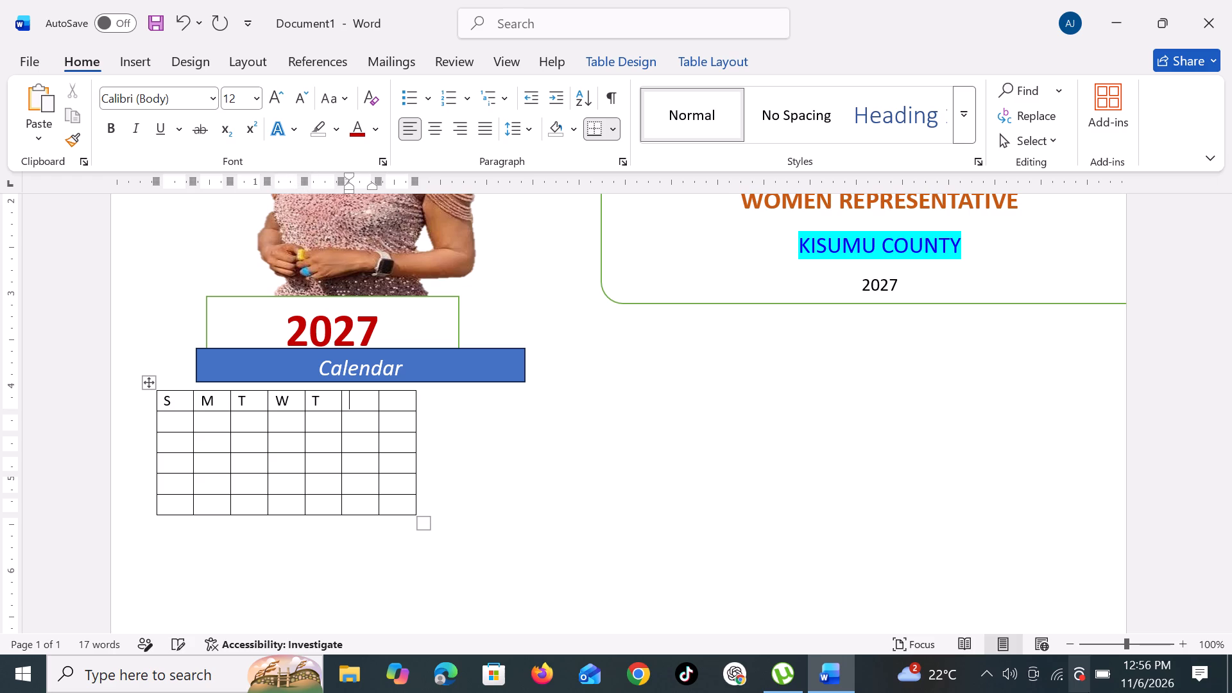
key("r")
key("BackSpace")
key("f")
key("Right")
key("s")
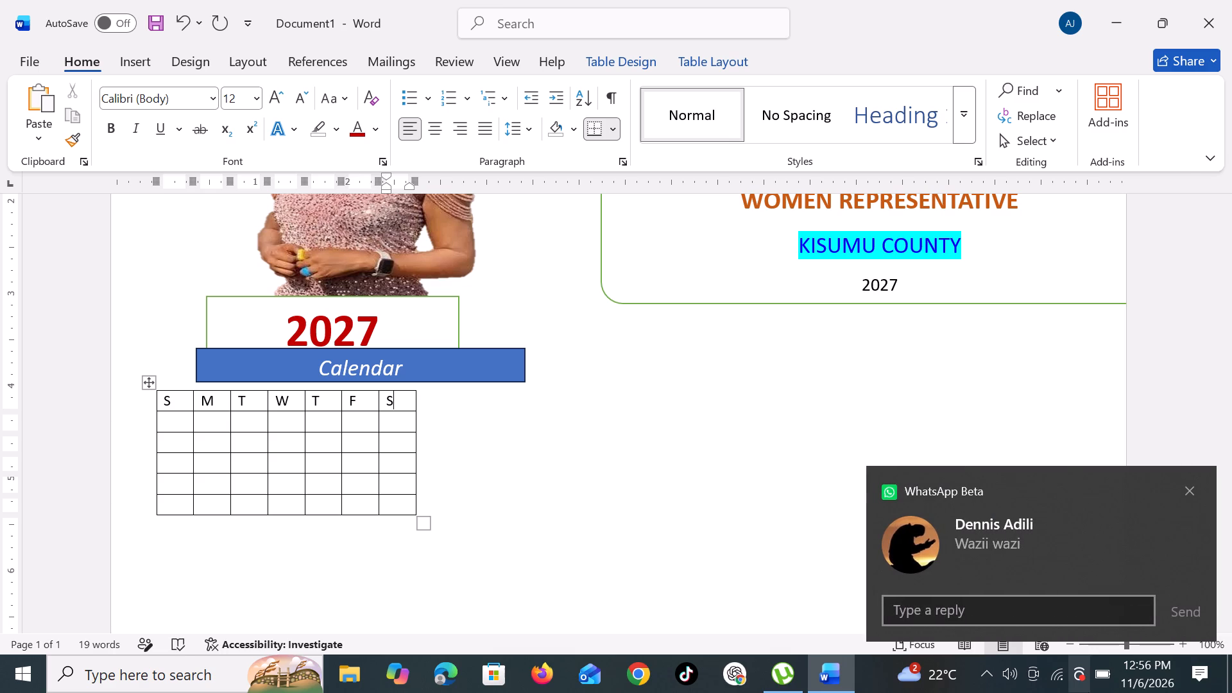
Fill the last column beneath the final S heading with the dates 2, 9, 16, 23 and 30, one per row.
key("Down")
key("2")
key("Down")
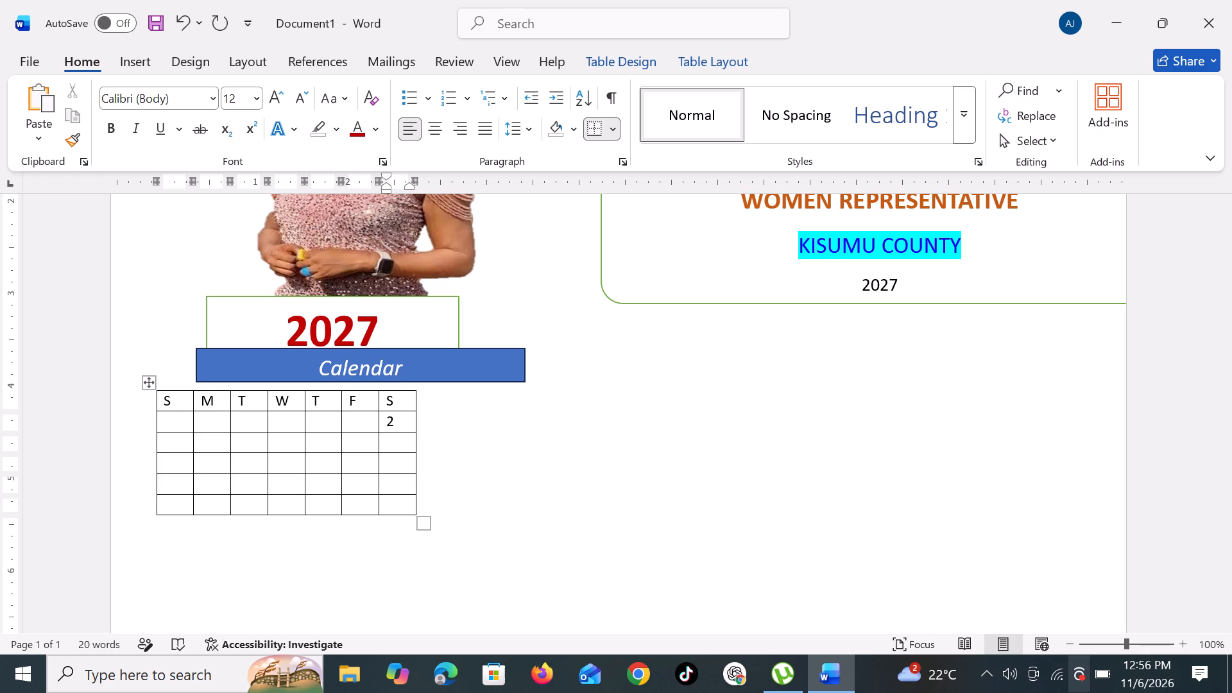
key("9")
key("Down")
key("1")
key("6")
key("Down")
type("23")
key("Down")
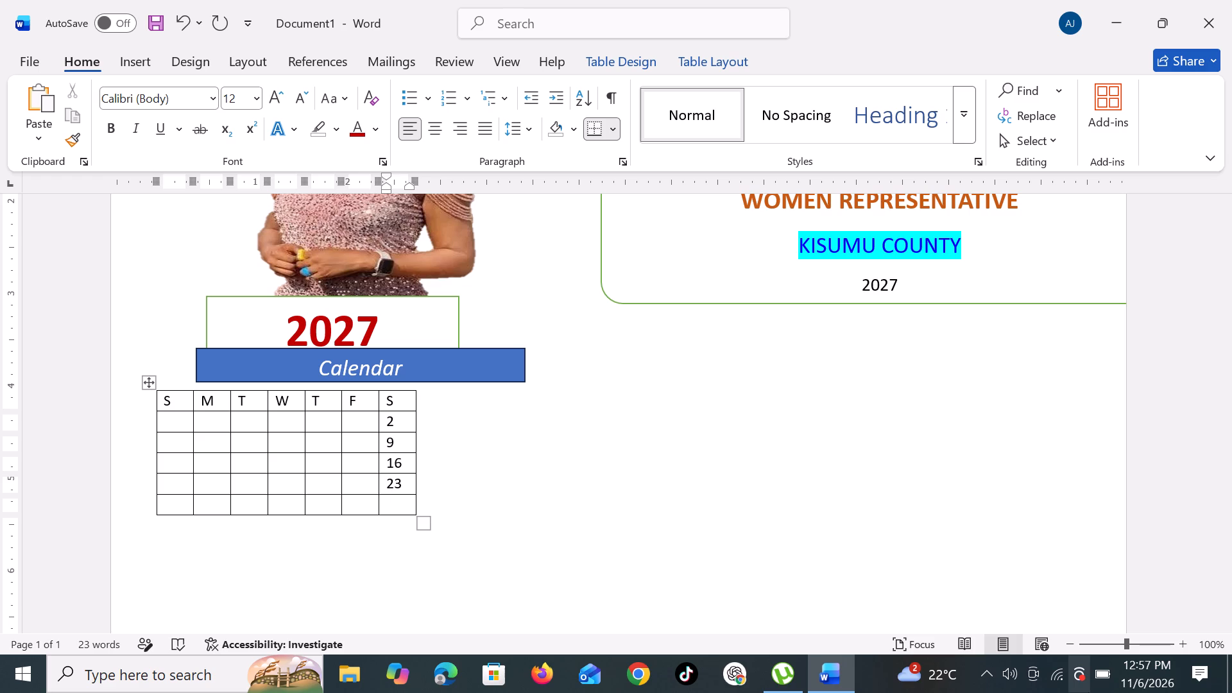
key("3")
key("0")
Fill the F column from the bottom row upward with the dates 29, 22, 15, 8 and 1.
key("Left")
key("Left")
key("Left")
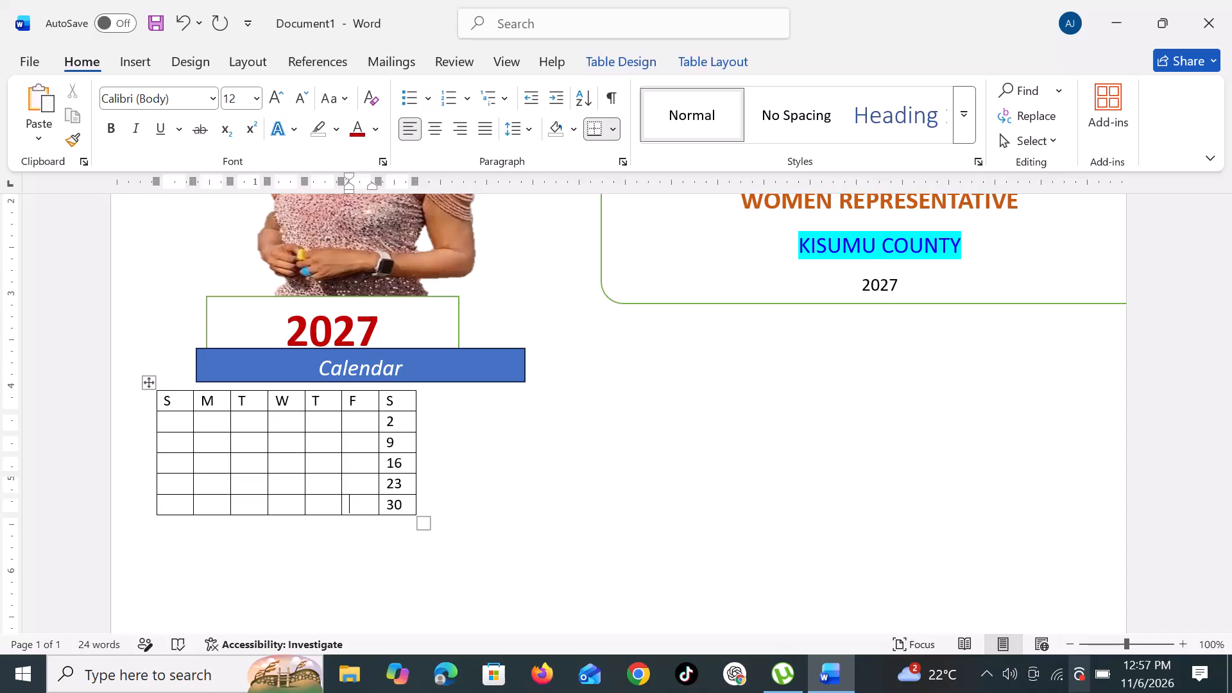
key("2")
key("9")
key("Up")
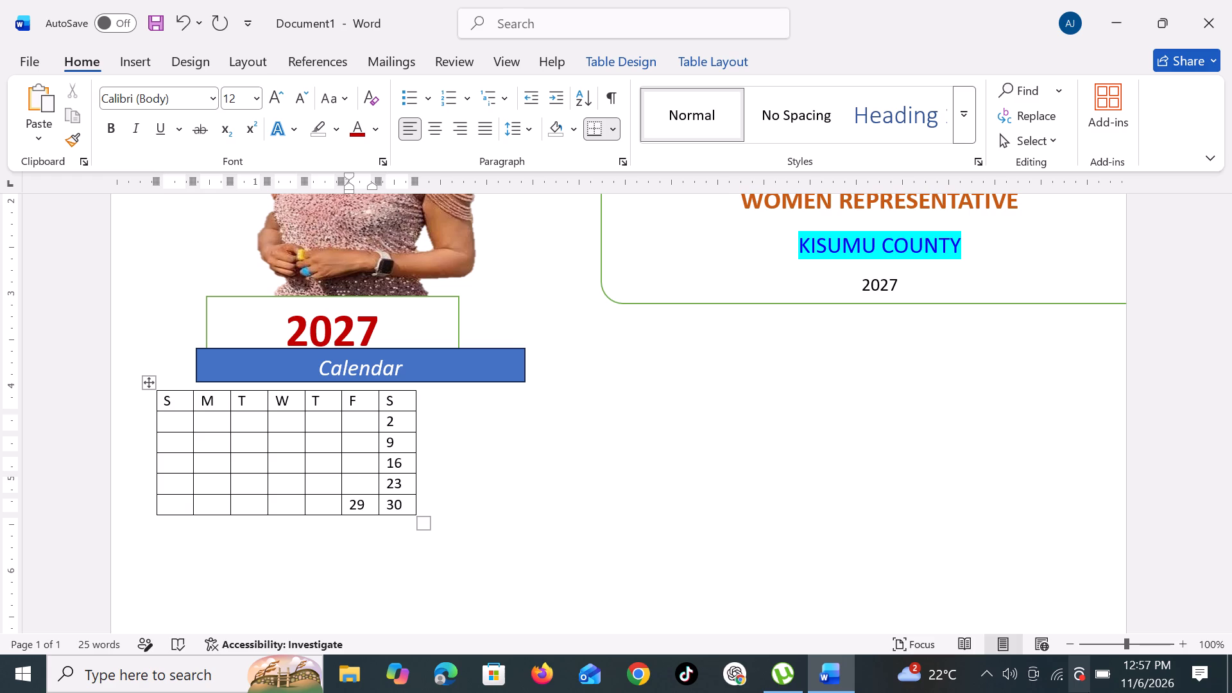
type("22")
key("Up")
key("1")
key("5")
key("Up")
key("8")
key("Up")
key("1")
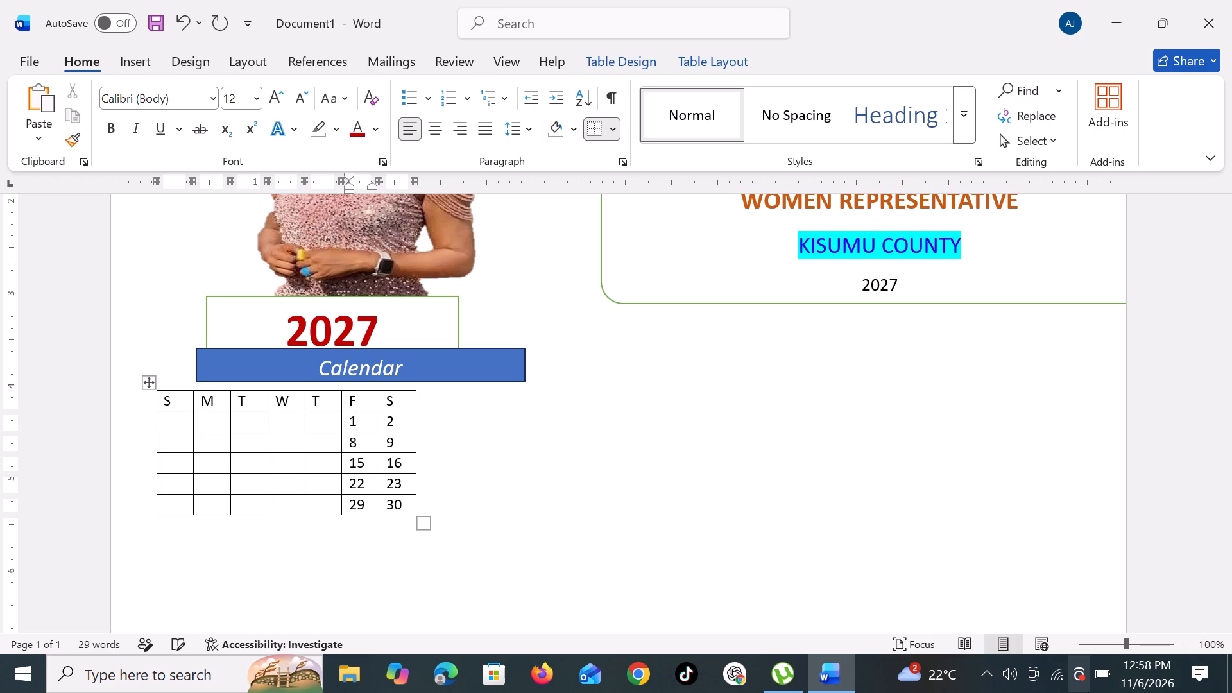
Fill the T column between W and F from the second date row downward with the dates 7, 14, 21 and 28.
key("Left")
key("Left")
key("Down")
key("7")
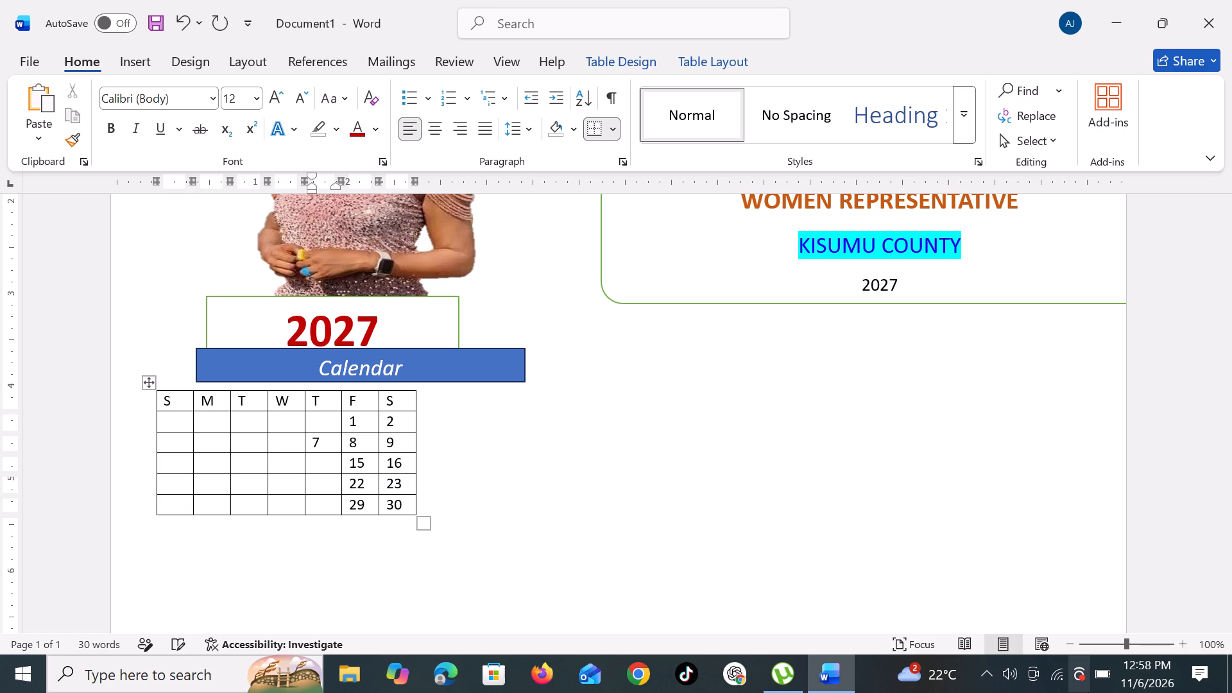
key("Down")
type("14")
key("Down")
type("21")
key("Down")
key("2")
key("8")
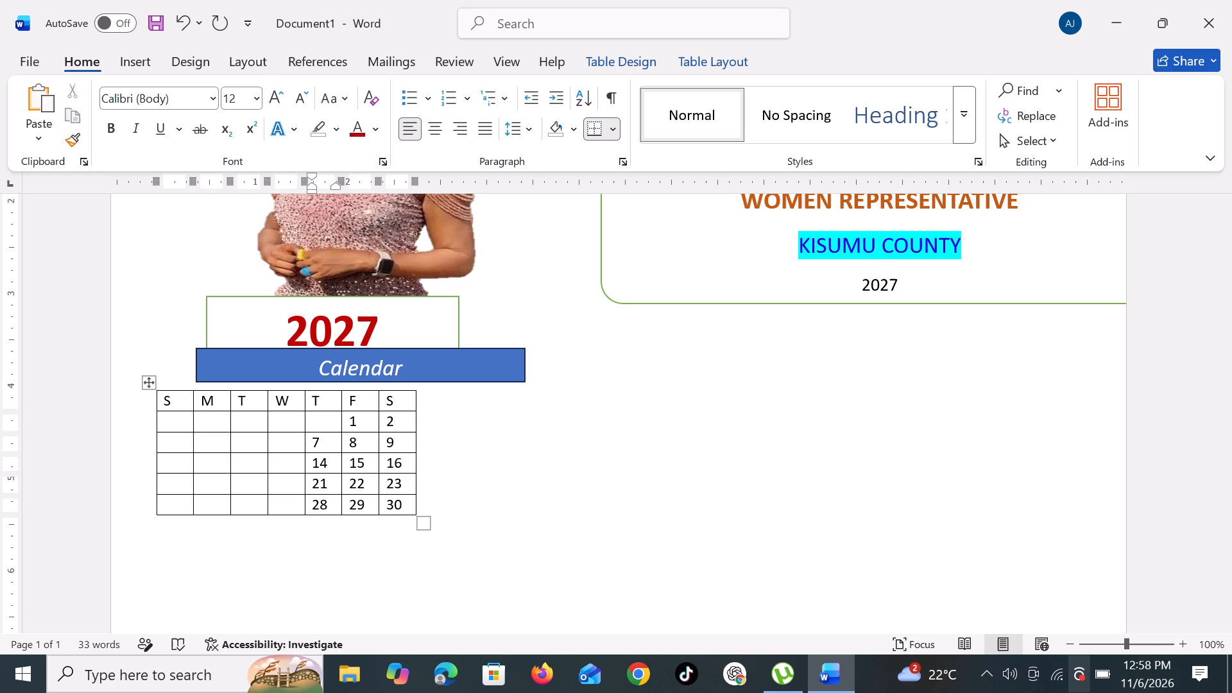
Fill the W column from the bottom row upward with the dates 27, 20, 13 and 6.
key("Left")
key("Left")
key("Left")
type("27")
key("Up")
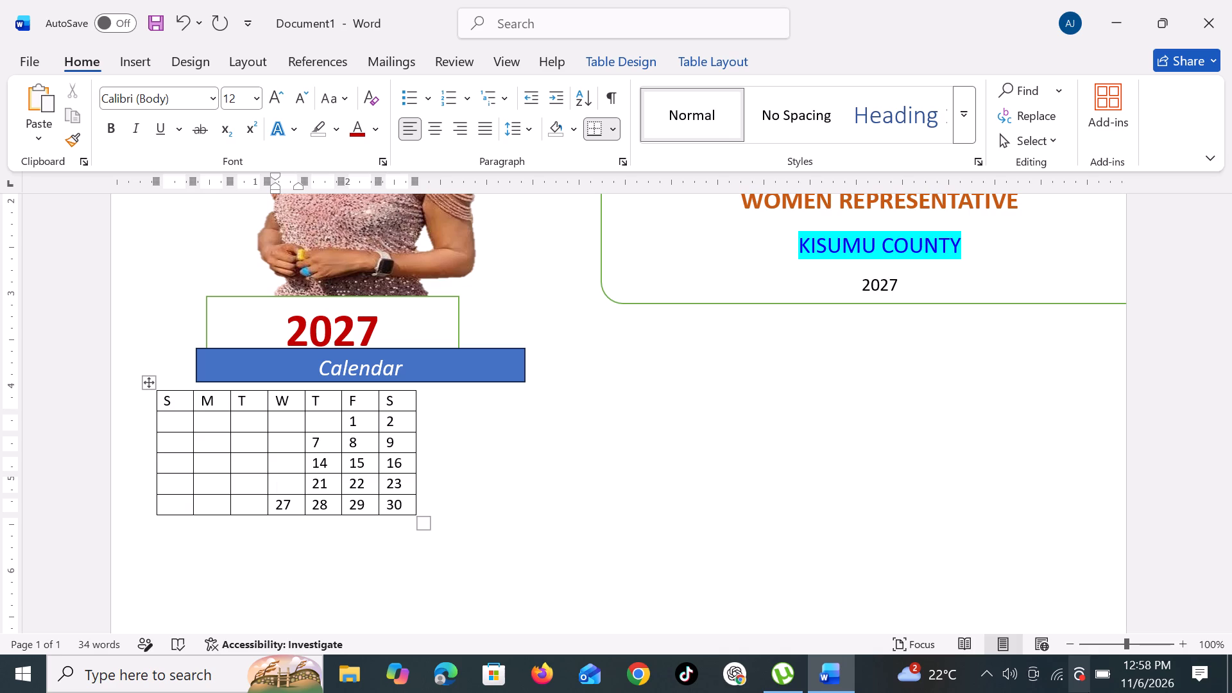
key("2")
key("0")
key("Up")
type("13")
key("Up")
key("6")
key("Up")
Place the insertion point in the T column between M and W, in the row containing 6.
key("Down")
key("Left")
key("Left")
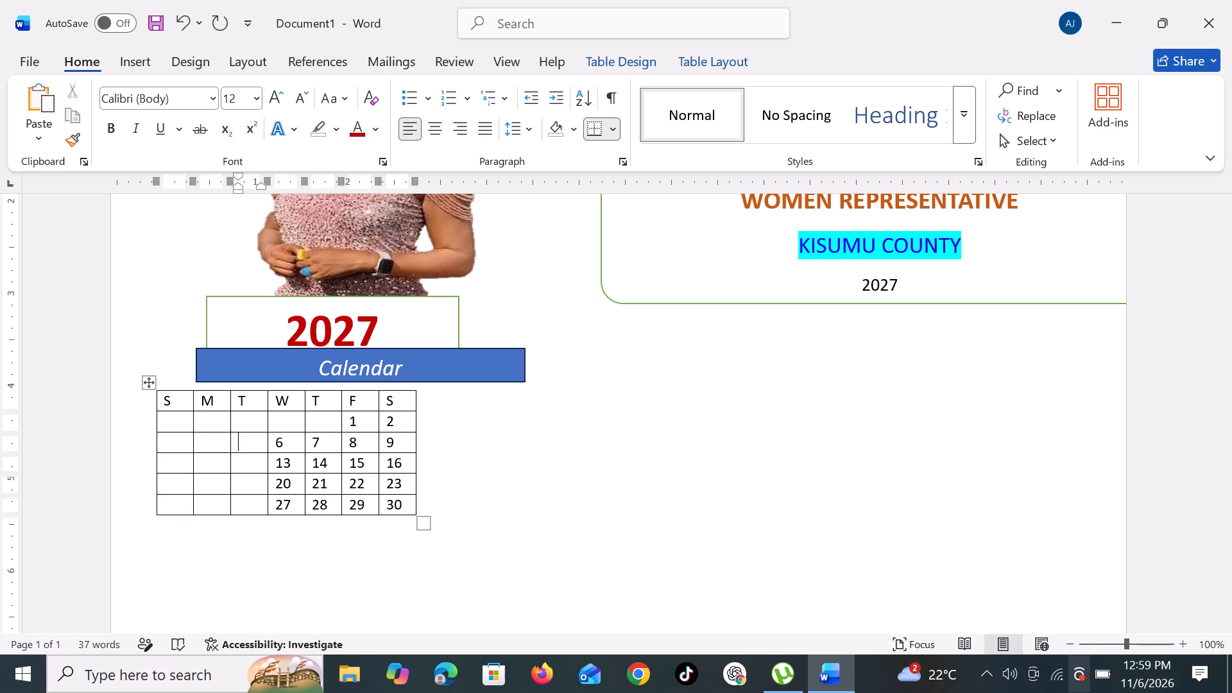
scroll(1088, 692, "up", 2)
scroll(753, 468, "up", 3)
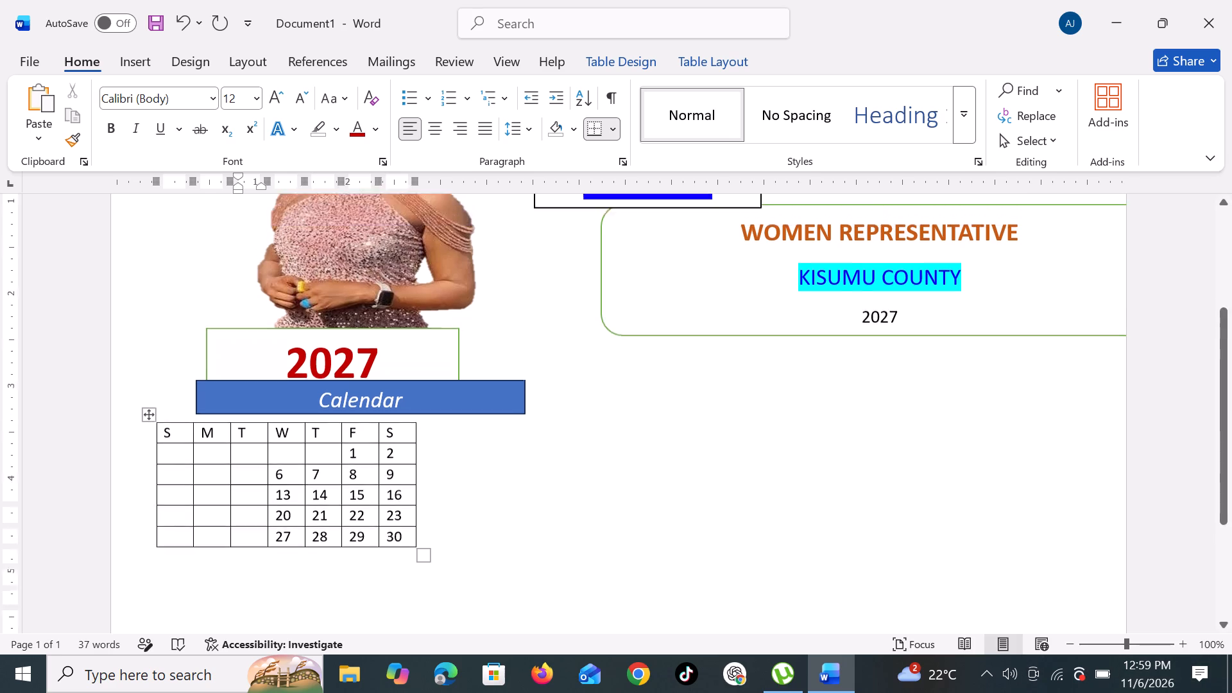
scroll(753, 468, "up", 5)
scroll(753, 470, "down", 1)
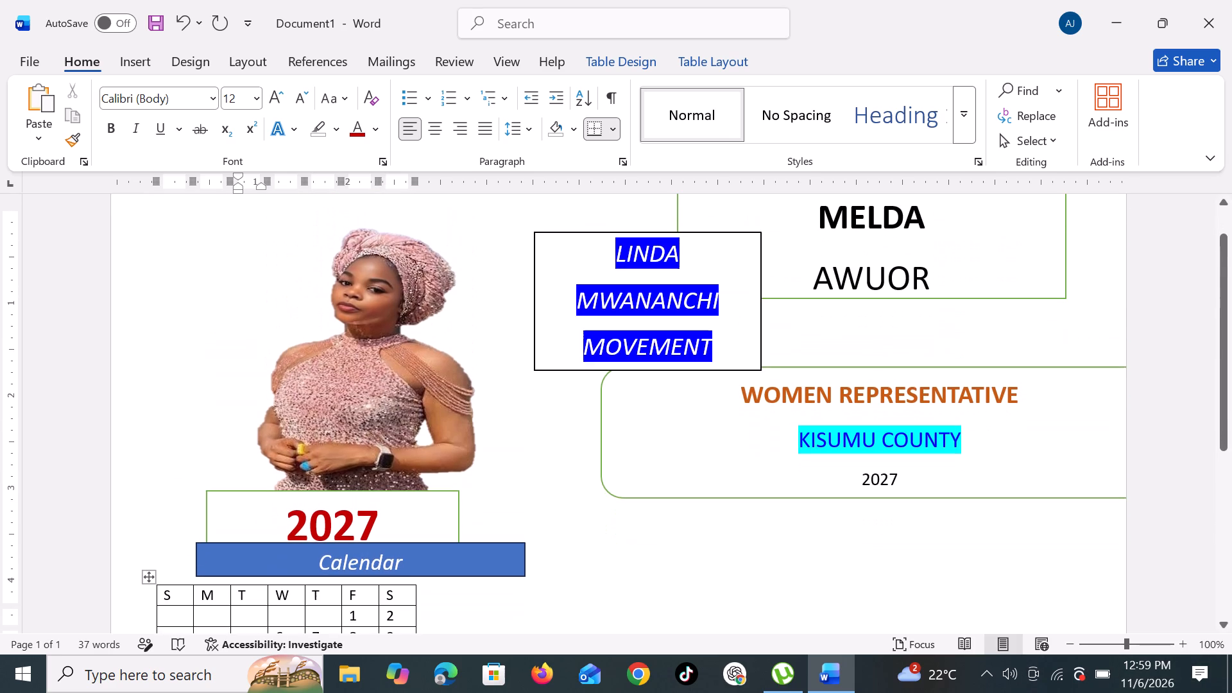
Fill the T column between M and W from the second date row downward with the dates 5, 12, 19 and 26.
scroll(753, 470, "down", 1)
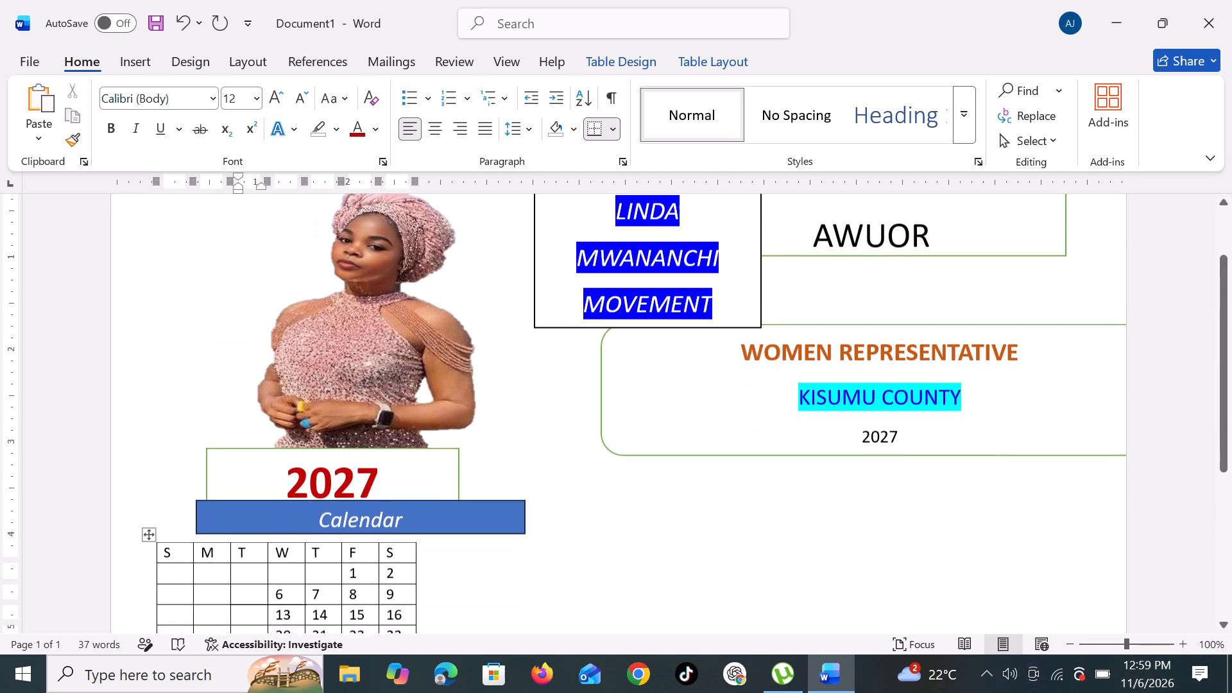
scroll(753, 470, "down", 3)
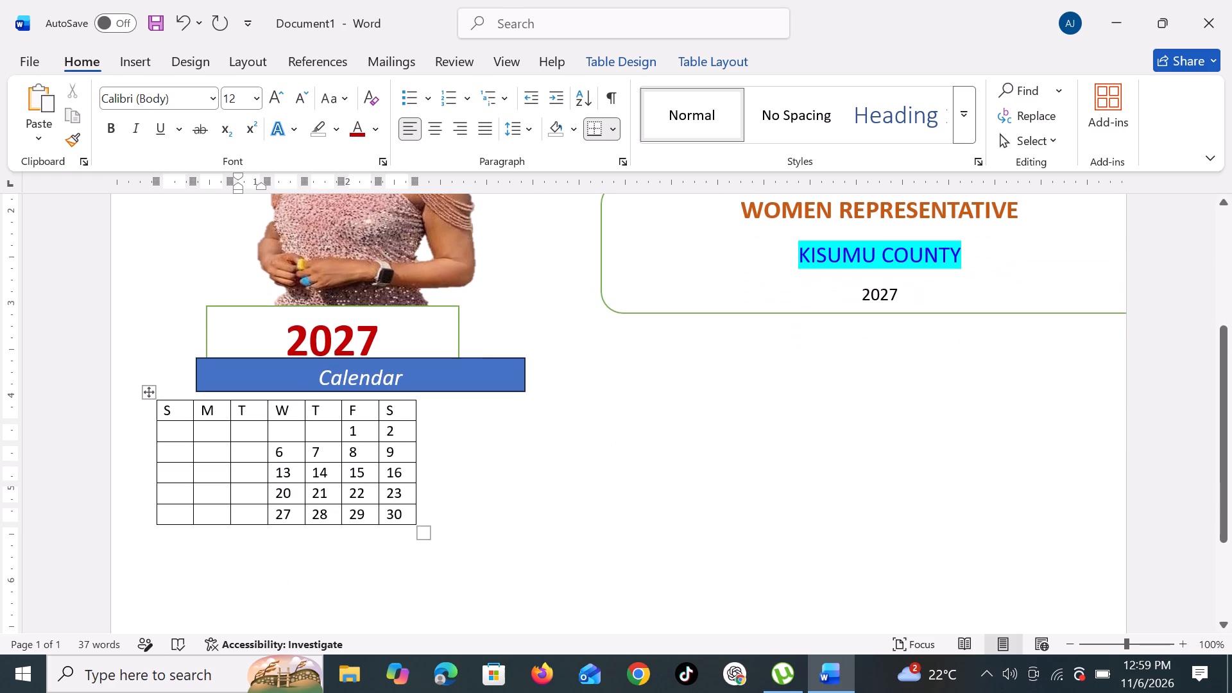
scroll(625, 445, "up", 2)
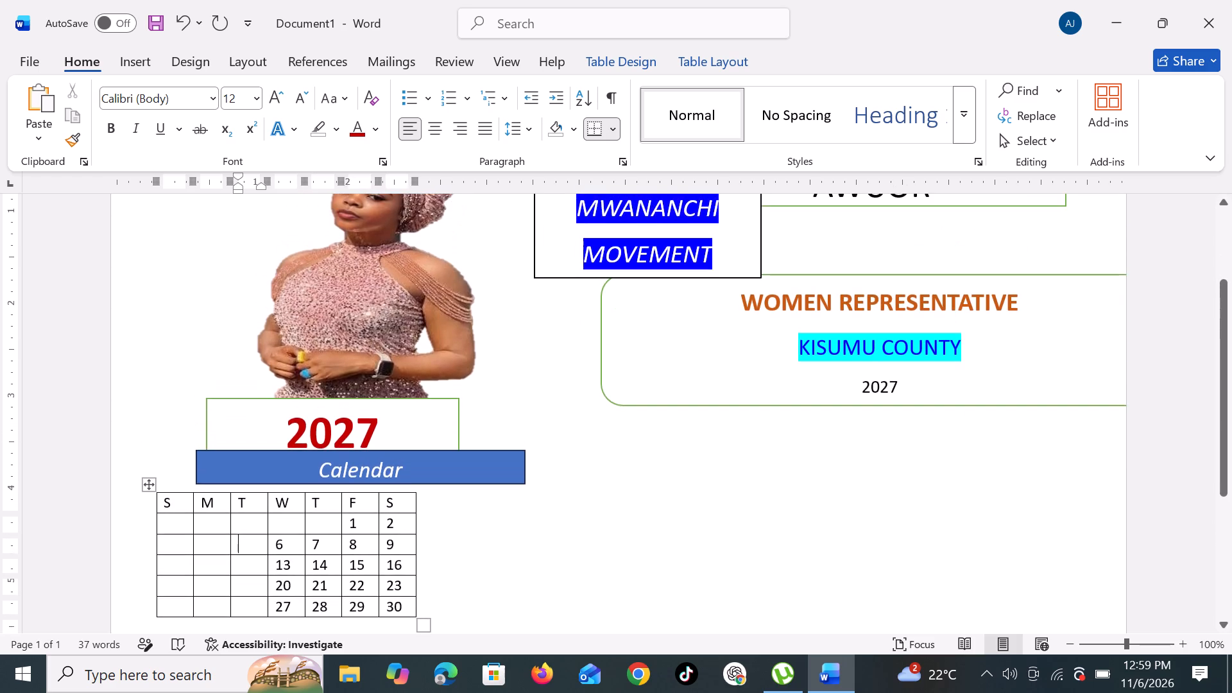
scroll(625, 445, "down", 1)
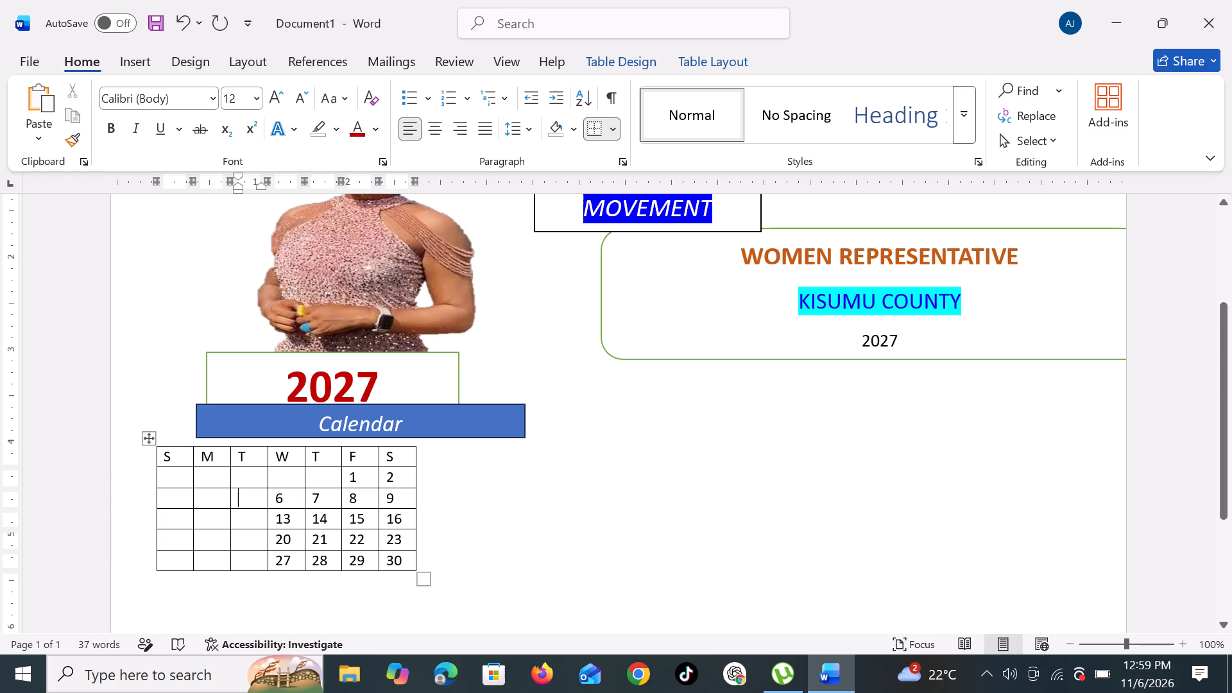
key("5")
key("Down")
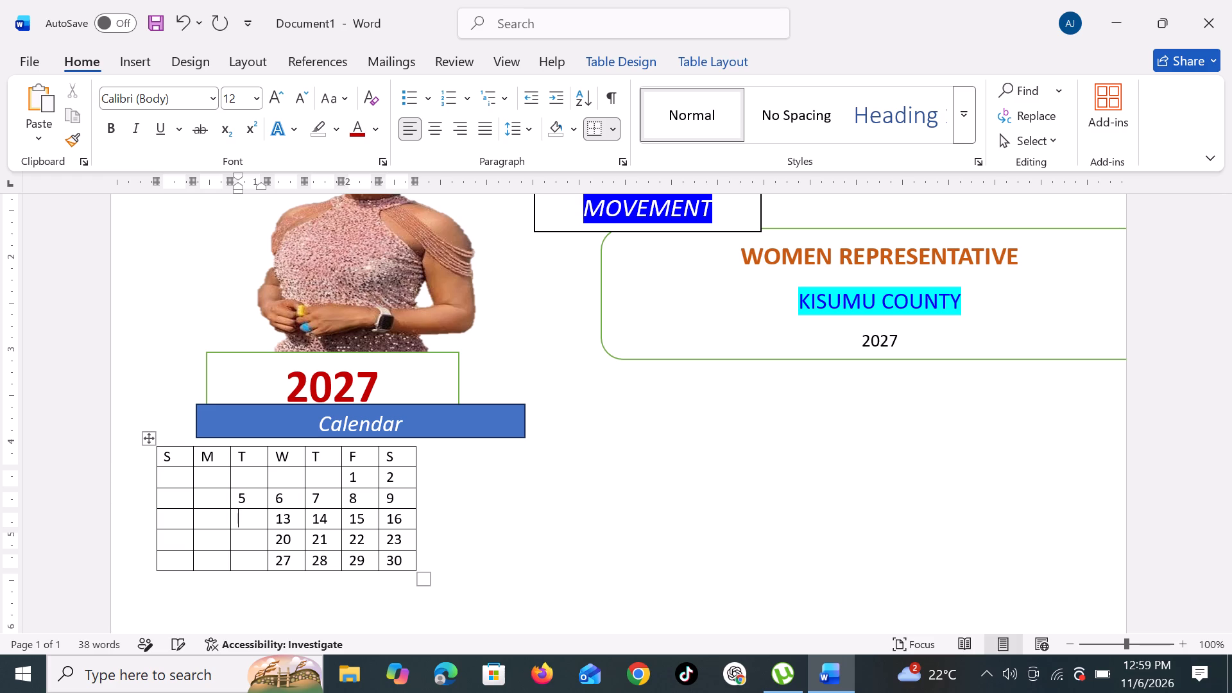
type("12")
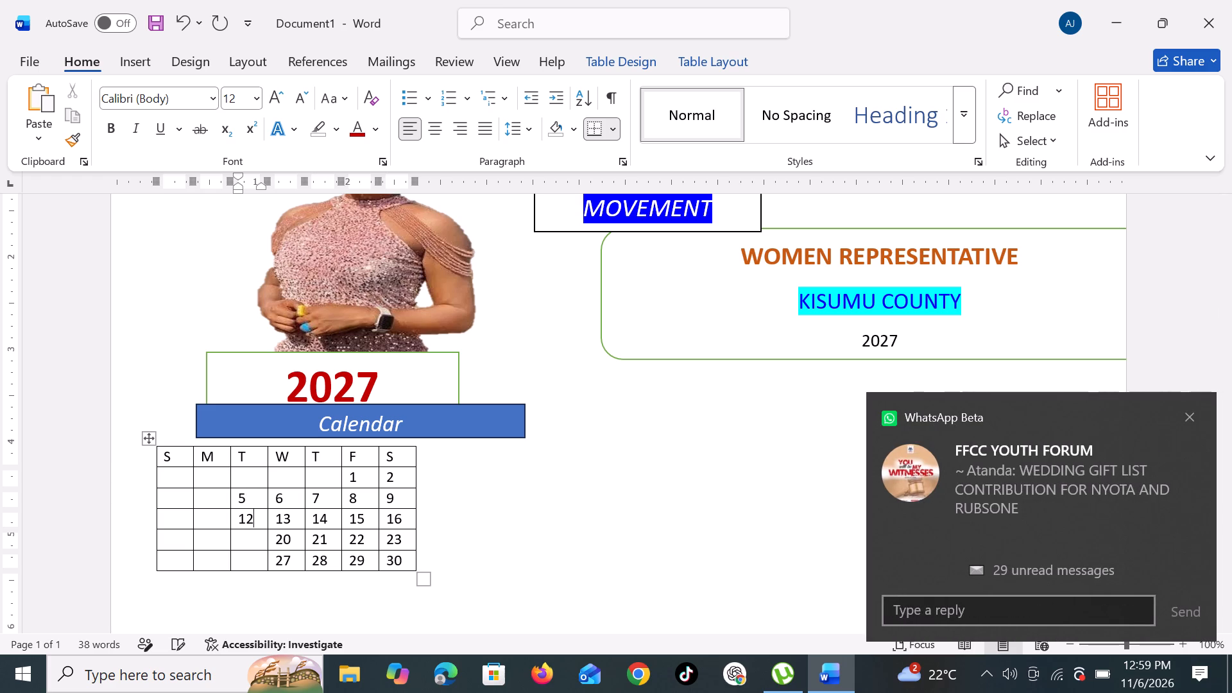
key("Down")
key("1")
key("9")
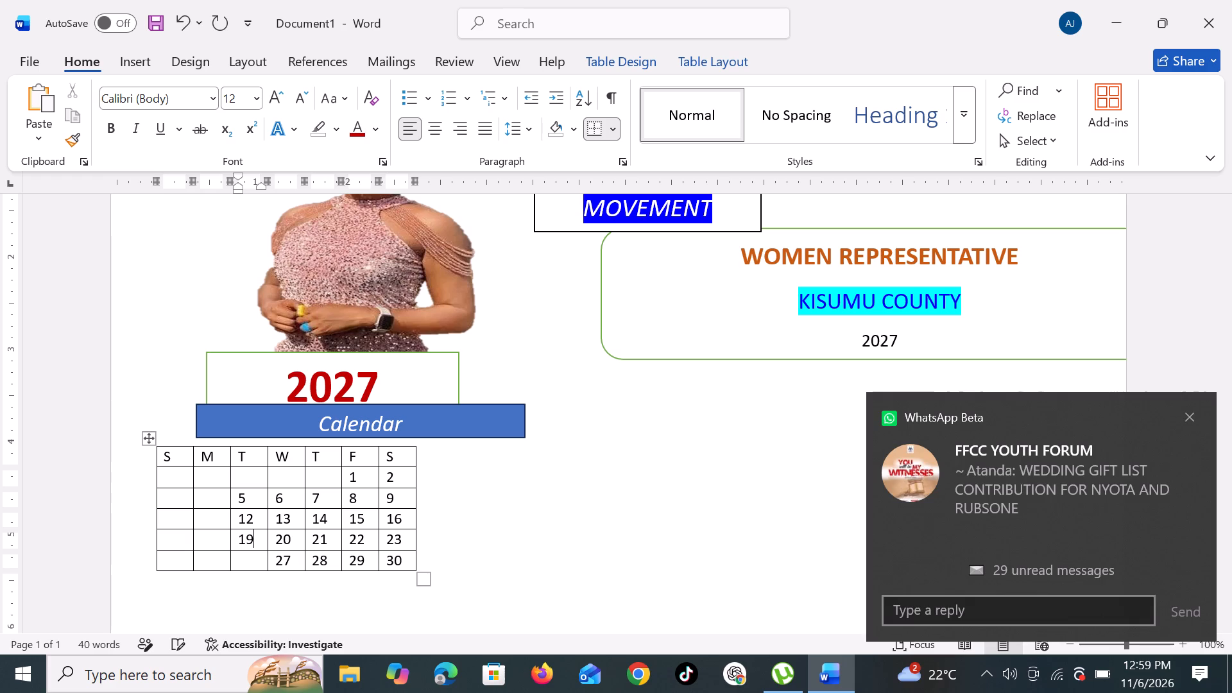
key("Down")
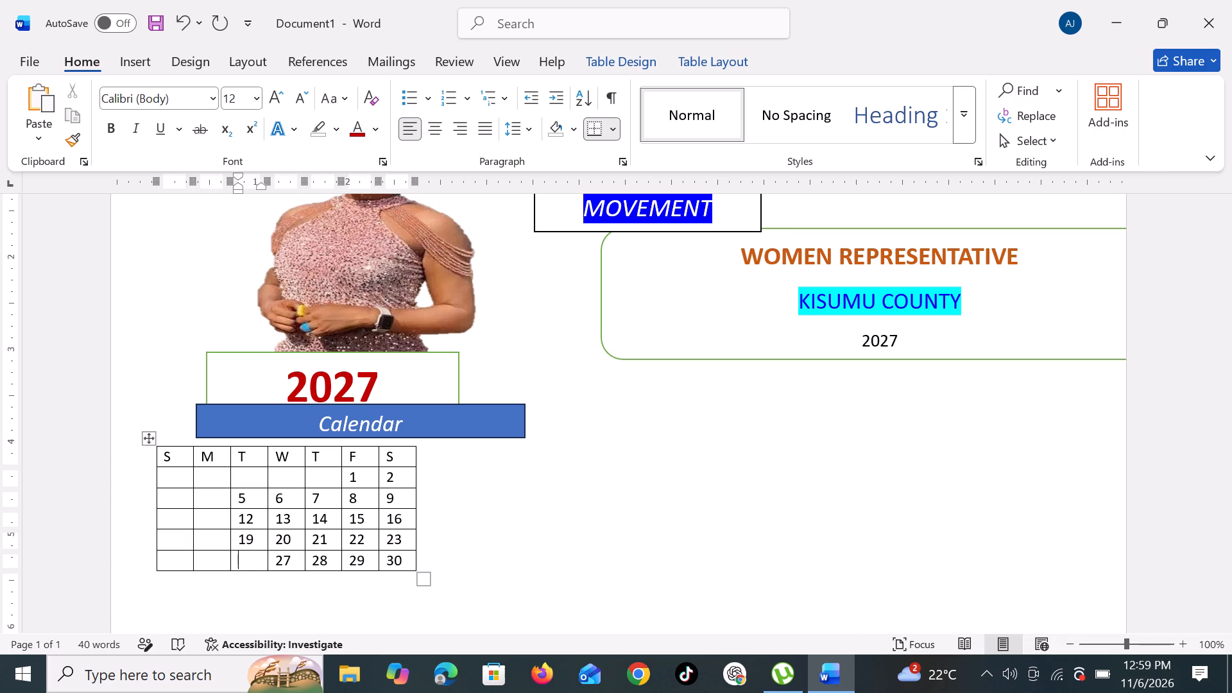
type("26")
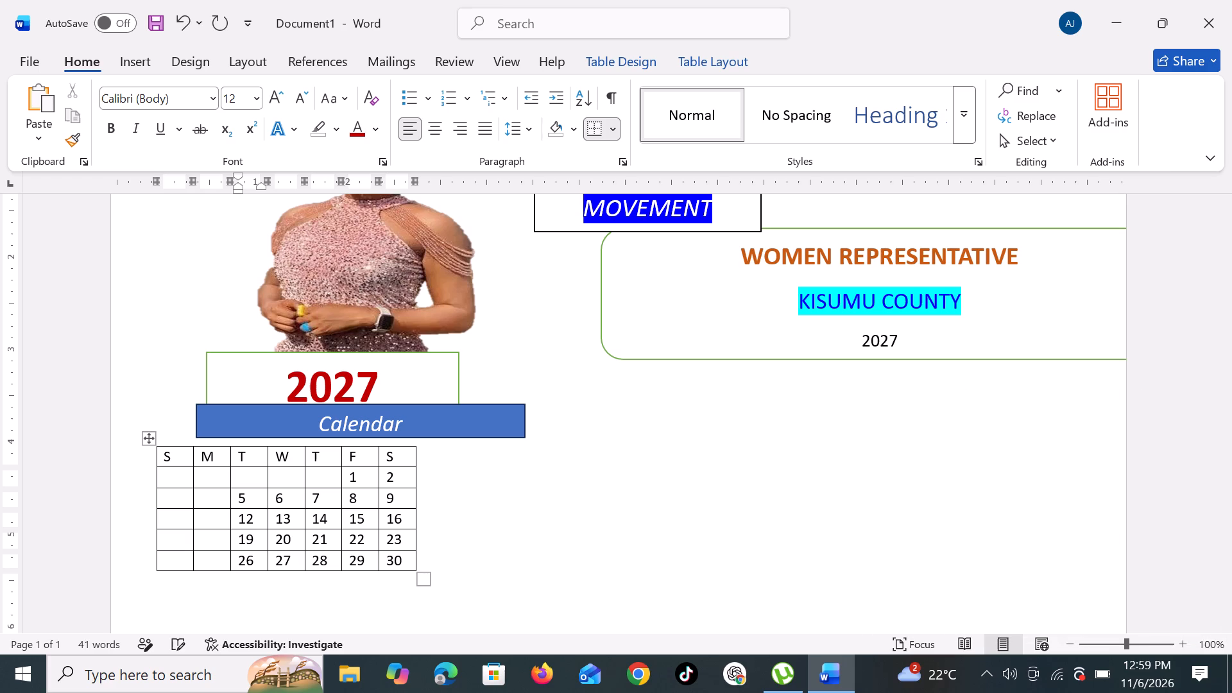
Place the insertion point in the M column's bottom-row cell, beside the date 26.
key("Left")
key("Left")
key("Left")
Fill the M column from the bottom row upward with the dates 25, 18, 11 and 4.
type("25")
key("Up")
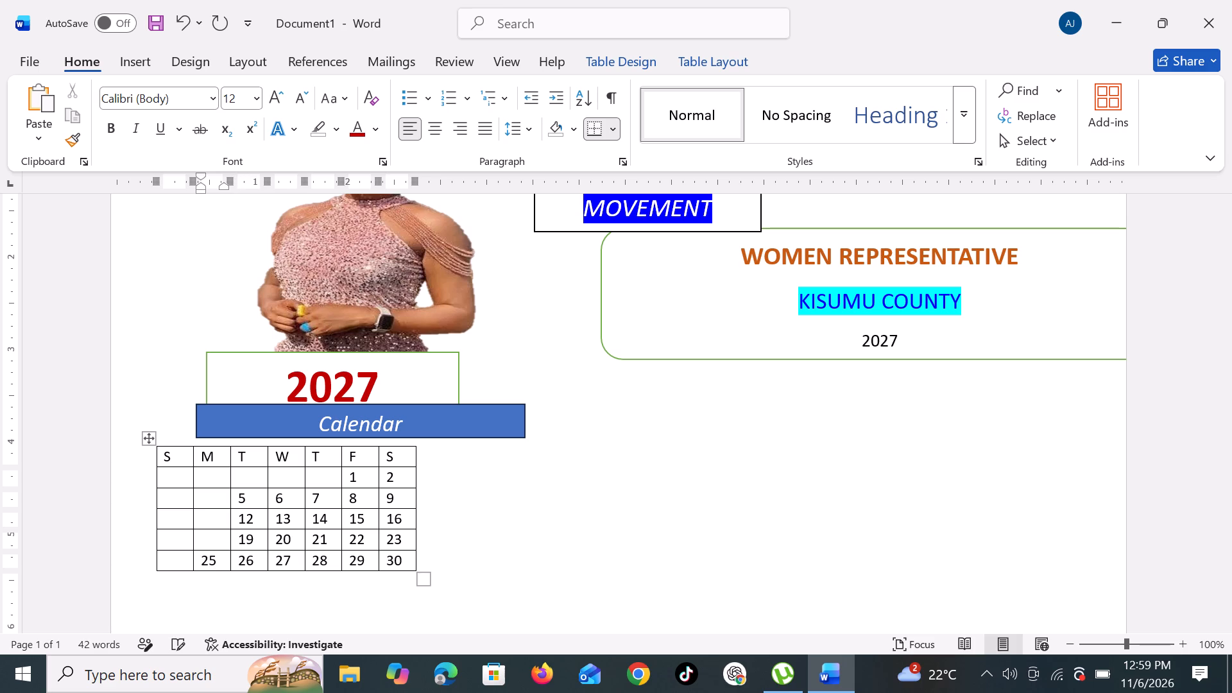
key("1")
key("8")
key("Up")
type("11")
key("Up")
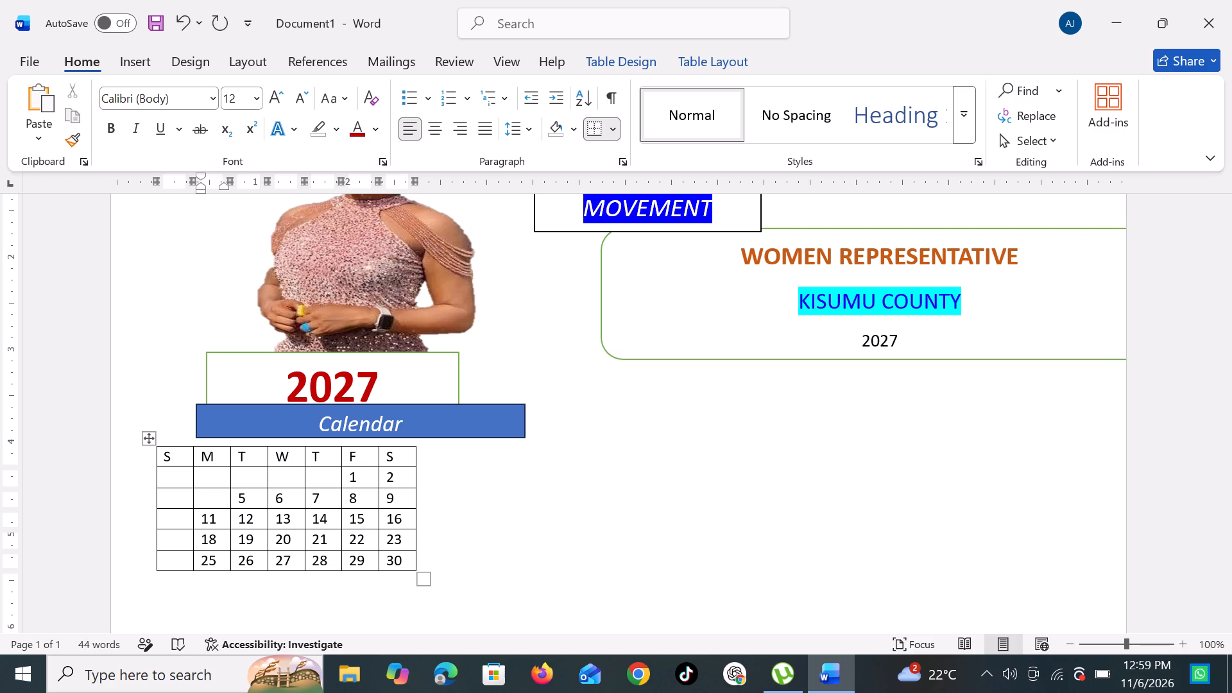
key("4")
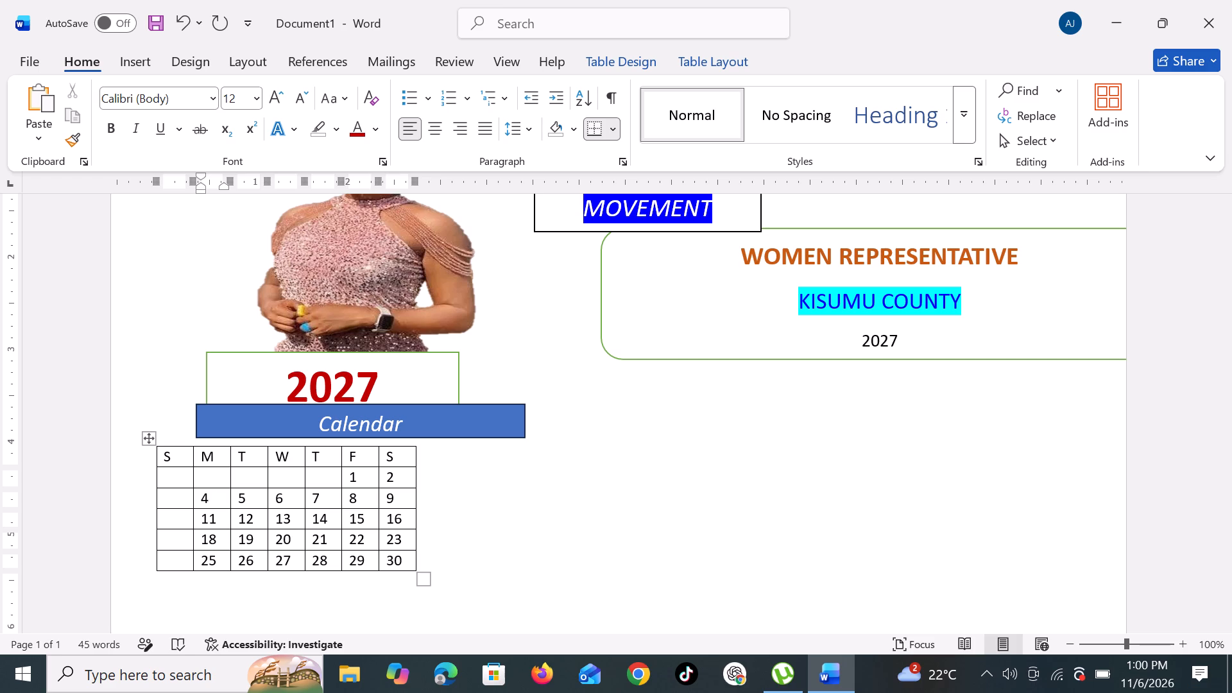
Fill the first S column from the second date row downward with the dates 3, 10, 17 and 24.
key("Left")
key("Left")
key("3")
key("Down")
key("1")
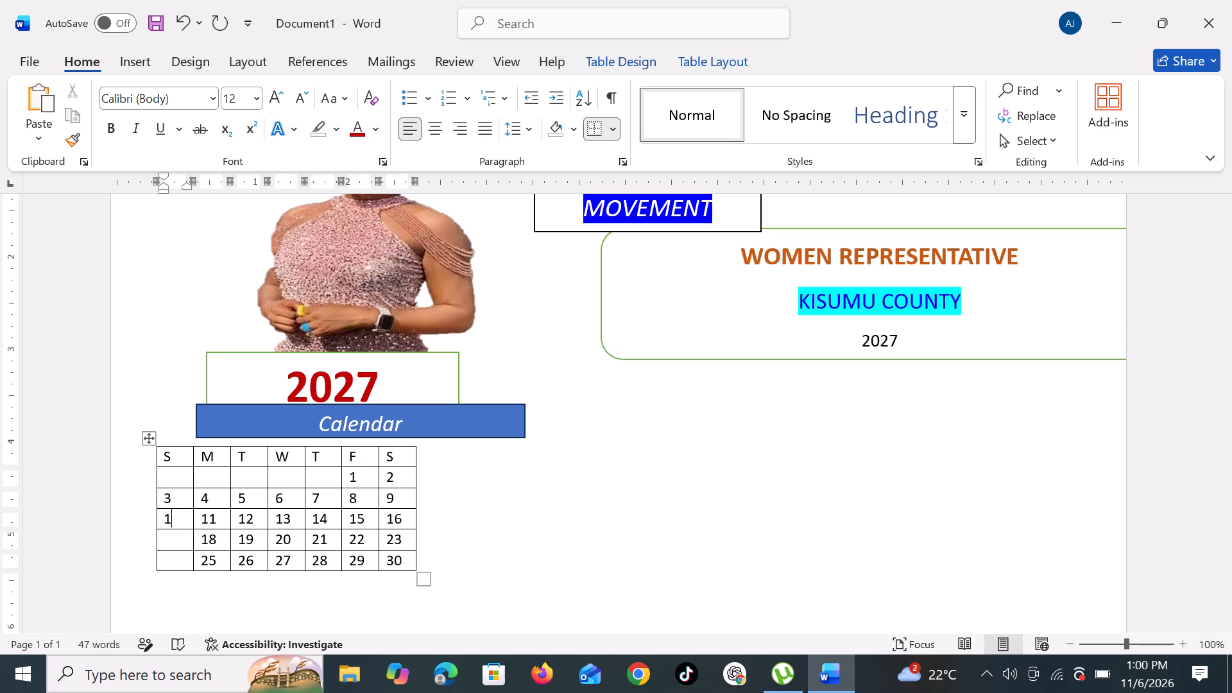
key("0")
key("Down")
key("1")
key("7")
key("Down")
type("24")
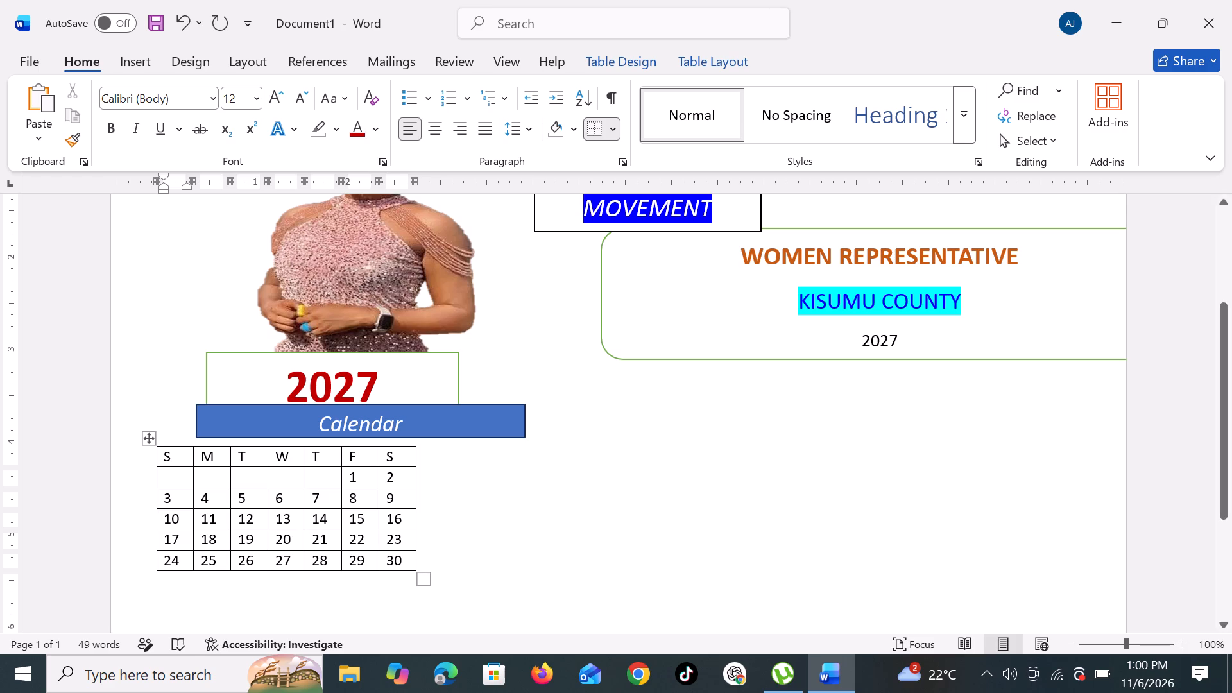
Add a row at the bottom of the calendar table and enter 31 in its first S column.
left_click(155, 570)
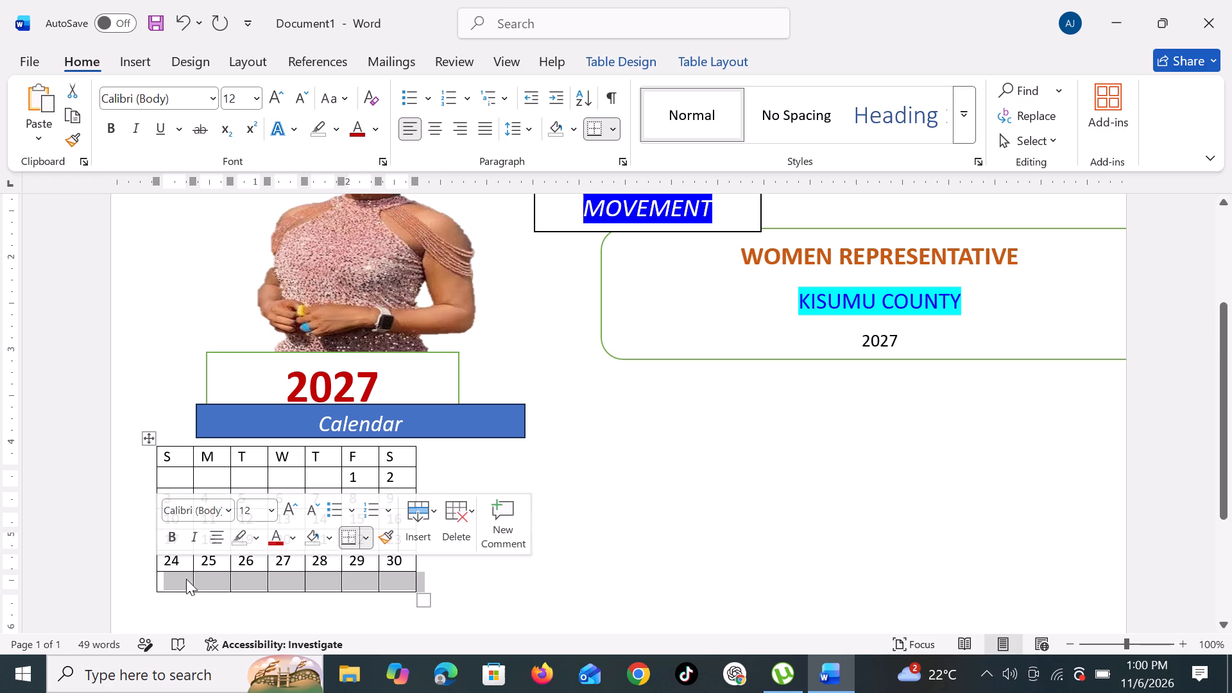
left_click(174, 582)
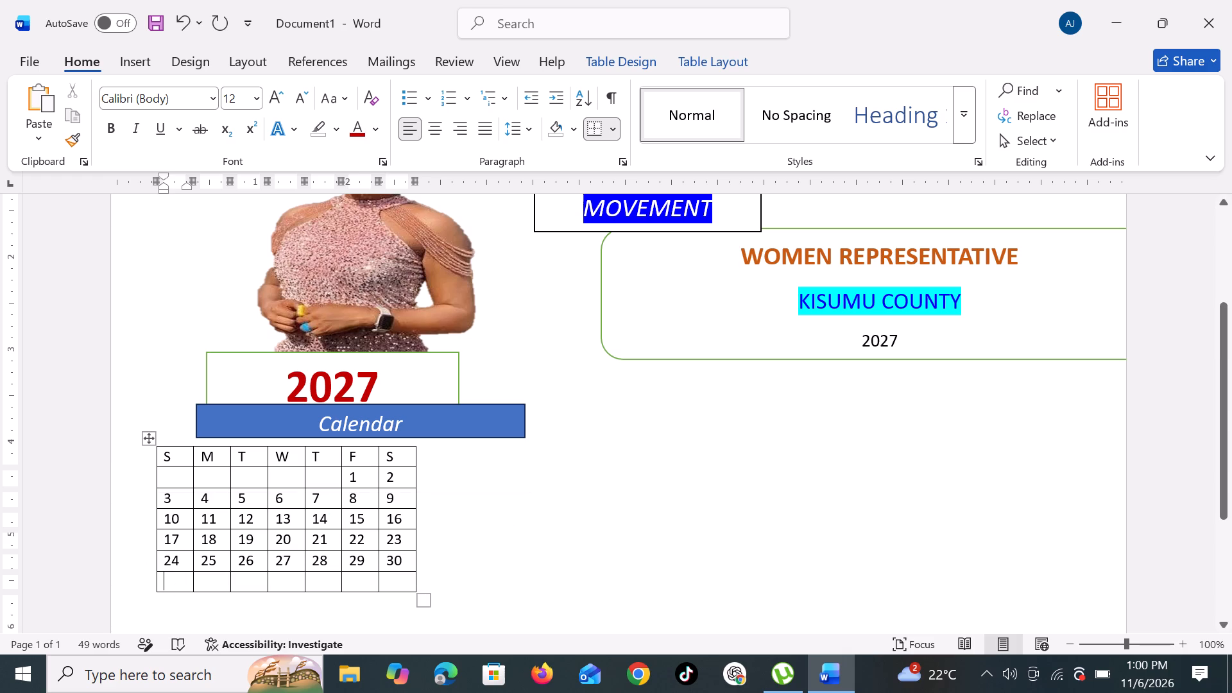
key("3")
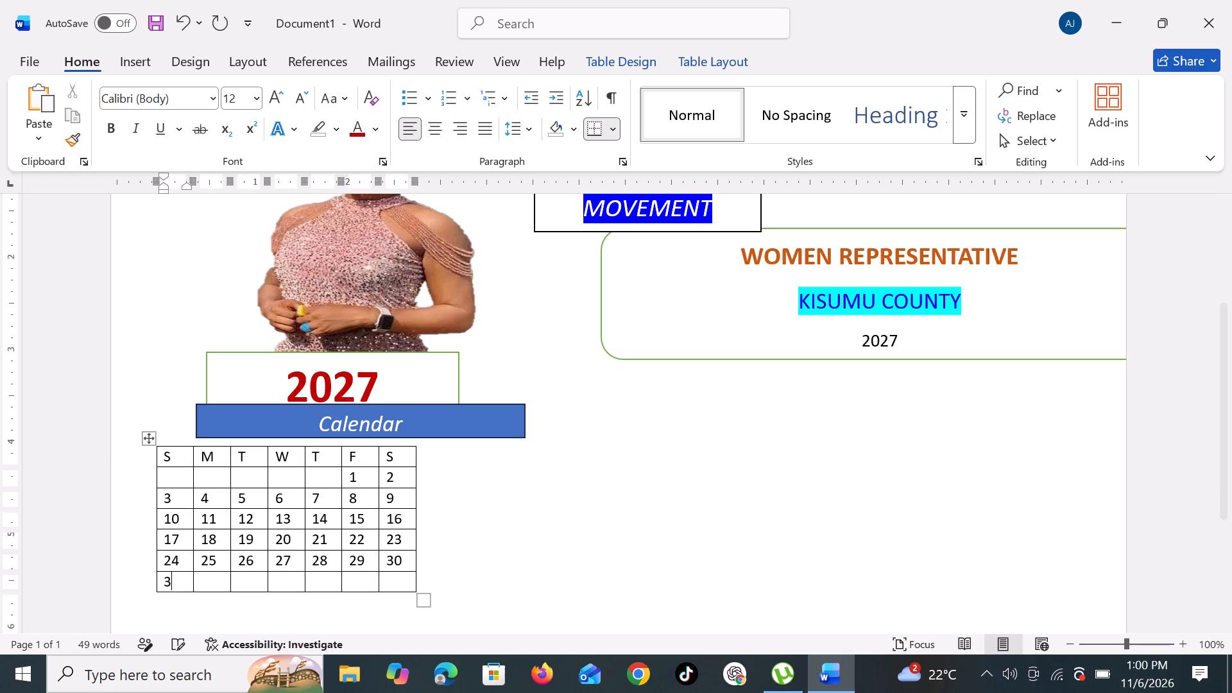
key("1")
left_click(486, 549)
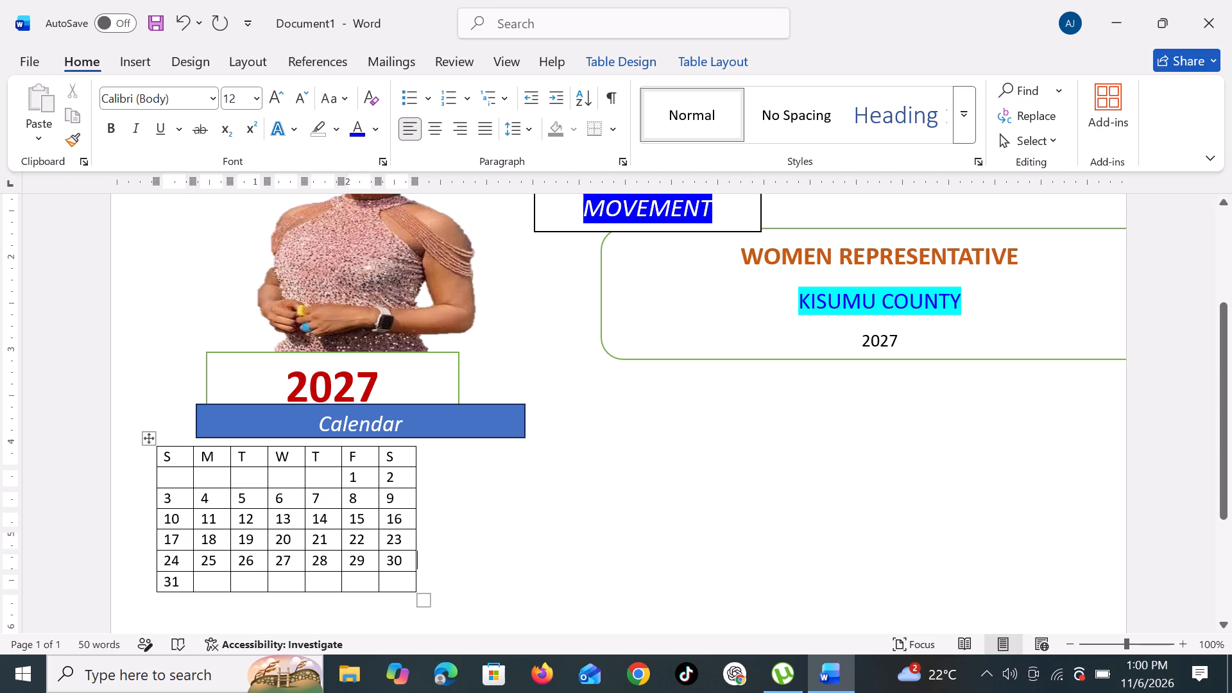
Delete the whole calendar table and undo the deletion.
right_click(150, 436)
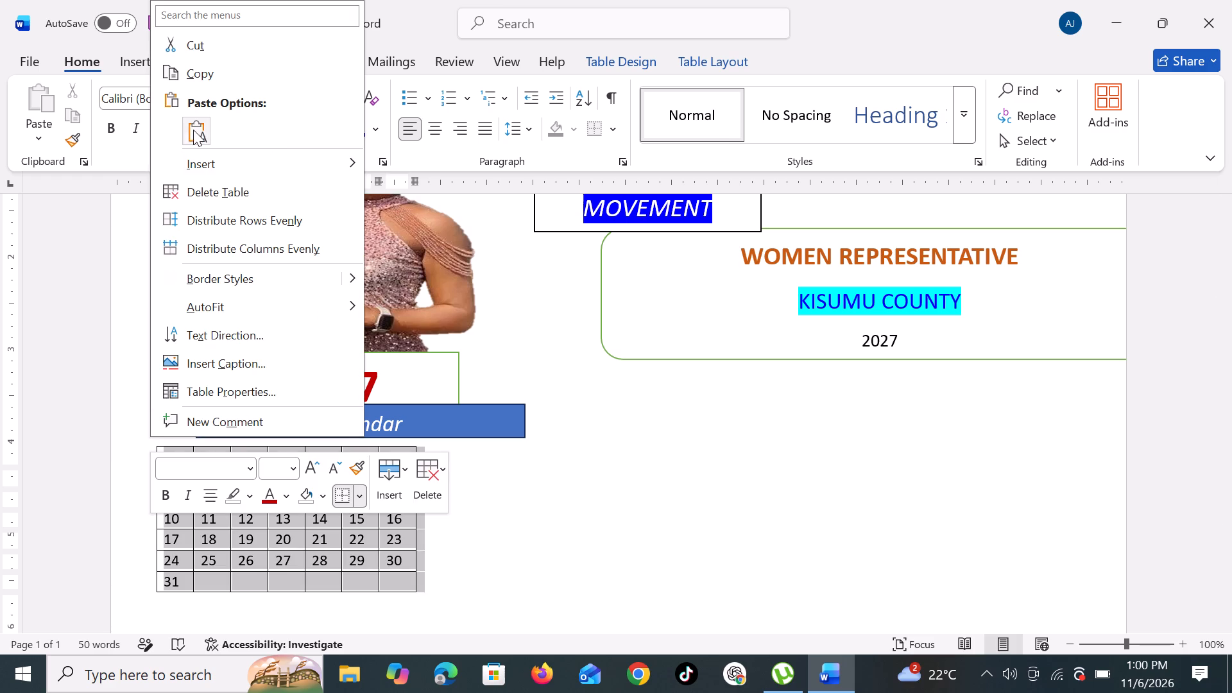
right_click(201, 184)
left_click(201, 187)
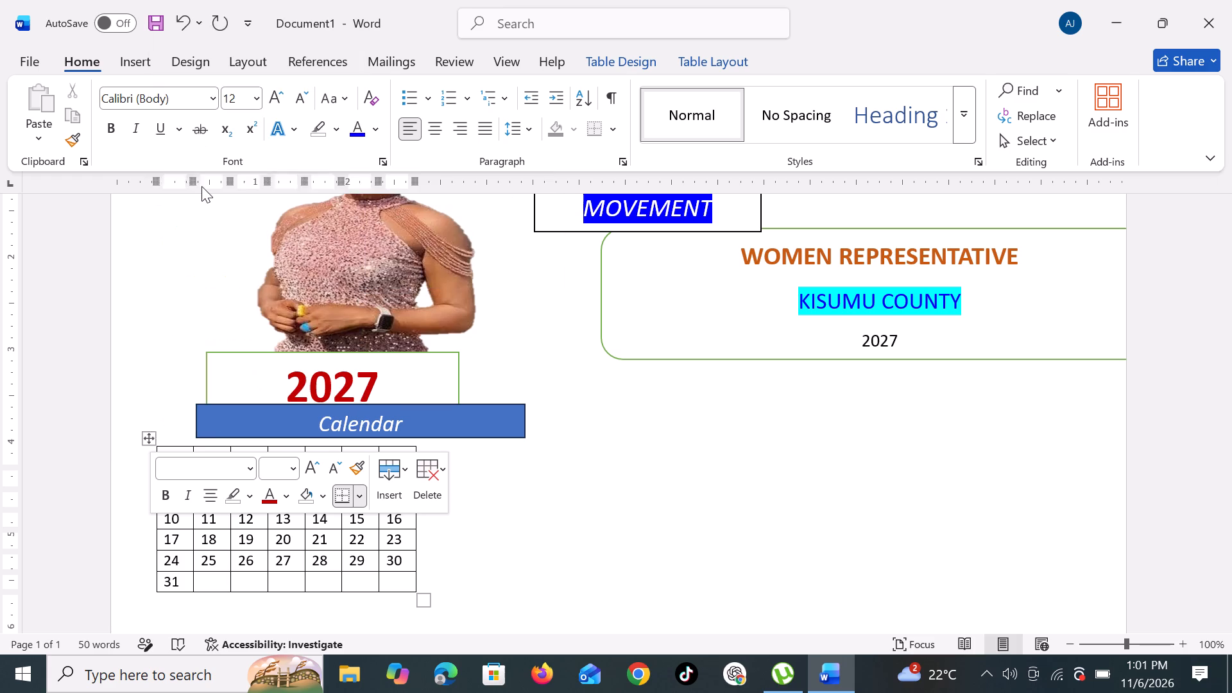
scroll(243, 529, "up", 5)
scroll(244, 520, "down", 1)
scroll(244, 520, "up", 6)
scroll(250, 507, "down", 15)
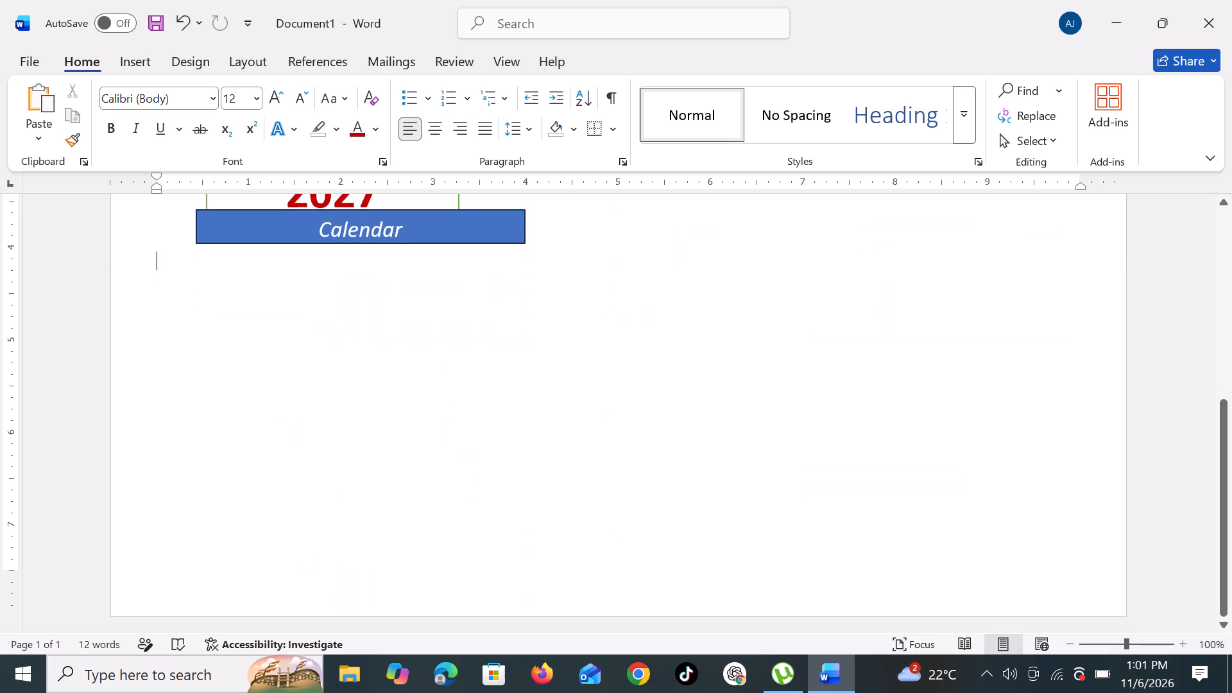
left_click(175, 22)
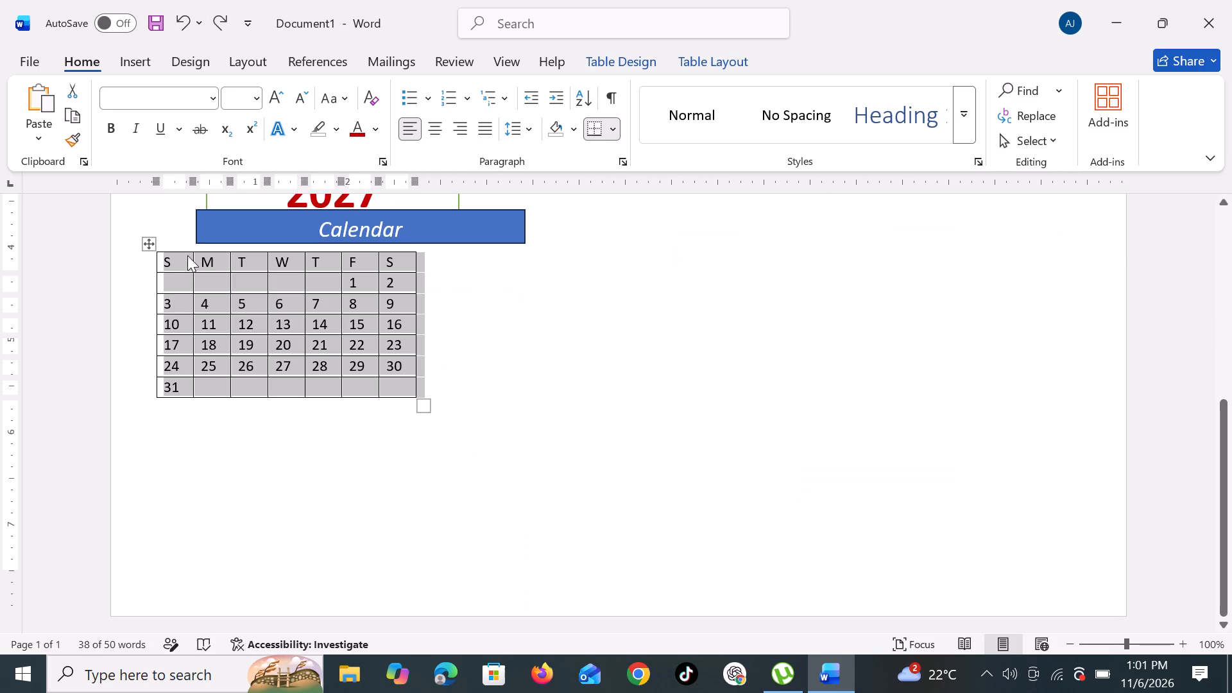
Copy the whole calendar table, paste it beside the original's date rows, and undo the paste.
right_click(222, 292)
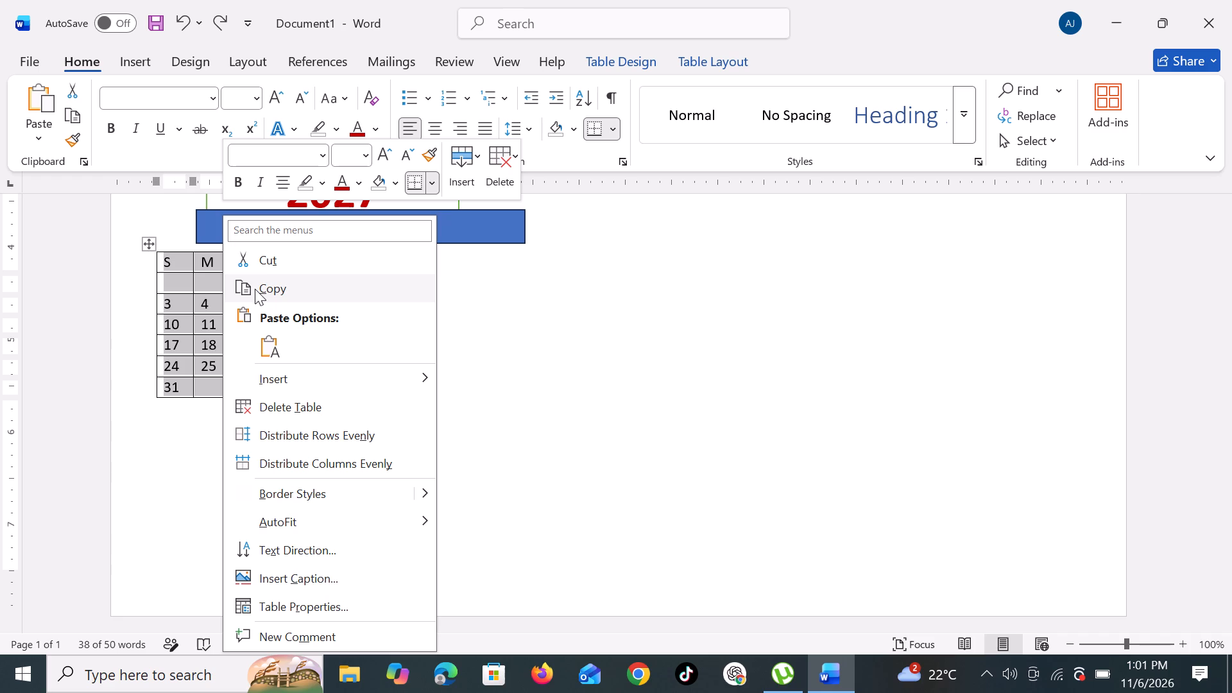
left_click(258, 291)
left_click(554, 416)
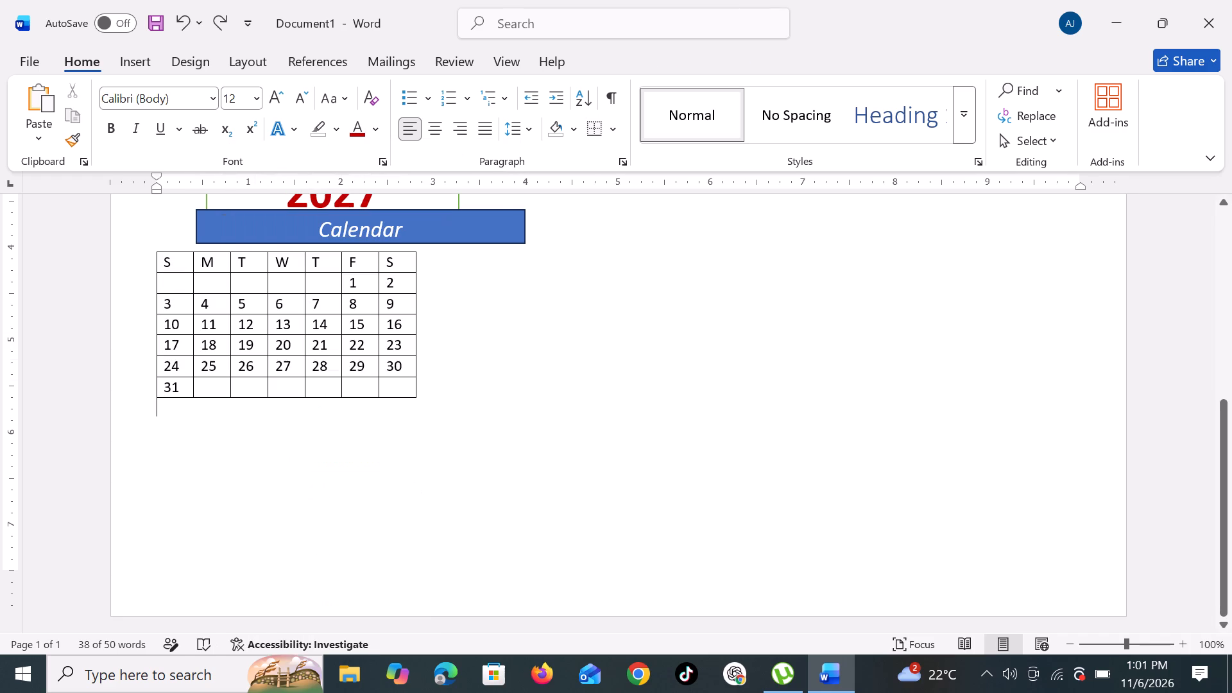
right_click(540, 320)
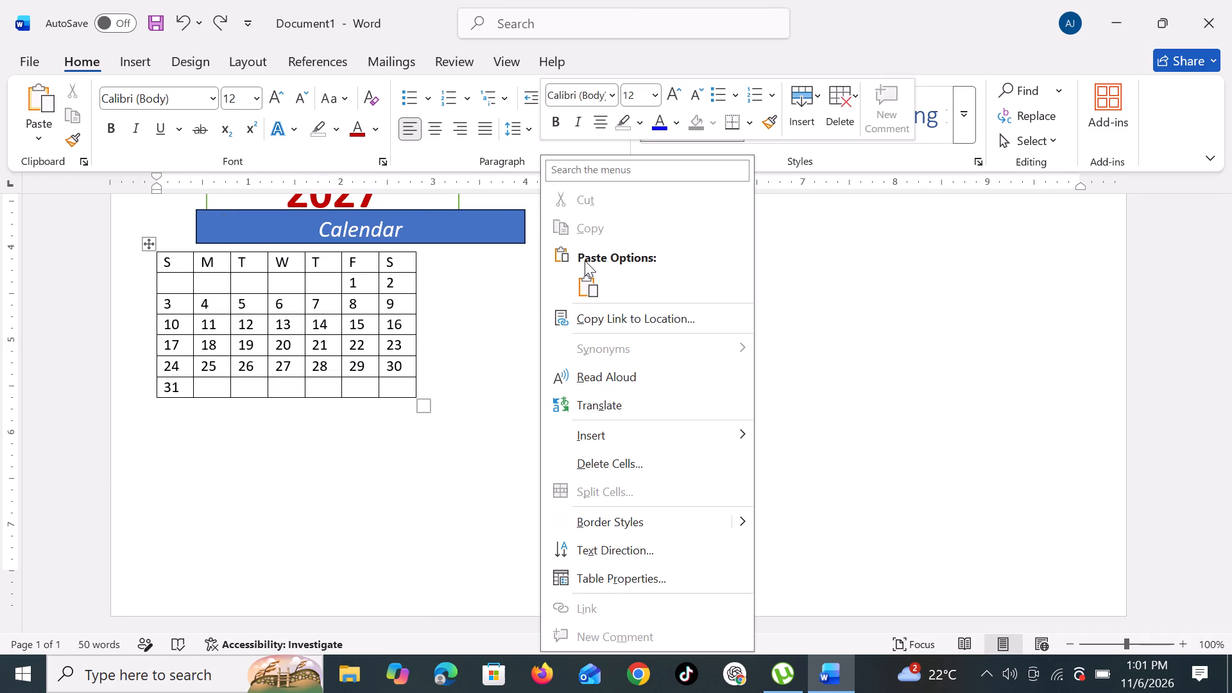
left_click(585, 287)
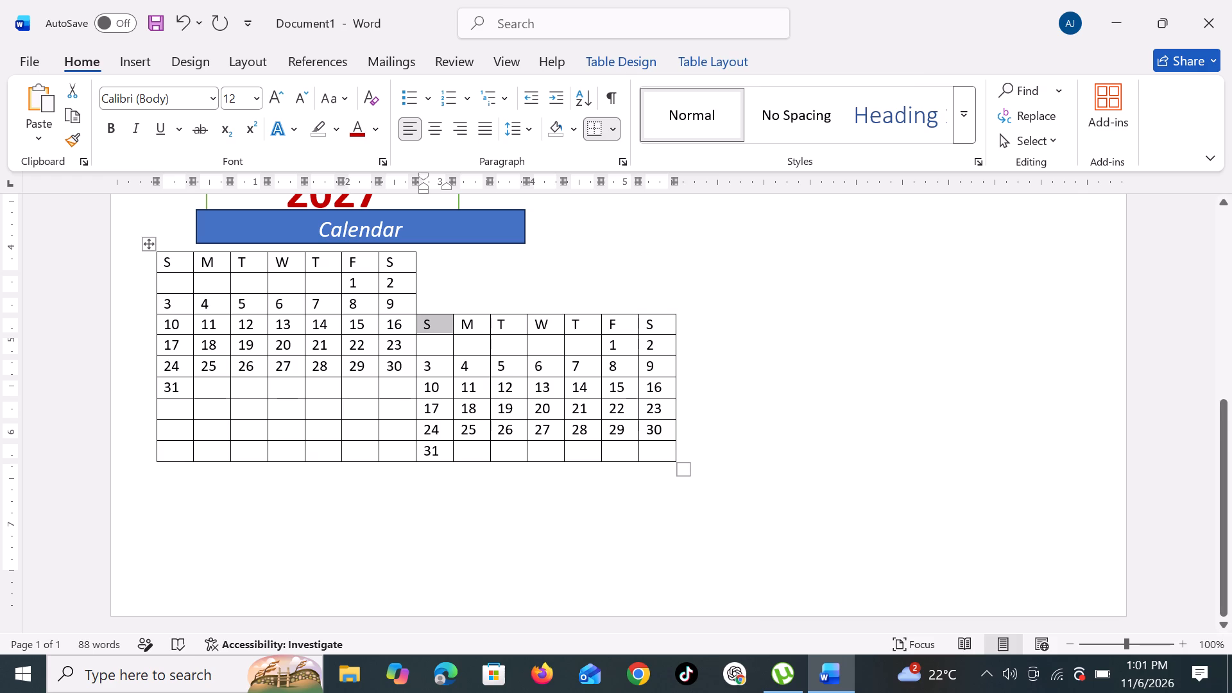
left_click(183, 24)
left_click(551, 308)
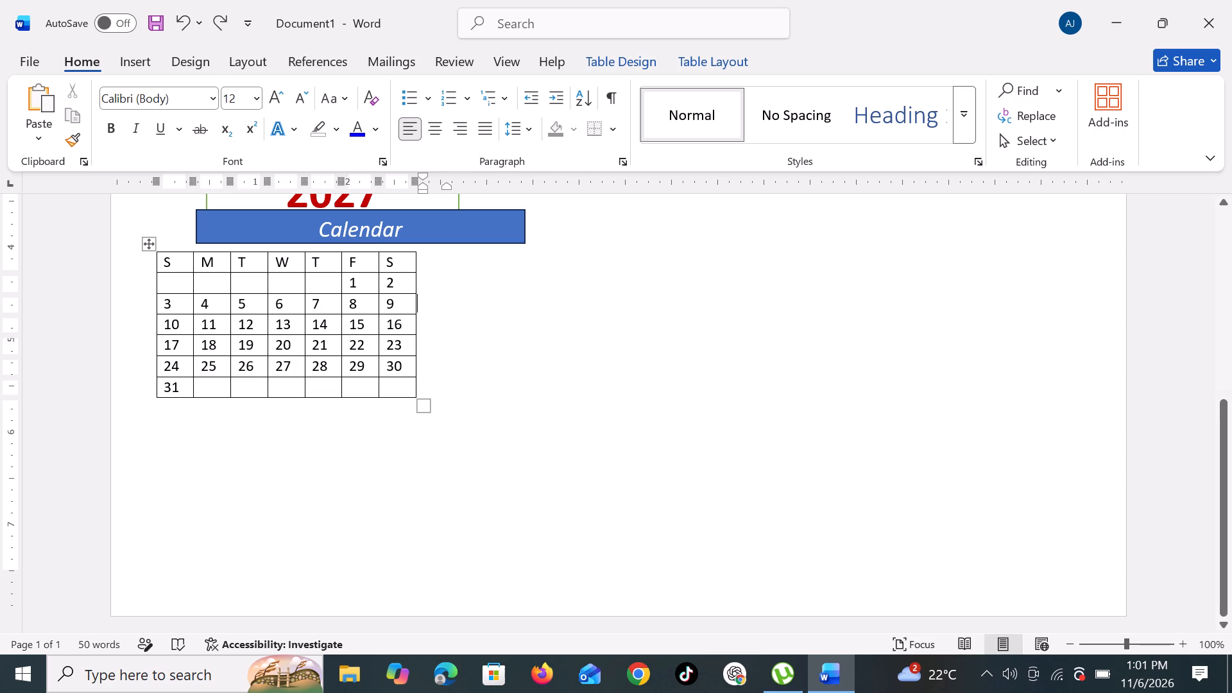
Set the font colour of the whole weekday header row in the calendar table to black.
scroll(574, 366, "up", 3)
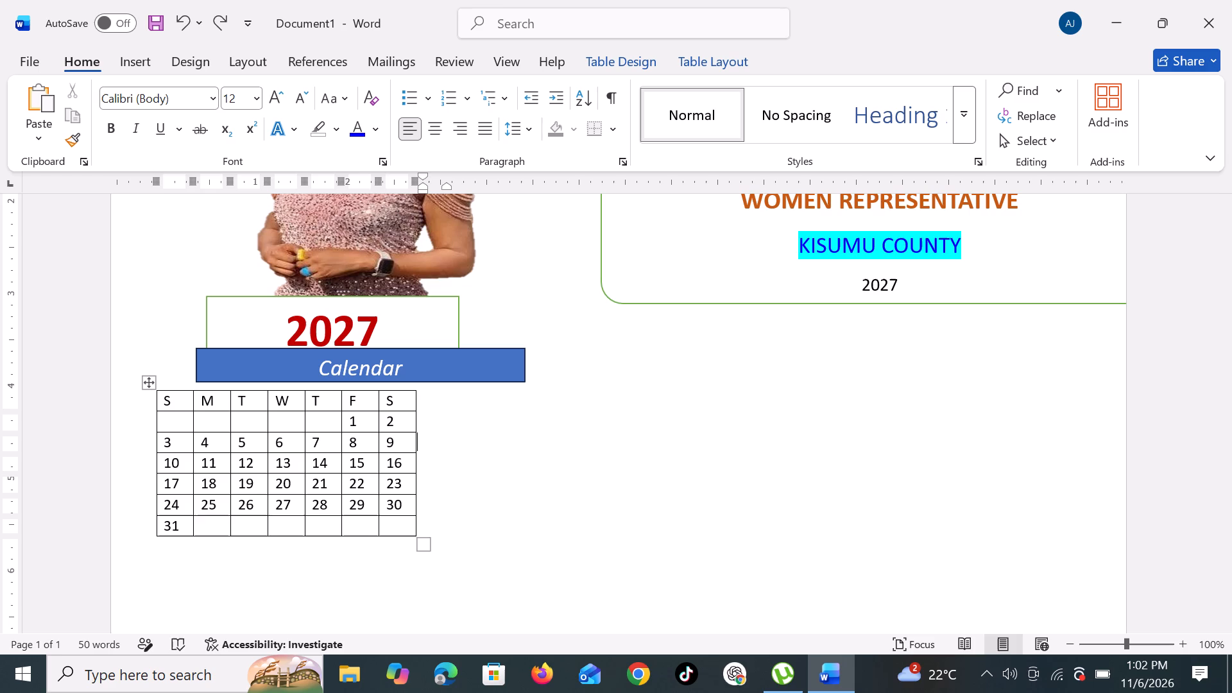
left_click(177, 400)
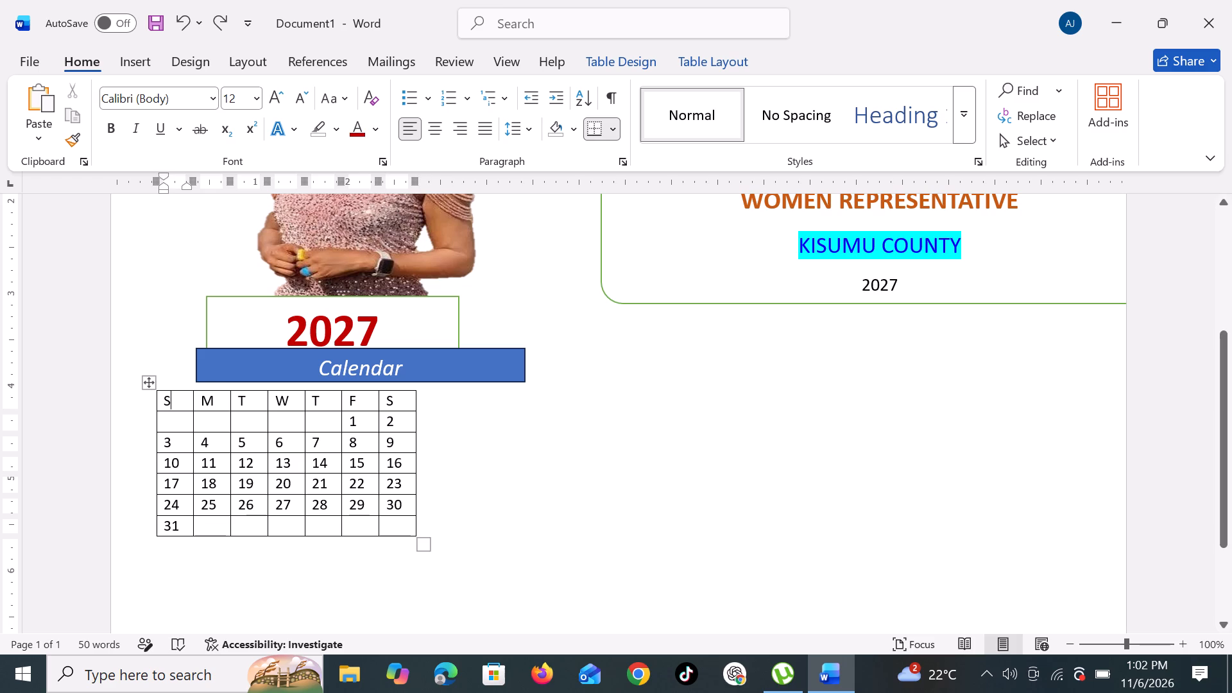
left_click_drag(167, 400, 178, 402)
left_click_drag(178, 402, 398, 404)
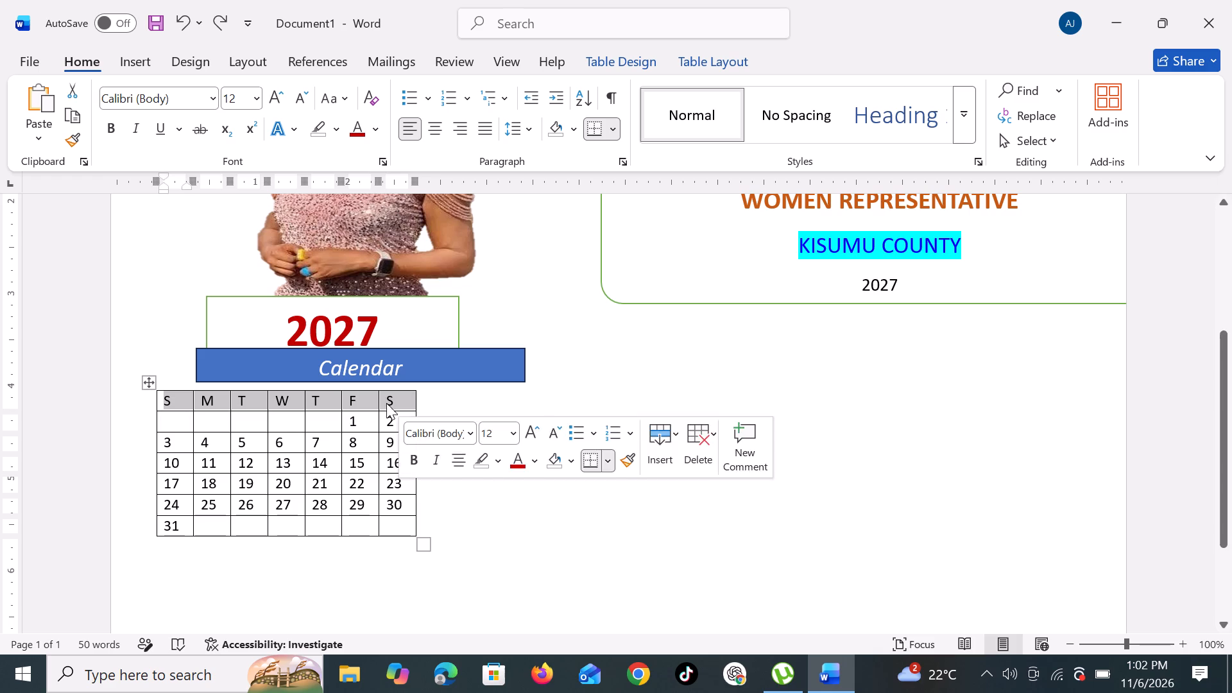
left_click(536, 461)
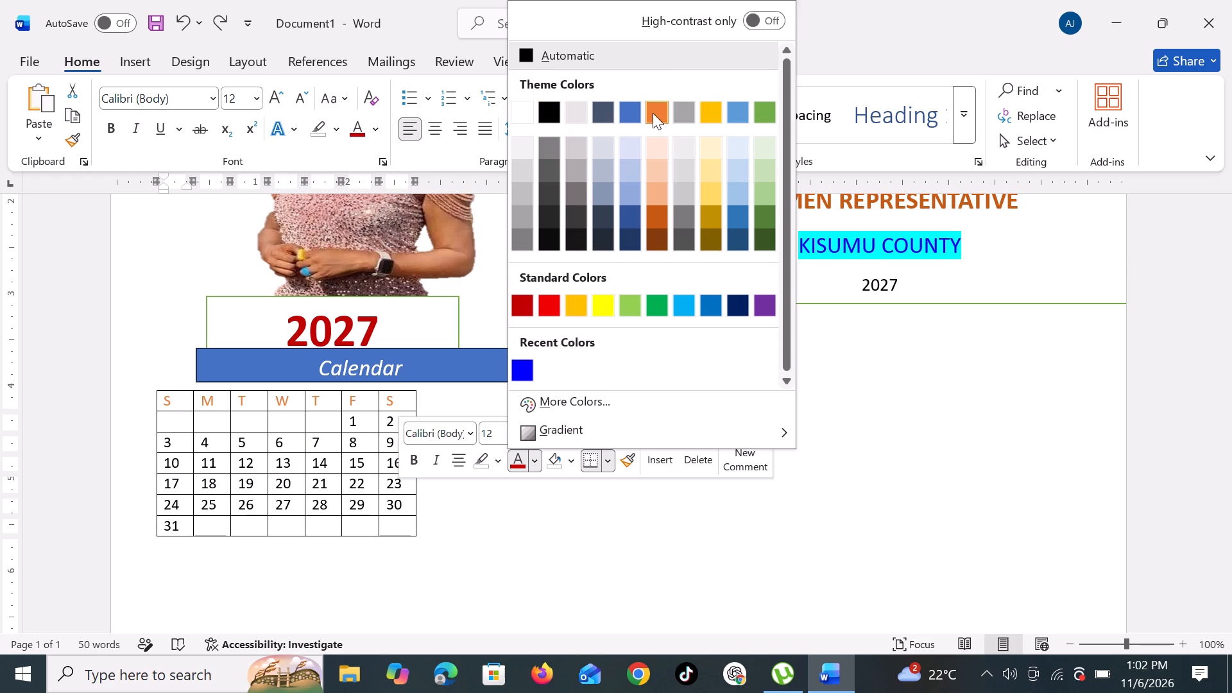
left_click(556, 112)
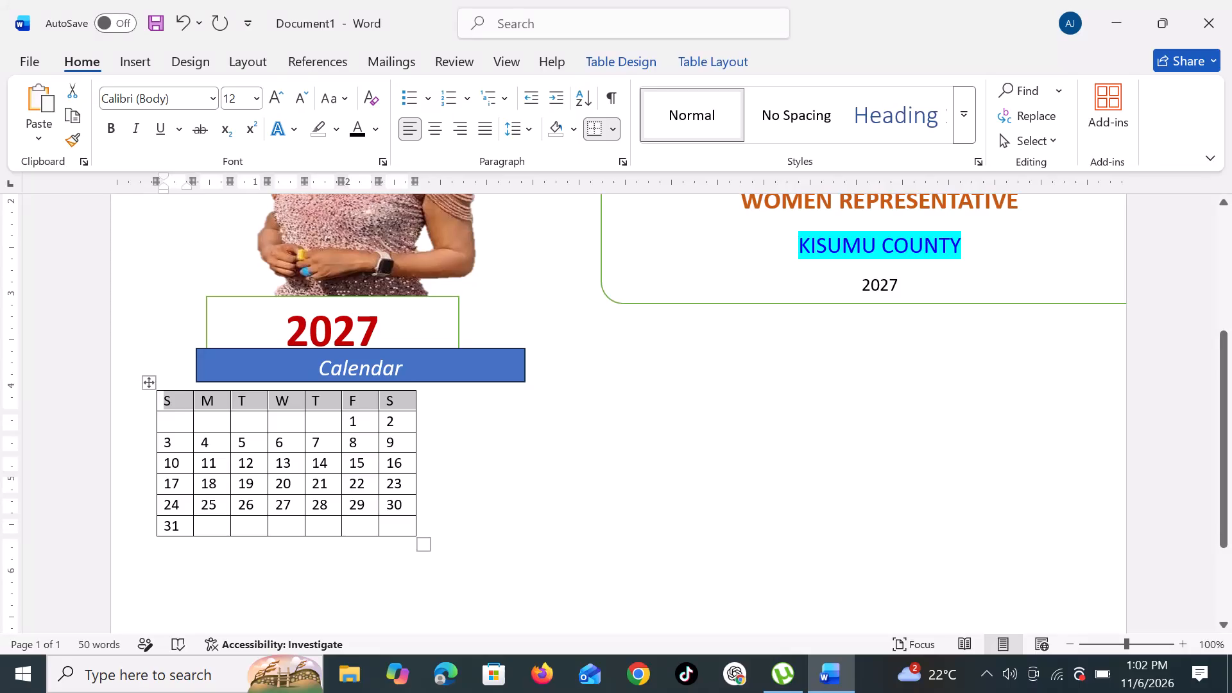
left_click(533, 551)
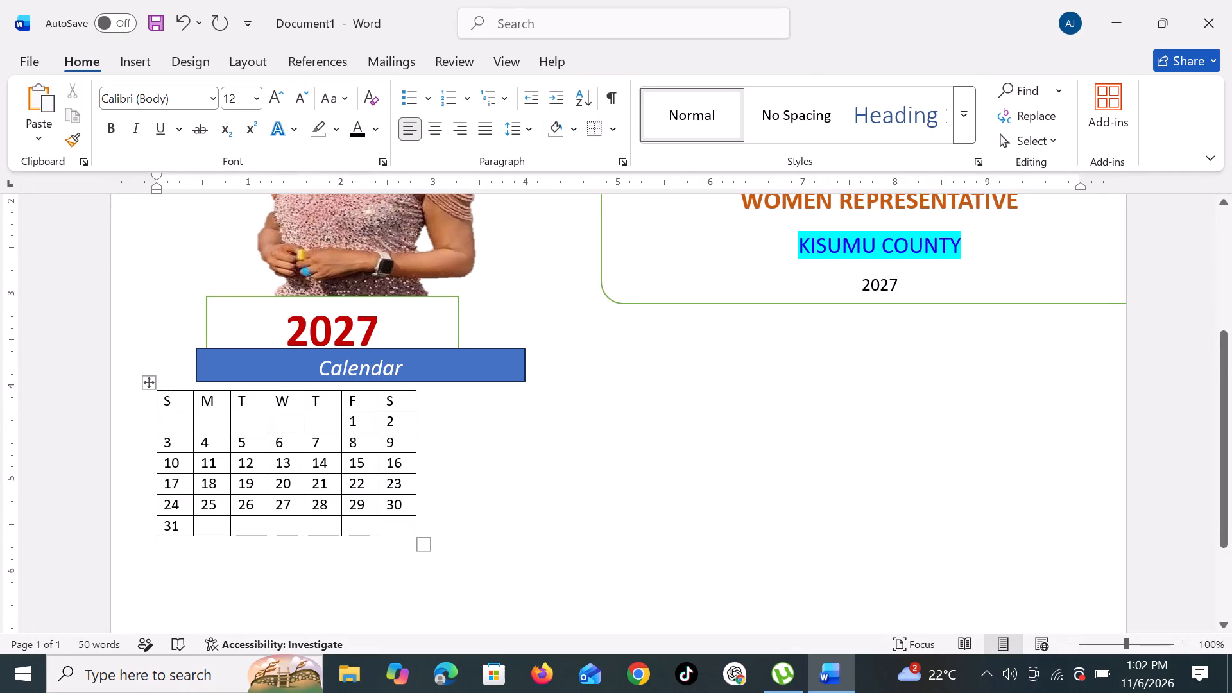
Change the font colour of the first S in the weekday header row to standard red.
left_click_drag(164, 398, 175, 403)
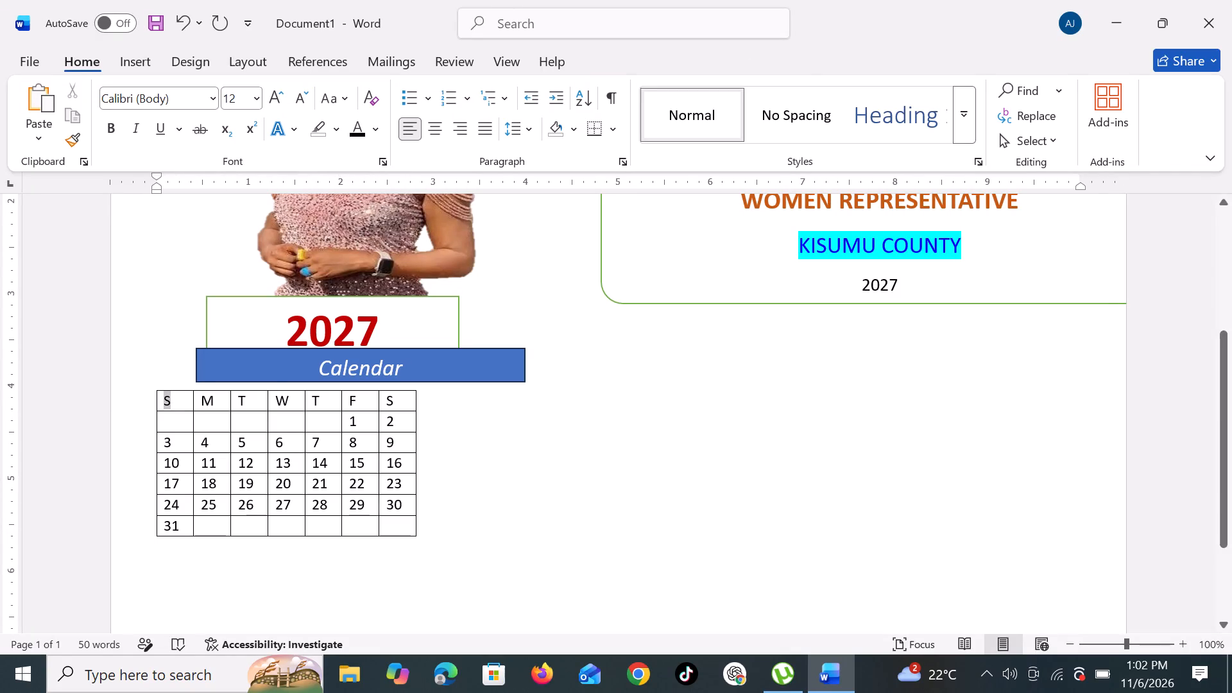
left_click_drag(175, 403, 188, 401)
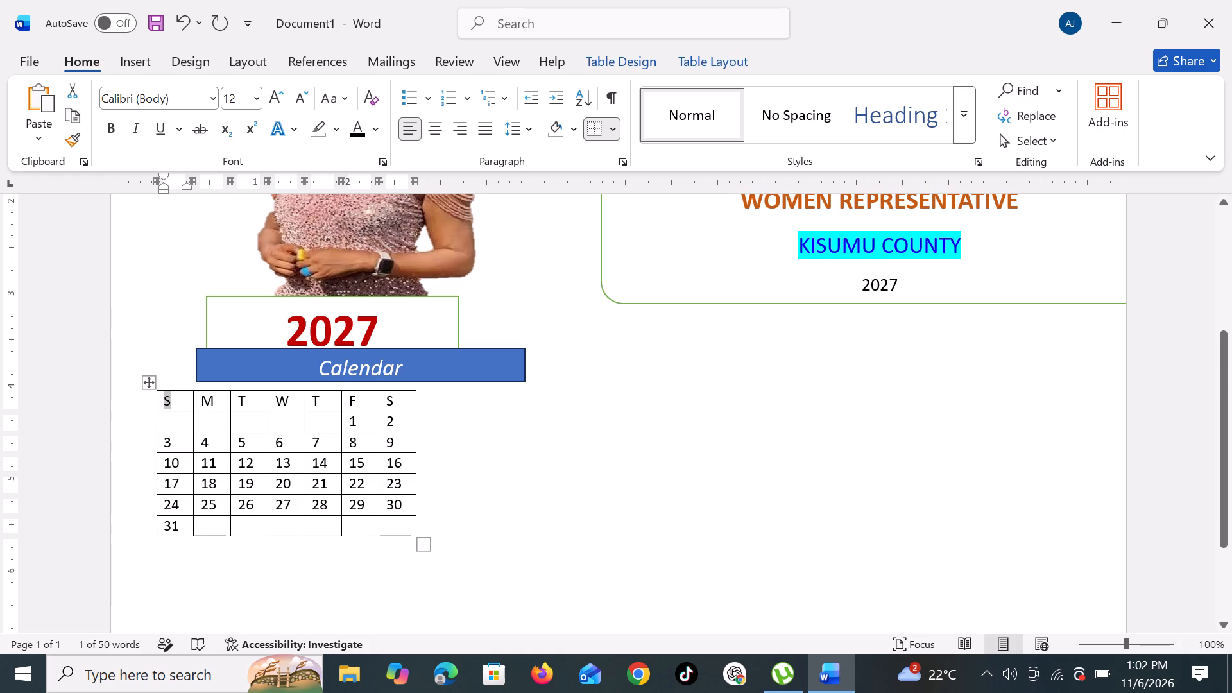
left_click(330, 129)
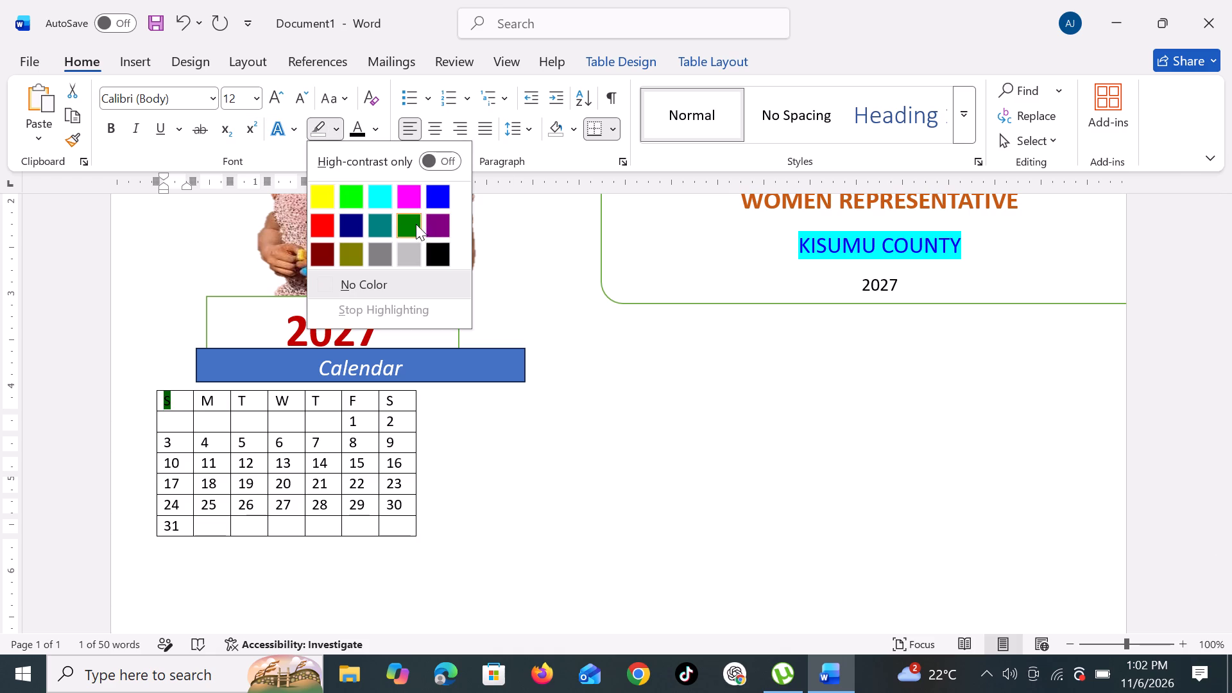
left_click(373, 131)
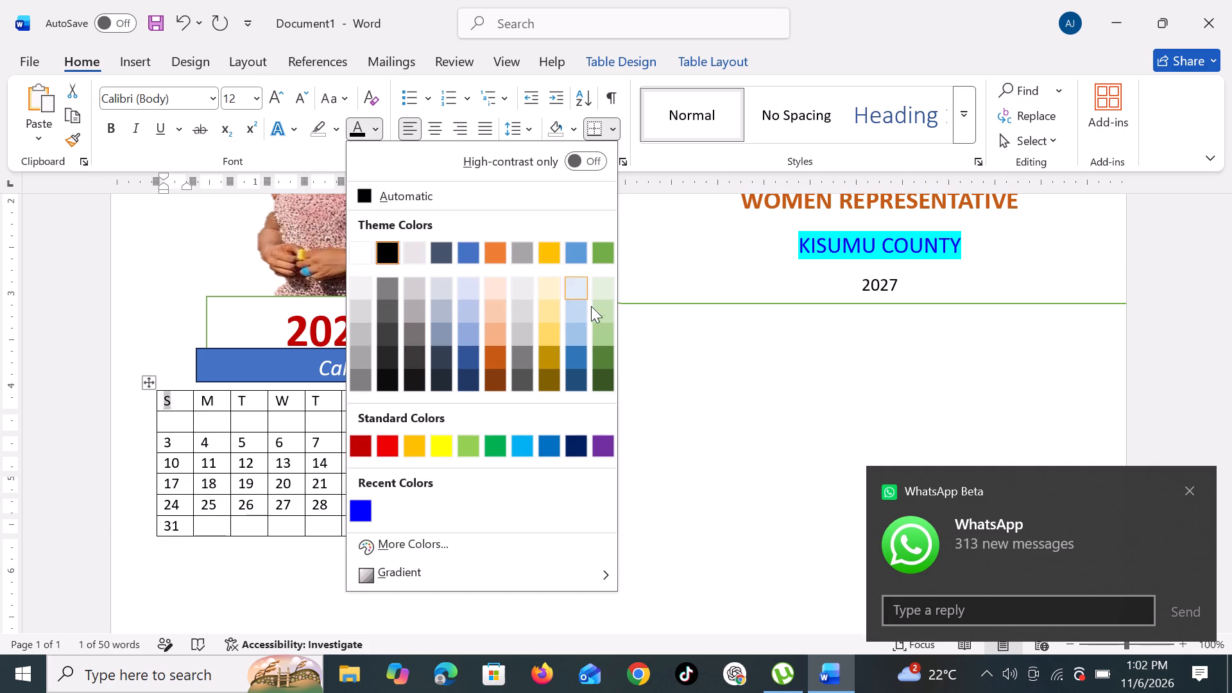
left_click(386, 441)
left_click(476, 423)
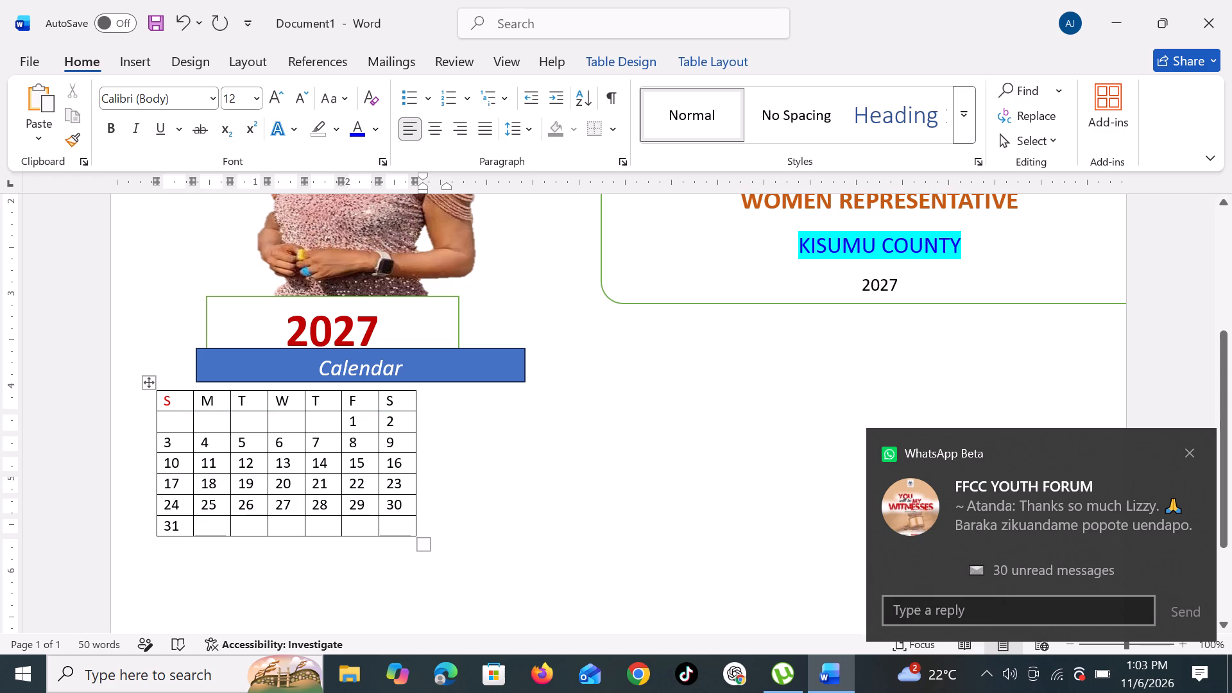
left_click_drag(134, 389, 133, 382)
left_click(645, 526)
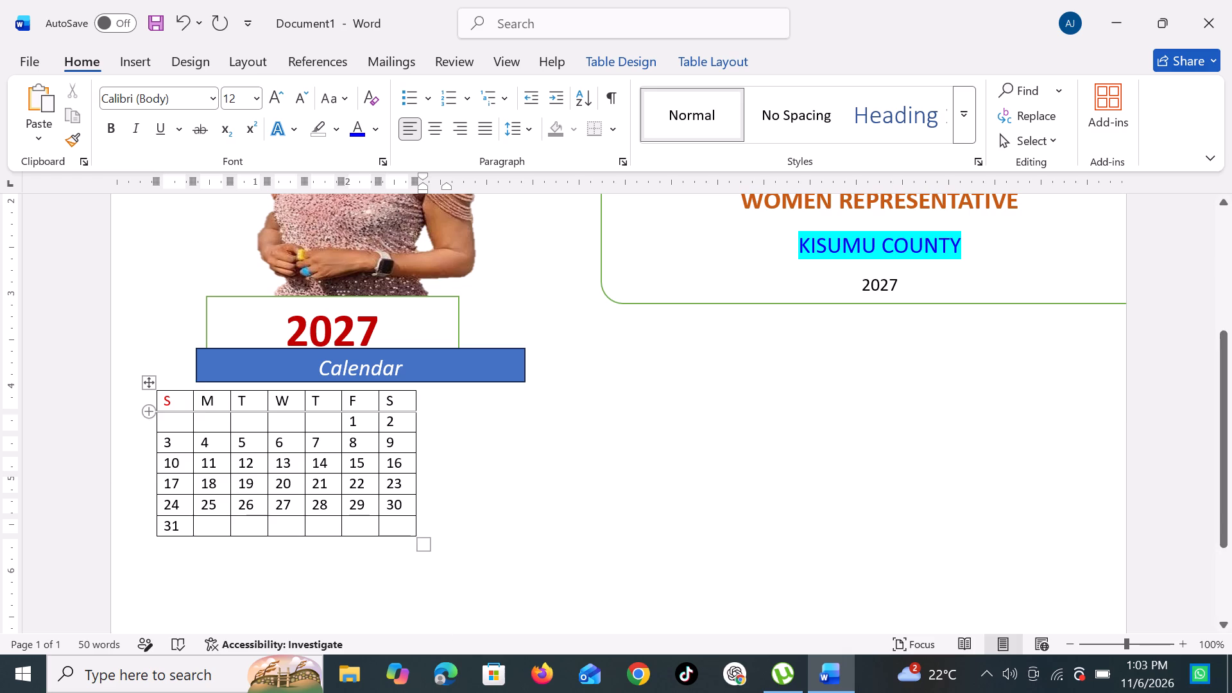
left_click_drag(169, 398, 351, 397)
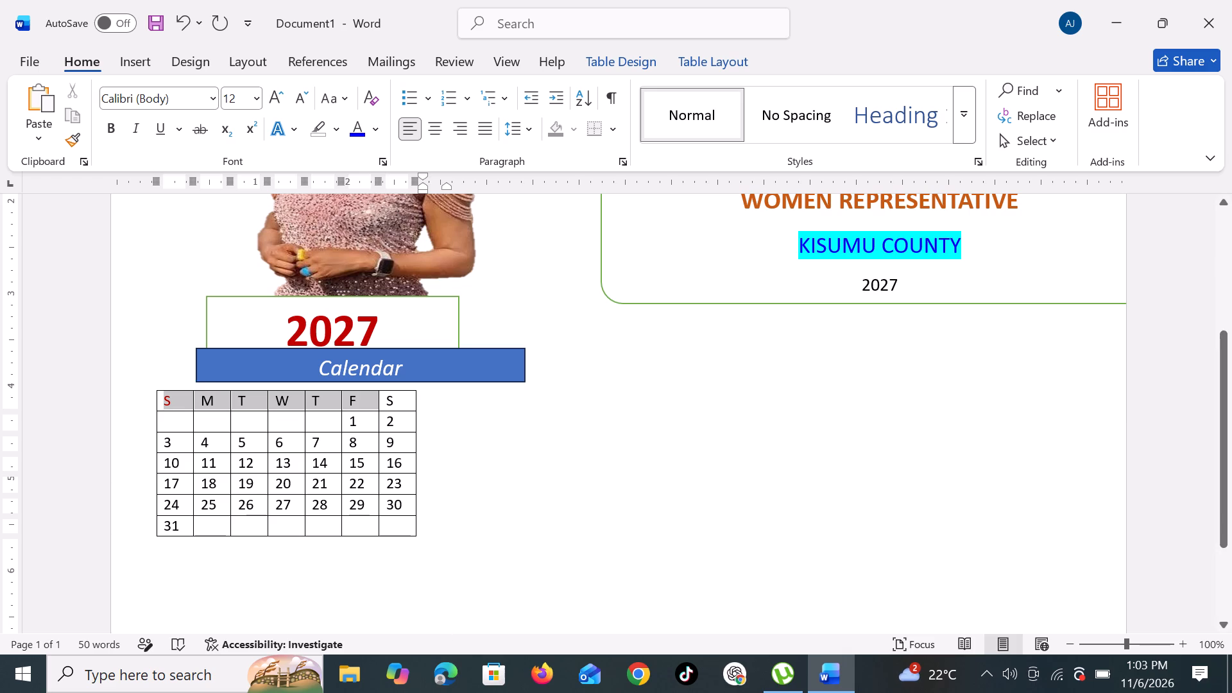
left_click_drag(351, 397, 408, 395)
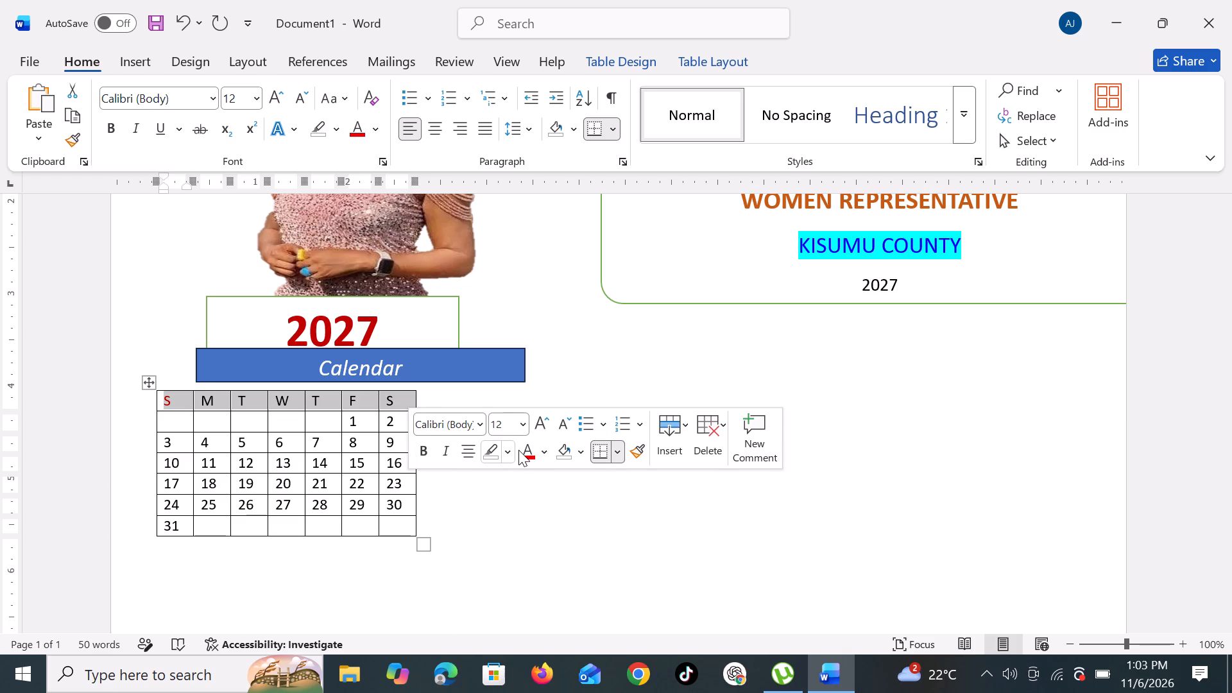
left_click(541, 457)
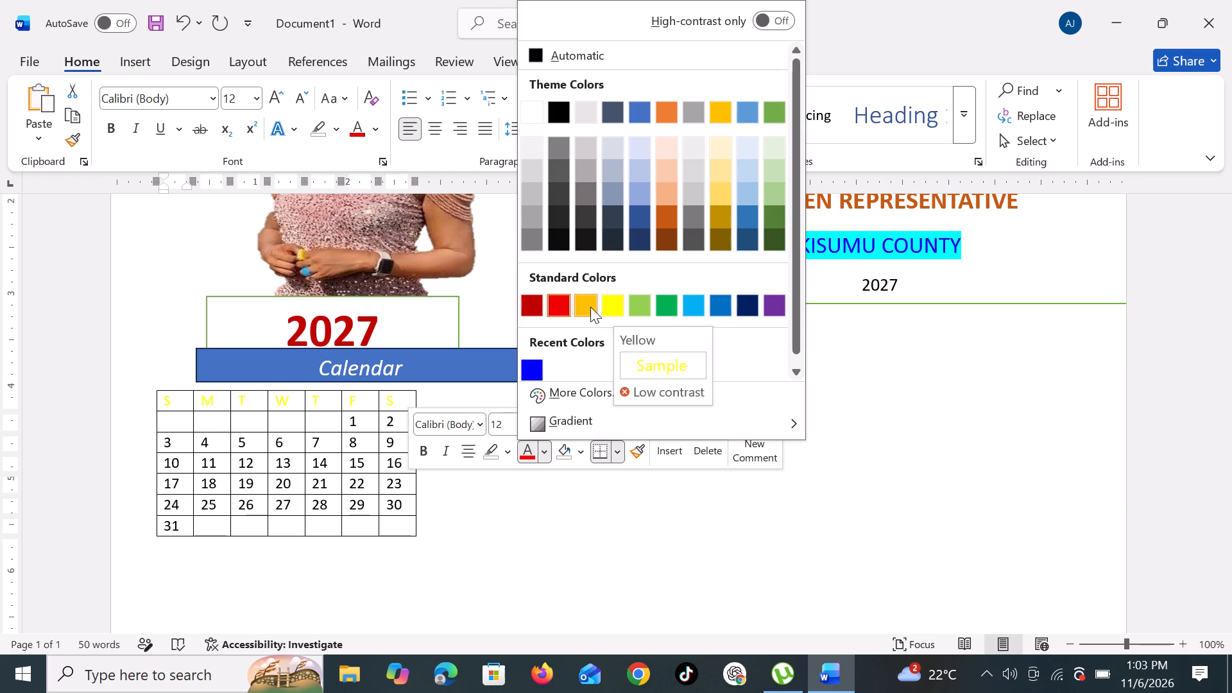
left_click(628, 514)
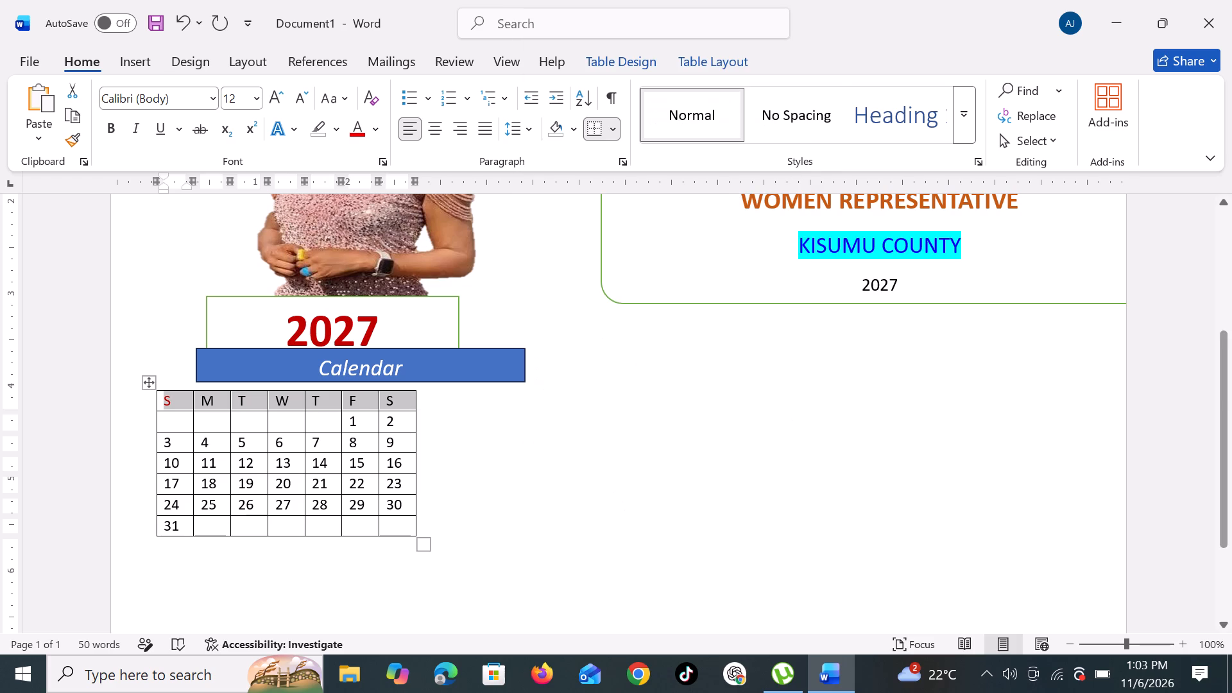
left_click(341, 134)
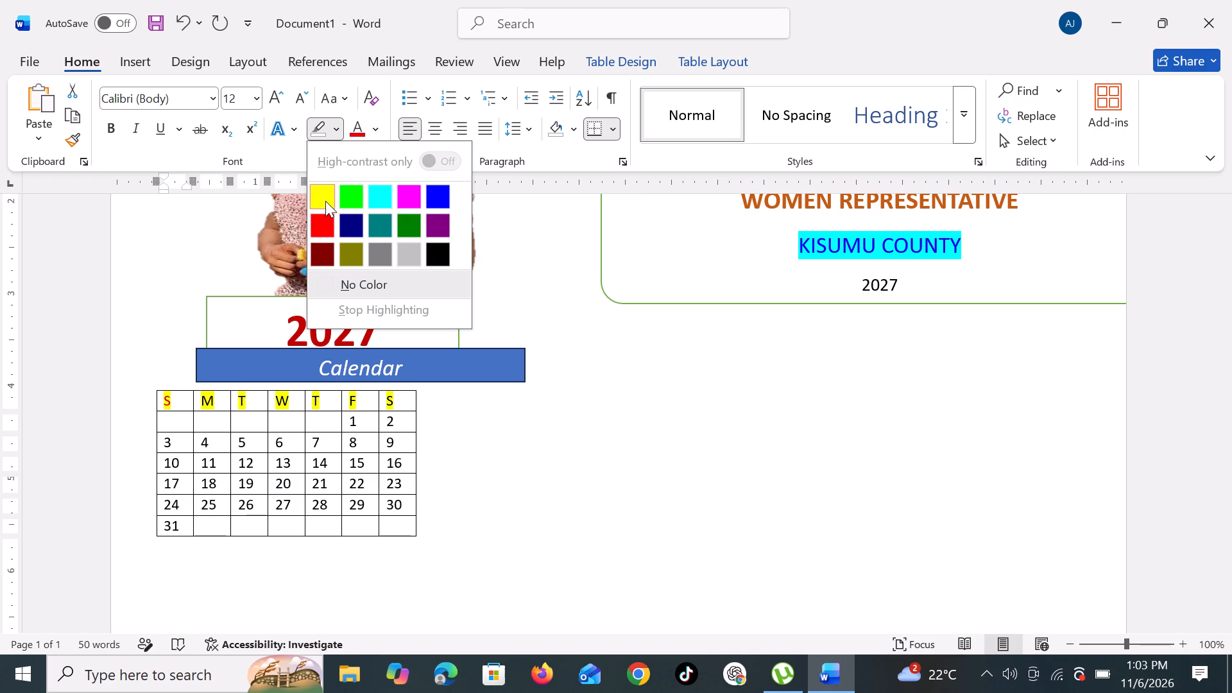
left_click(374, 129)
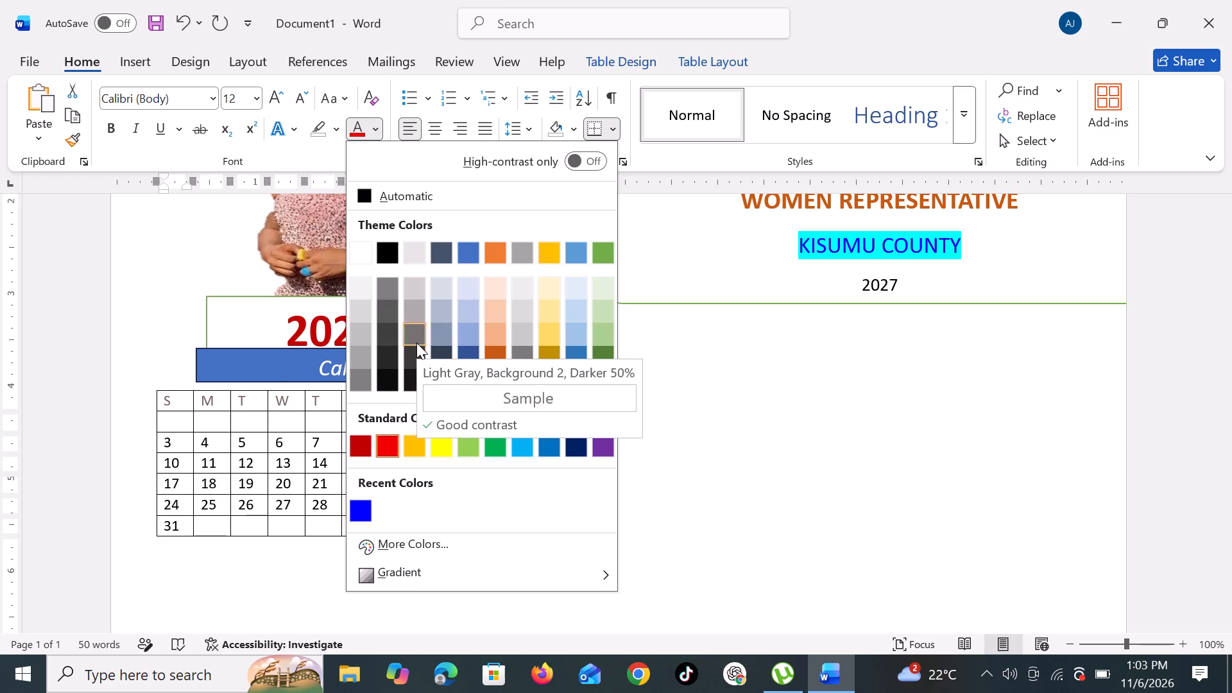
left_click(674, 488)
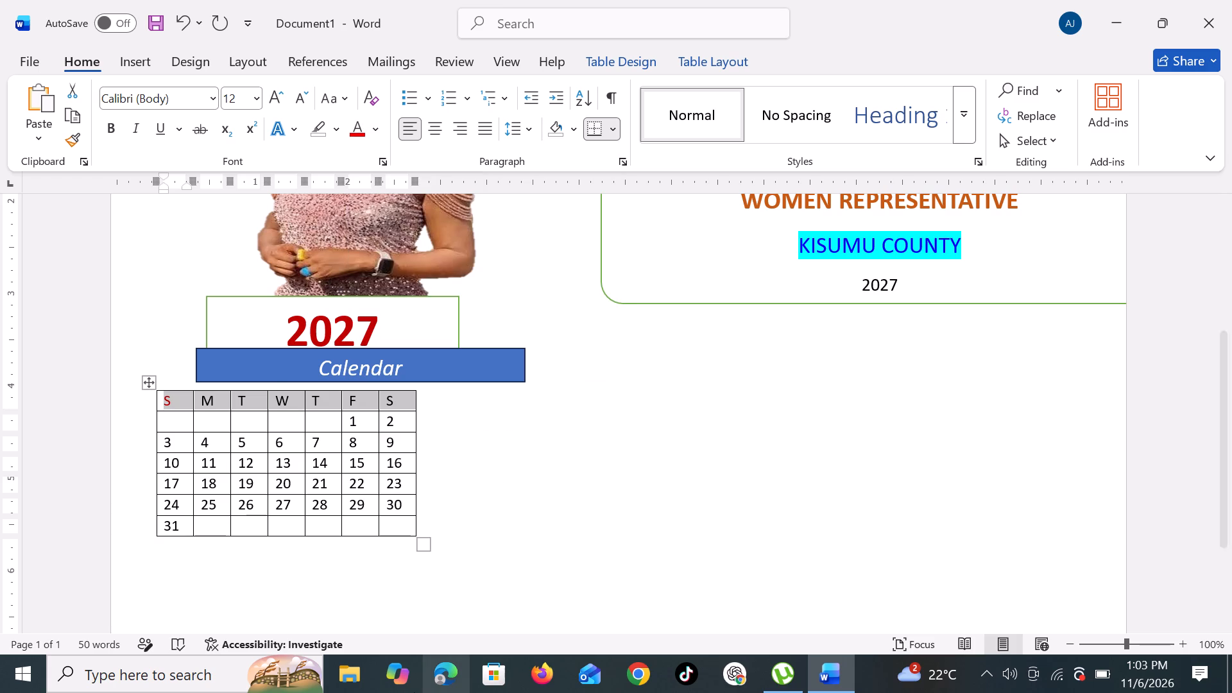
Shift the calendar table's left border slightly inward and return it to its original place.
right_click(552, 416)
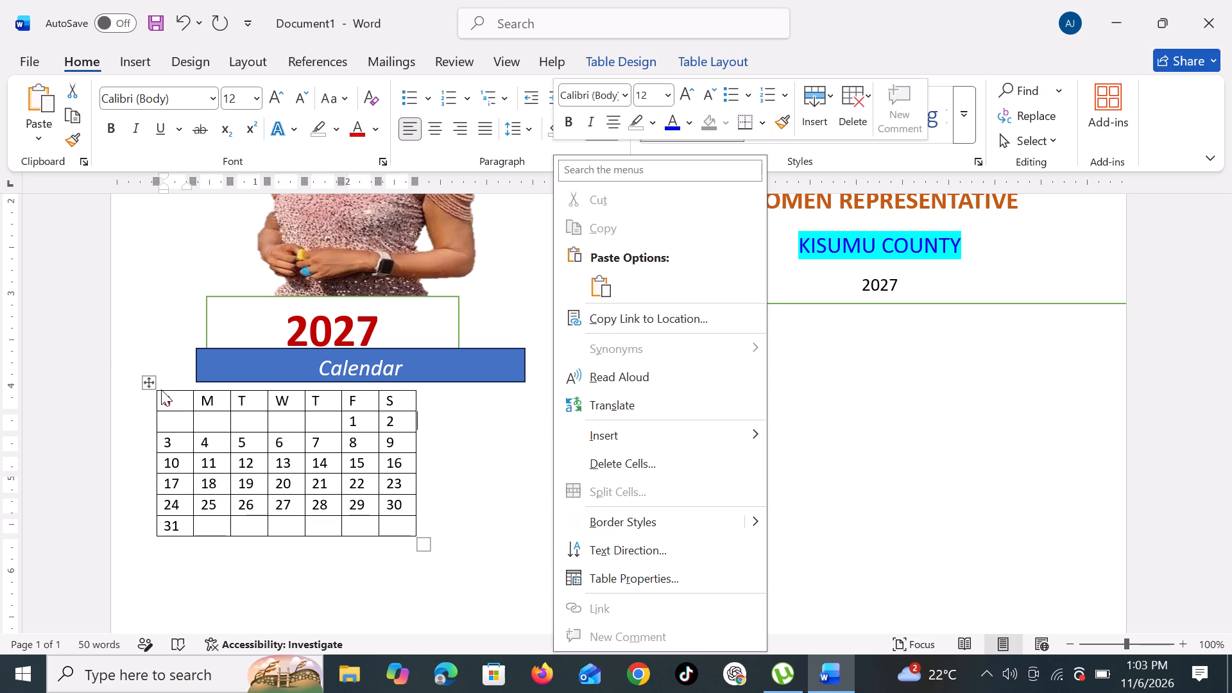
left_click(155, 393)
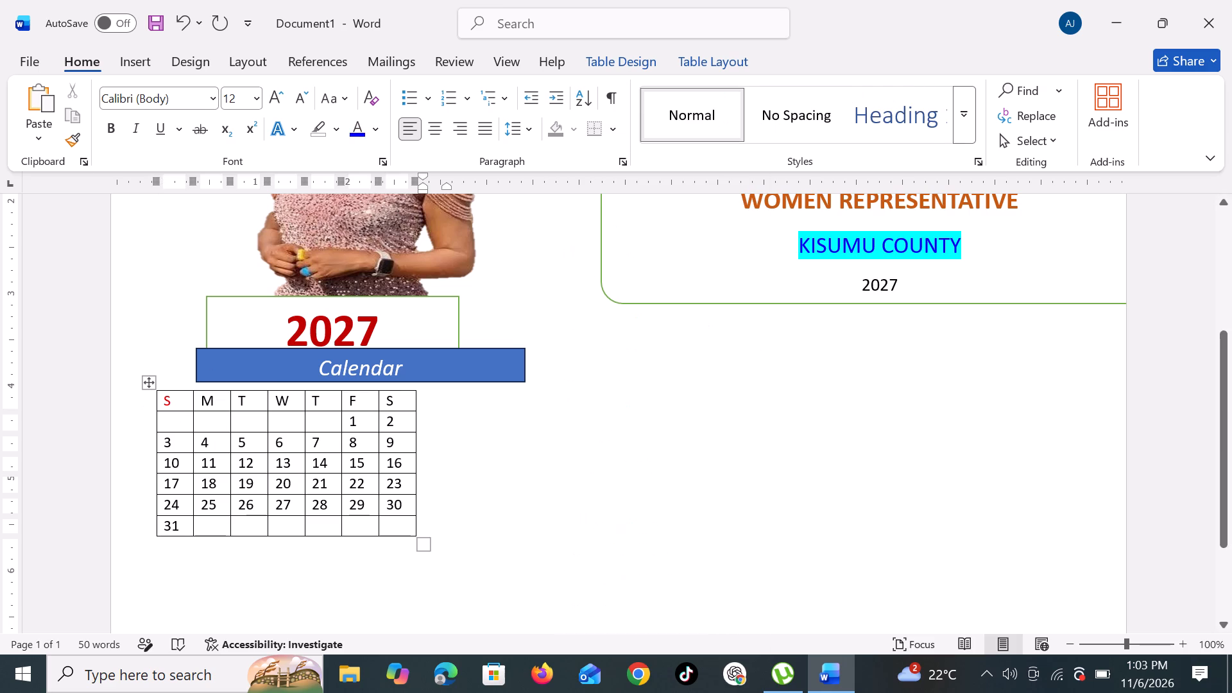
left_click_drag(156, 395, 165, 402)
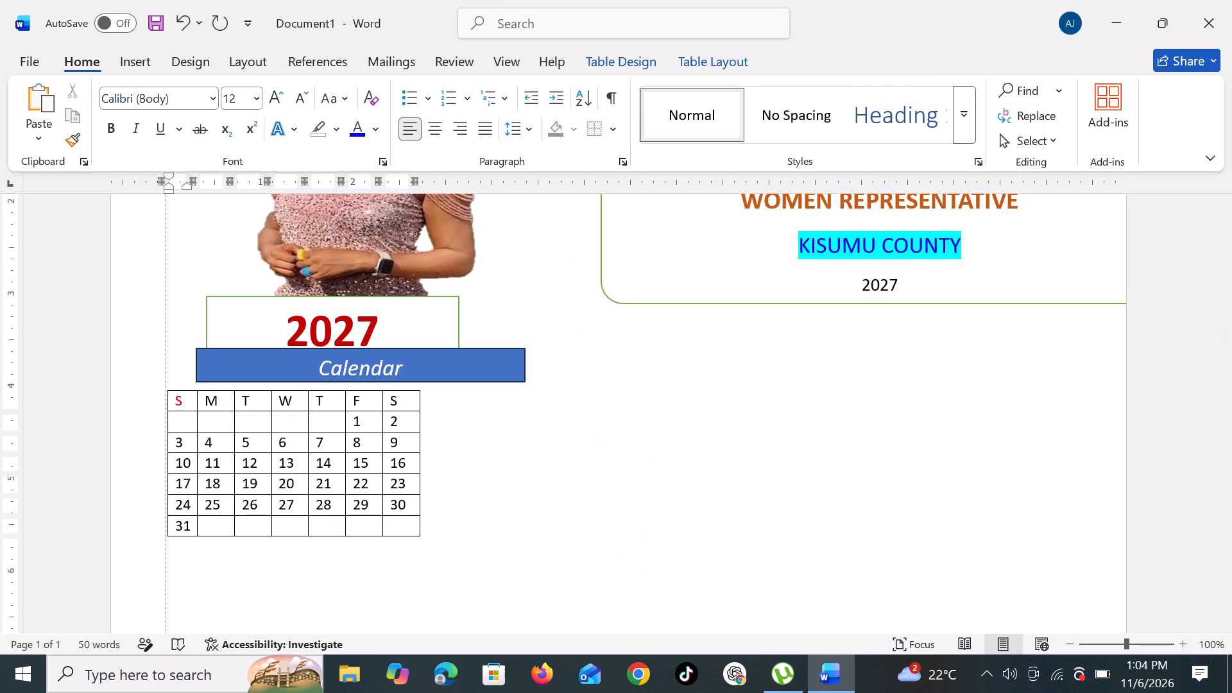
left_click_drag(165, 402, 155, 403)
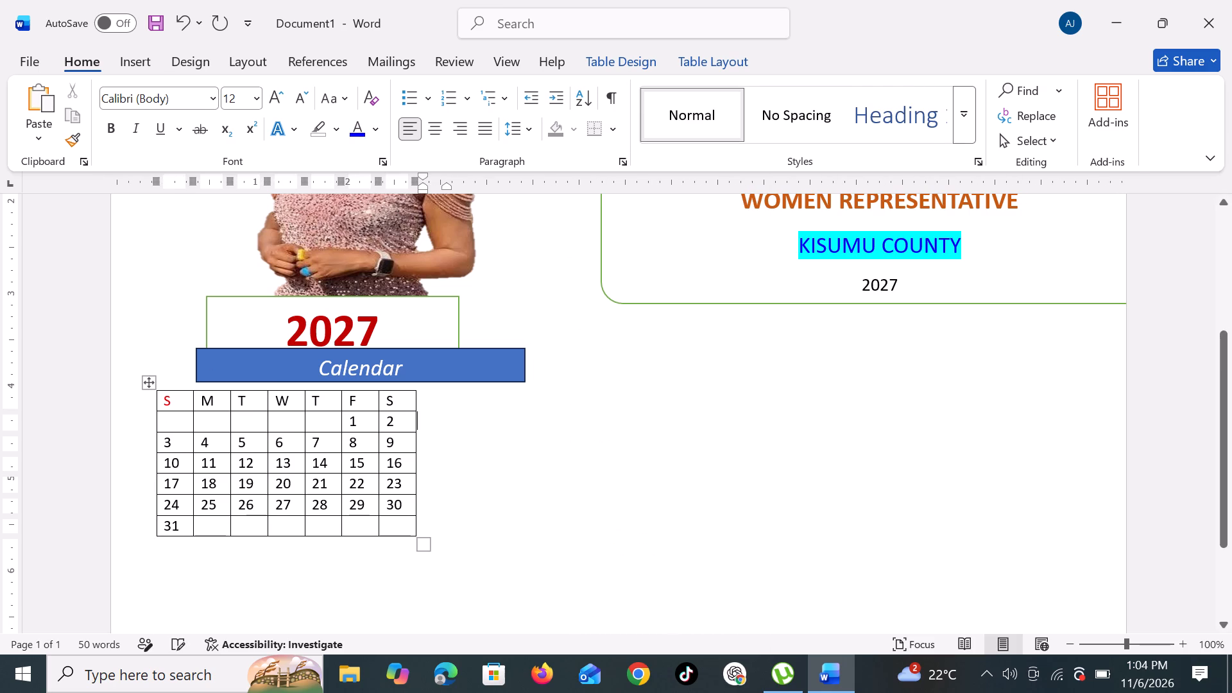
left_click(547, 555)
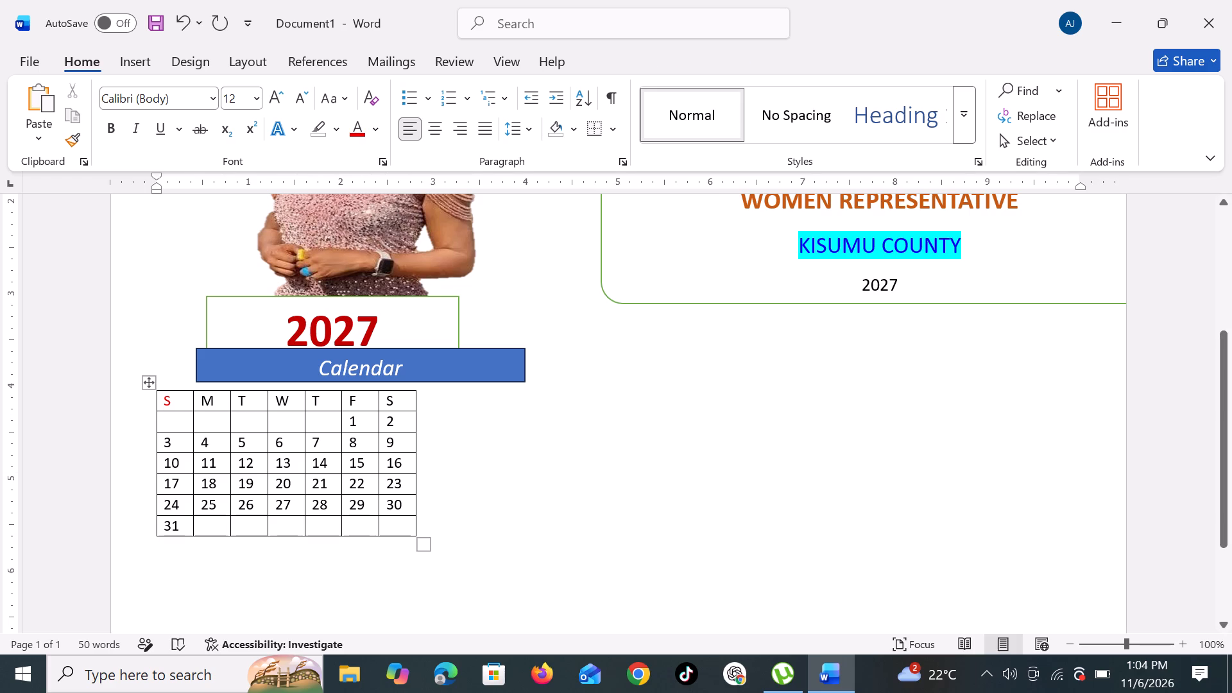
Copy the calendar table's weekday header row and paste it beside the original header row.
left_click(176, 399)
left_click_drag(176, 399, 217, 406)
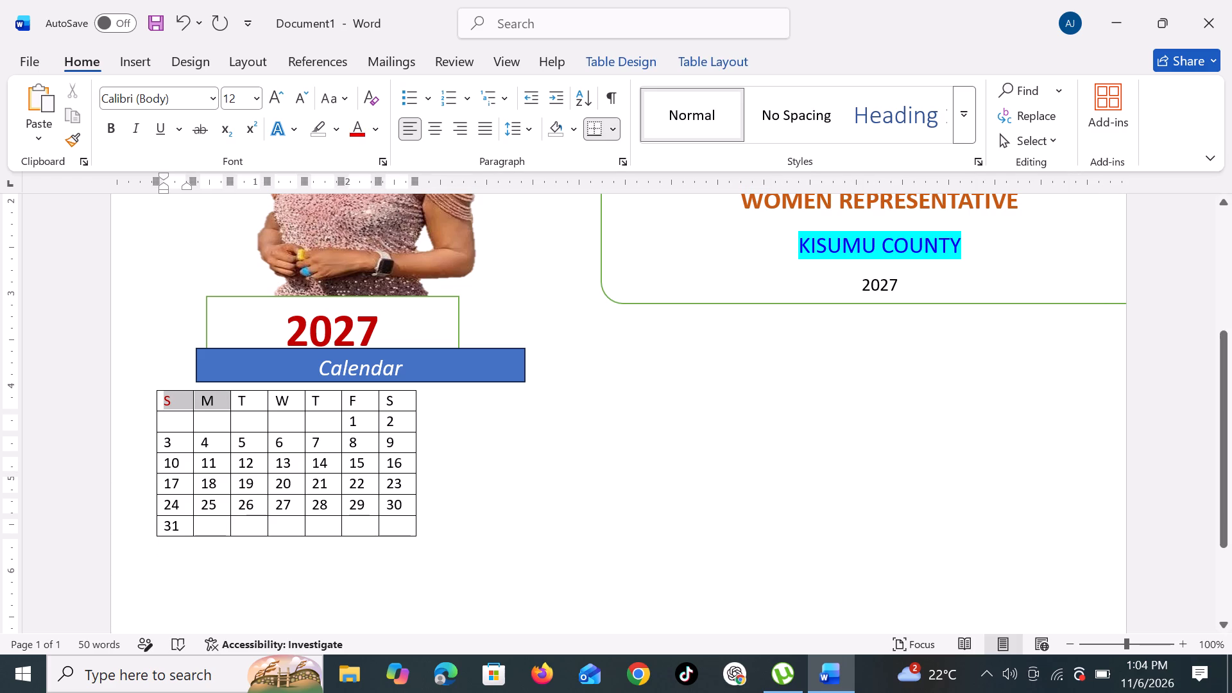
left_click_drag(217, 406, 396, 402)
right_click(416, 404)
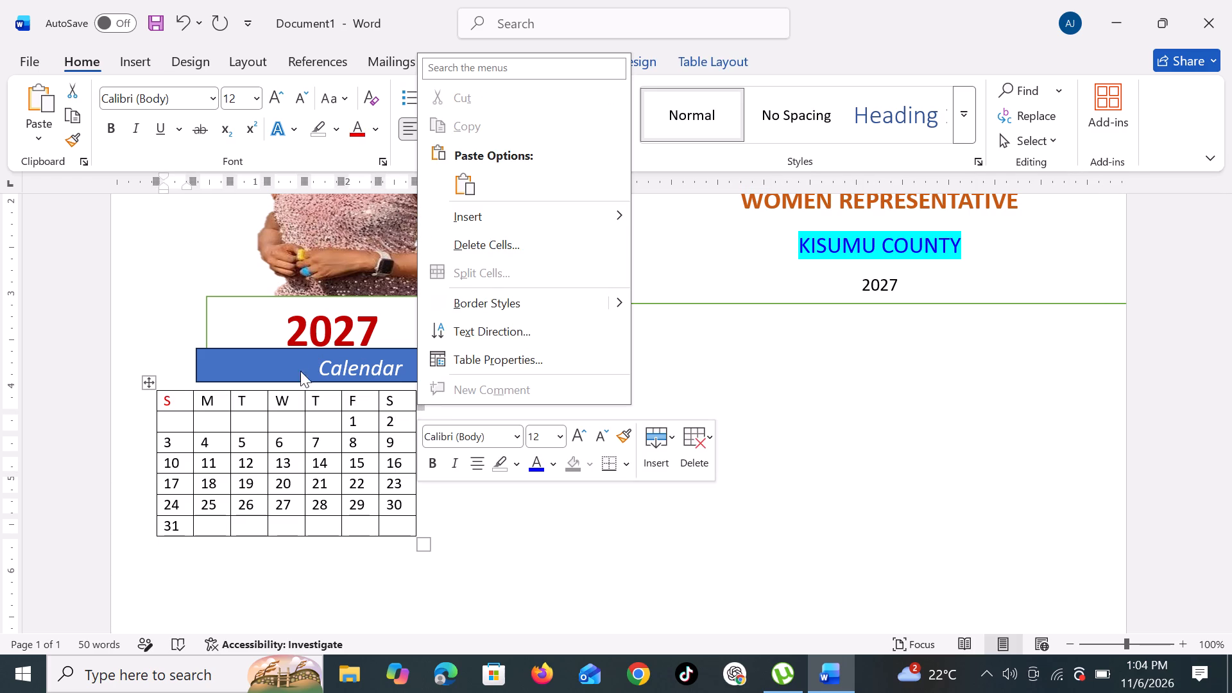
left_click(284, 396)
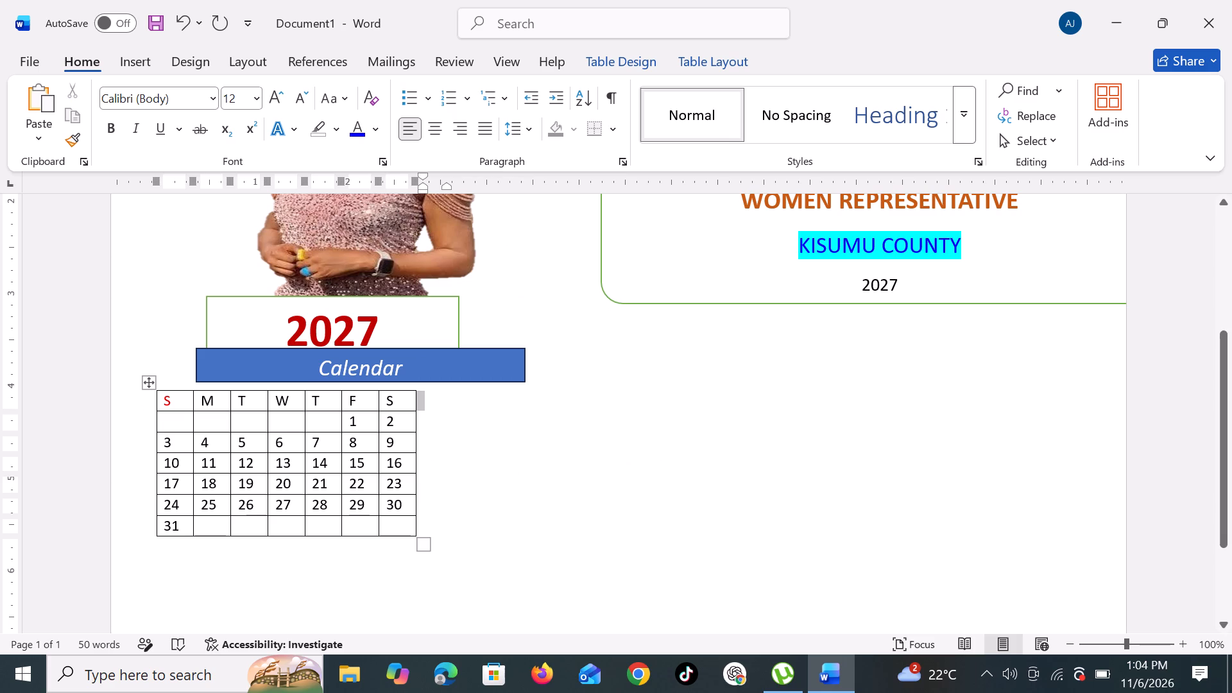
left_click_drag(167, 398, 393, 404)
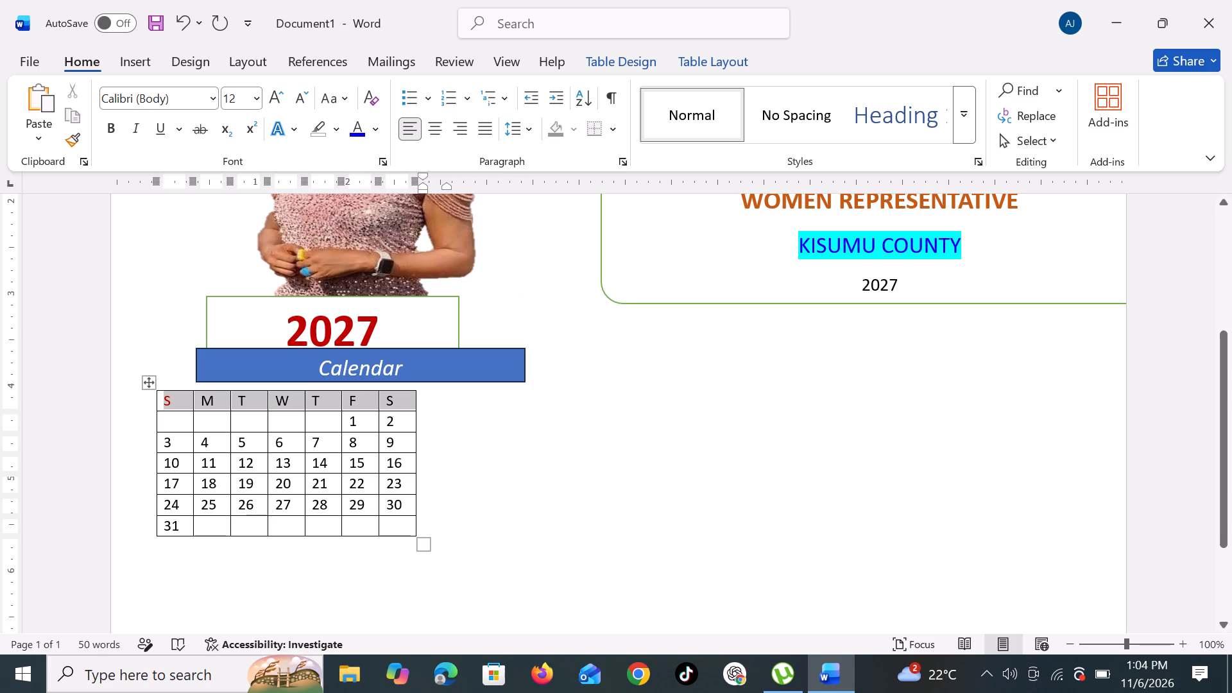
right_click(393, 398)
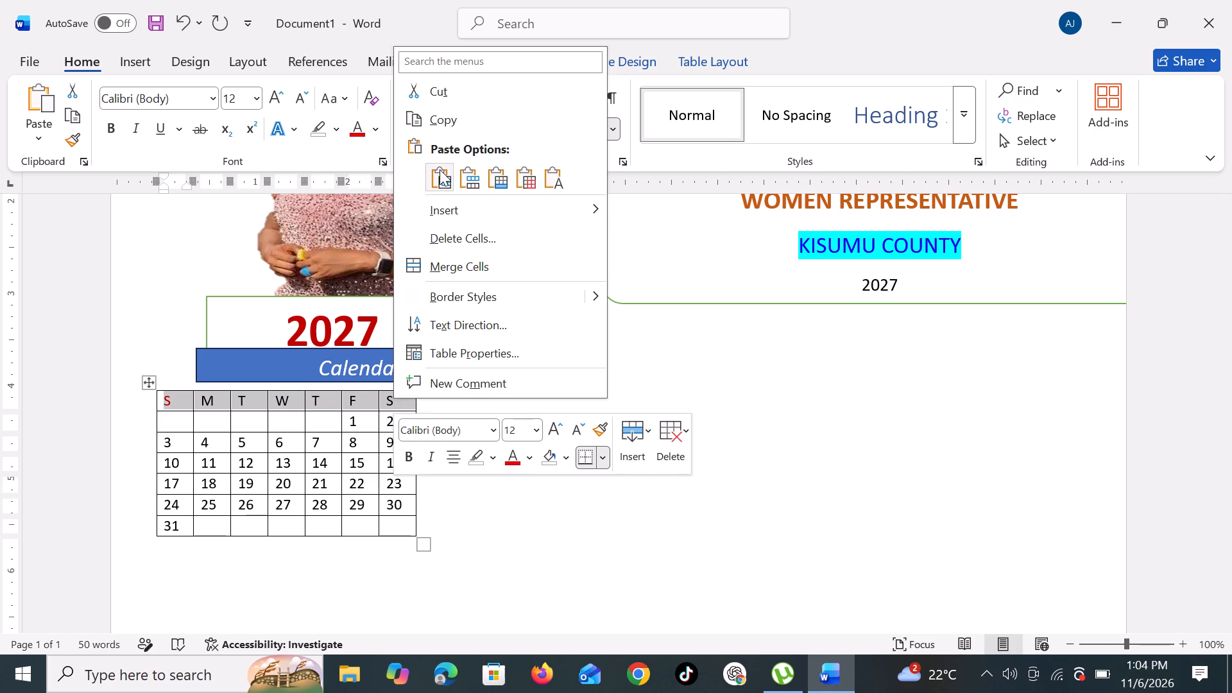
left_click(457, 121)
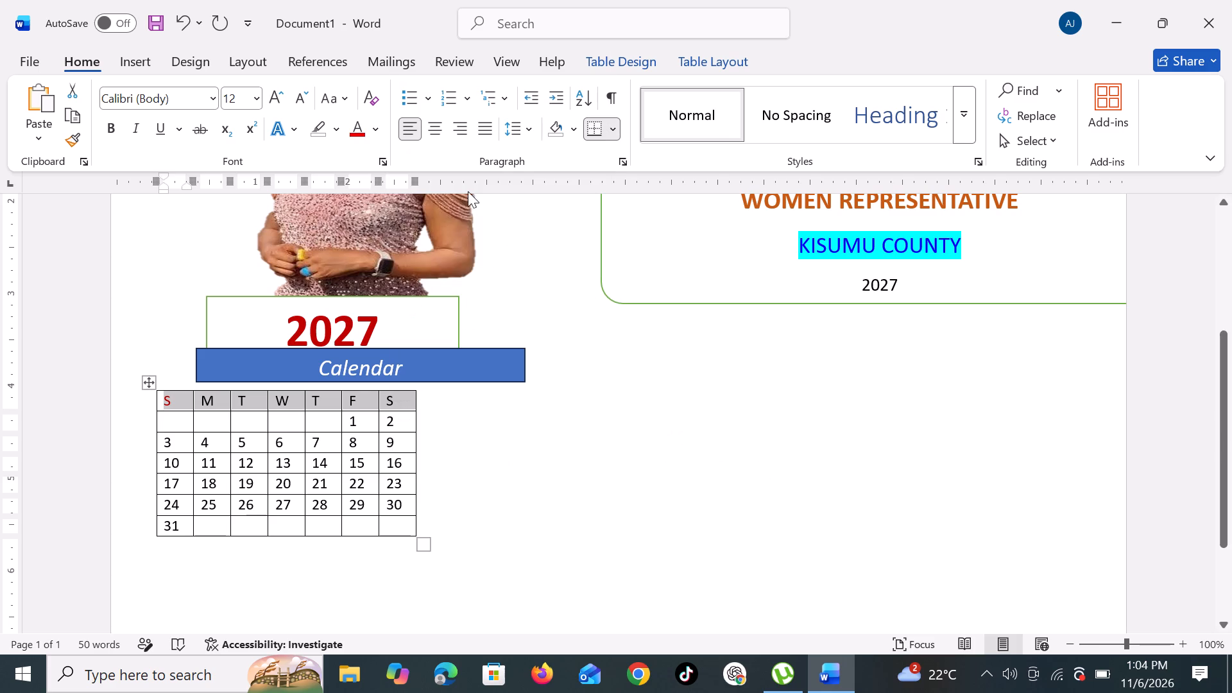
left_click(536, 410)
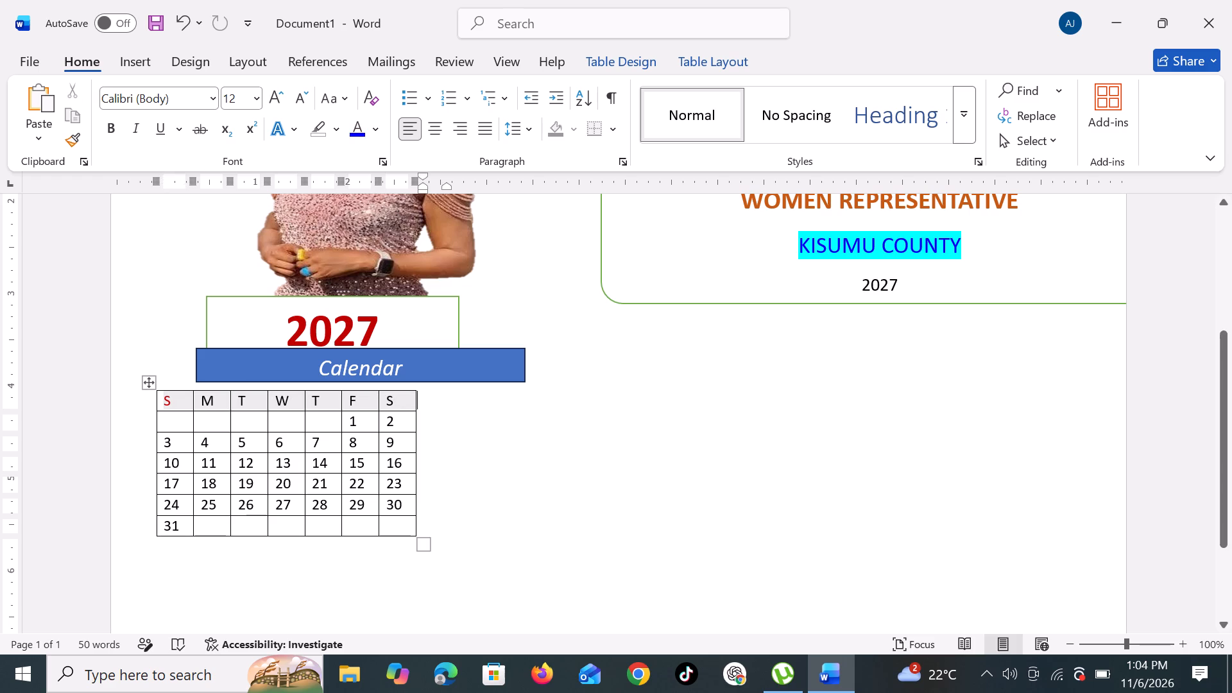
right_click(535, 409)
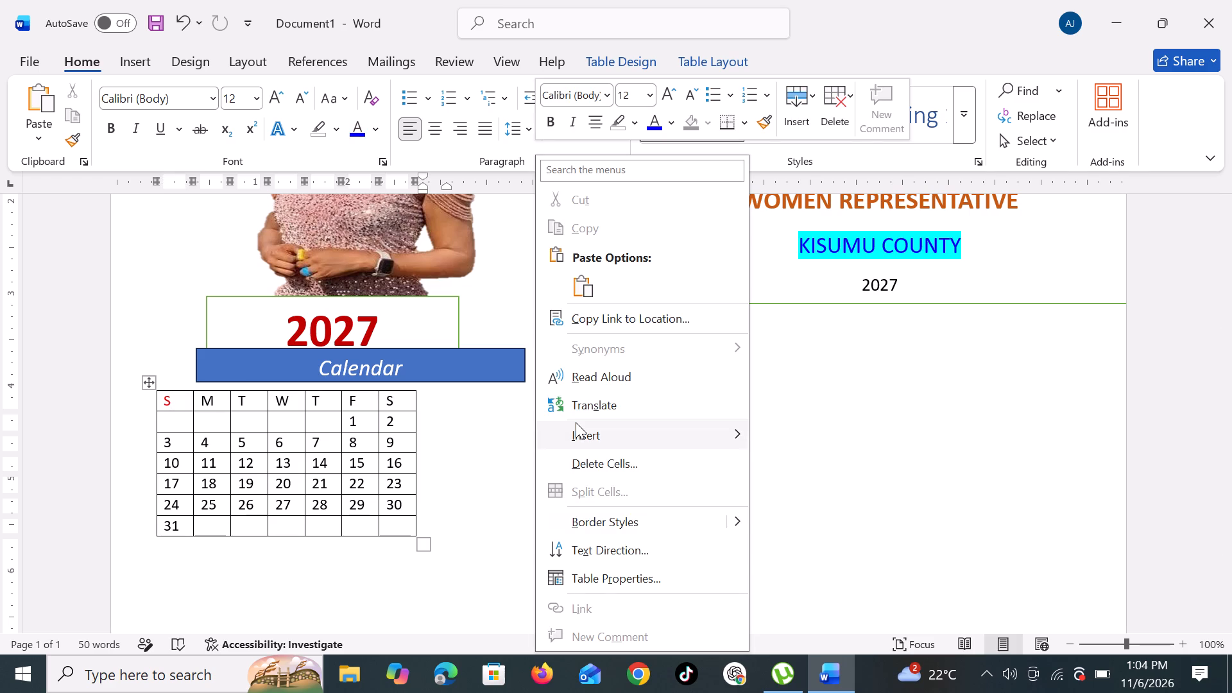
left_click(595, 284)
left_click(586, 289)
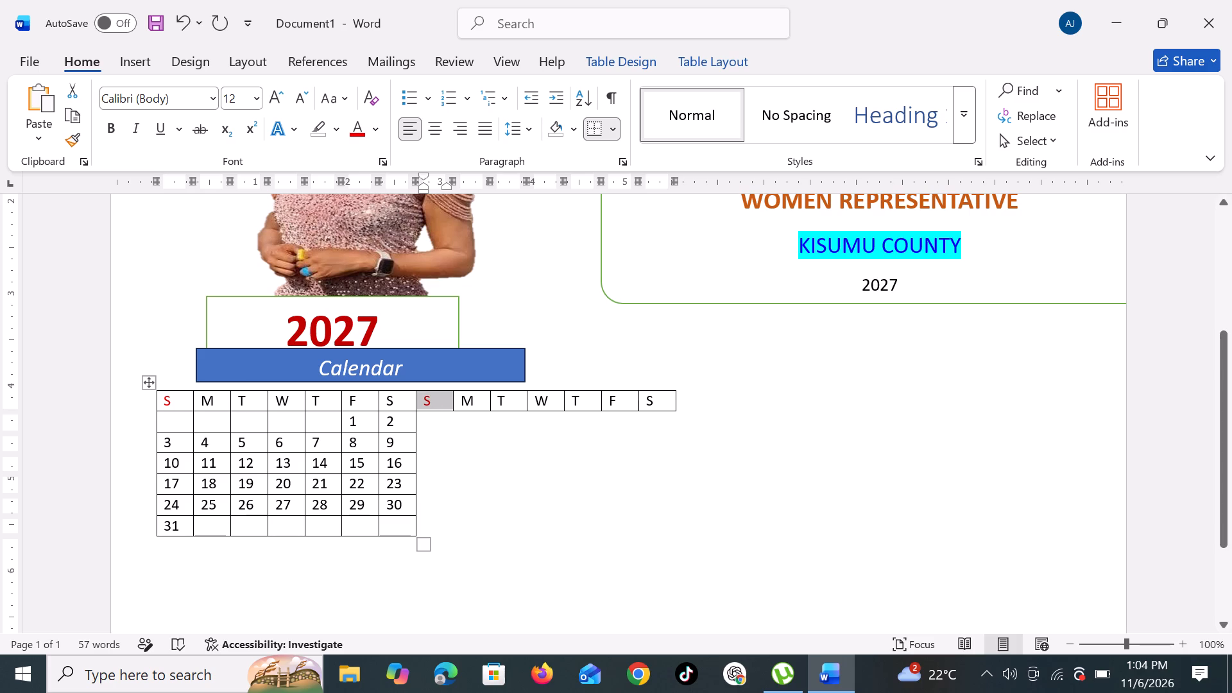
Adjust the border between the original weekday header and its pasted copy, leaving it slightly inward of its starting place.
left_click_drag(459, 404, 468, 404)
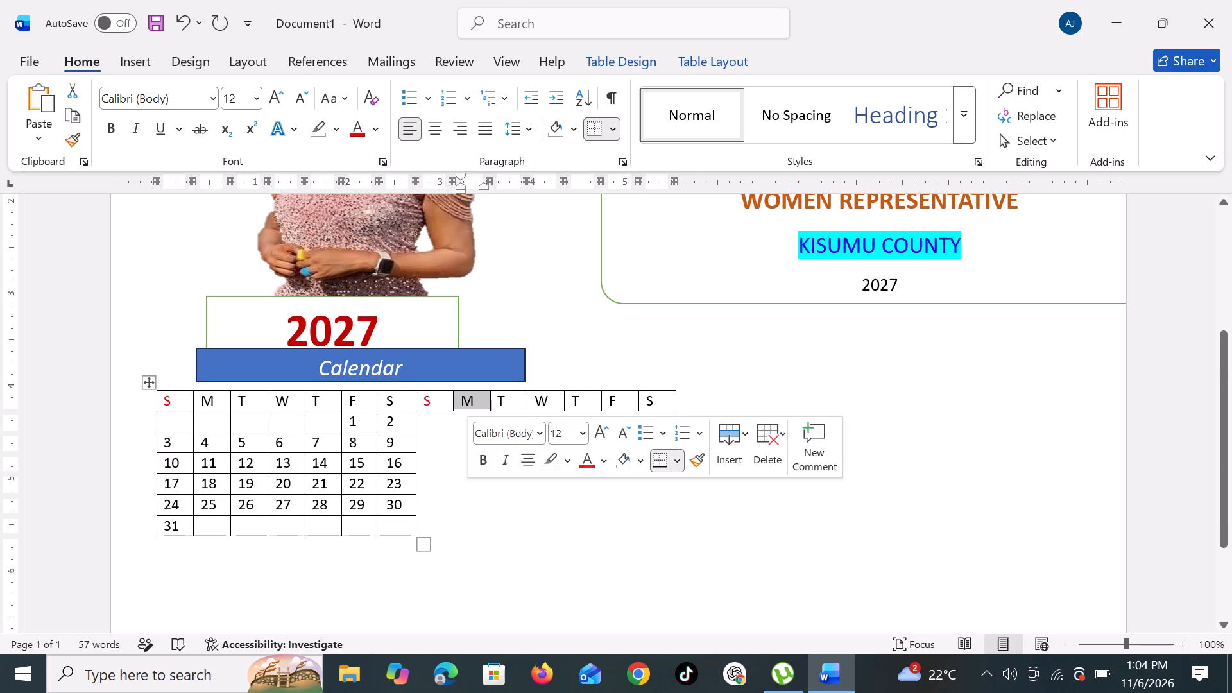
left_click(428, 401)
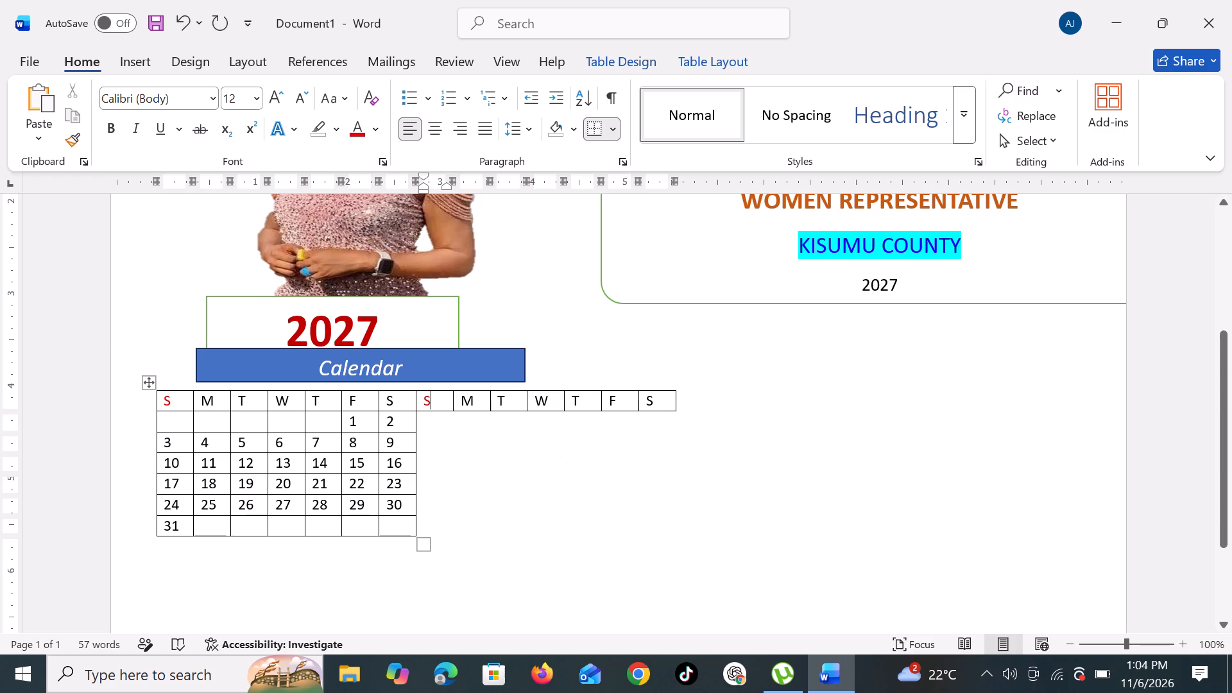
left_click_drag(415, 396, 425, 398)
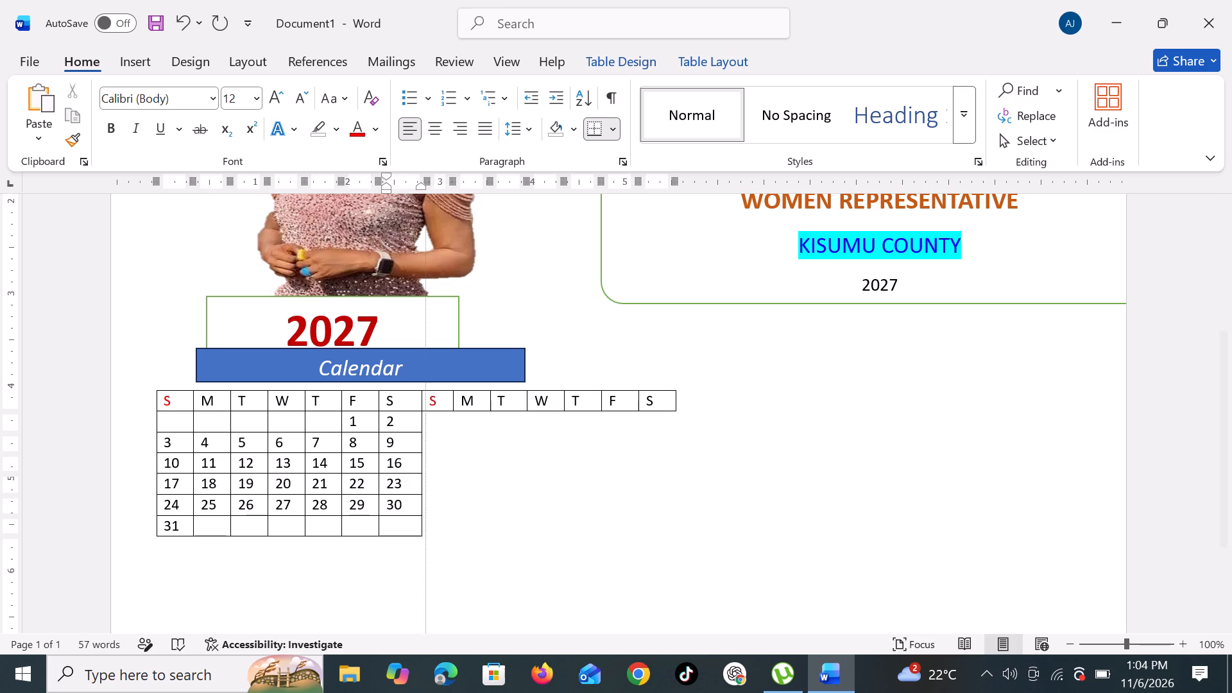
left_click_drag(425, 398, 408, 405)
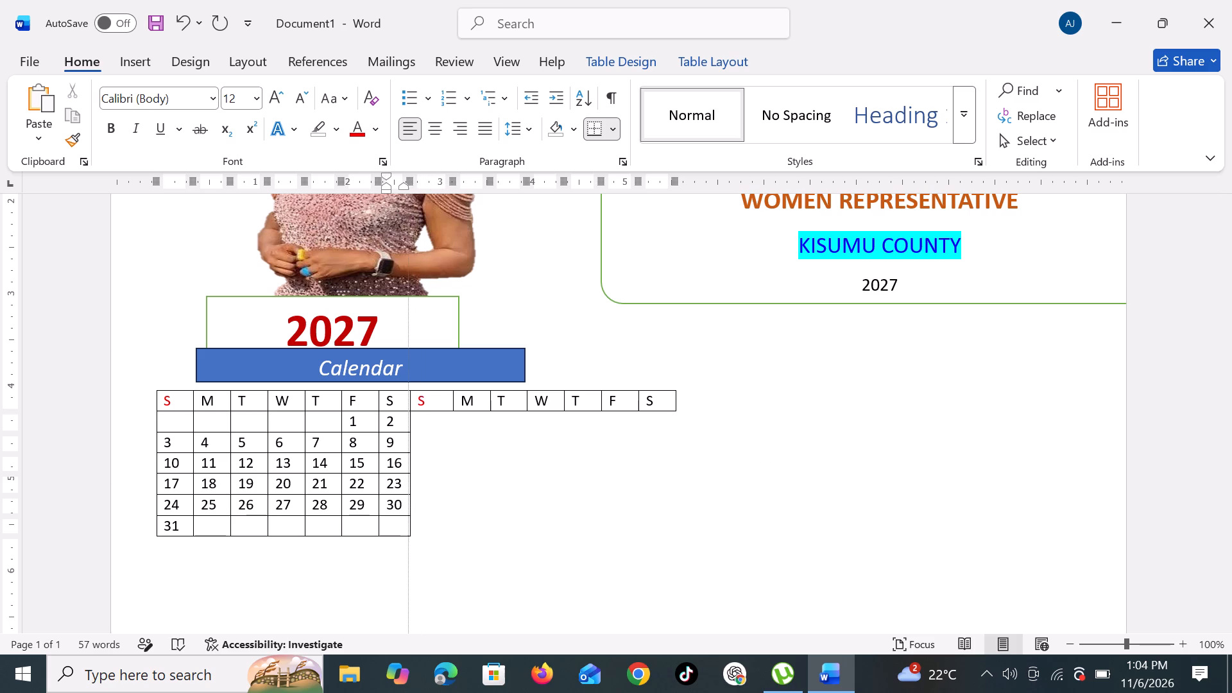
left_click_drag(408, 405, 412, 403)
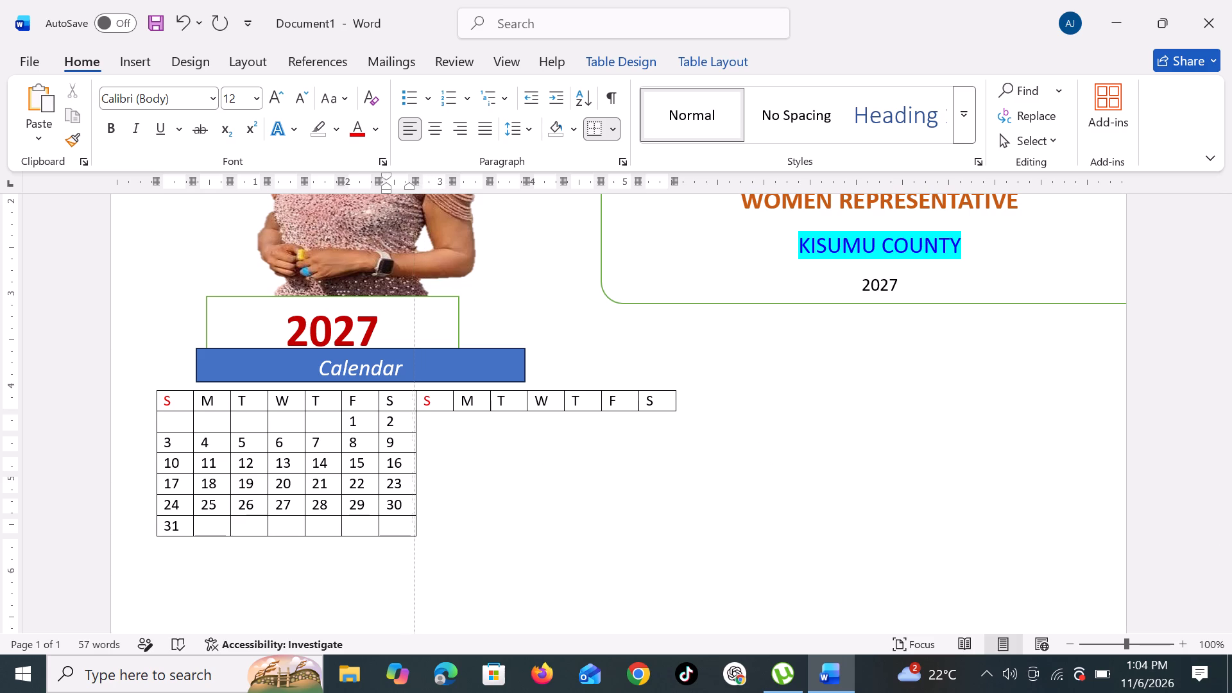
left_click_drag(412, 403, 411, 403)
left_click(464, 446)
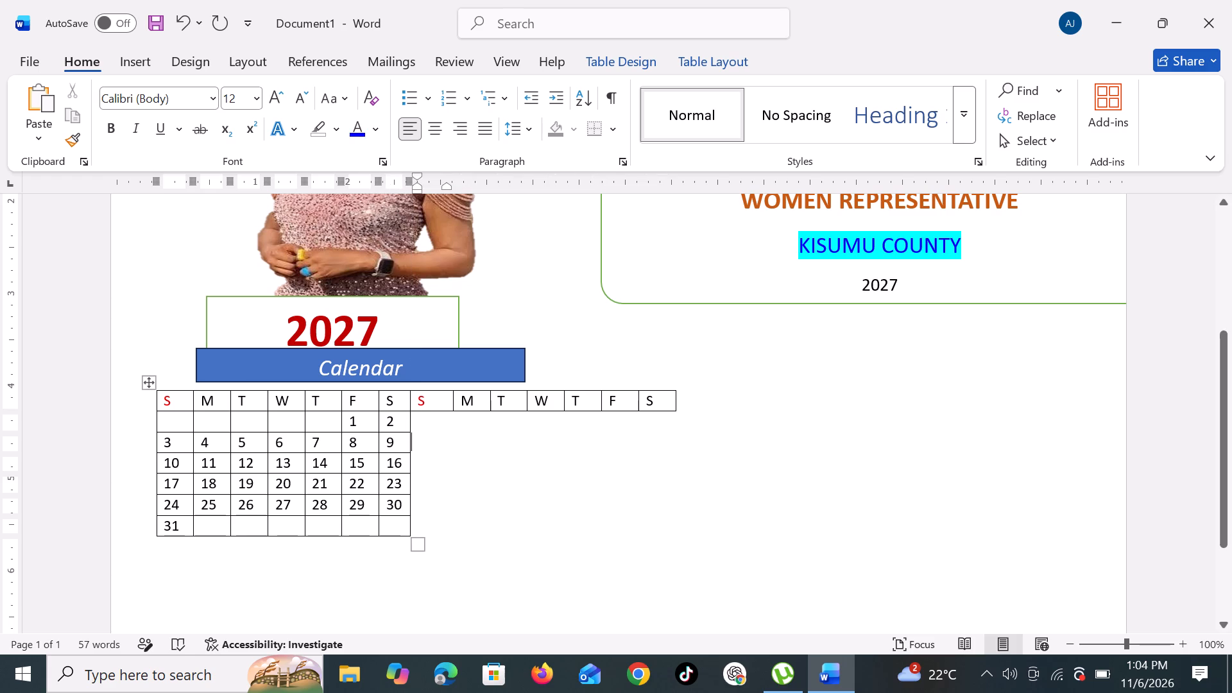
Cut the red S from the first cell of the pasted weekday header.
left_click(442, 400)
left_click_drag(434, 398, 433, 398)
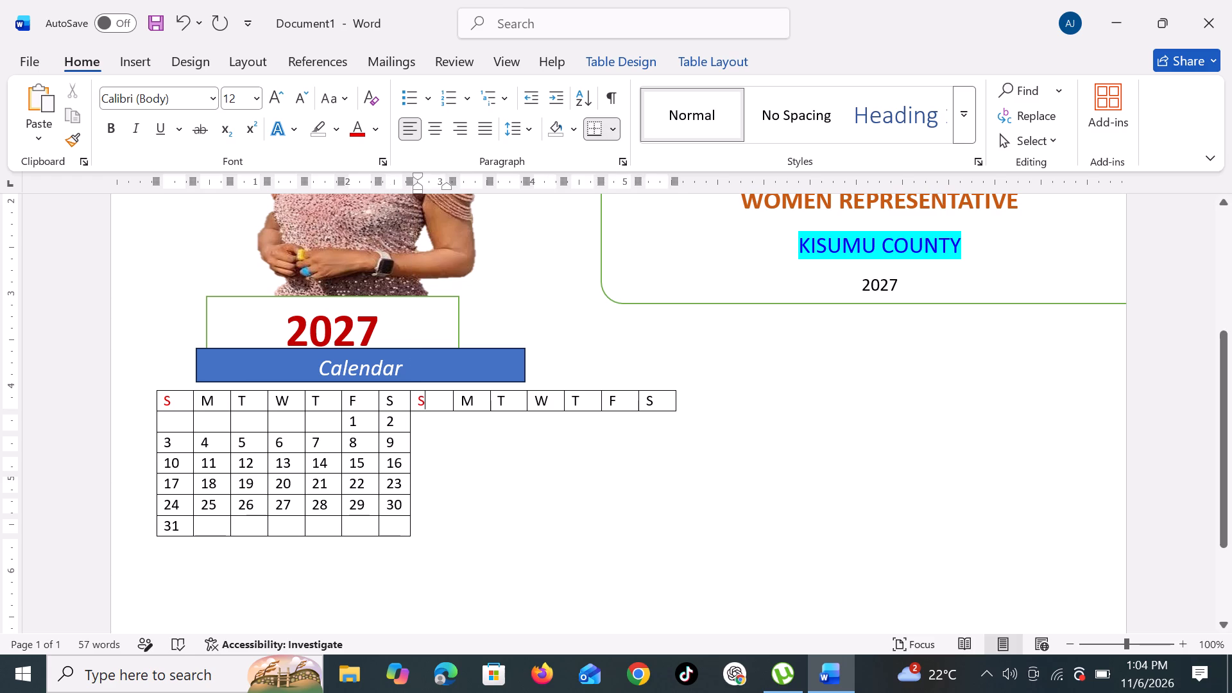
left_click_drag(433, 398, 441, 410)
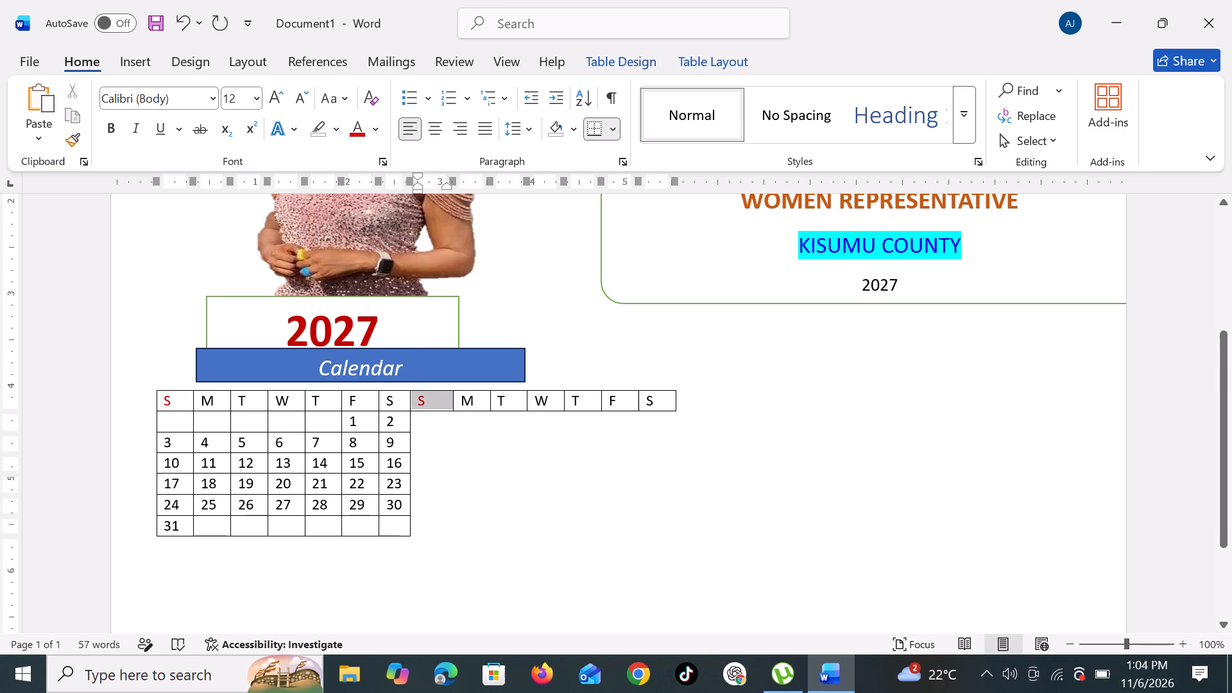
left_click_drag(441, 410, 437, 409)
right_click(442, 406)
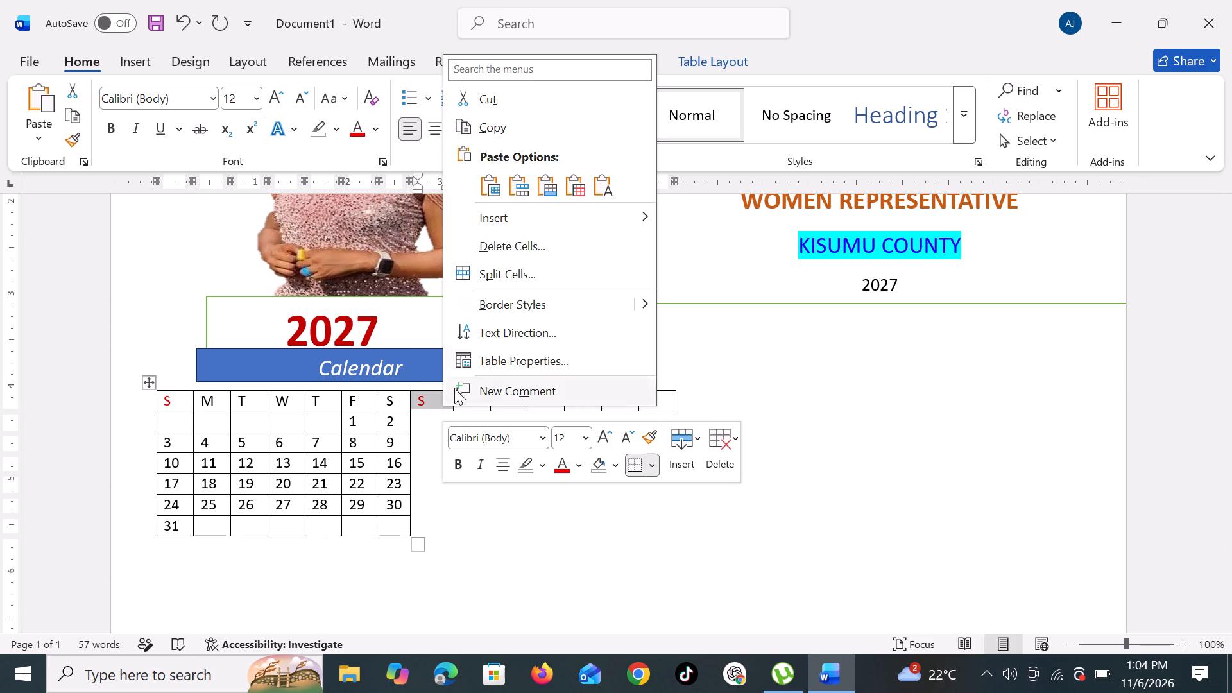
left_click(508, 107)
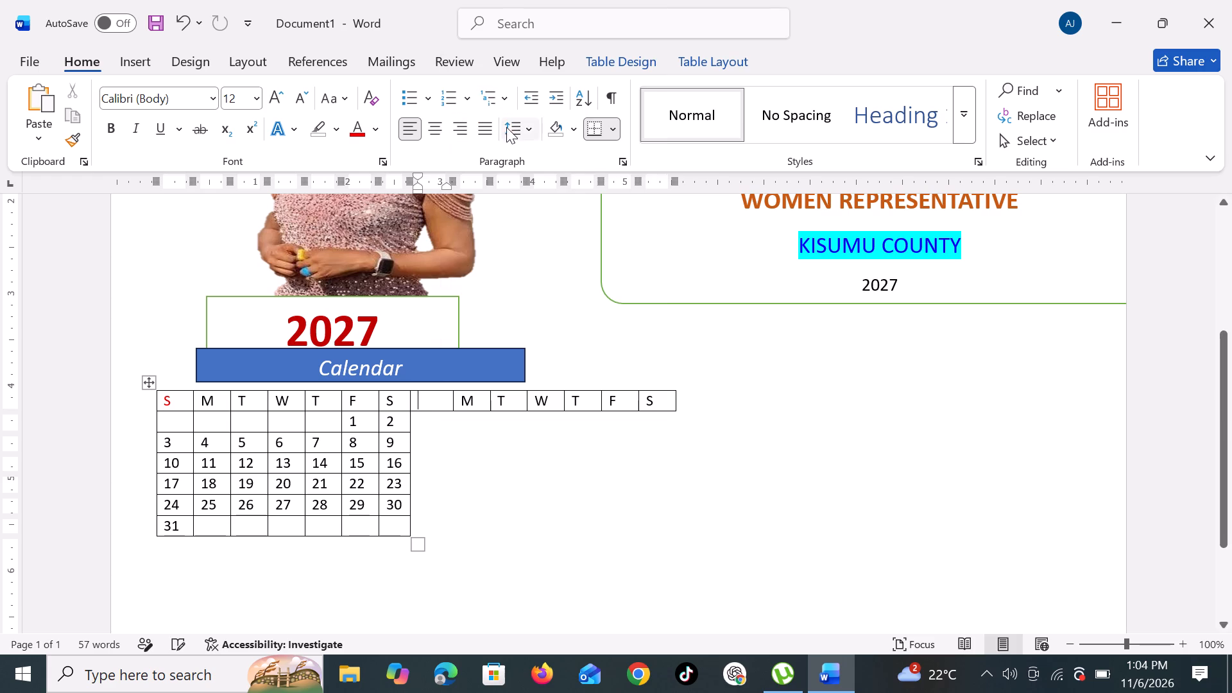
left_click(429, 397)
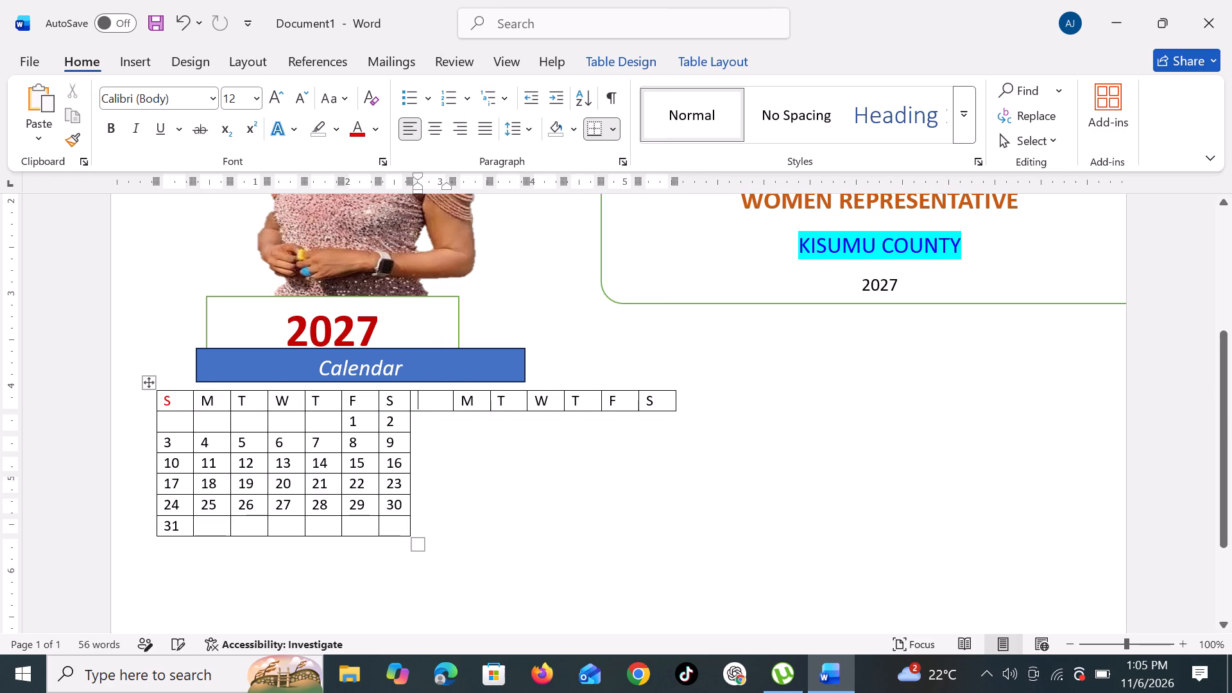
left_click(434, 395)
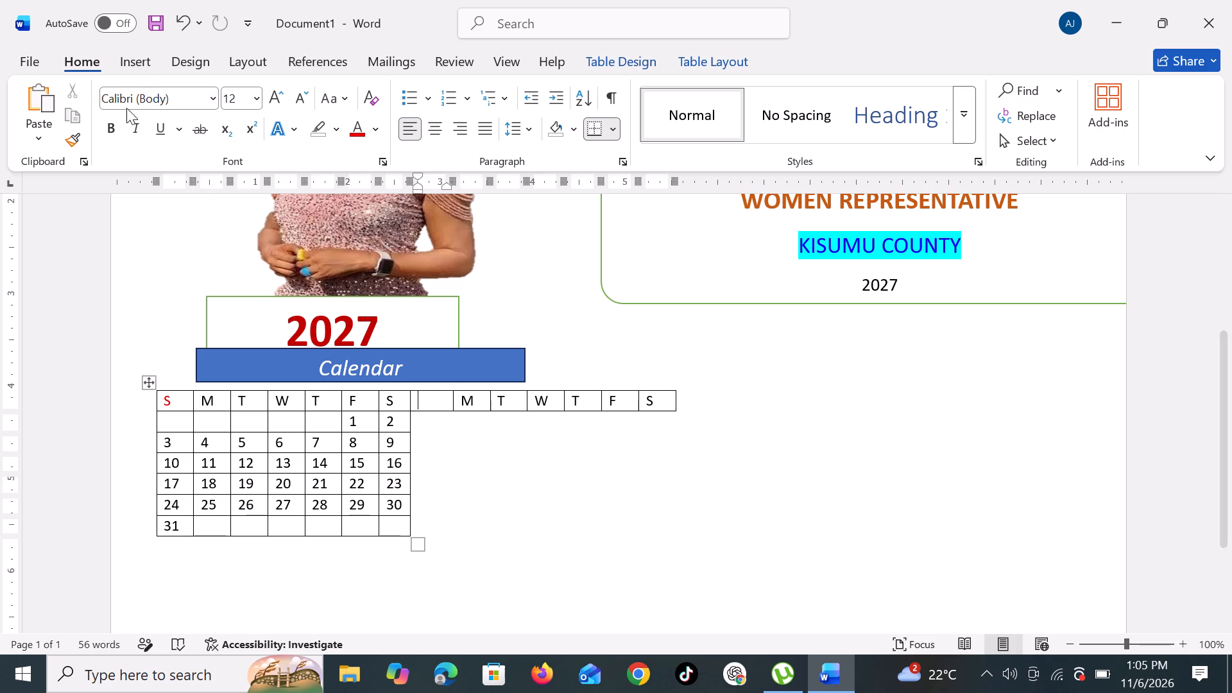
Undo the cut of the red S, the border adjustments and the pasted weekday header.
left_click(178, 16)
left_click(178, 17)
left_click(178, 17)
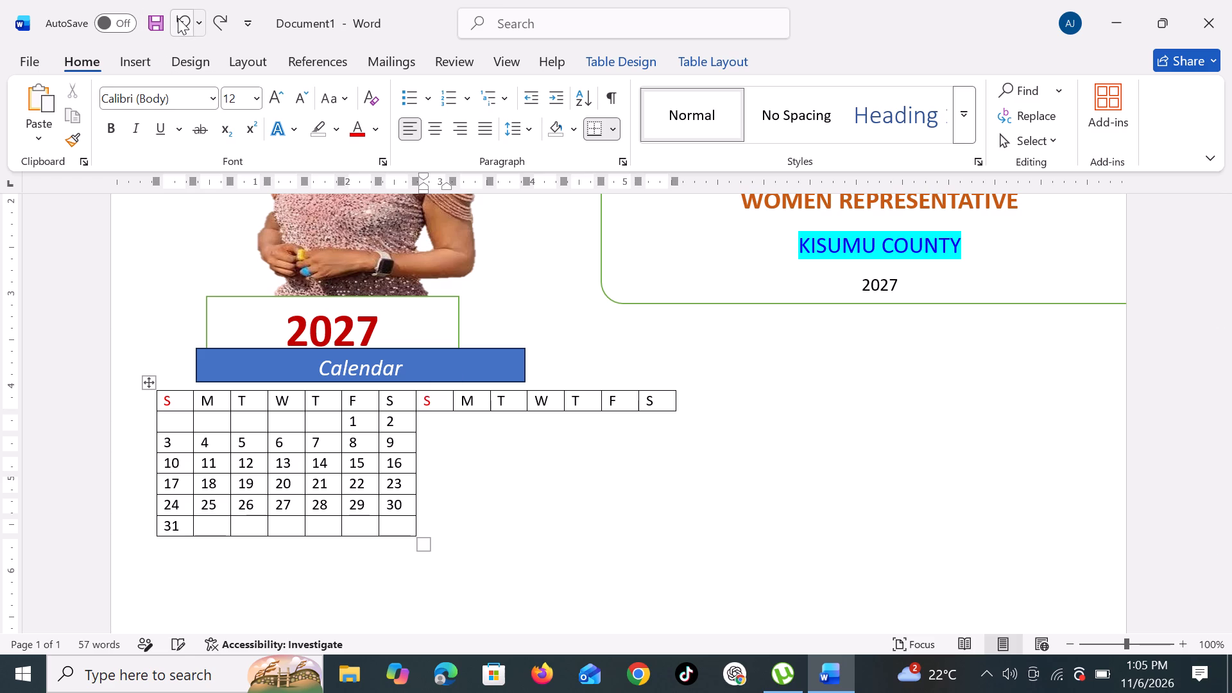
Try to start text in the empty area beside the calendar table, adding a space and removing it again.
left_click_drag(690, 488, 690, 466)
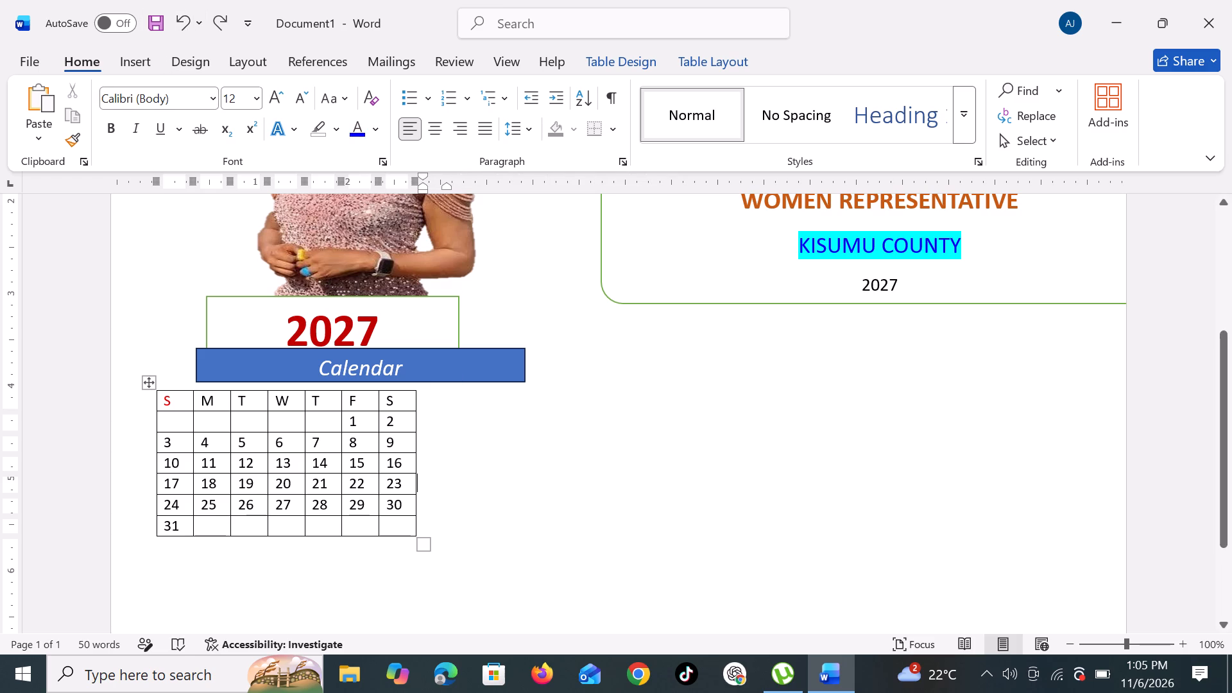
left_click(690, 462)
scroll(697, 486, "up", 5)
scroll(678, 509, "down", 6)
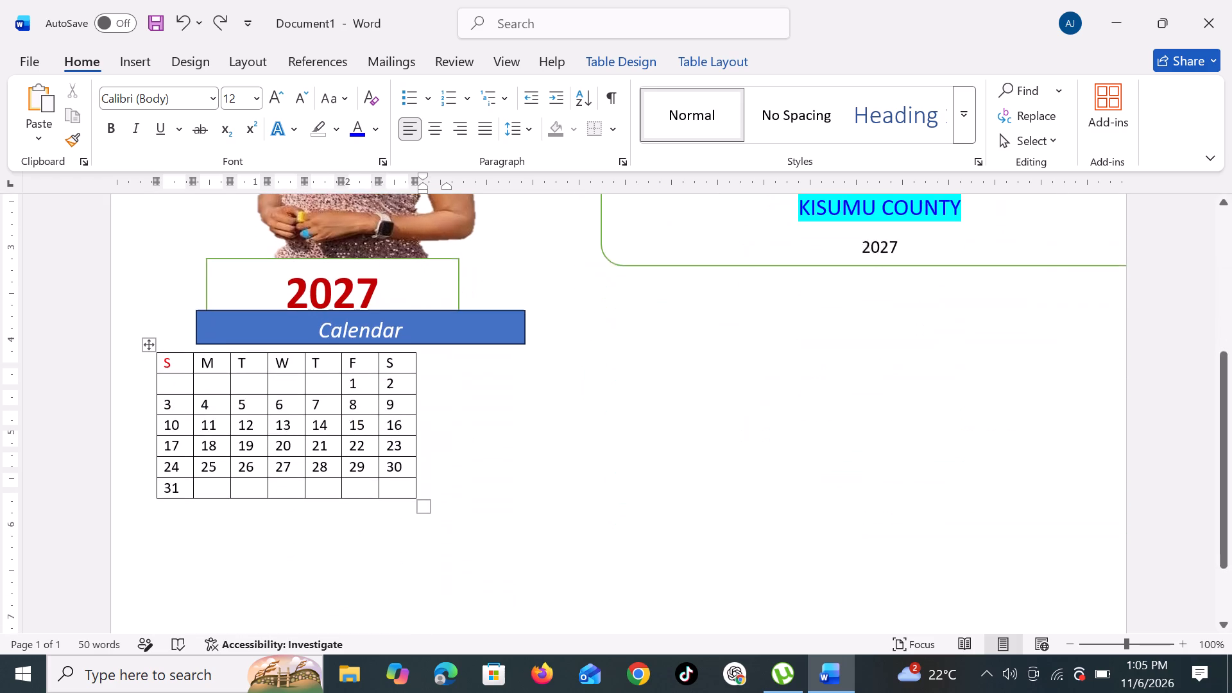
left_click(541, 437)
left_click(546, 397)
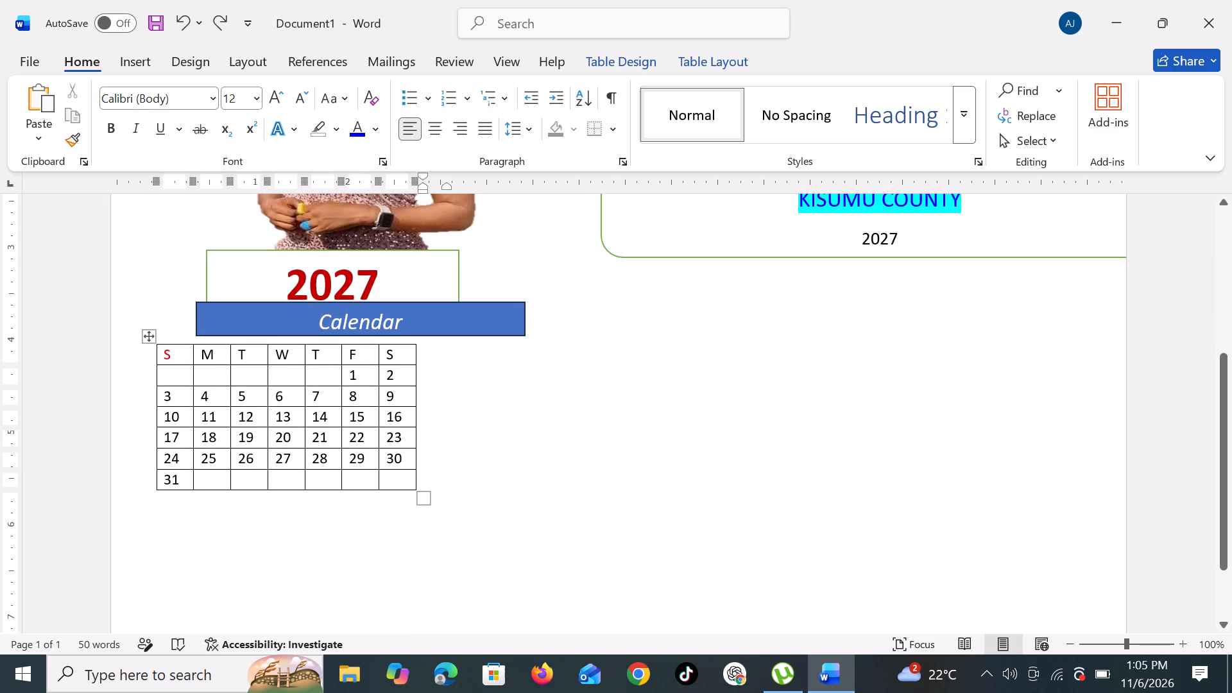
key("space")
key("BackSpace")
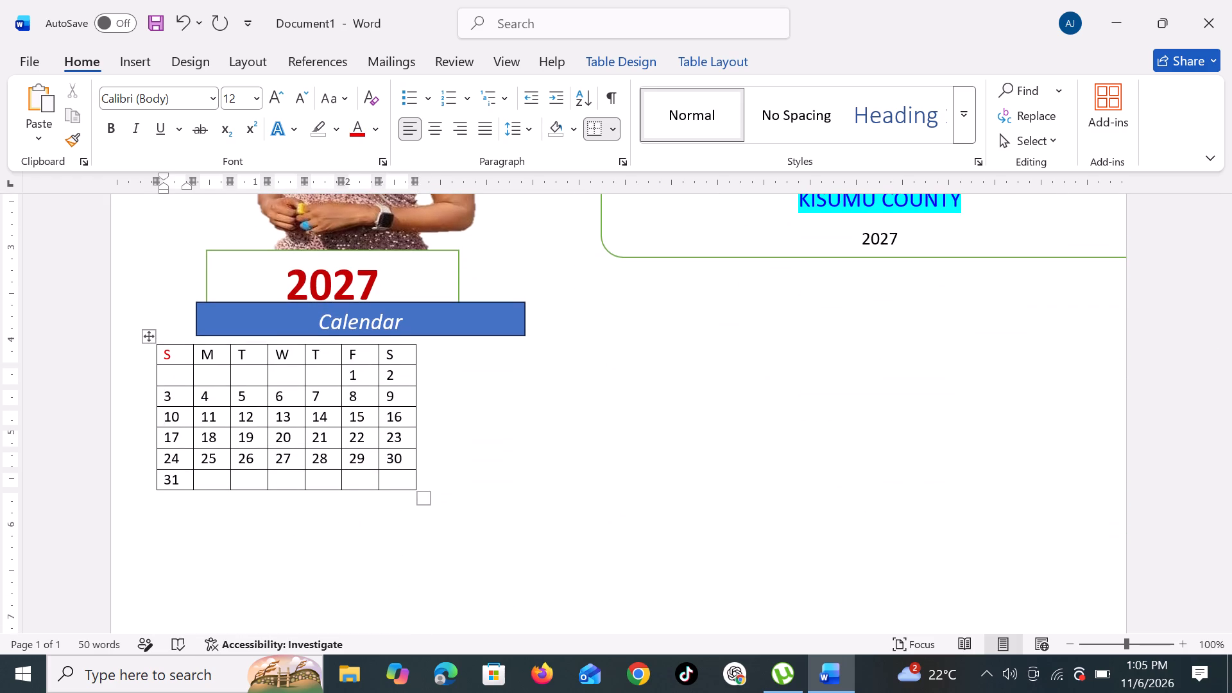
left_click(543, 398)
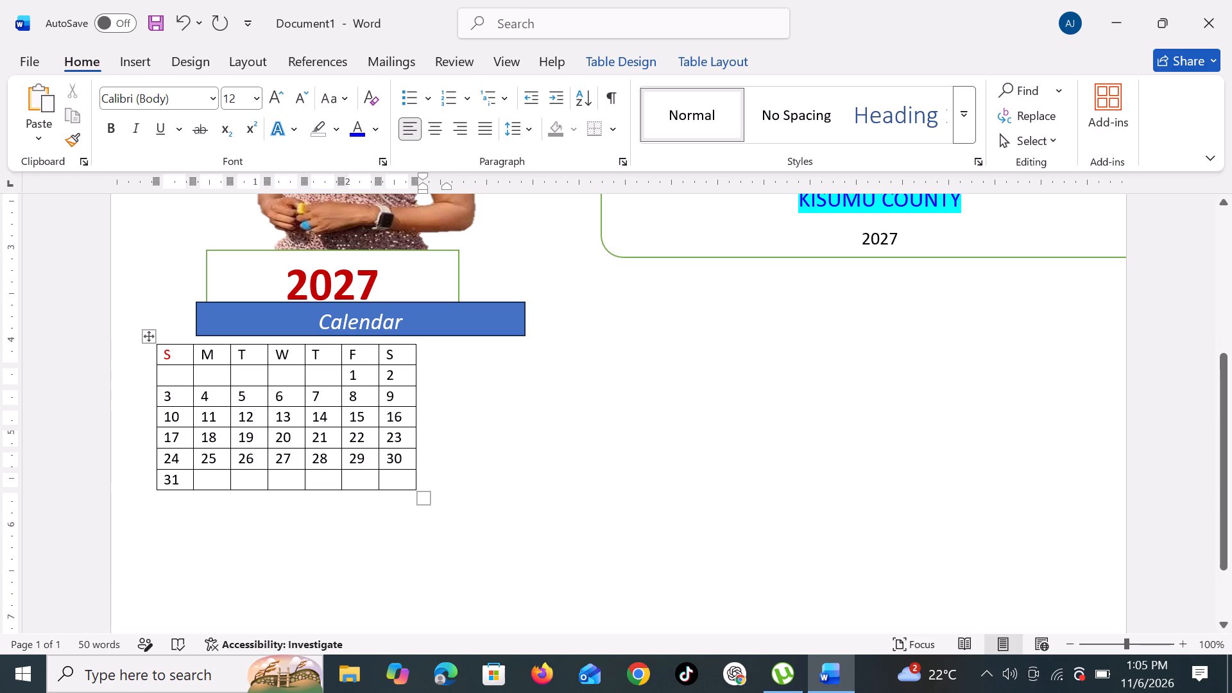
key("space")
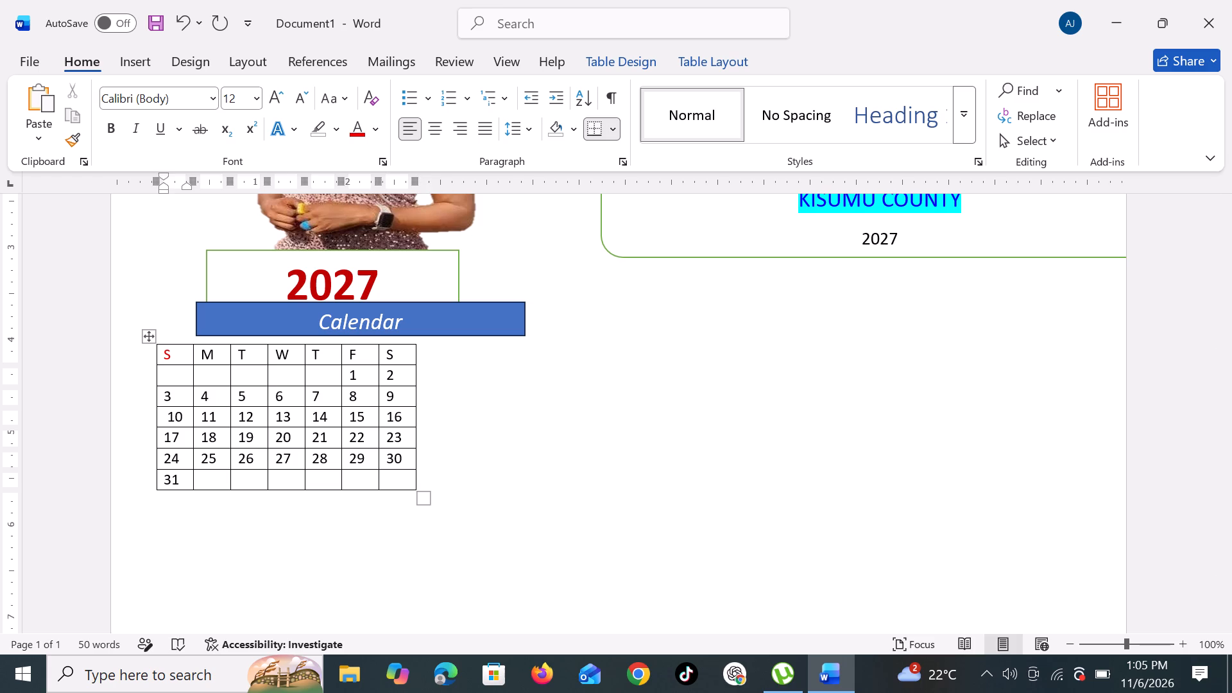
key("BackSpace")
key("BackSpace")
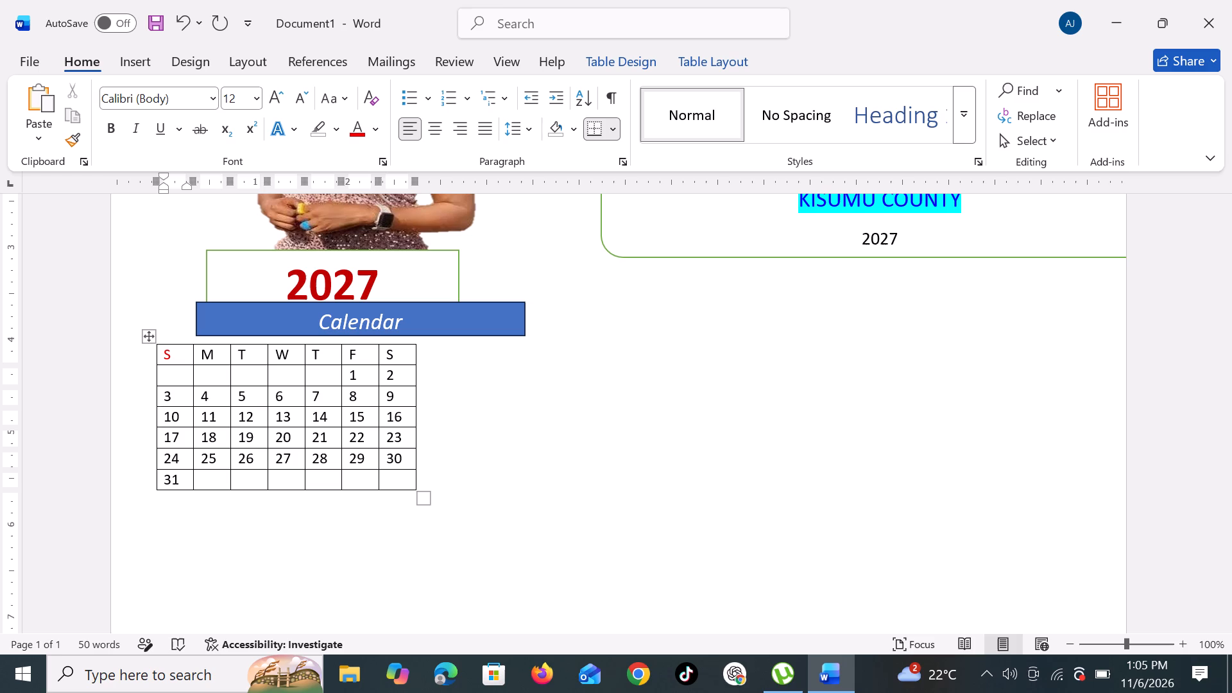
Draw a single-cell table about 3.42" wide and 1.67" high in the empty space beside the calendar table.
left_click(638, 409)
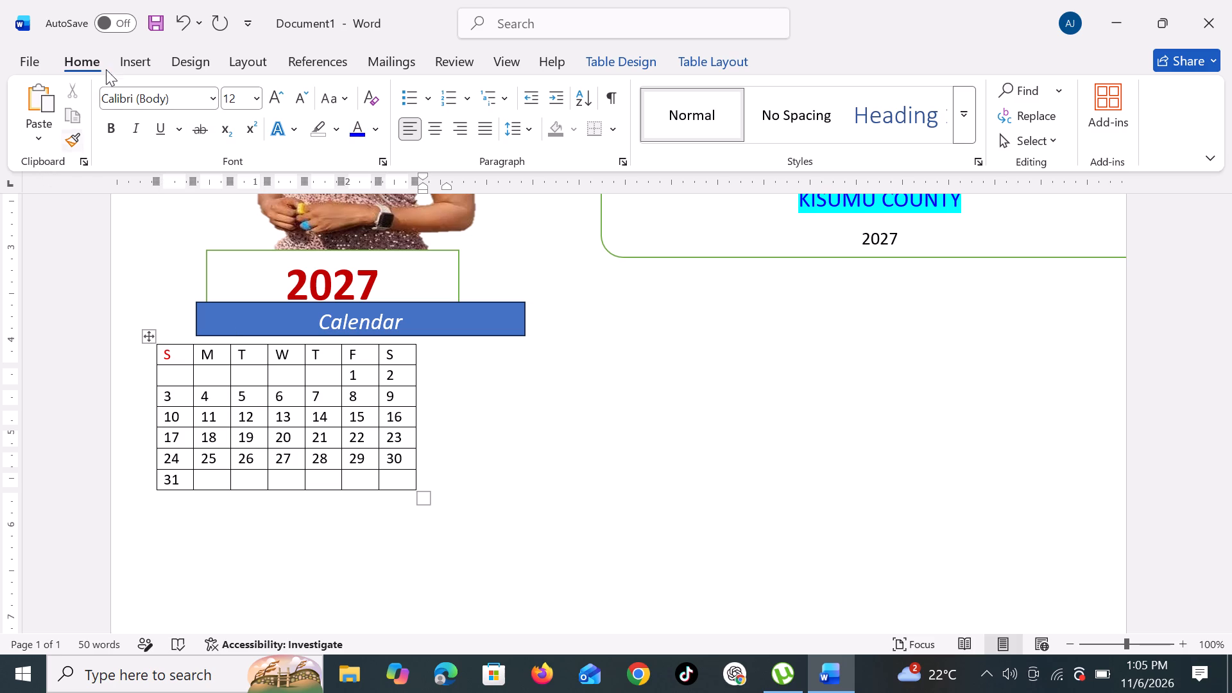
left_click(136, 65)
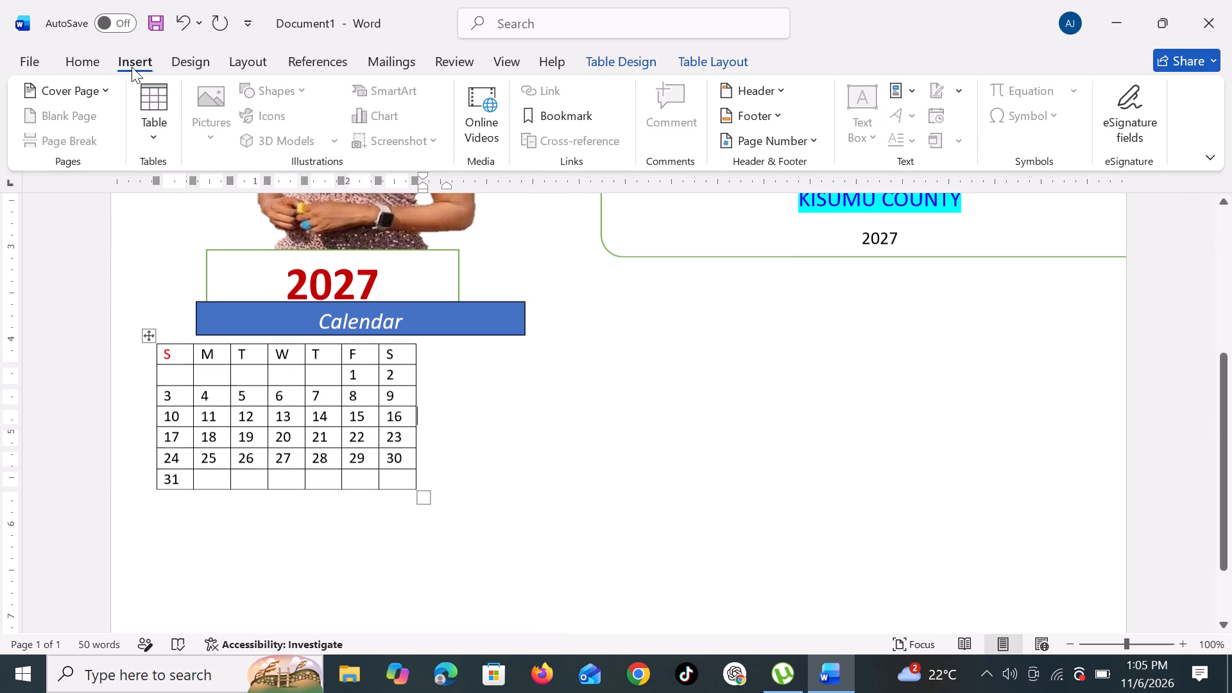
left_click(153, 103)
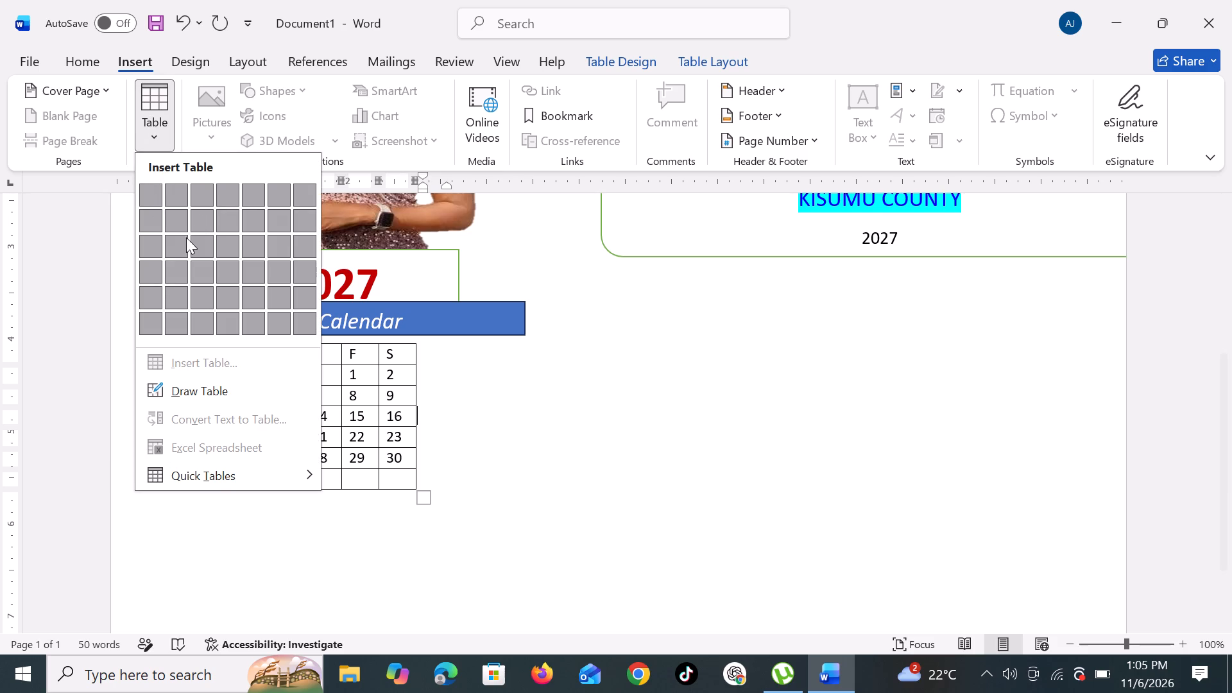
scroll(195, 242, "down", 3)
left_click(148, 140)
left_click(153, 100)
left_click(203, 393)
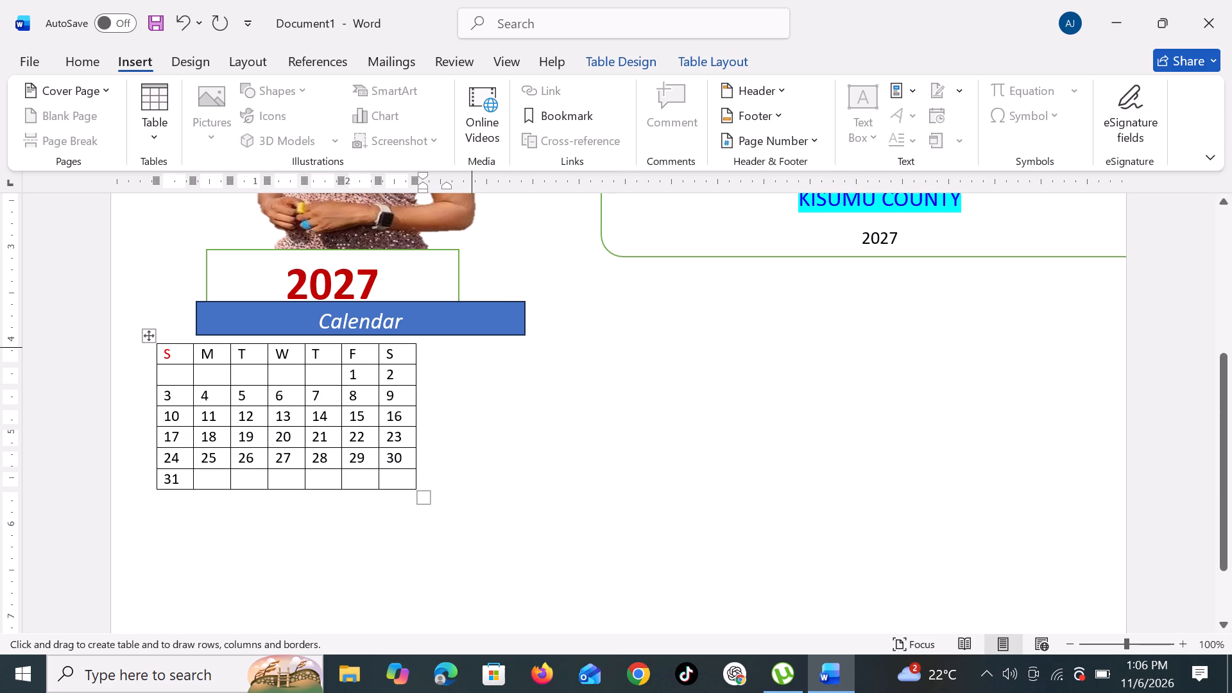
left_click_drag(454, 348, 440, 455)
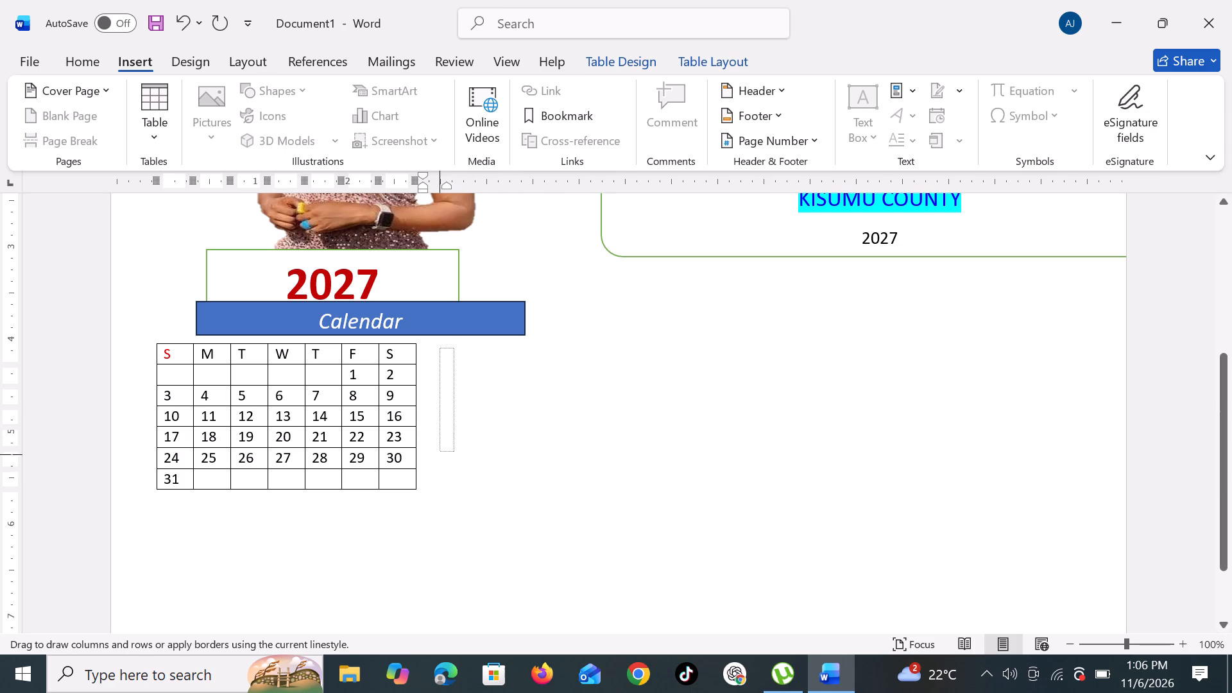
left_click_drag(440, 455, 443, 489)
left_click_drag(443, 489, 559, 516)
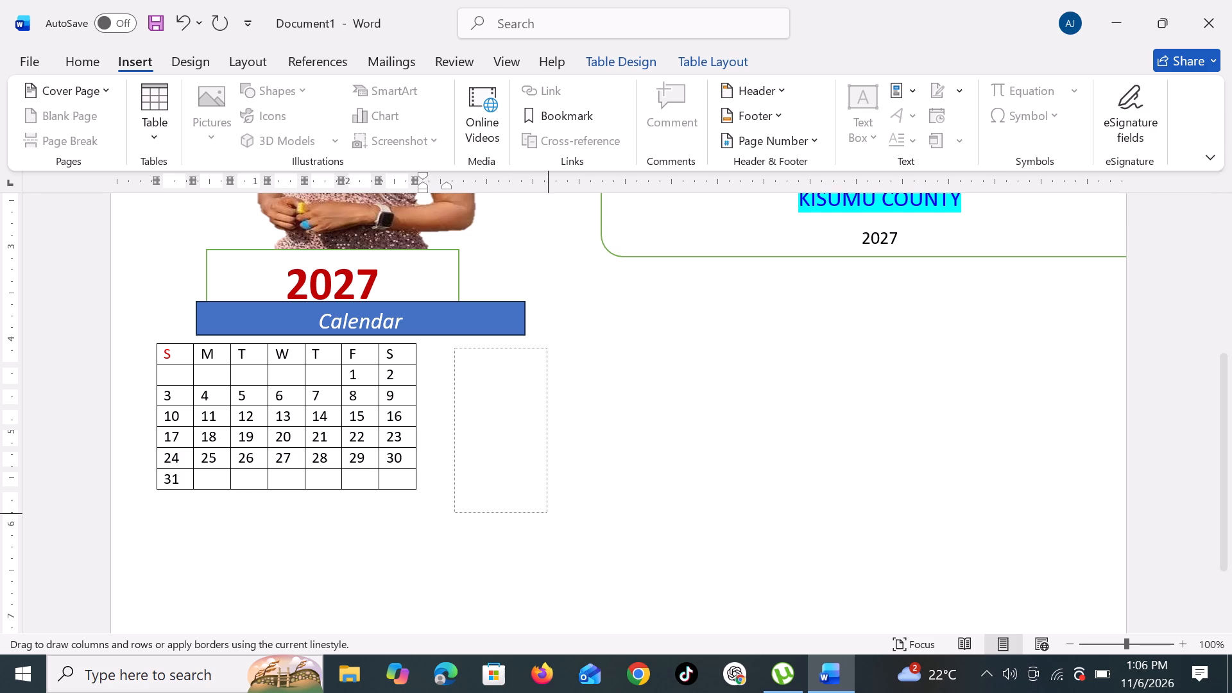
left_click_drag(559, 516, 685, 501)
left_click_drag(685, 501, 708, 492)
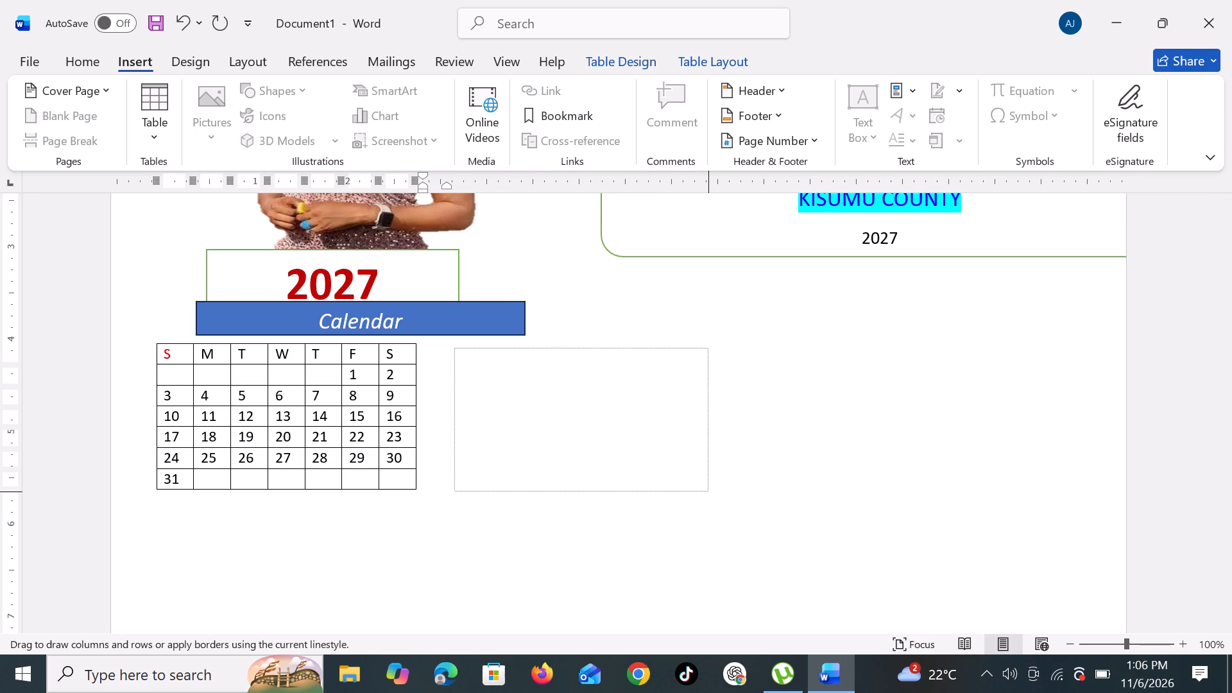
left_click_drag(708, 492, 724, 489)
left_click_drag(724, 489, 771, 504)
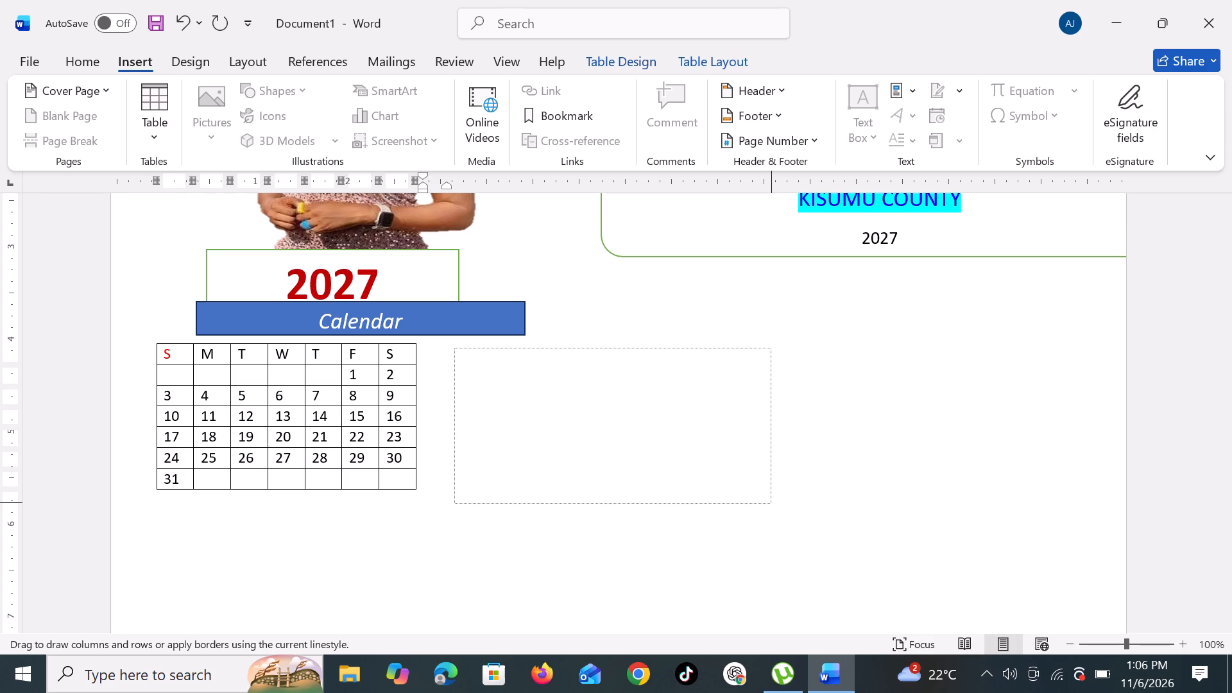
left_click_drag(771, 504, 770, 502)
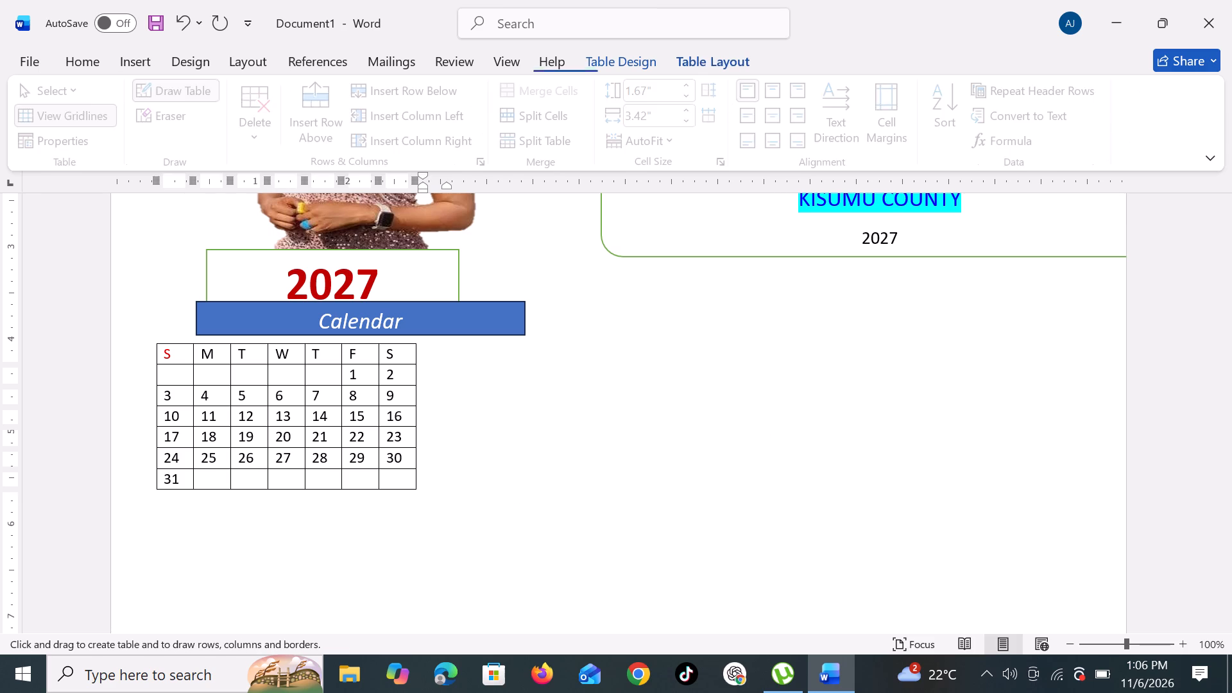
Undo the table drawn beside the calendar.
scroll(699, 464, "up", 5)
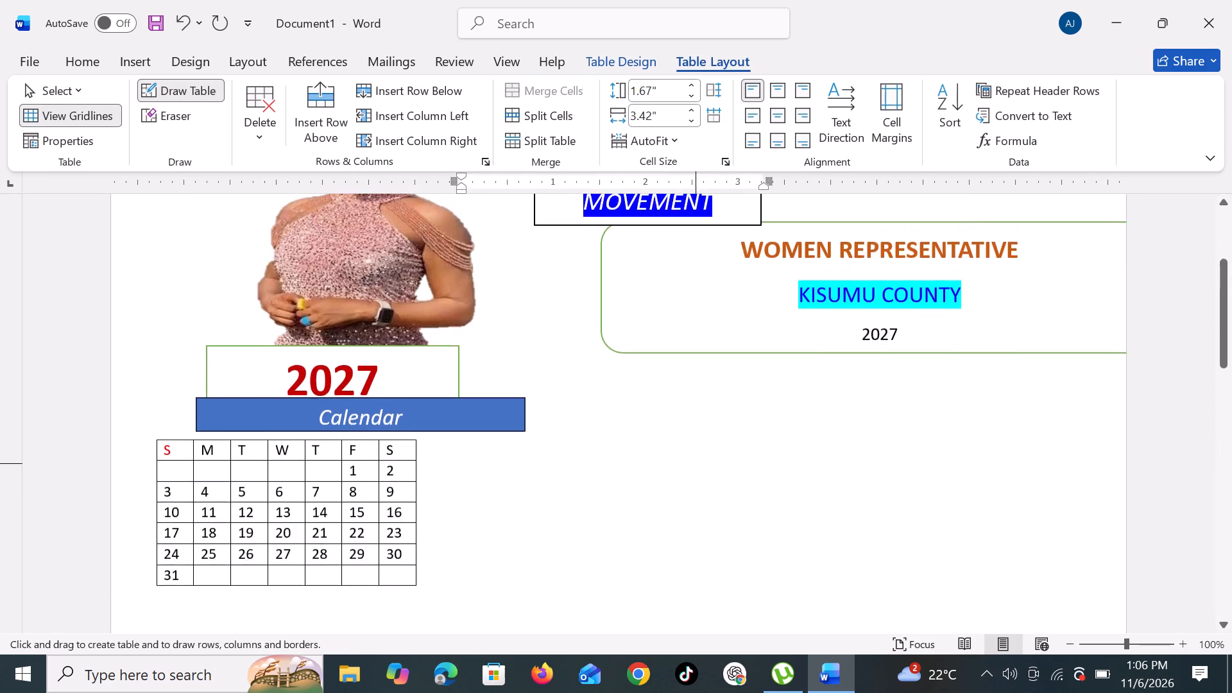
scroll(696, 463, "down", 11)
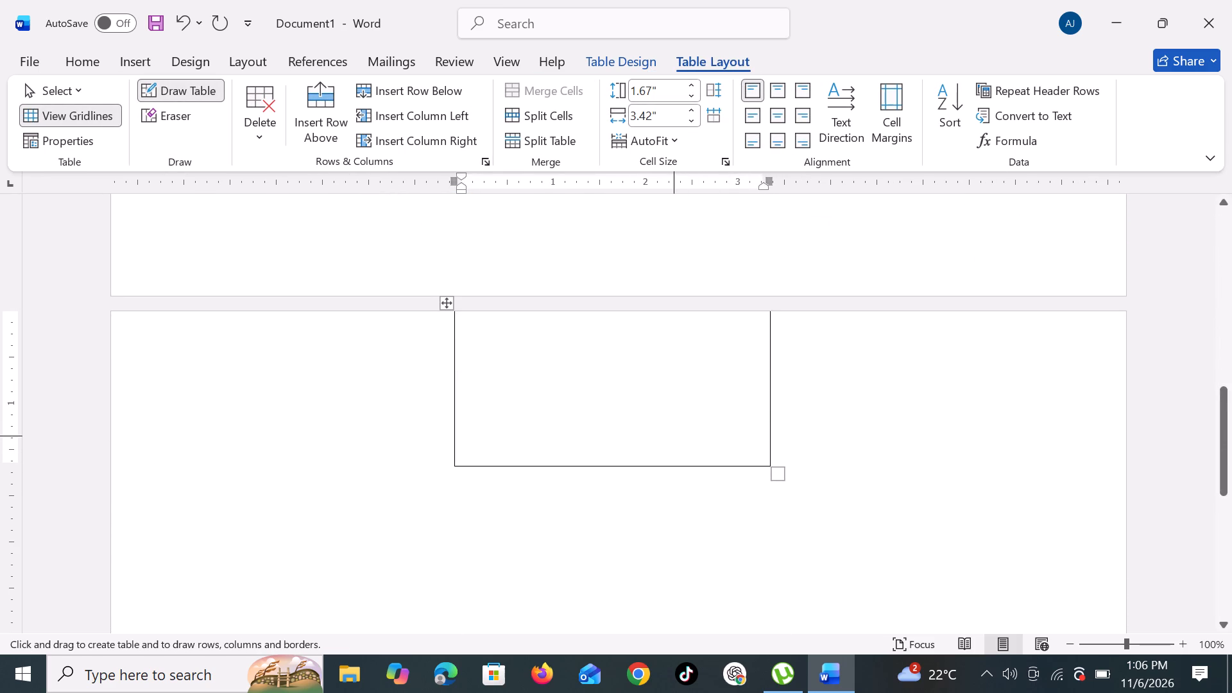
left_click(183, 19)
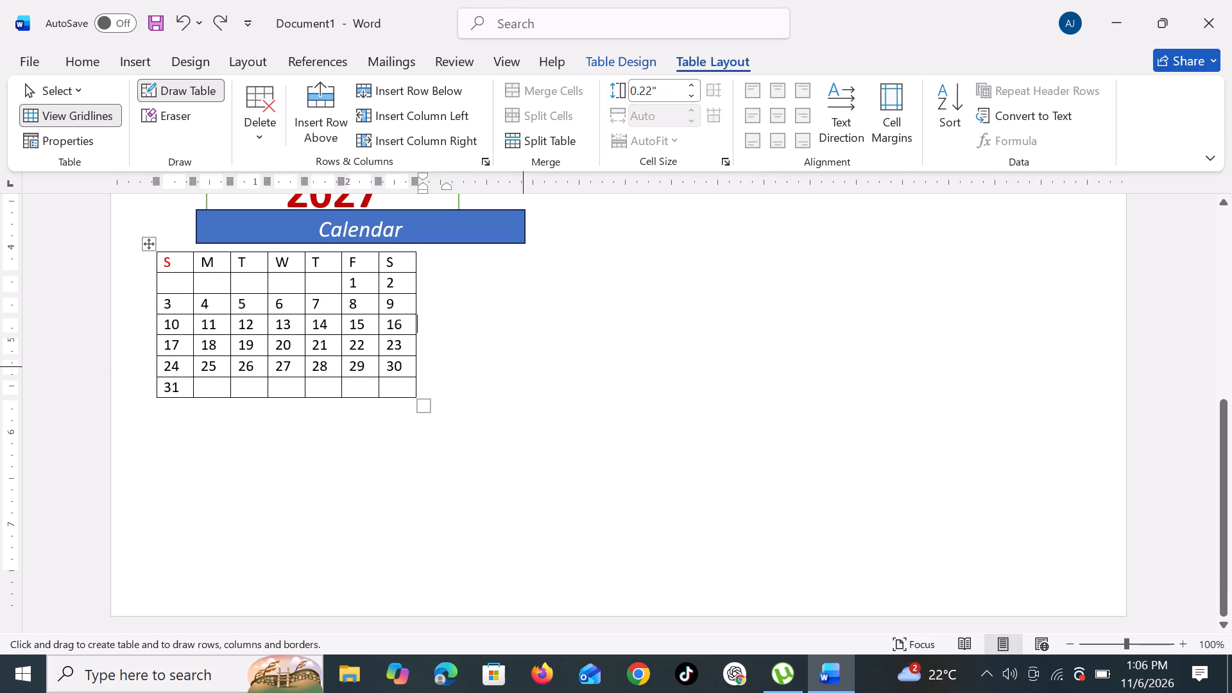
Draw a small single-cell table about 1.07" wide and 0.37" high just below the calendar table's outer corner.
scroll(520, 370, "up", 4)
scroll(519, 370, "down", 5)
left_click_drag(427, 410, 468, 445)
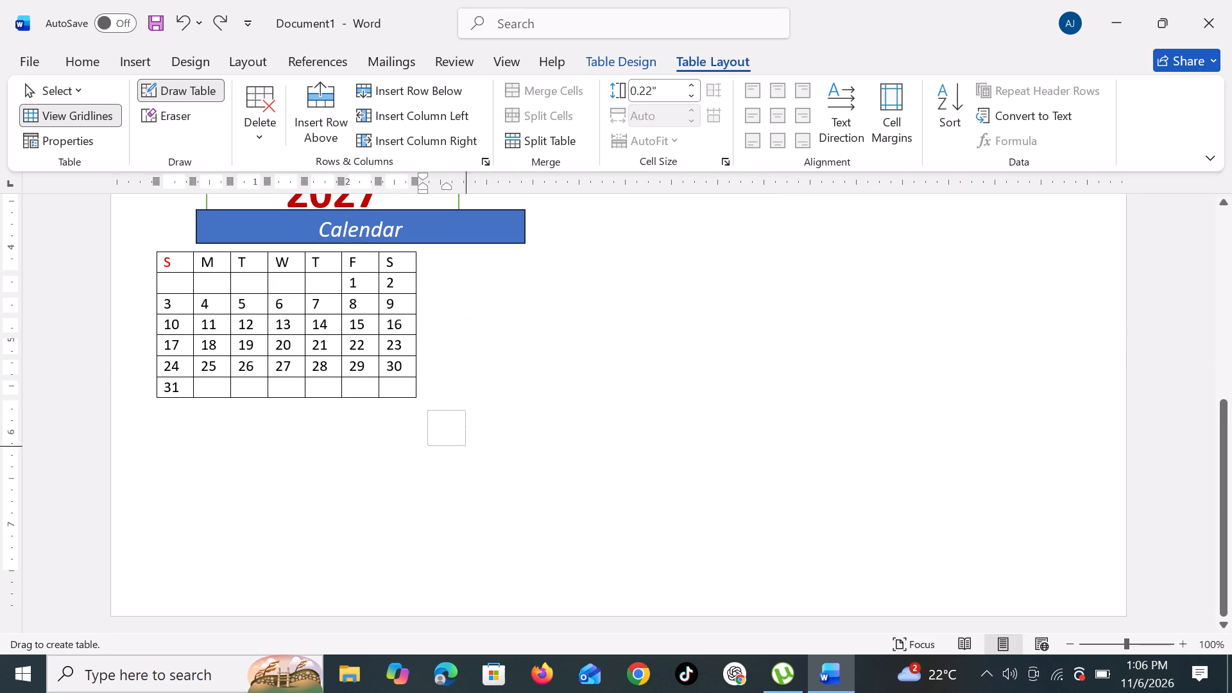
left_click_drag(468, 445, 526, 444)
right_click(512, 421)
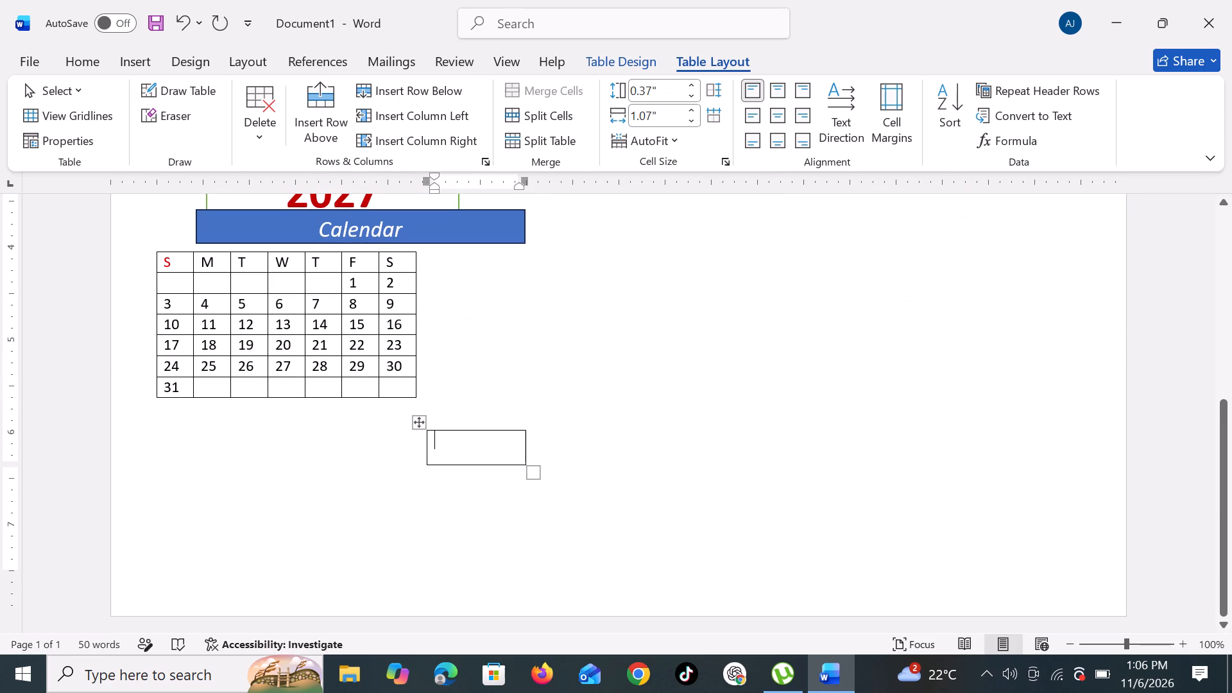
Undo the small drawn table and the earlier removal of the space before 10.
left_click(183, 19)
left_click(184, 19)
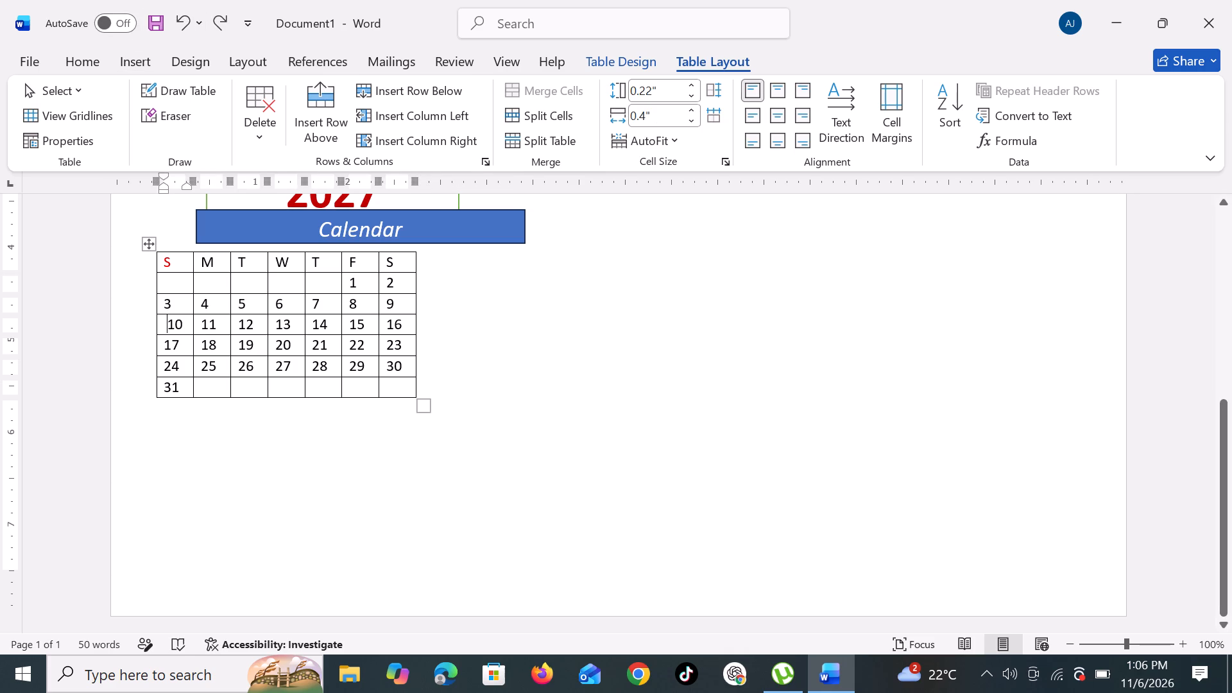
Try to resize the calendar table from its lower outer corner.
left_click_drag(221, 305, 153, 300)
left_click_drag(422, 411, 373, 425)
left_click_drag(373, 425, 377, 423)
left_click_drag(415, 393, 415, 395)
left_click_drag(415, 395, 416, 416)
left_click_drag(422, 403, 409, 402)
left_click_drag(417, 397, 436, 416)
Delete the space before 10 in the calendar table.
key("BackSpace")
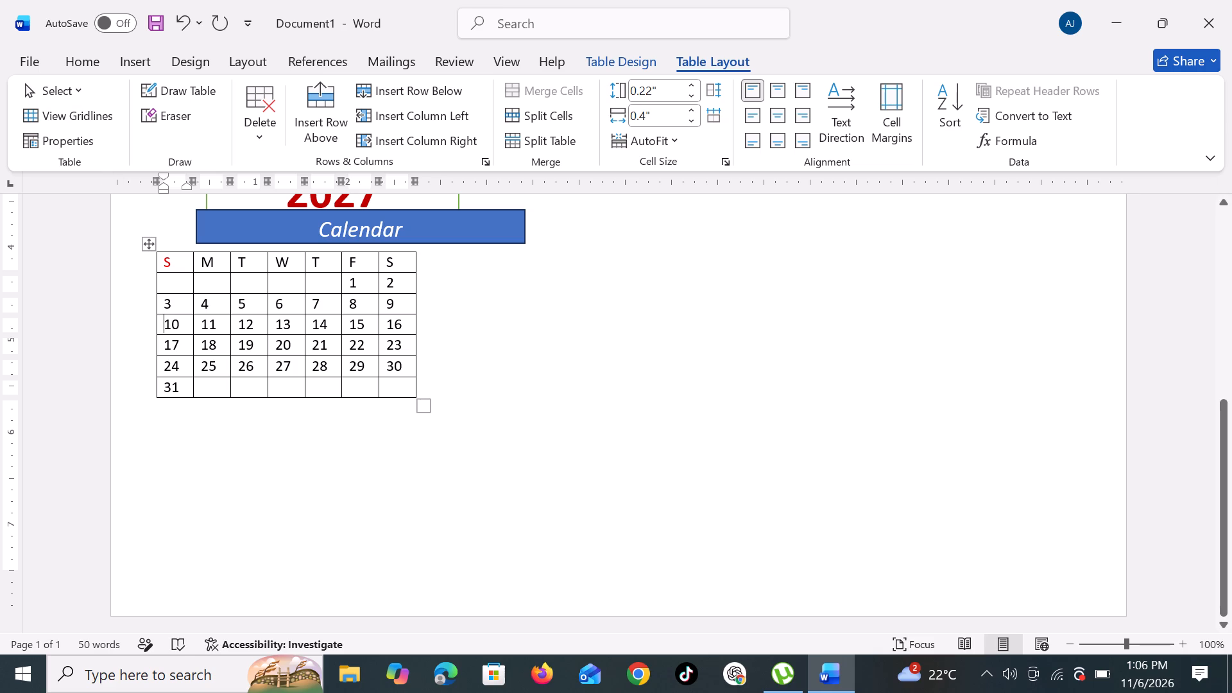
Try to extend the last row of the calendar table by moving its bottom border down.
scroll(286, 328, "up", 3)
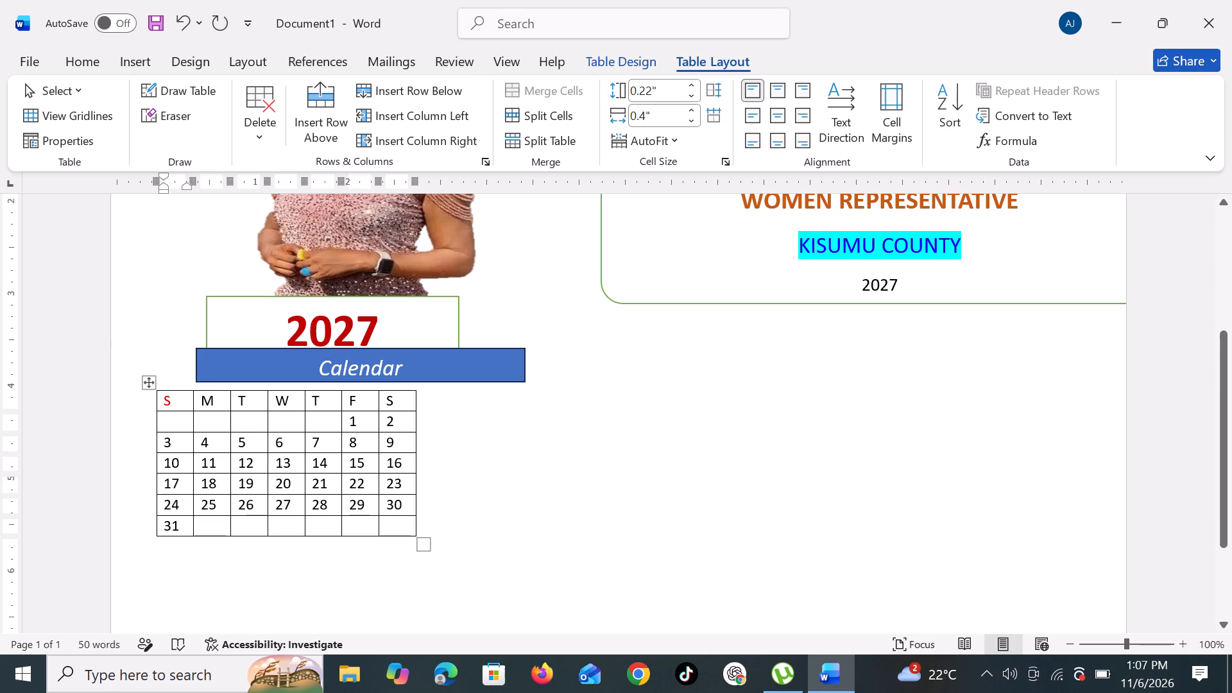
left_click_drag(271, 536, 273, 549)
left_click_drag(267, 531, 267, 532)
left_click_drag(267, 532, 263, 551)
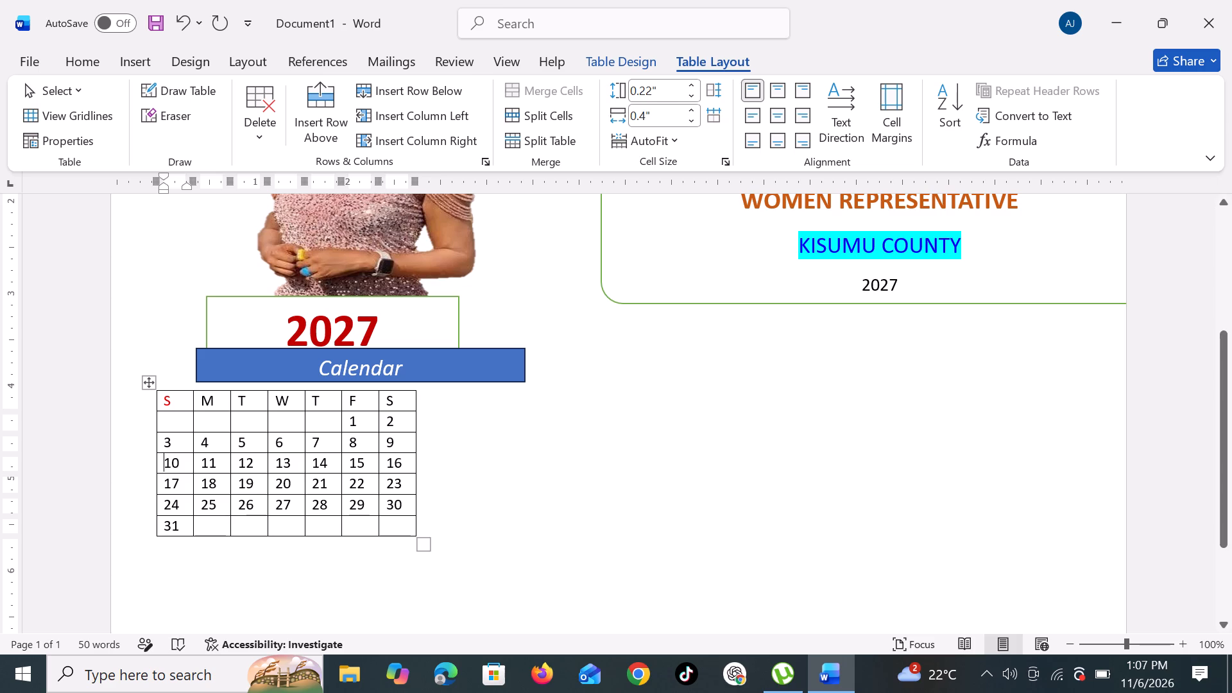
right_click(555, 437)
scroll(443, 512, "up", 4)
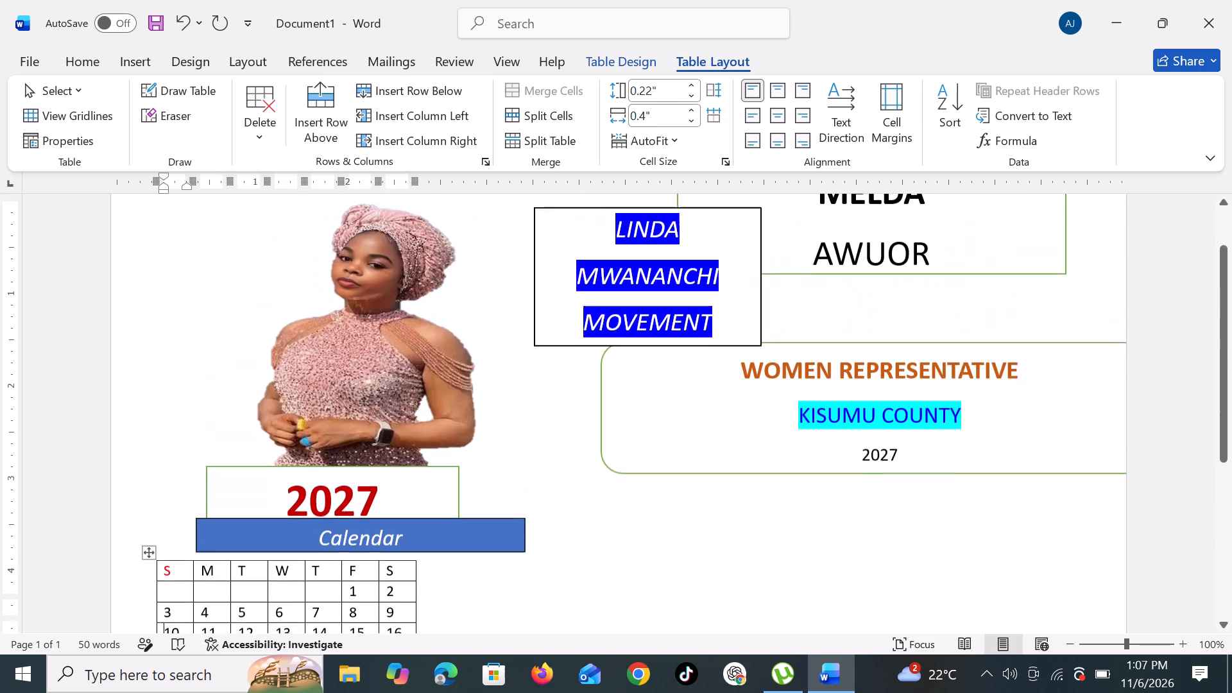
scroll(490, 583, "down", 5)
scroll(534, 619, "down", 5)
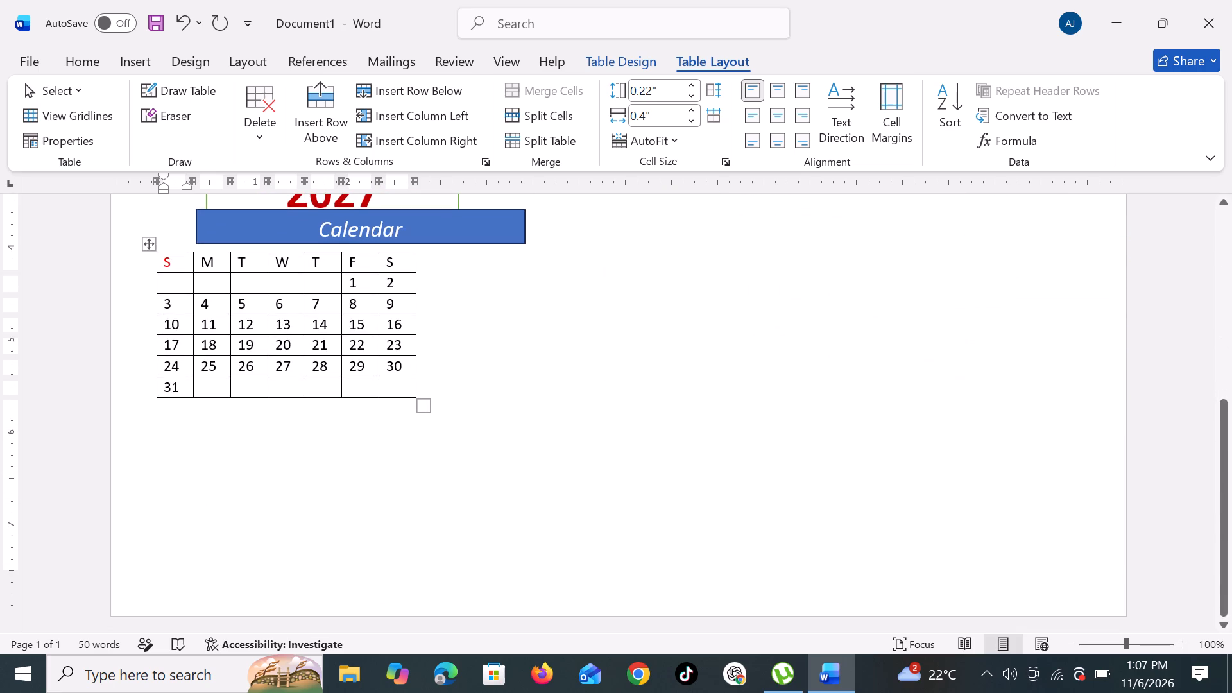
Insert an empty table of 7 columns by 6 rows in the blank area below the filled-in calendar table.
scroll(536, 622, "up", 3)
scroll(574, 649, "down", 3)
scroll(579, 654, "up", 2)
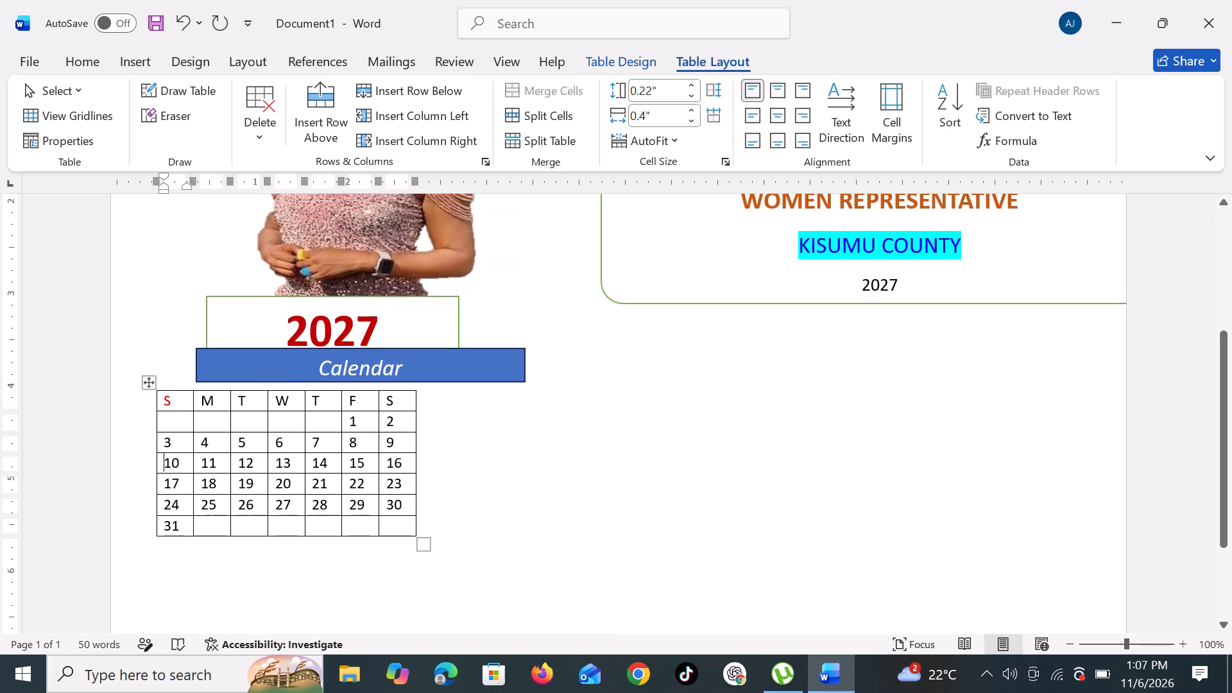
scroll(636, 543, "up", 3)
scroll(638, 548, "down", 12)
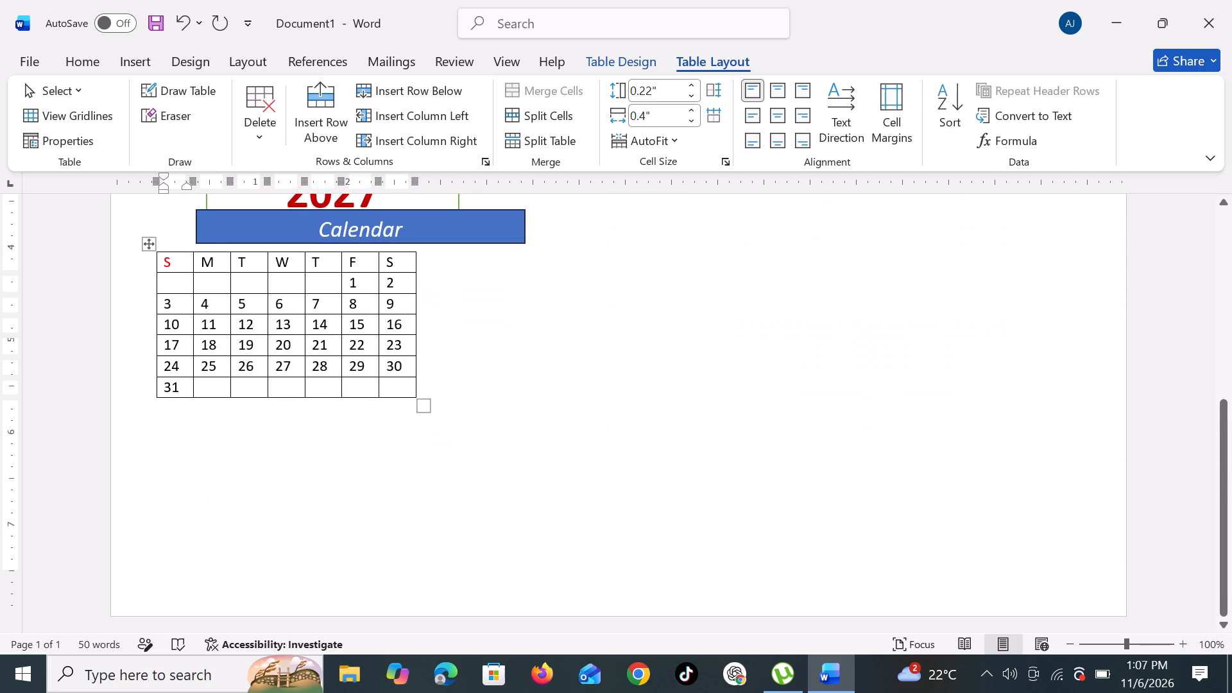
double_click(133, 483)
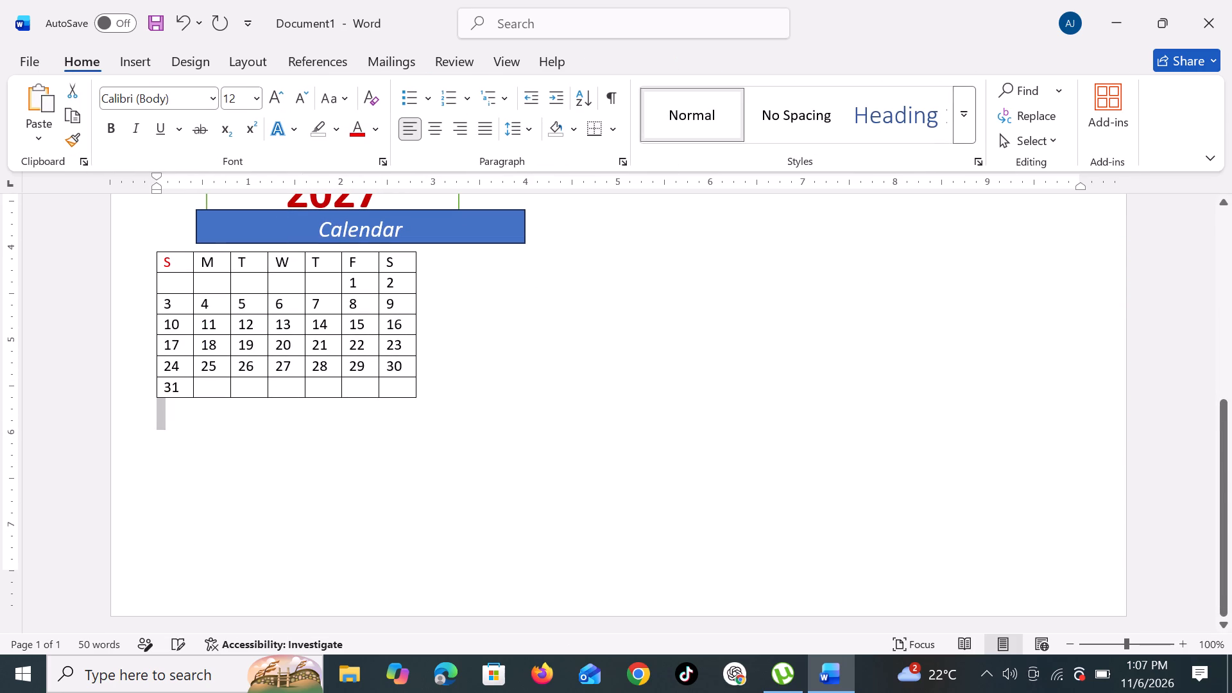
double_click(198, 509)
left_click(192, 506)
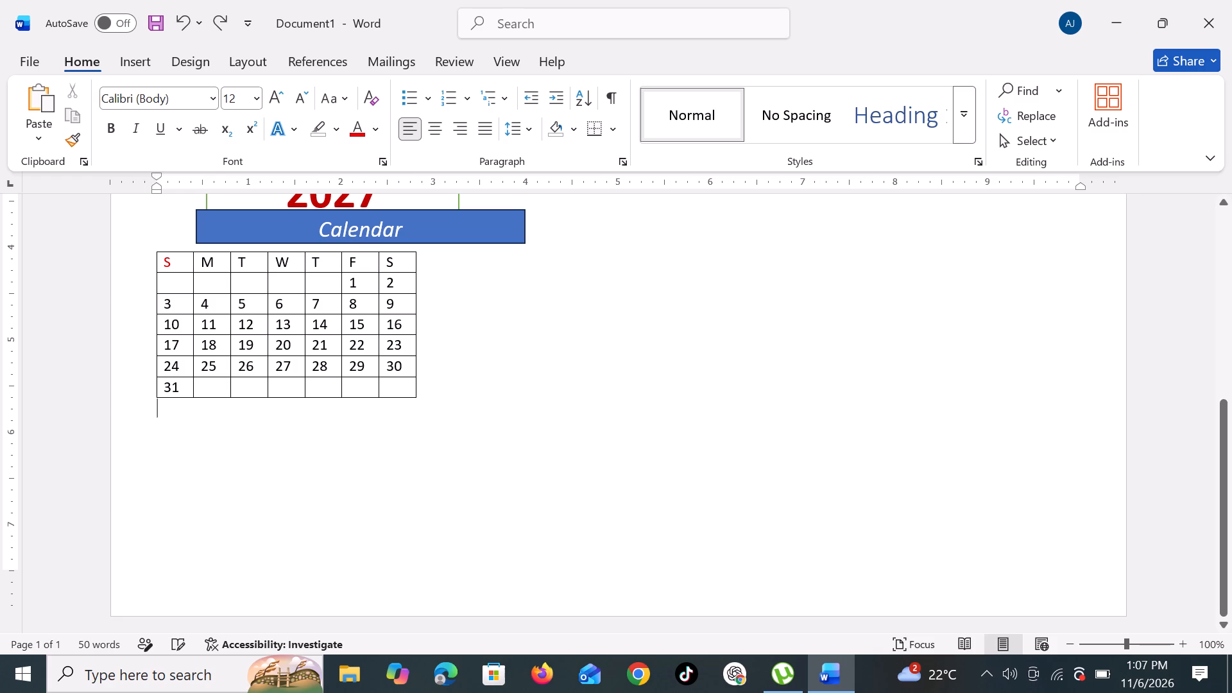
double_click(166, 503)
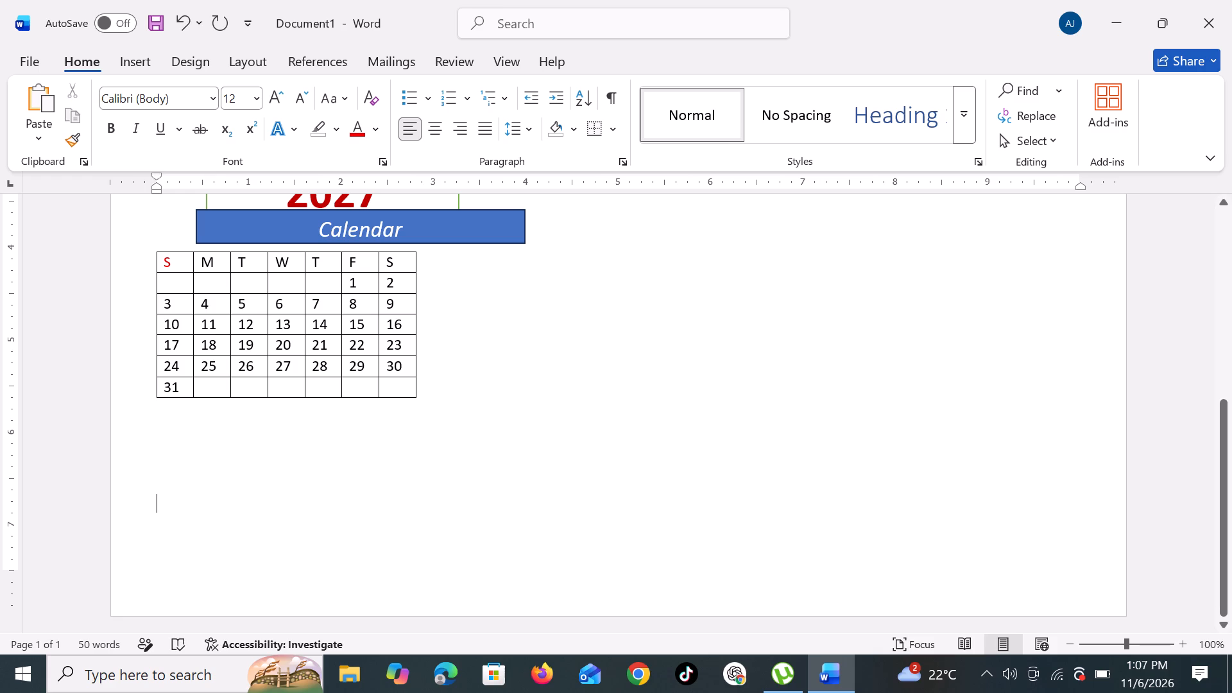
double_click(150, 458)
left_click(137, 67)
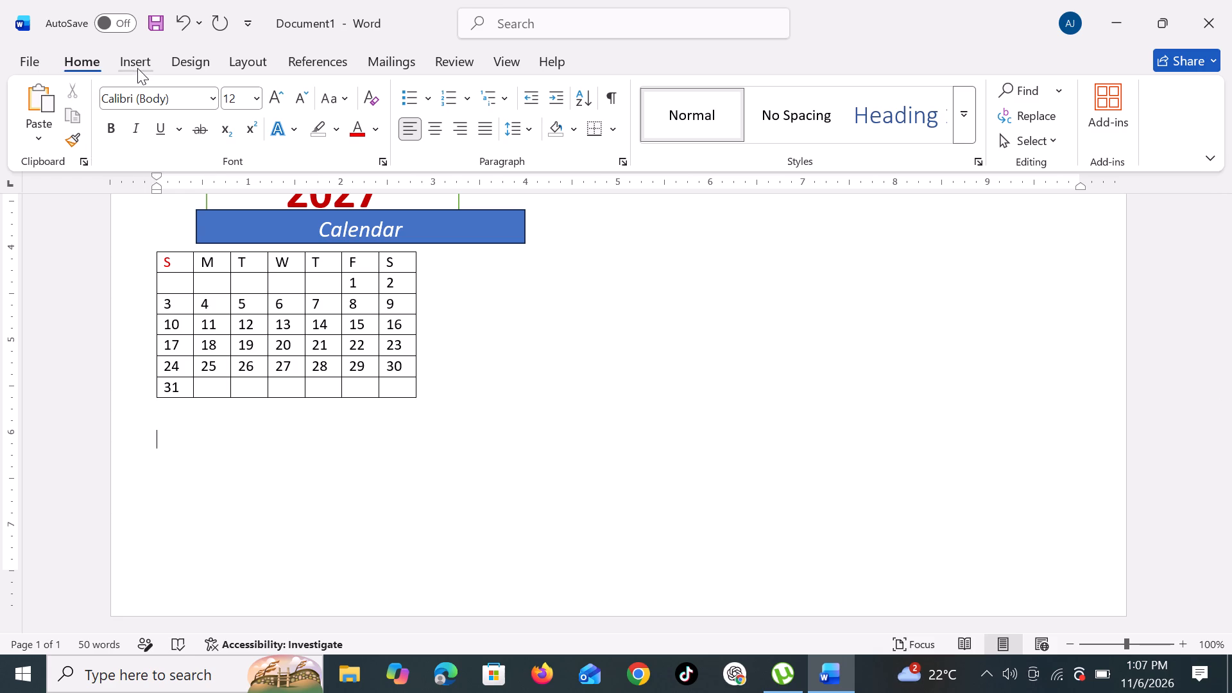
left_click(146, 113)
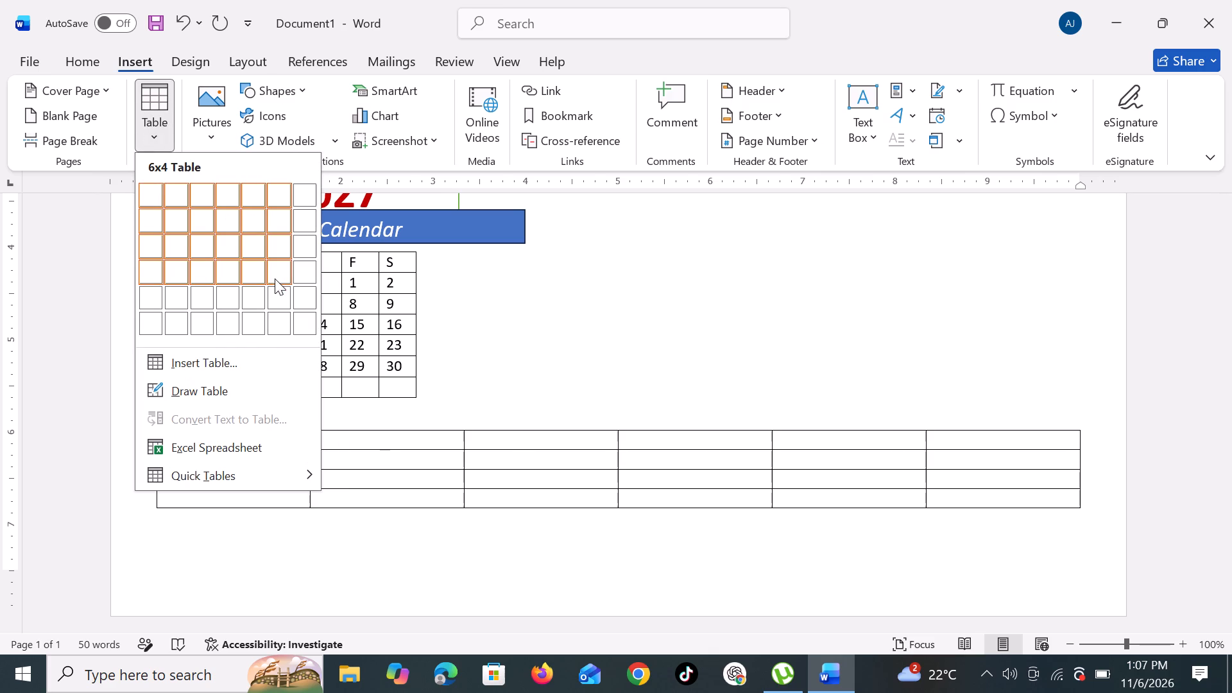
left_click(312, 326)
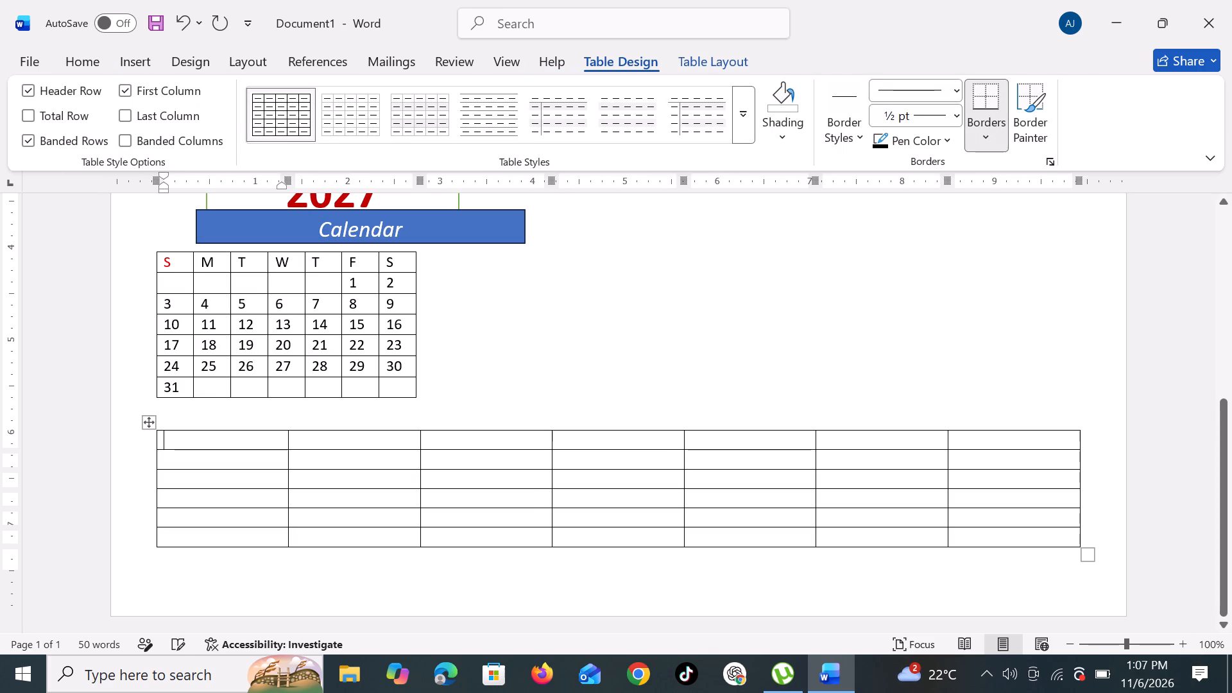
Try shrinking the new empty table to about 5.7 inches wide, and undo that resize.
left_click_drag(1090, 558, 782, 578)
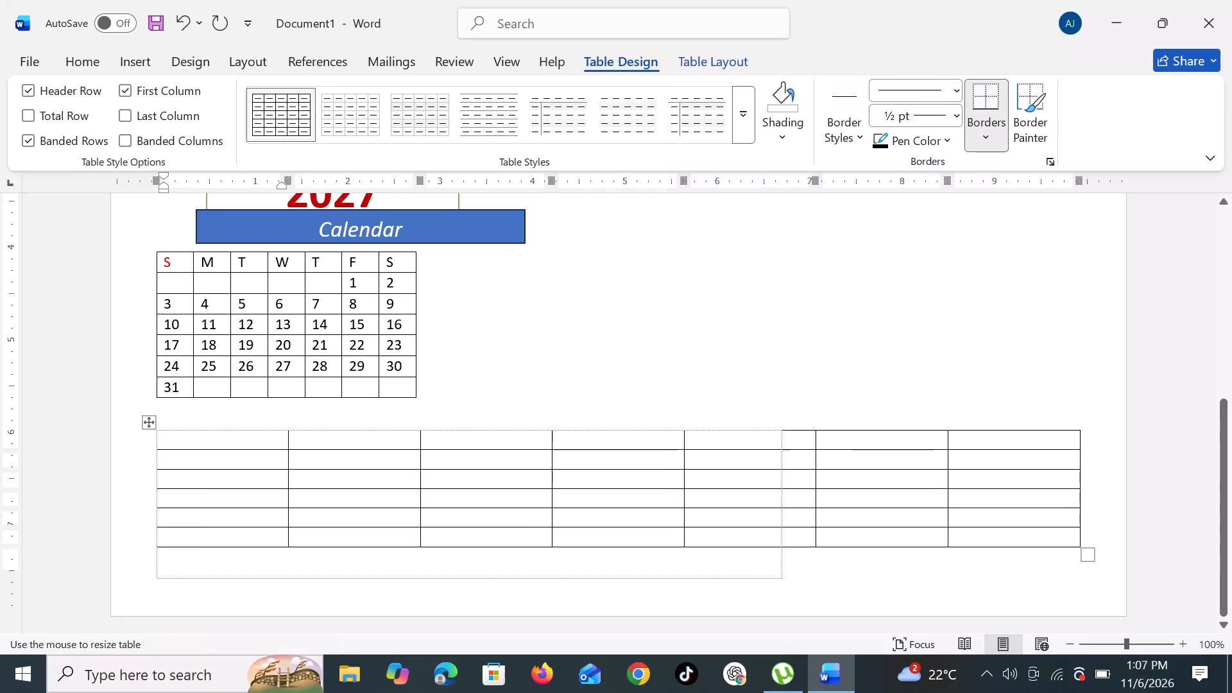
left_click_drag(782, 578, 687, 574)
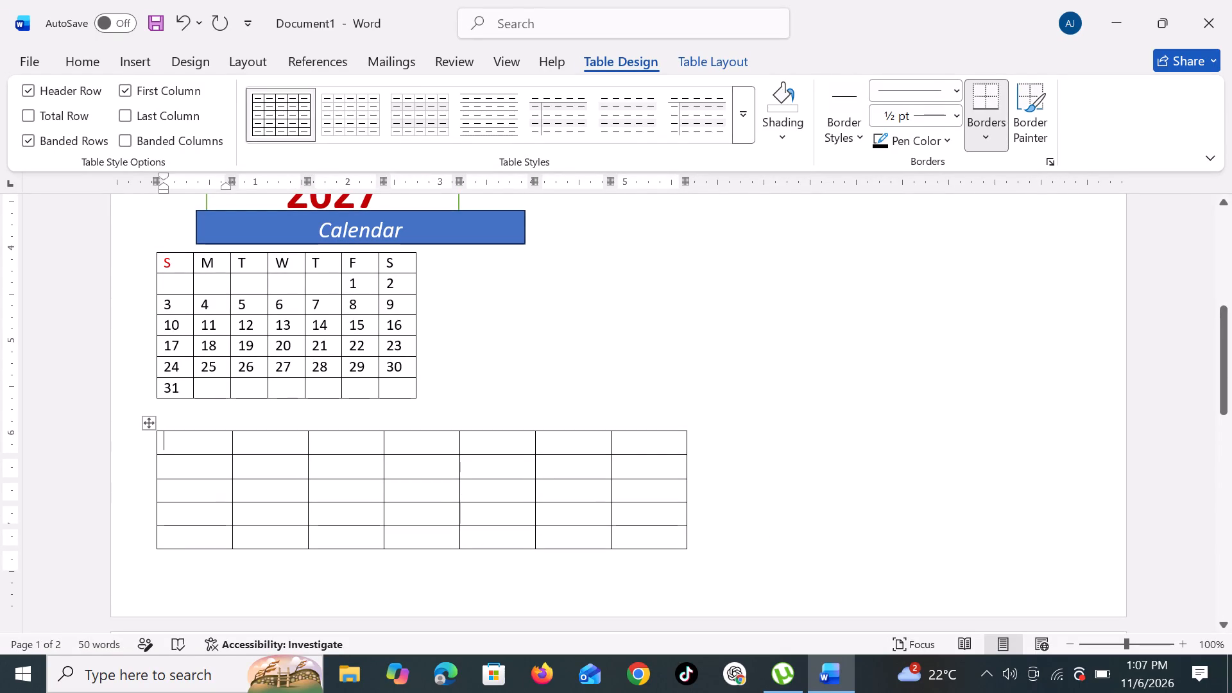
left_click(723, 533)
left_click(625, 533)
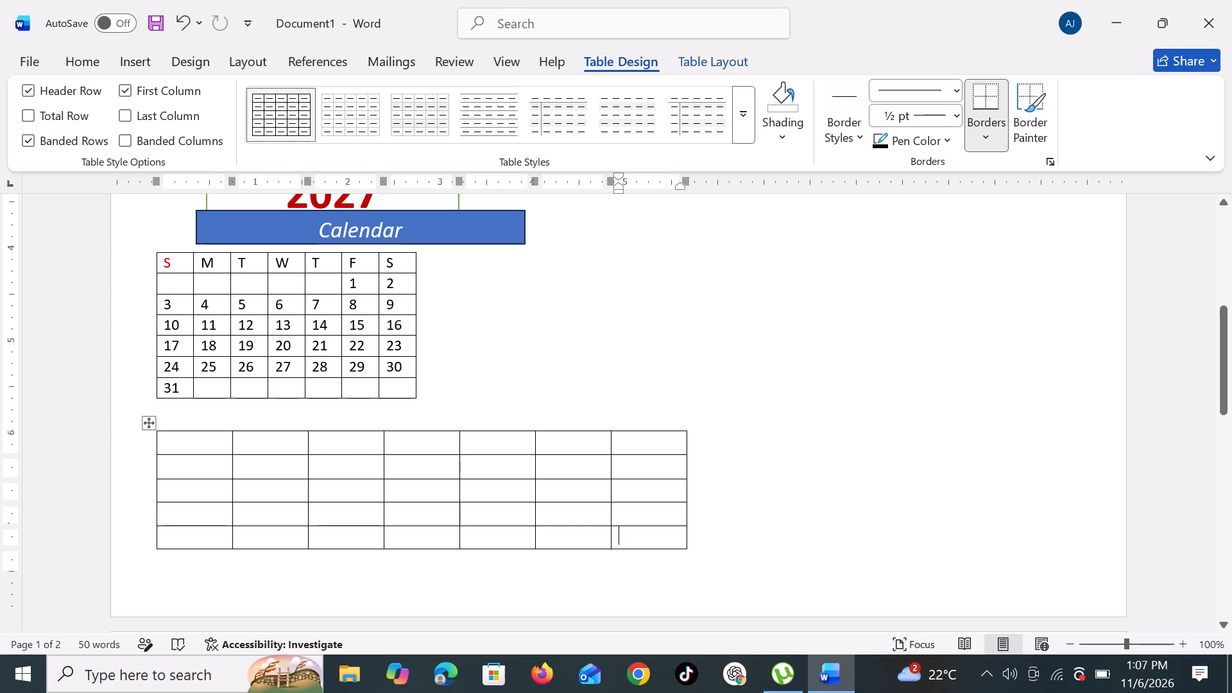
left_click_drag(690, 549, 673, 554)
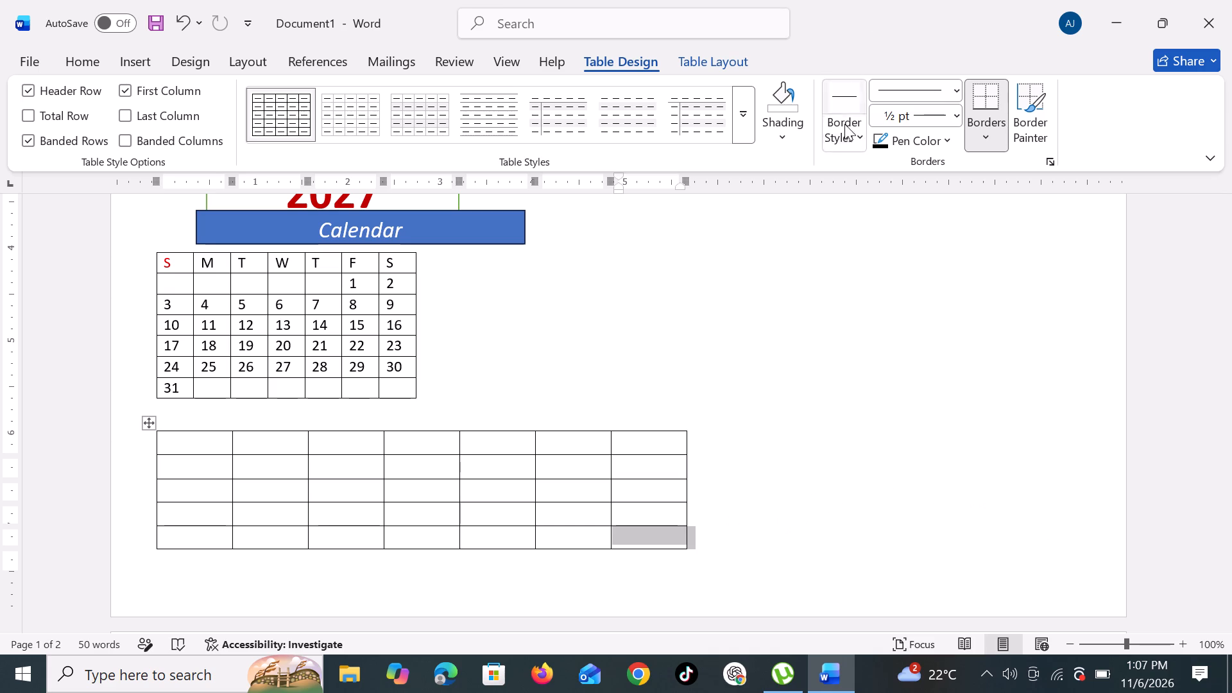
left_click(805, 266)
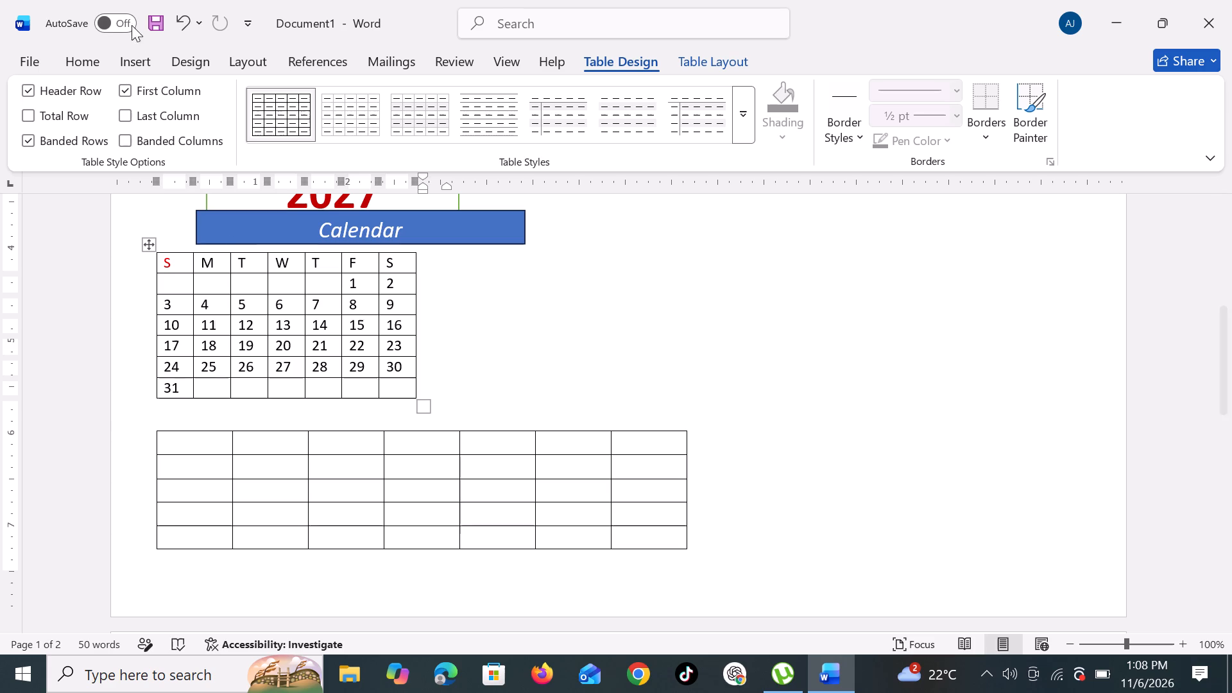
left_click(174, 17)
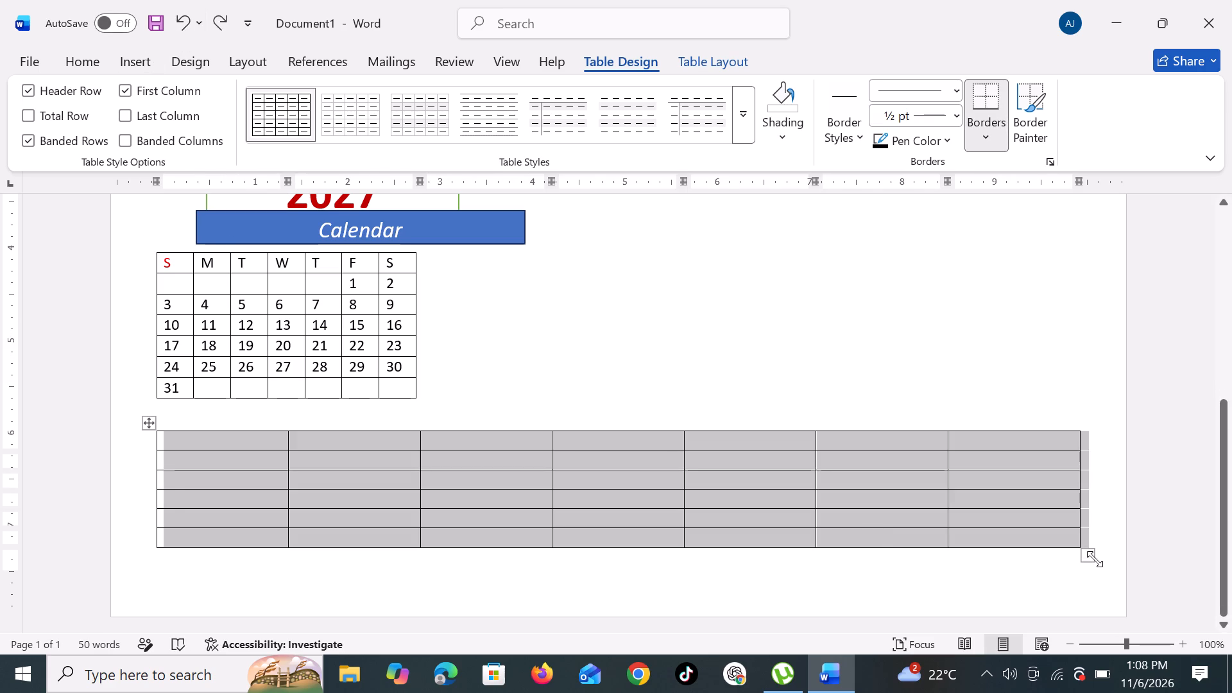
Resize the empty 7-column table to about 2.8 inches wide, matching the width of the calendar table above it.
left_click_drag(1095, 559, 830, 566)
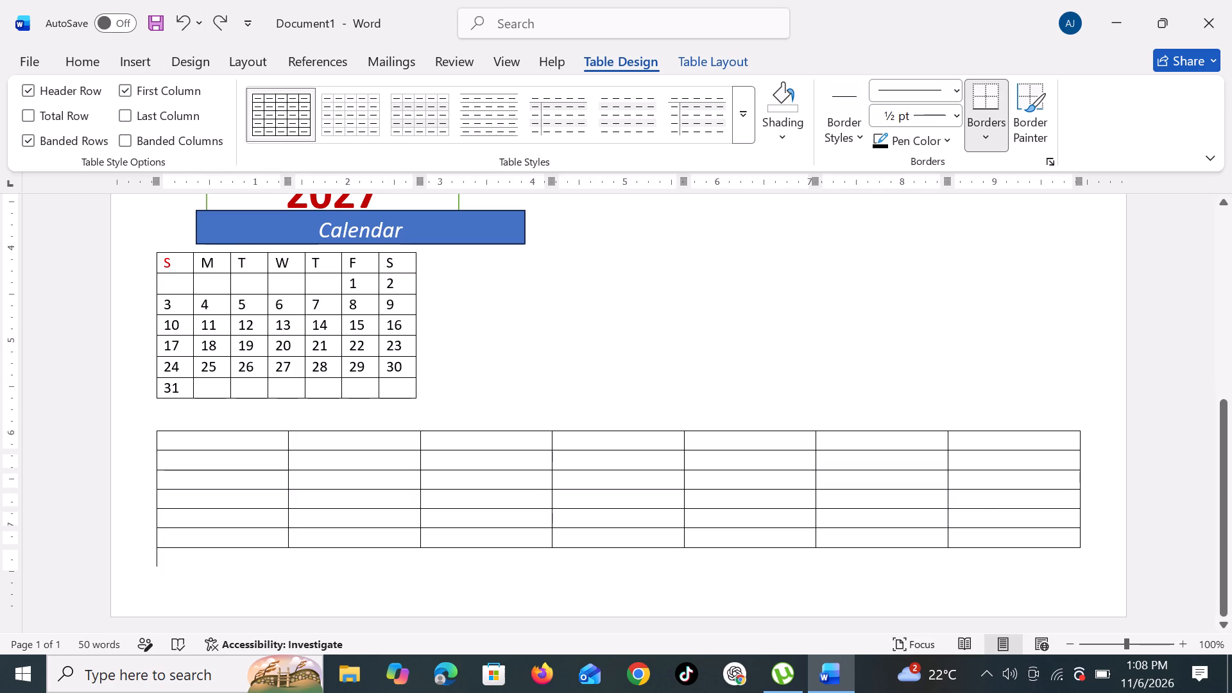
left_click_drag(830, 566, 997, 540)
left_click(1072, 556)
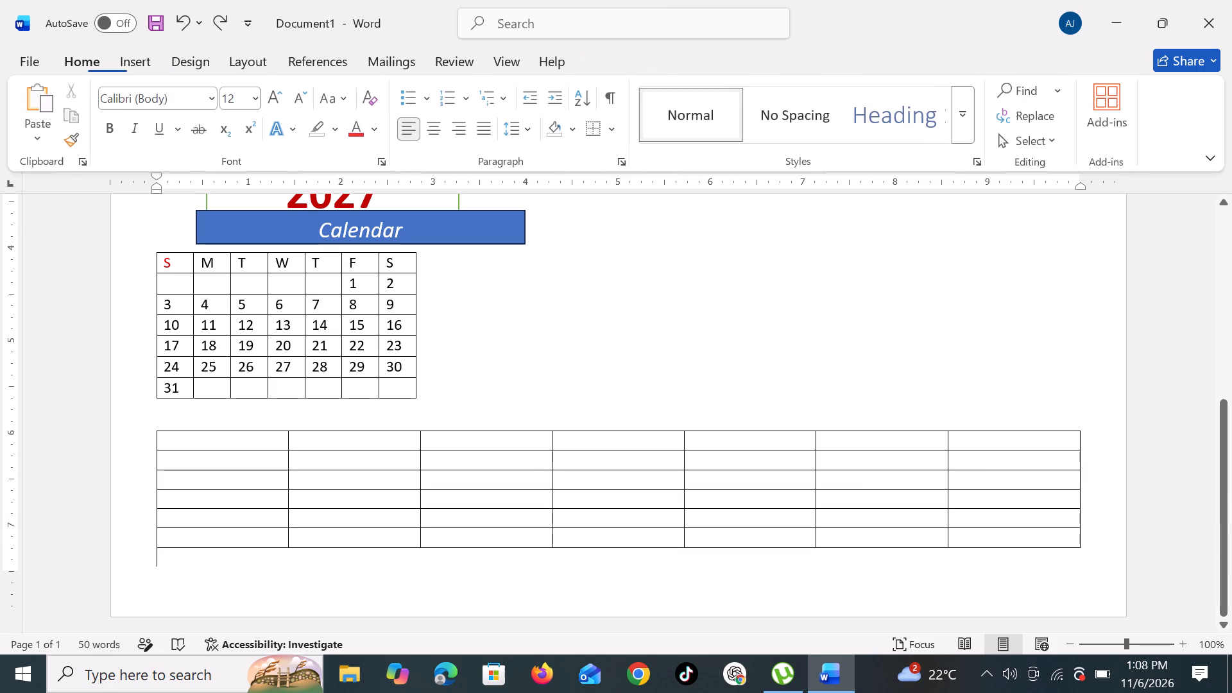
left_click(1076, 546)
left_click_drag(1093, 560, 1014, 570)
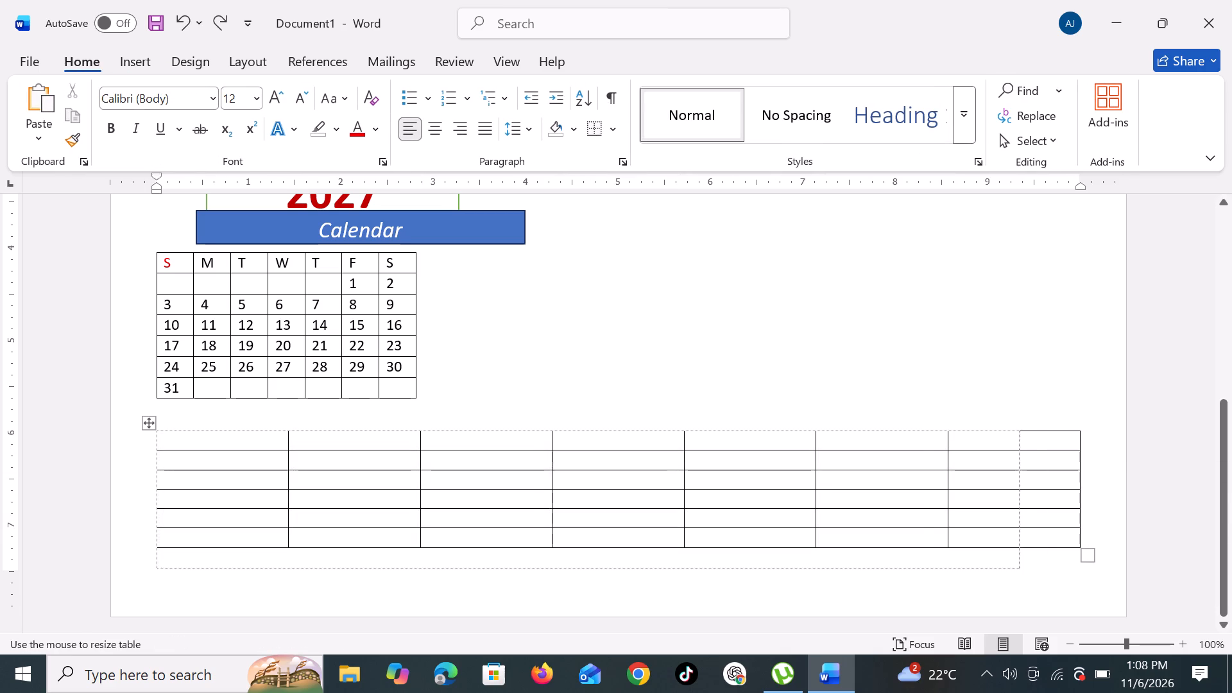
left_click_drag(1014, 570, 408, 574)
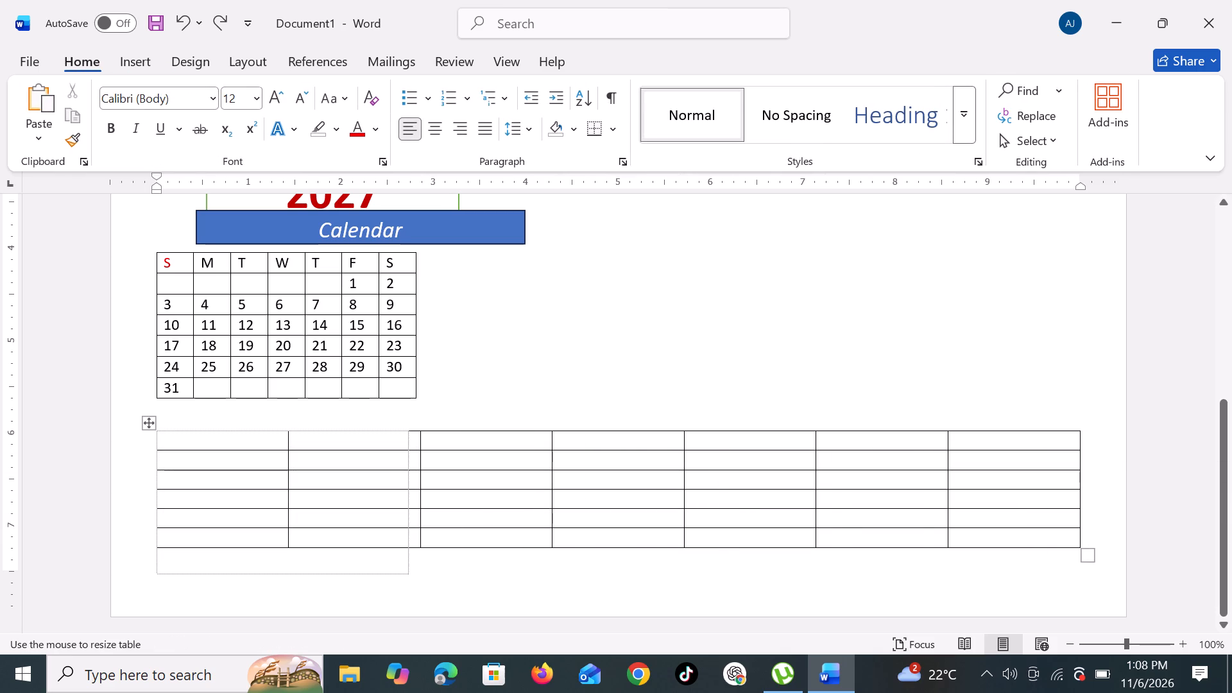
left_click_drag(408, 574, 414, 568)
left_click_drag(414, 568, 415, 565)
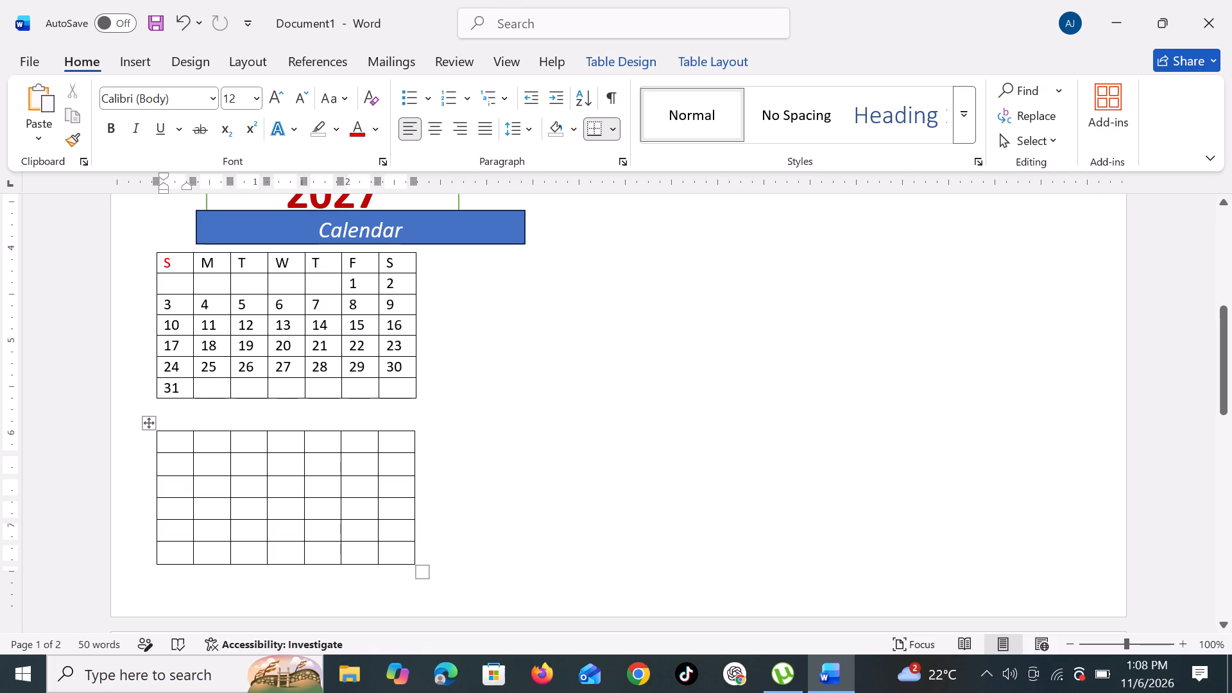
Copy the weekday header row (S M T W T F S) of the filled-in calendar into the first row of the new table.
scroll(350, 632, "up", 3)
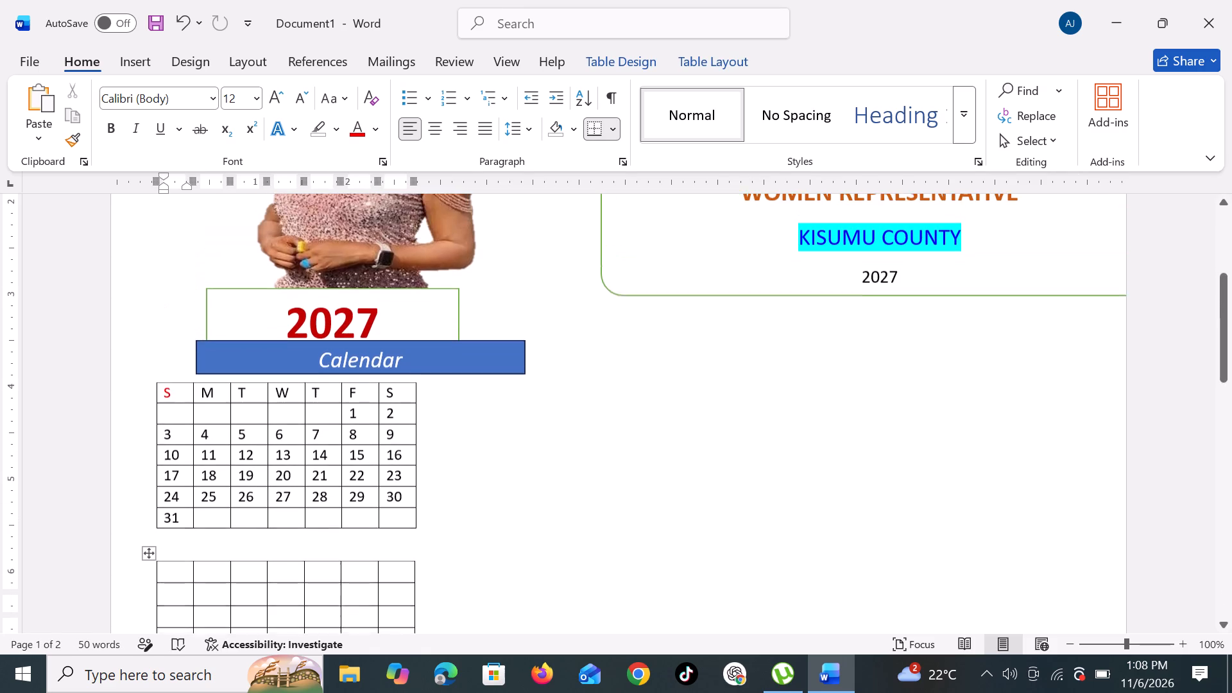
scroll(350, 634, "down", 1)
scroll(350, 634, "up", 1)
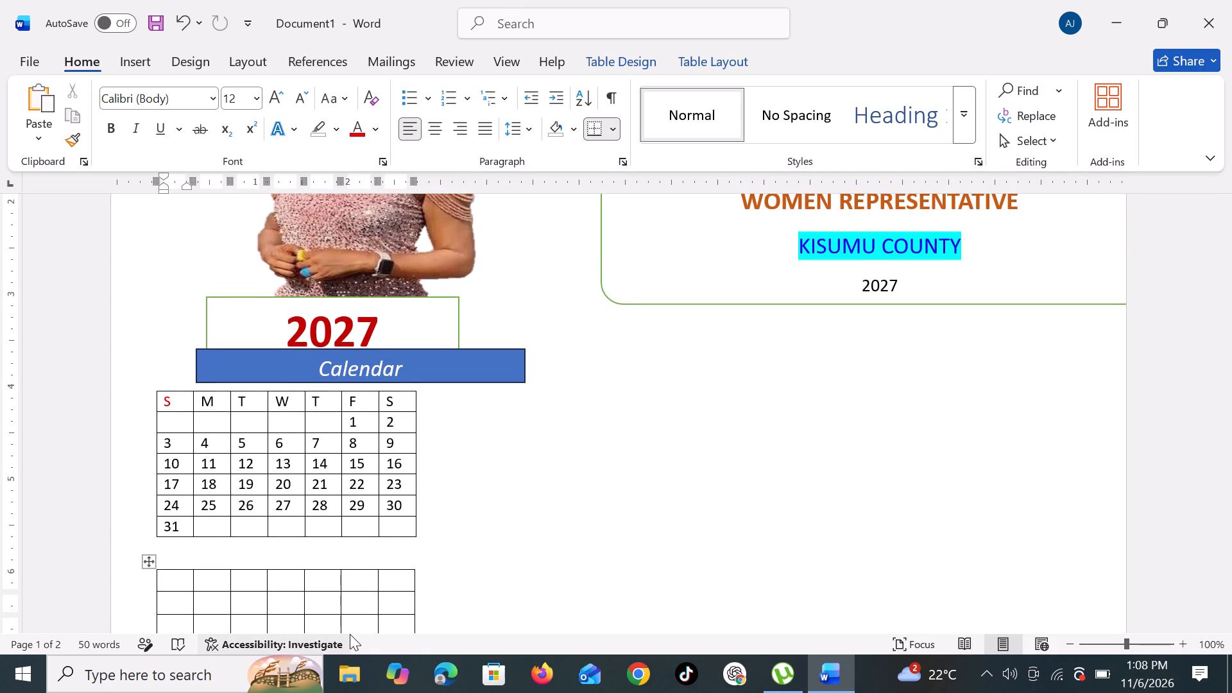
scroll(330, 622, "down", 4)
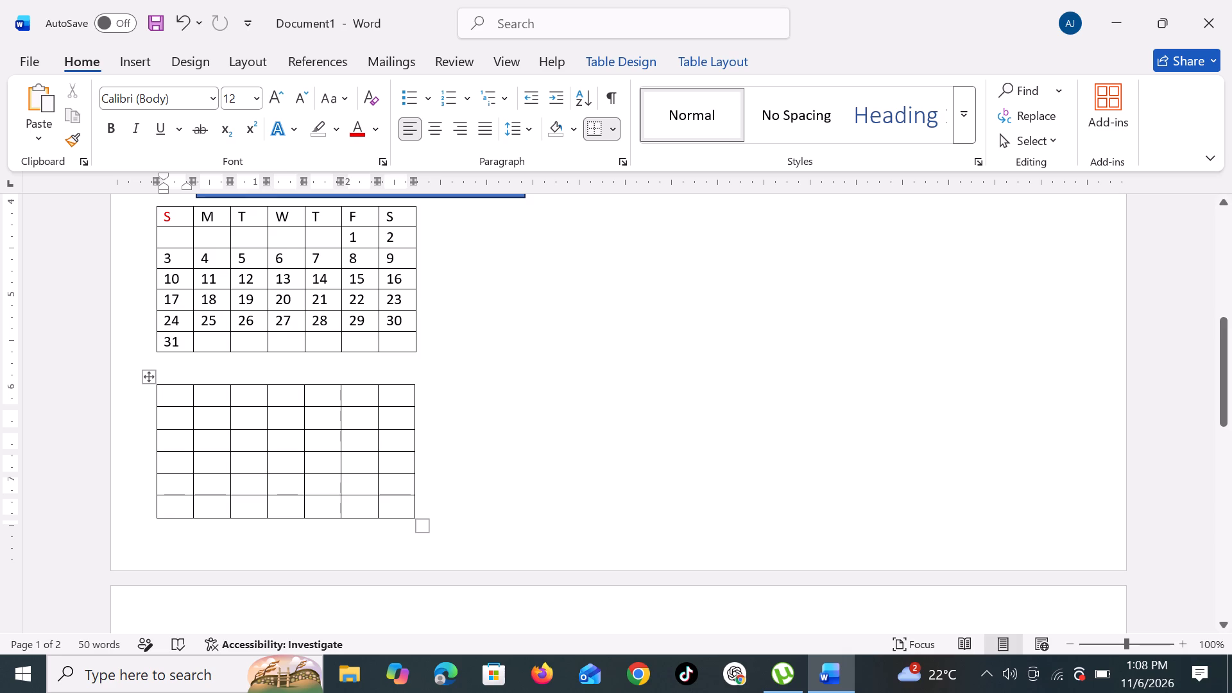
left_click_drag(164, 217, 391, 219)
right_click(391, 218)
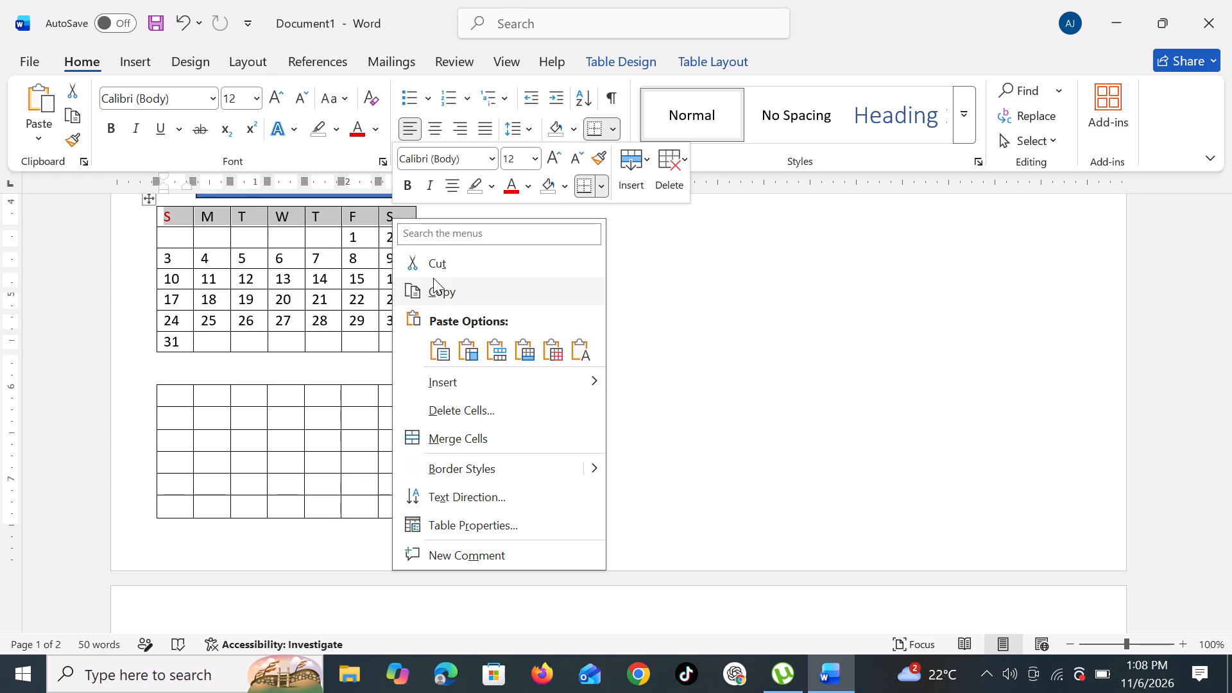
left_click(435, 286)
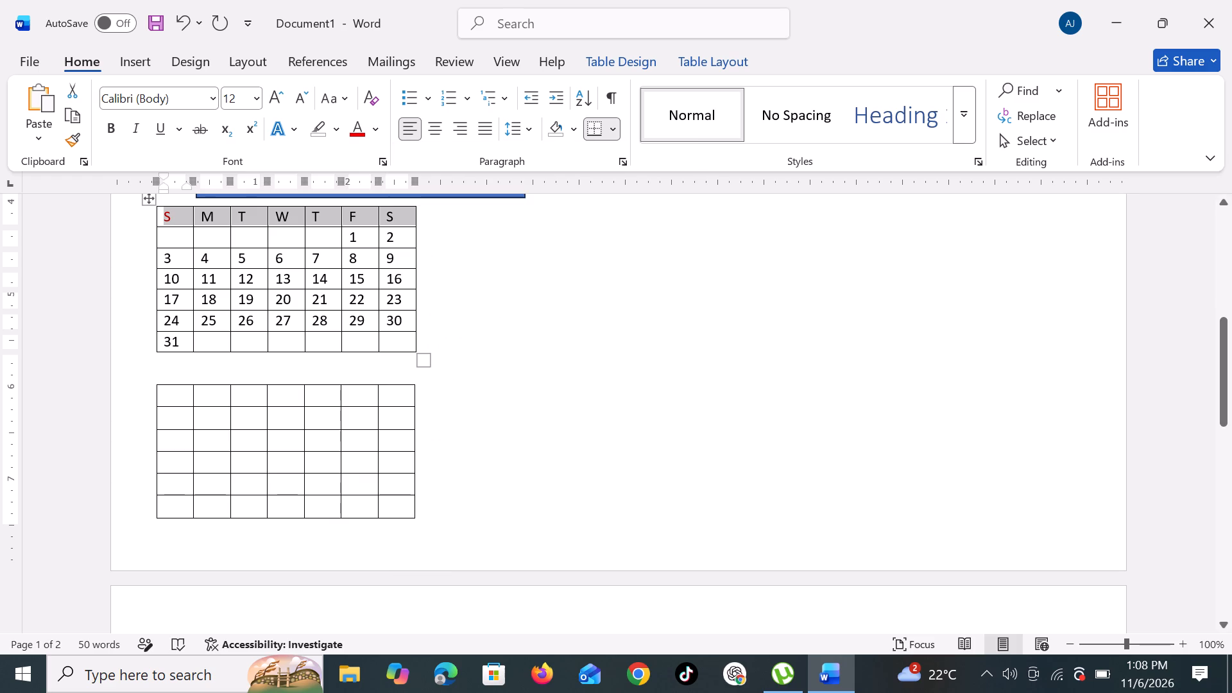
left_click_drag(161, 393, 325, 400)
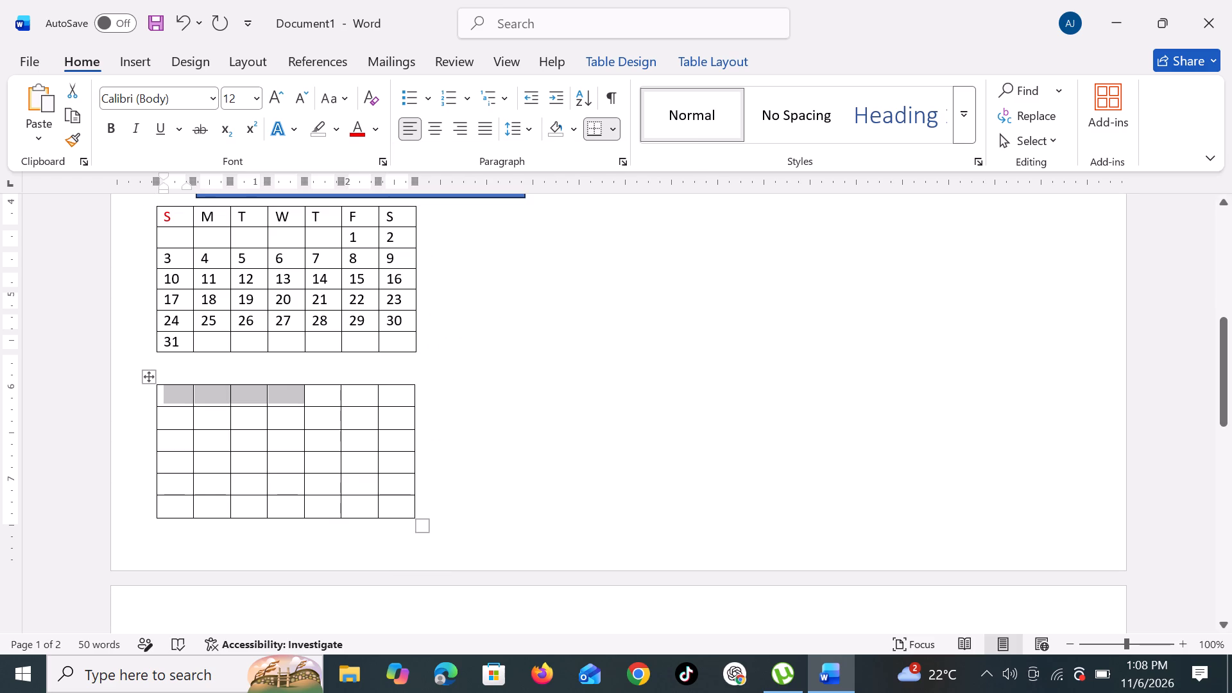
left_click_drag(325, 400, 411, 400)
right_click(411, 395)
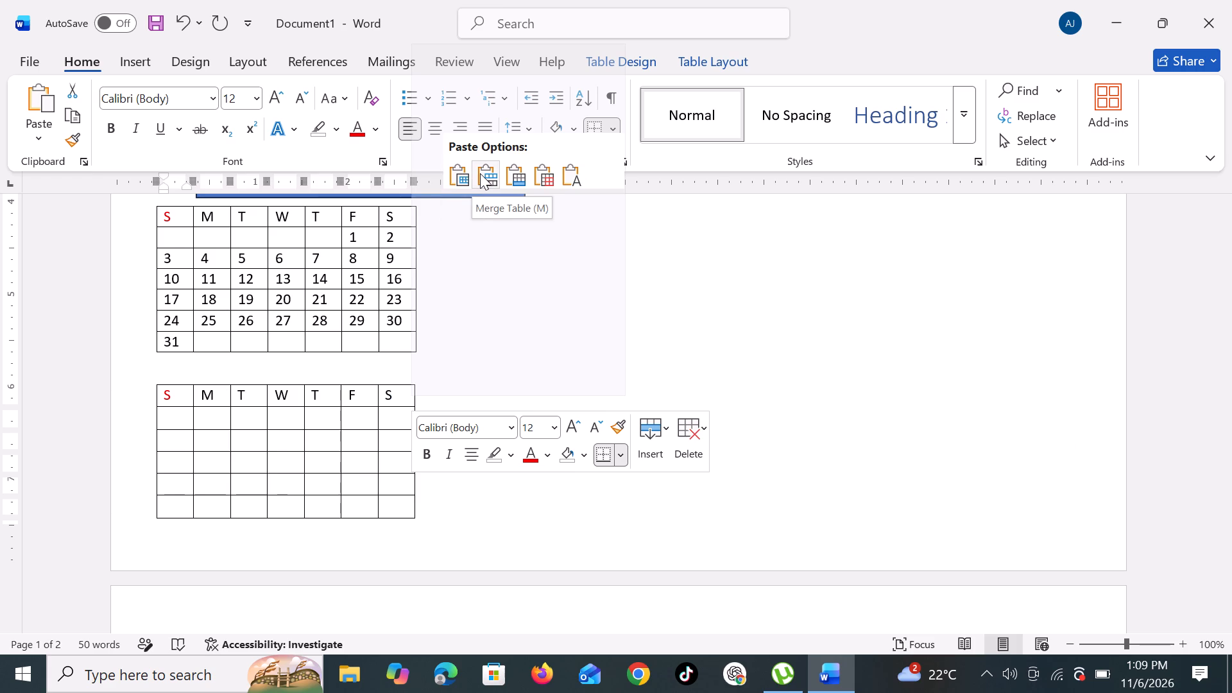
left_click(480, 173)
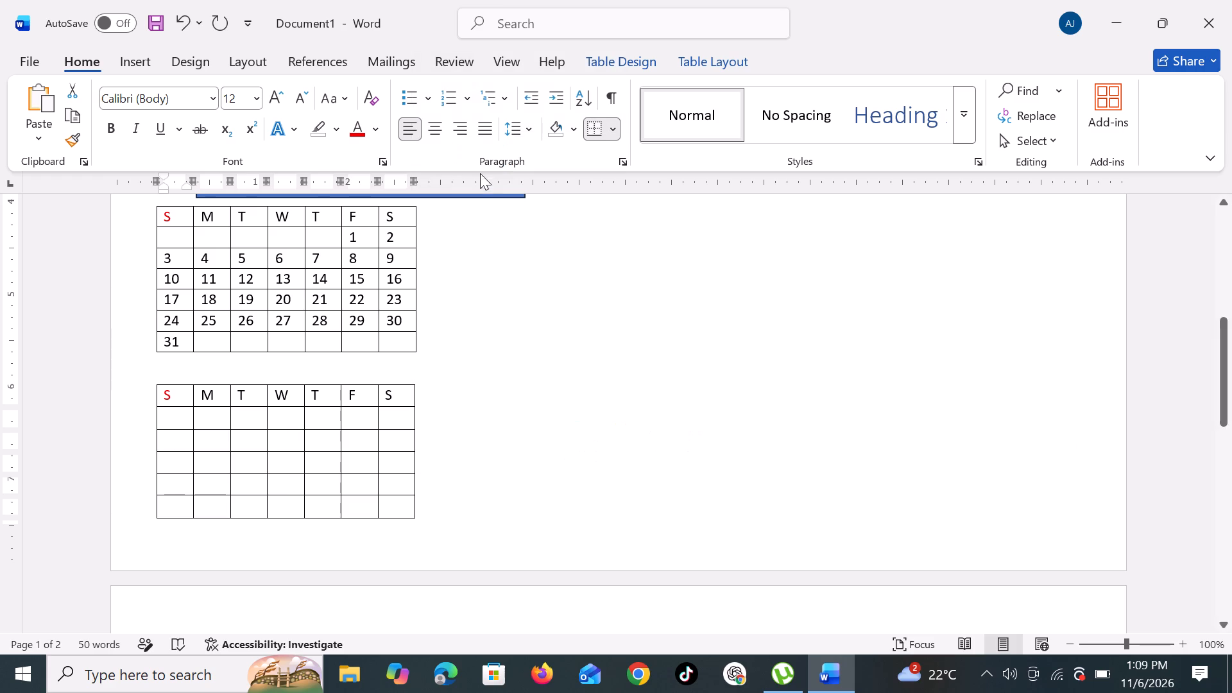
left_click(502, 482)
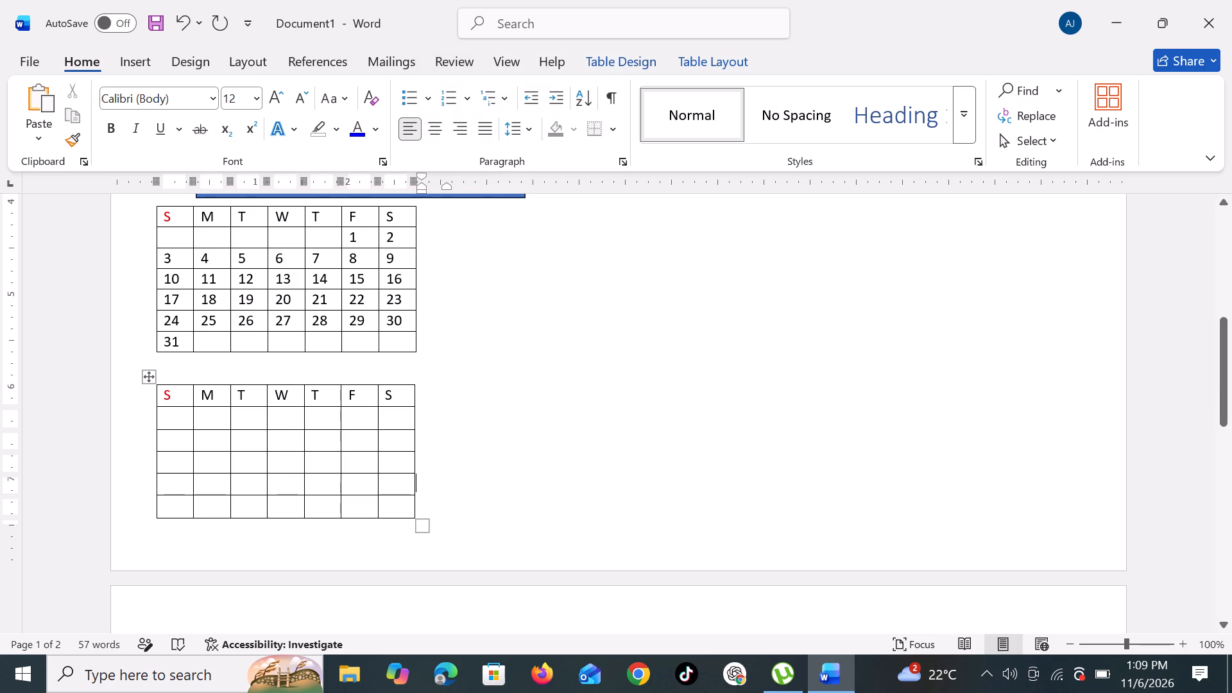
Review how the poster content and both calendar tables are laid out, down to the second page.
left_click(175, 413)
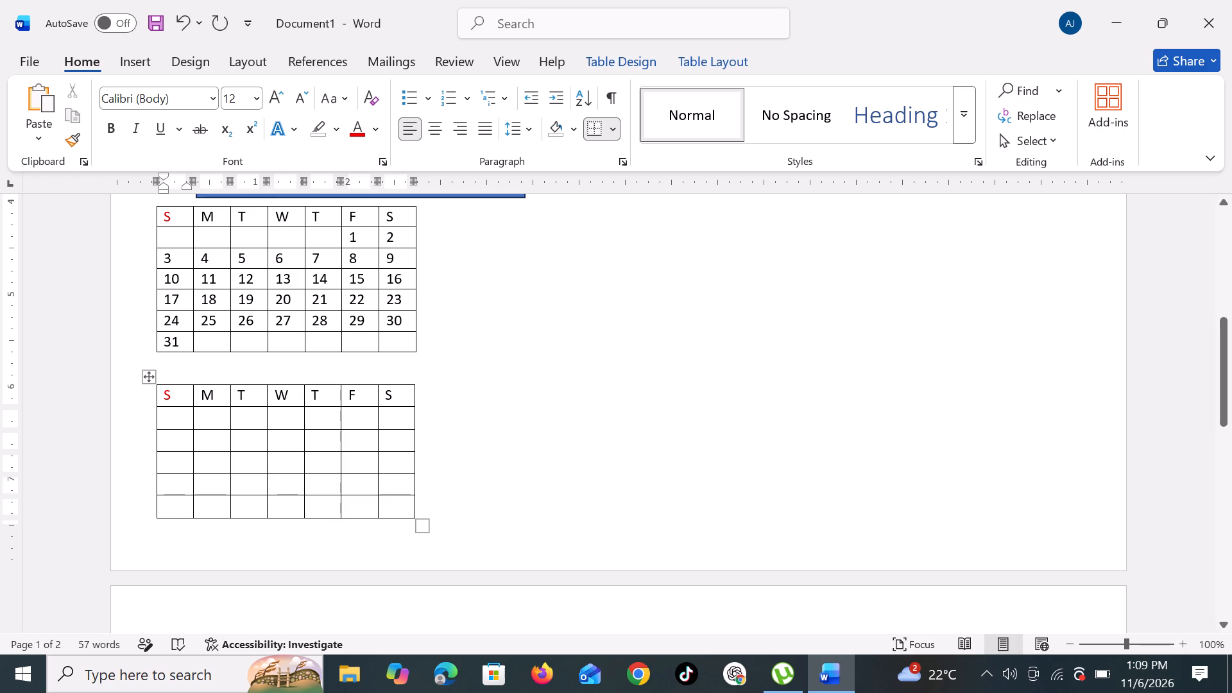
scroll(418, 442, "up", 3)
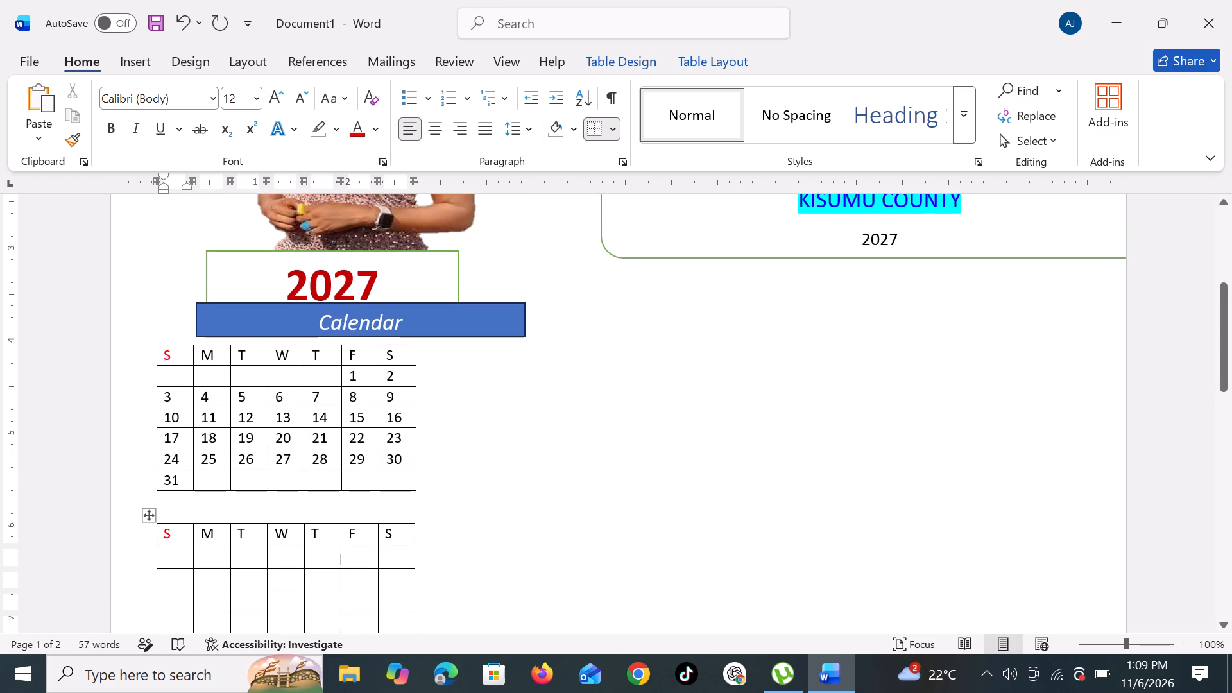
scroll(412, 445, "down", 1)
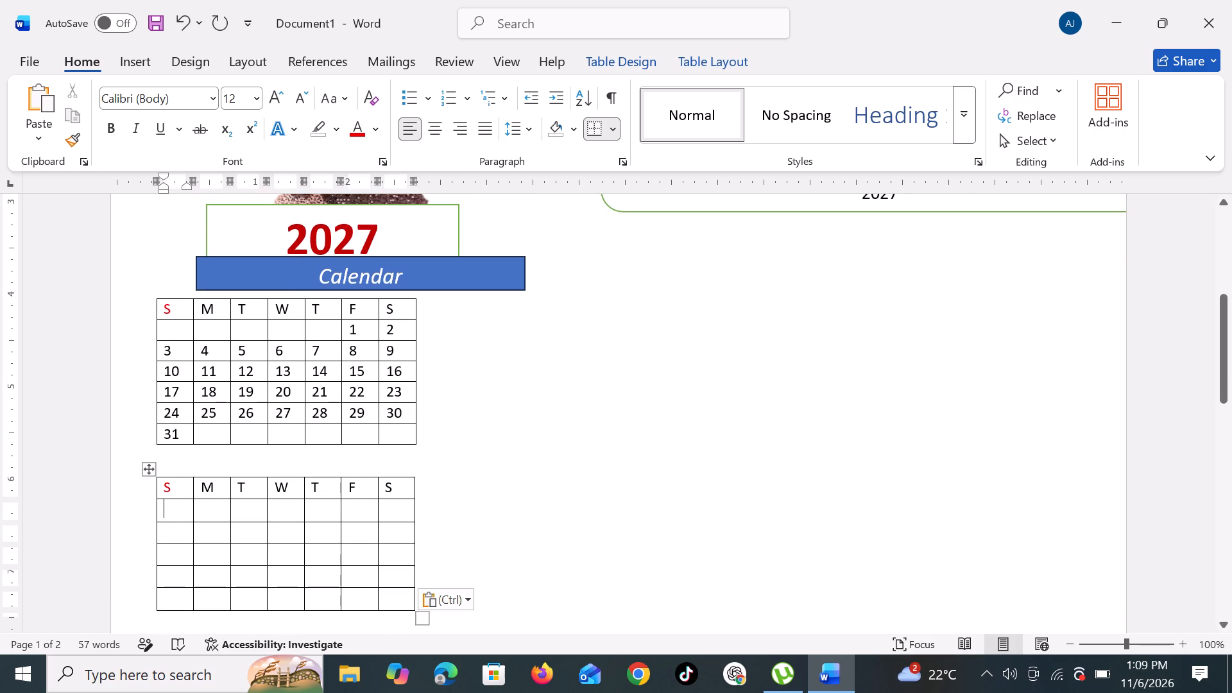
scroll(411, 452, "up", 2)
scroll(407, 460, "down", 6)
scroll(406, 470, "up", 7)
scroll(402, 472, "down", 4)
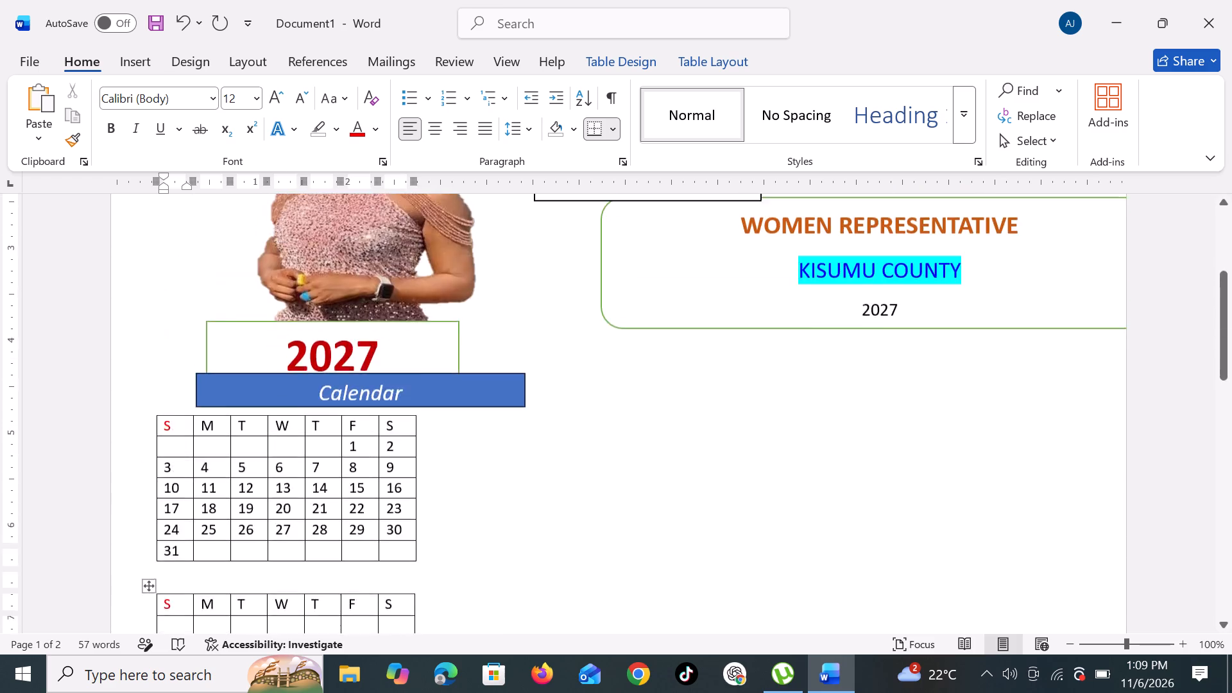
scroll(401, 475, "down", 14)
scroll(397, 479, "up", 9)
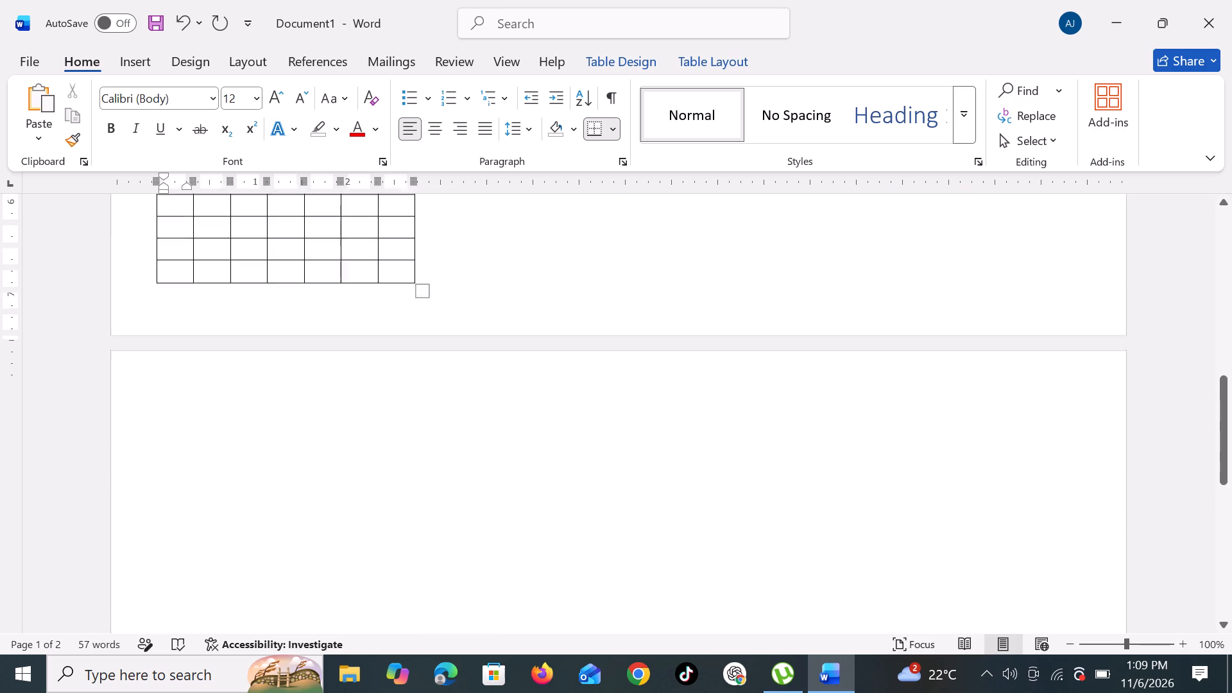
Shrink the filled-in calendar table below the Calendar banner to about 2.2 inches wide.
scroll(396, 479, "up", 7)
scroll(396, 479, "down", 16)
scroll(389, 484, "up", 4)
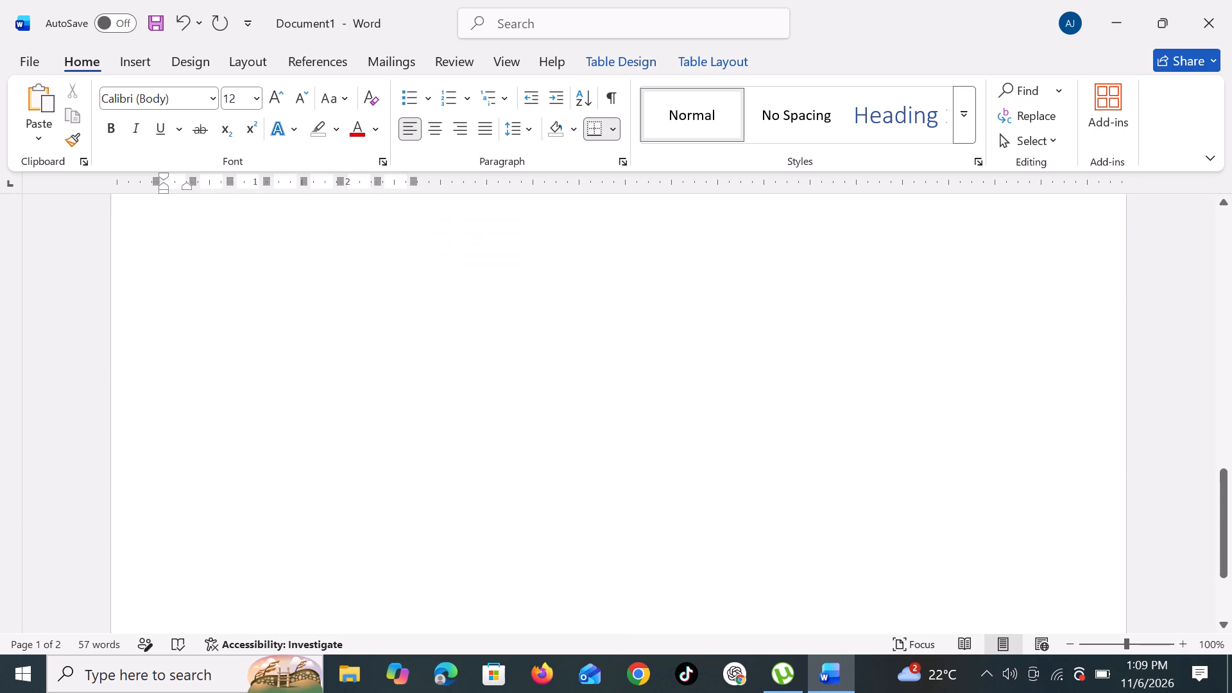
scroll(389, 484, "up", 11)
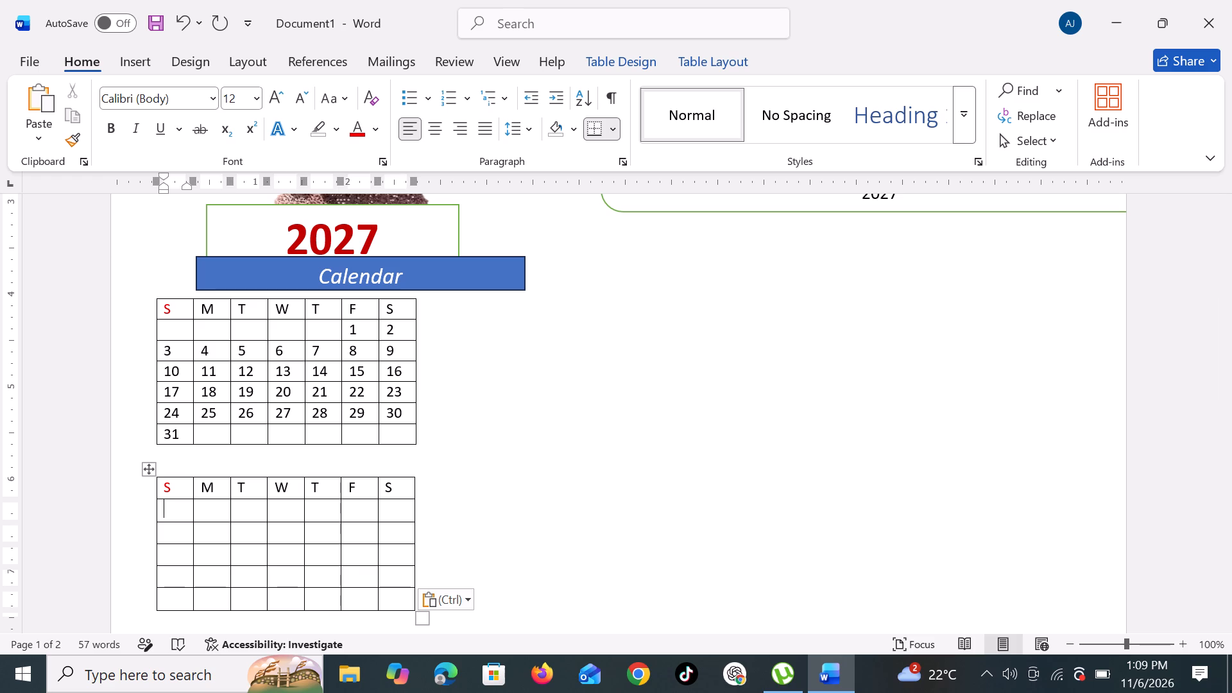
left_click(402, 509)
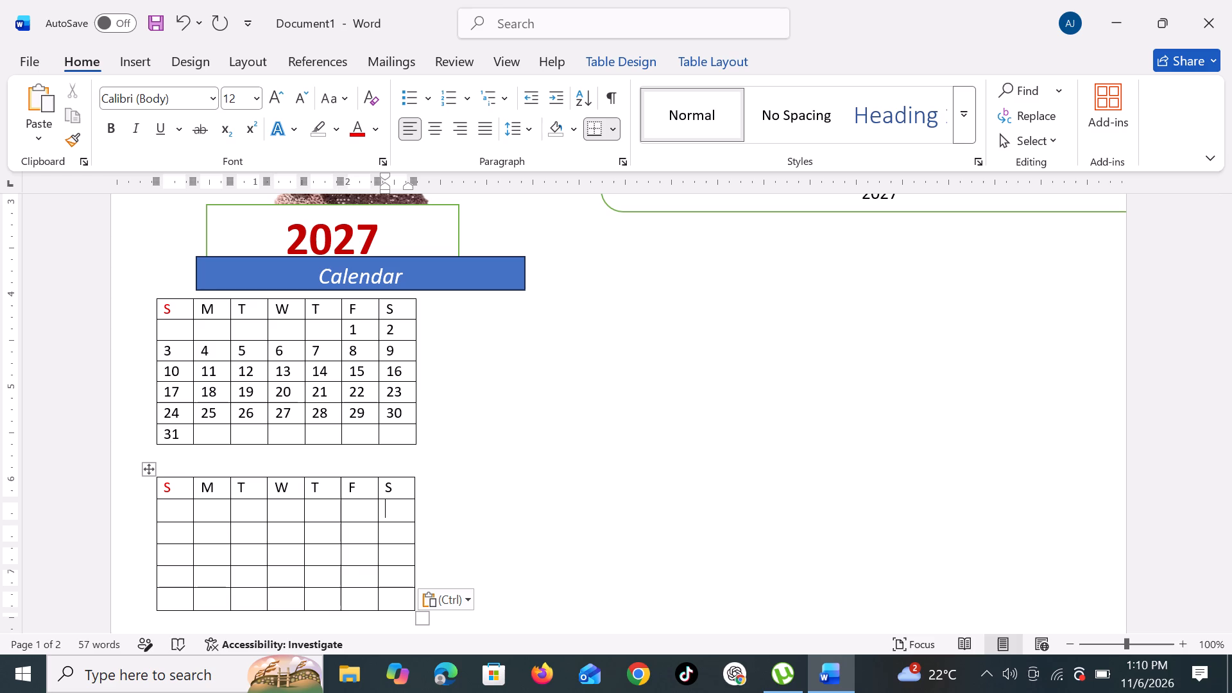
double_click(416, 441)
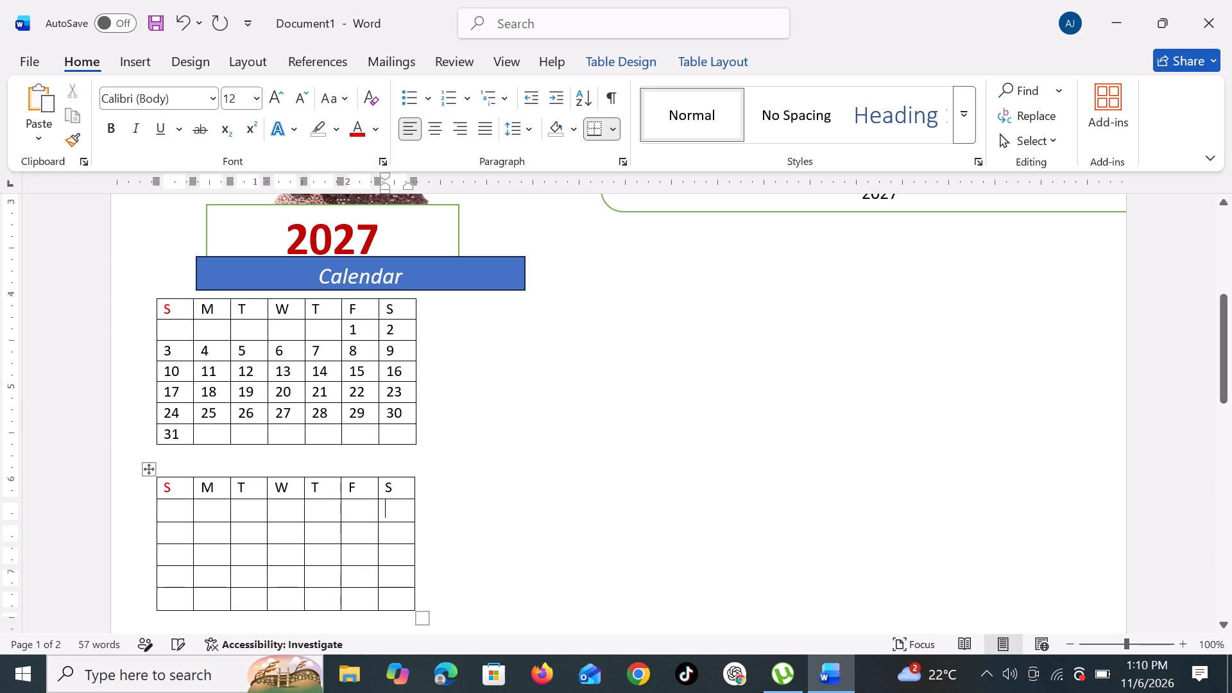
double_click(424, 450)
double_click(428, 444)
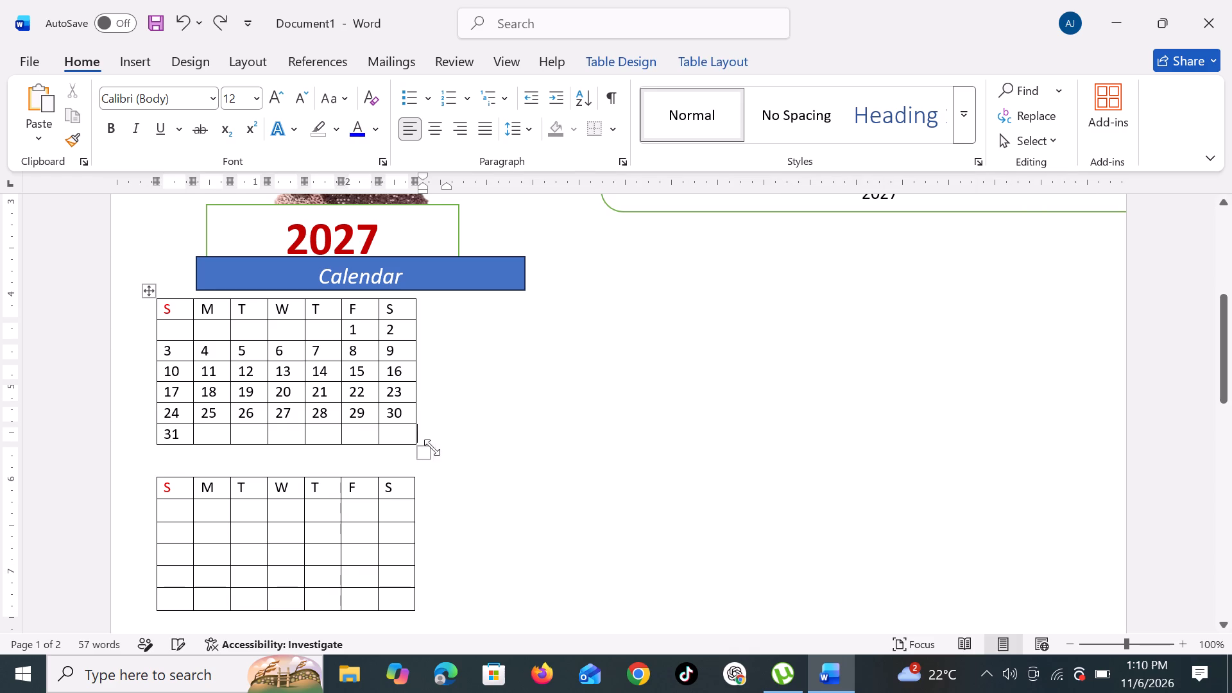
left_click_drag(425, 450, 395, 434)
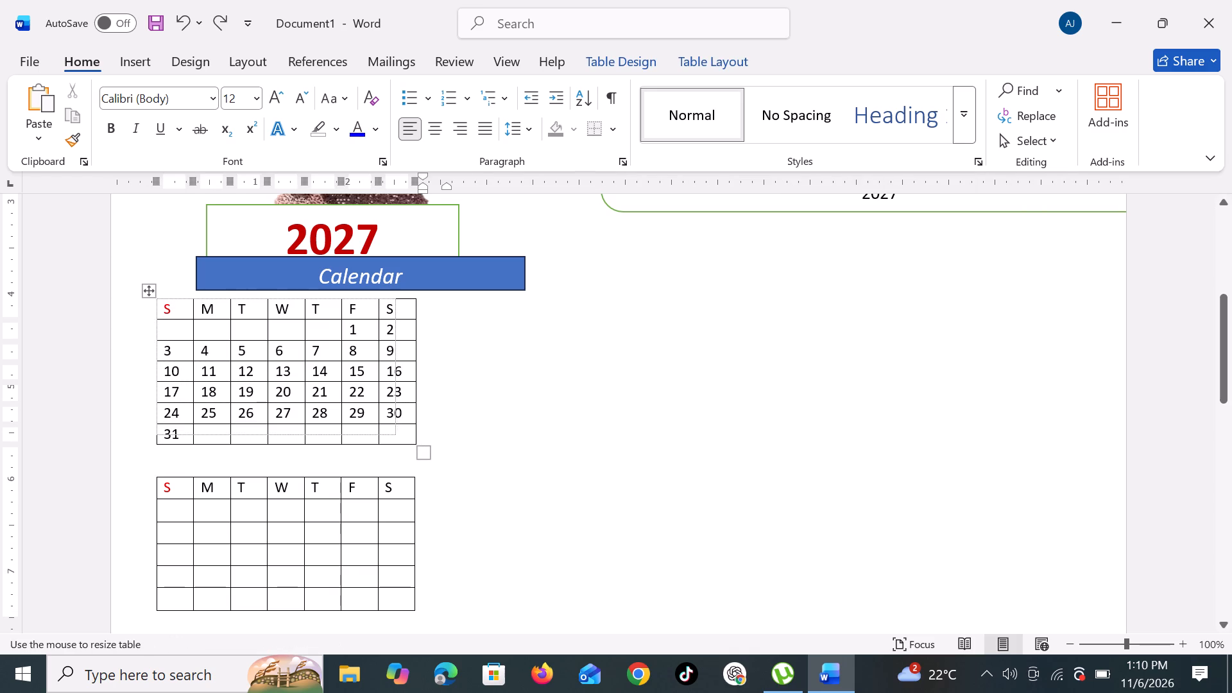
left_click_drag(395, 434, 330, 438)
left_click_drag(330, 438, 330, 439)
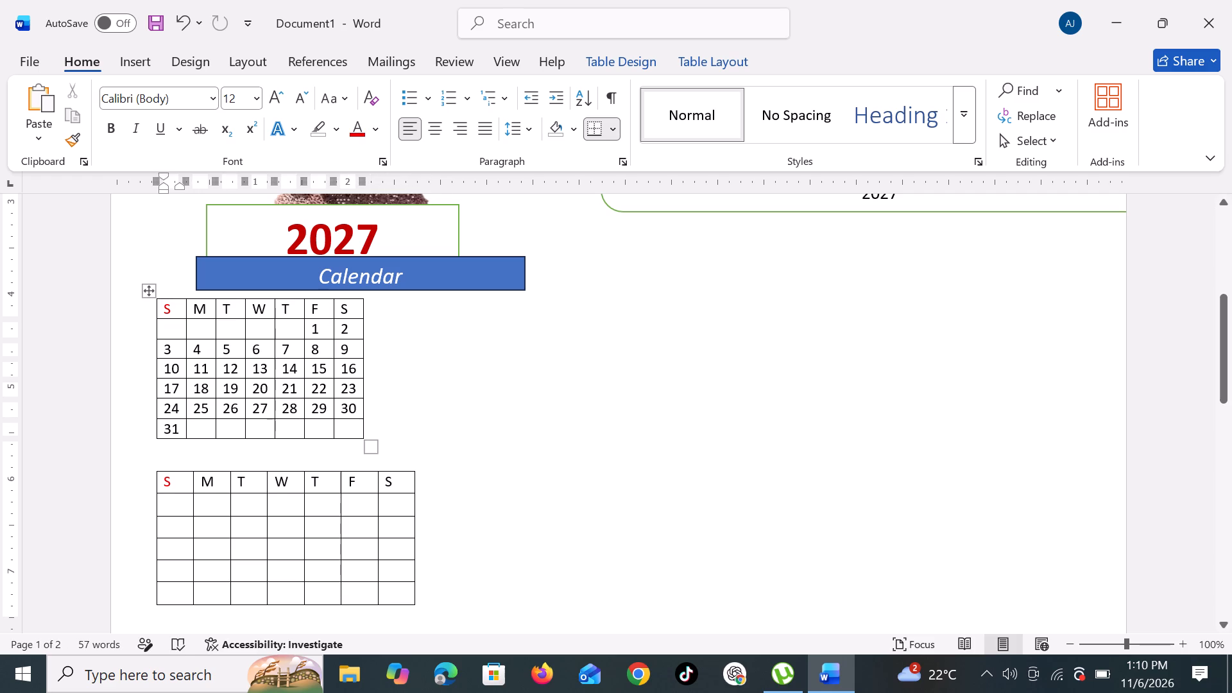
Shrink the lower table, which has only its weekday header filled, to about 2.2 inches wide, like the calendar above it.
double_click(421, 613)
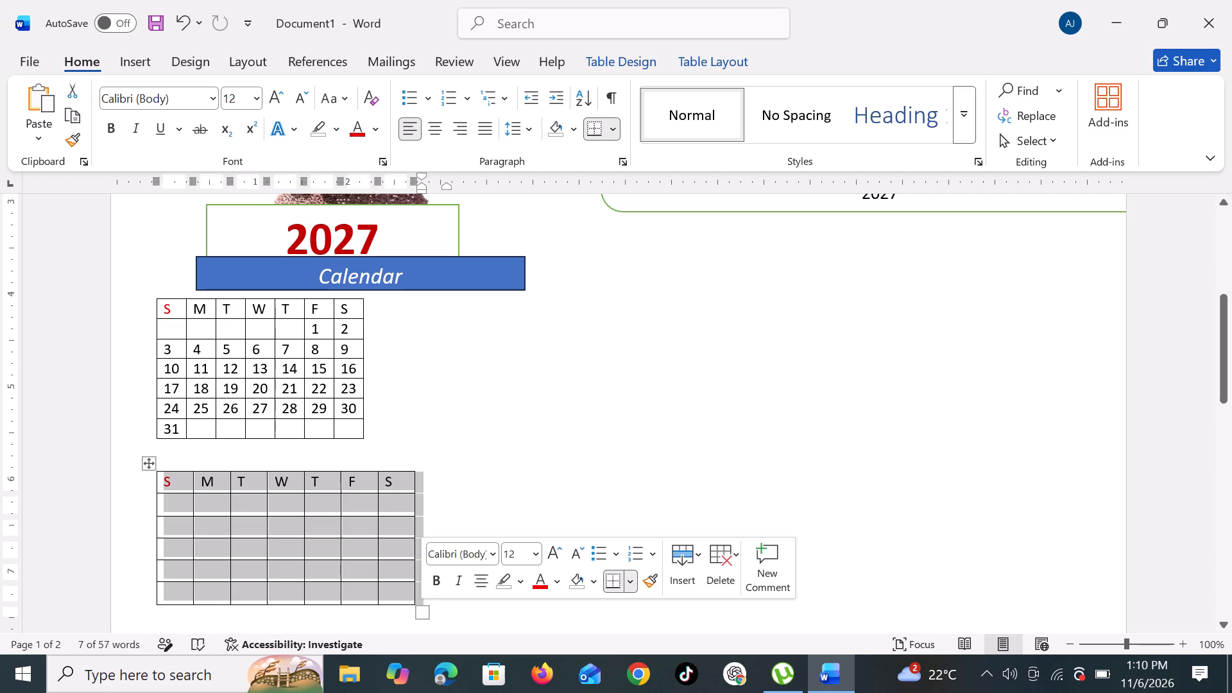
left_click_drag(413, 606, 346, 565)
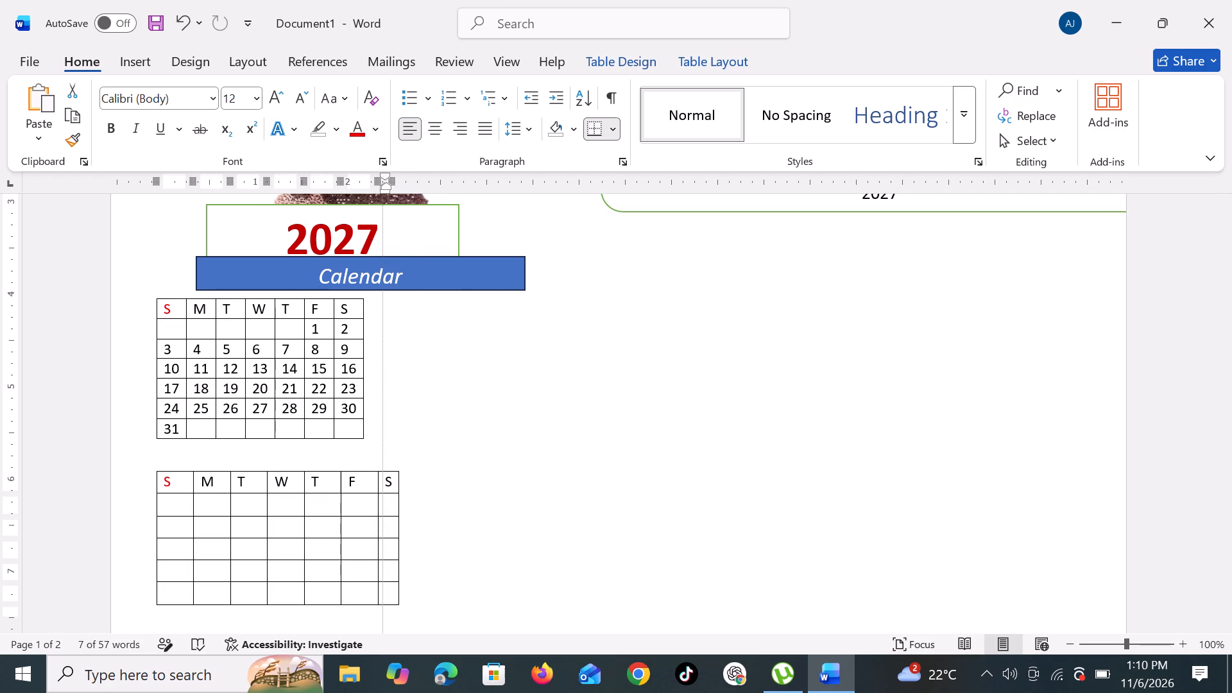
left_click_drag(346, 565, 394, 592)
left_click_drag(394, 592, 441, 594)
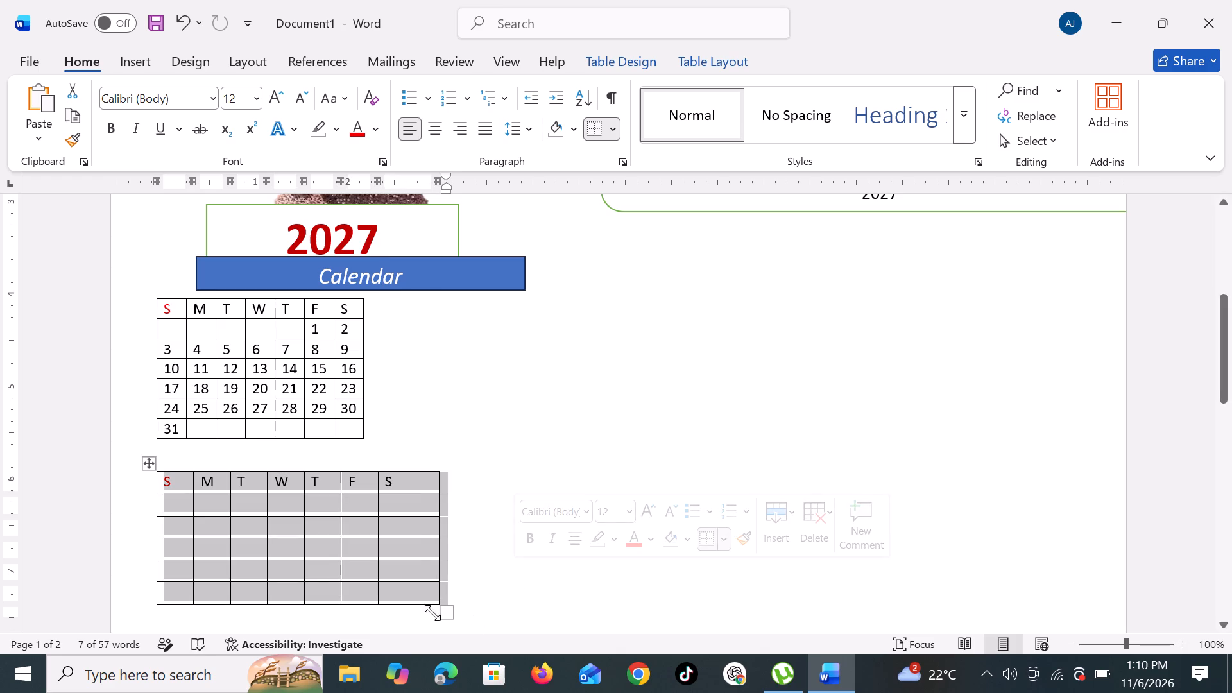
left_click_drag(441, 610, 441, 611)
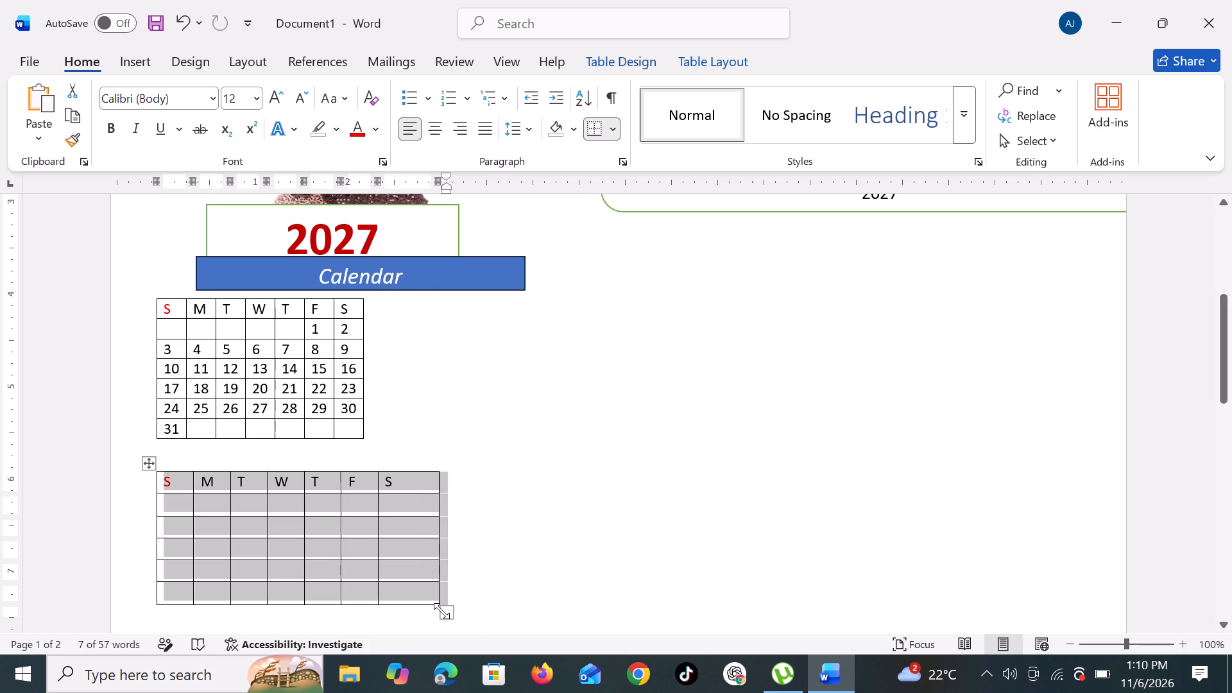
left_click_drag(441, 611, 360, 555)
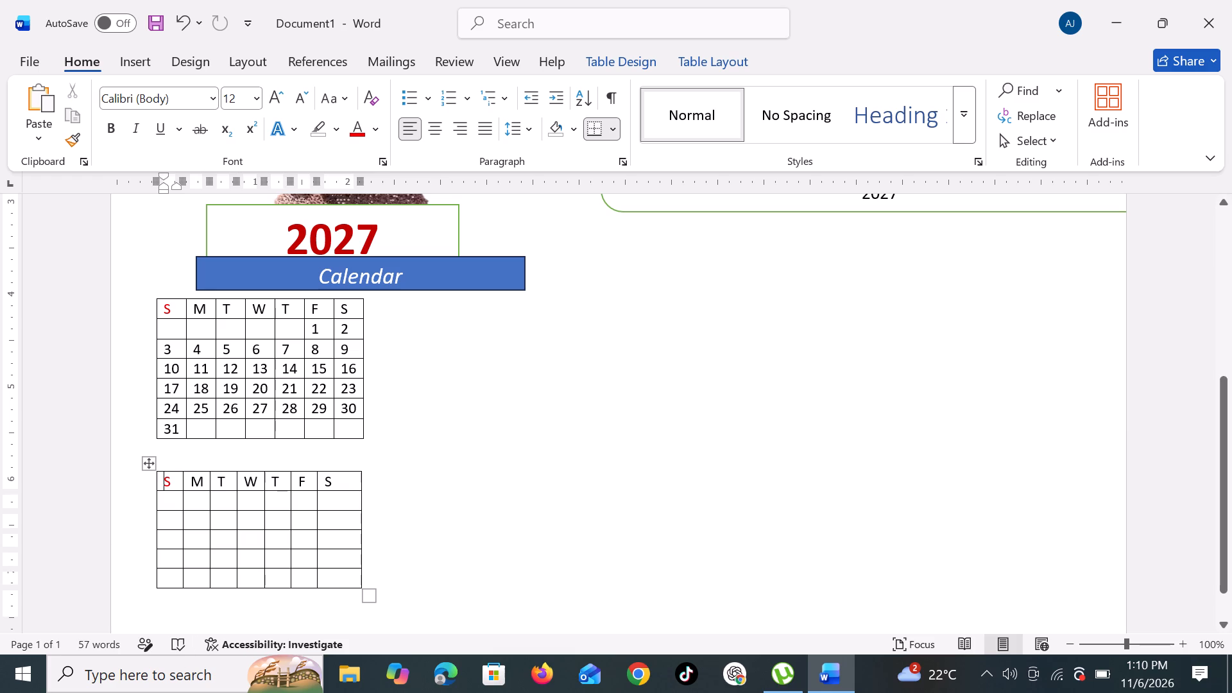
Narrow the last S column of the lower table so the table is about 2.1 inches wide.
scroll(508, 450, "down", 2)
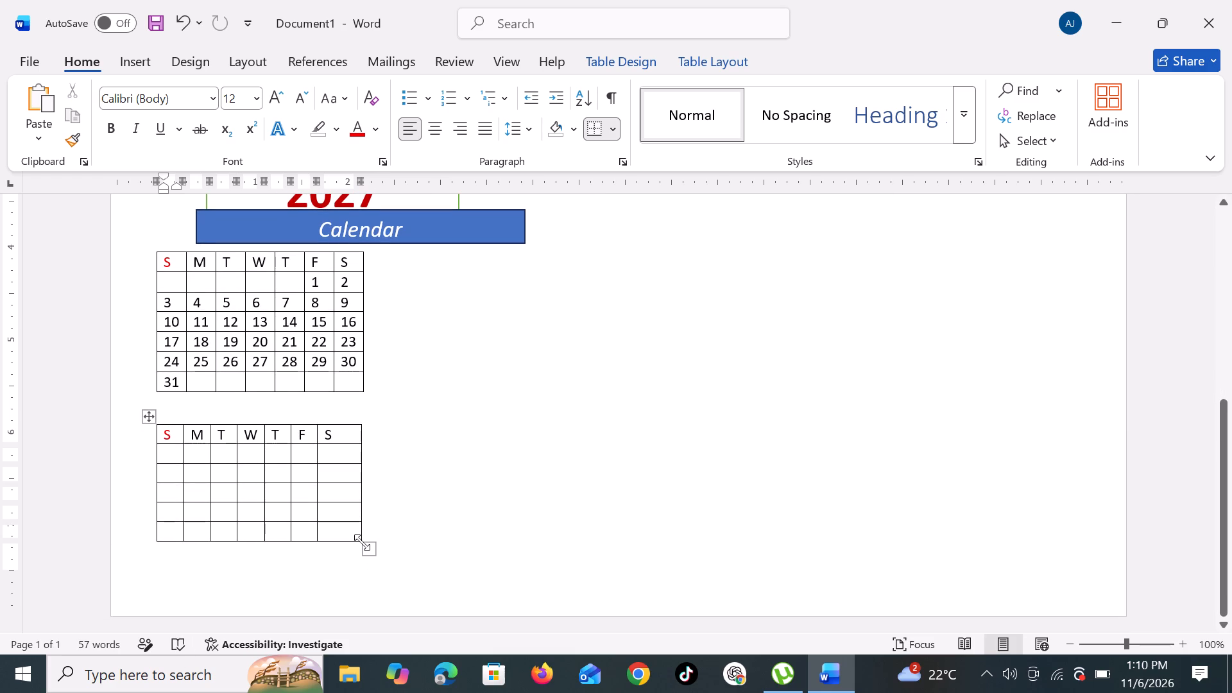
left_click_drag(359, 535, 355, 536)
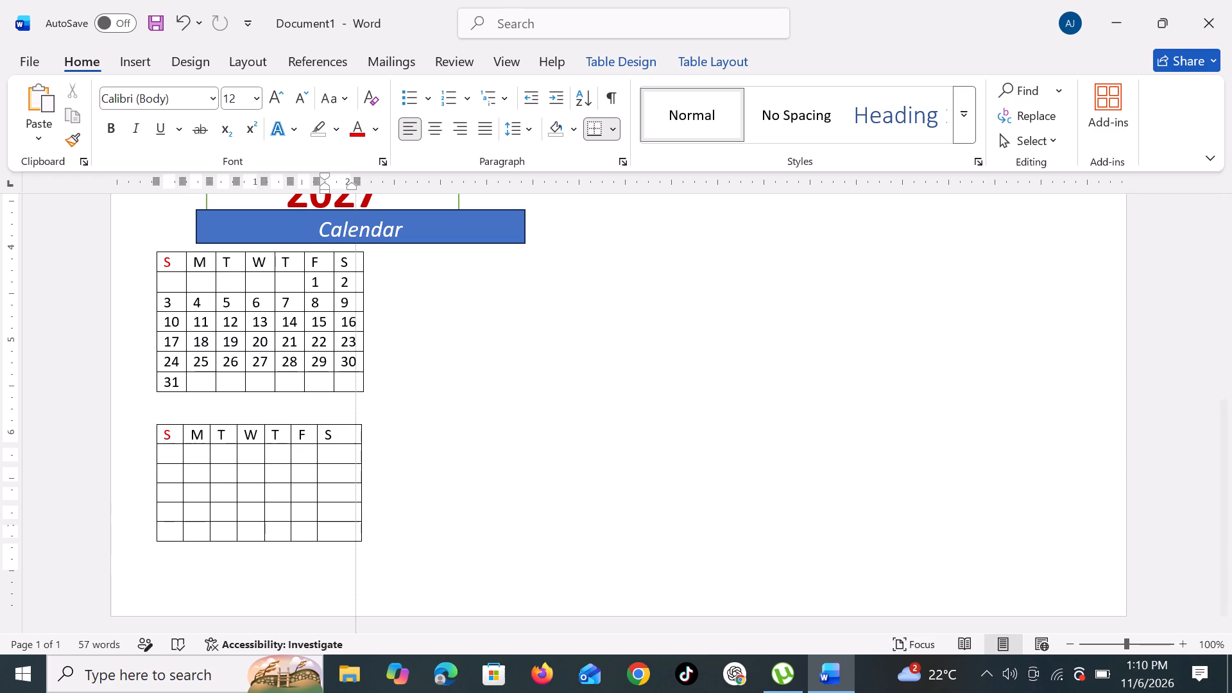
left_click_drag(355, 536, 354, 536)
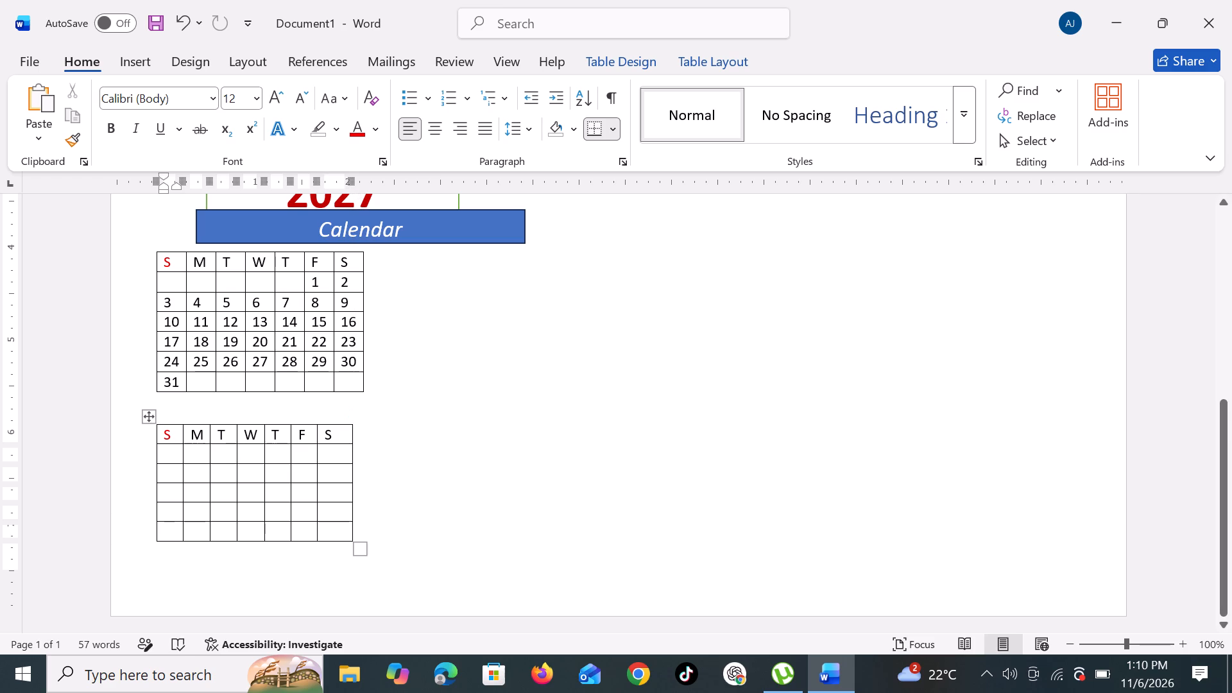
Try to narrow the filled-in calendar table to the lower table's width, making its rows slightly taller.
double_click(367, 401)
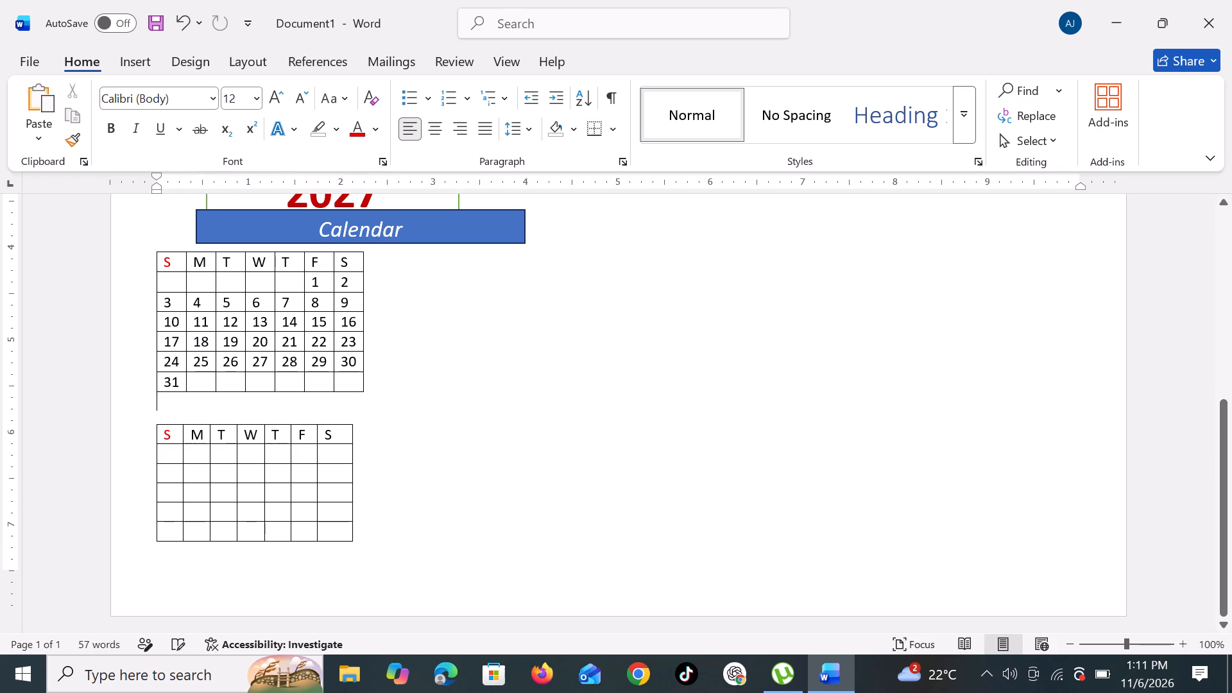
double_click(372, 384)
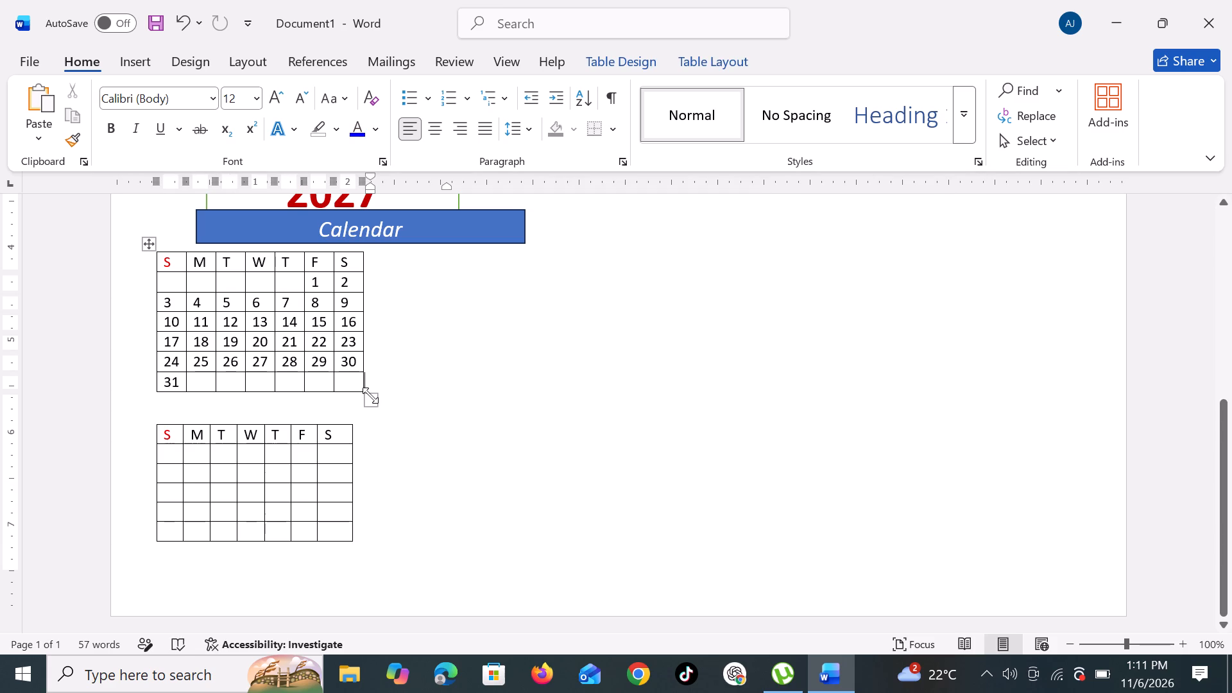
left_click_drag(368, 395, 351, 387)
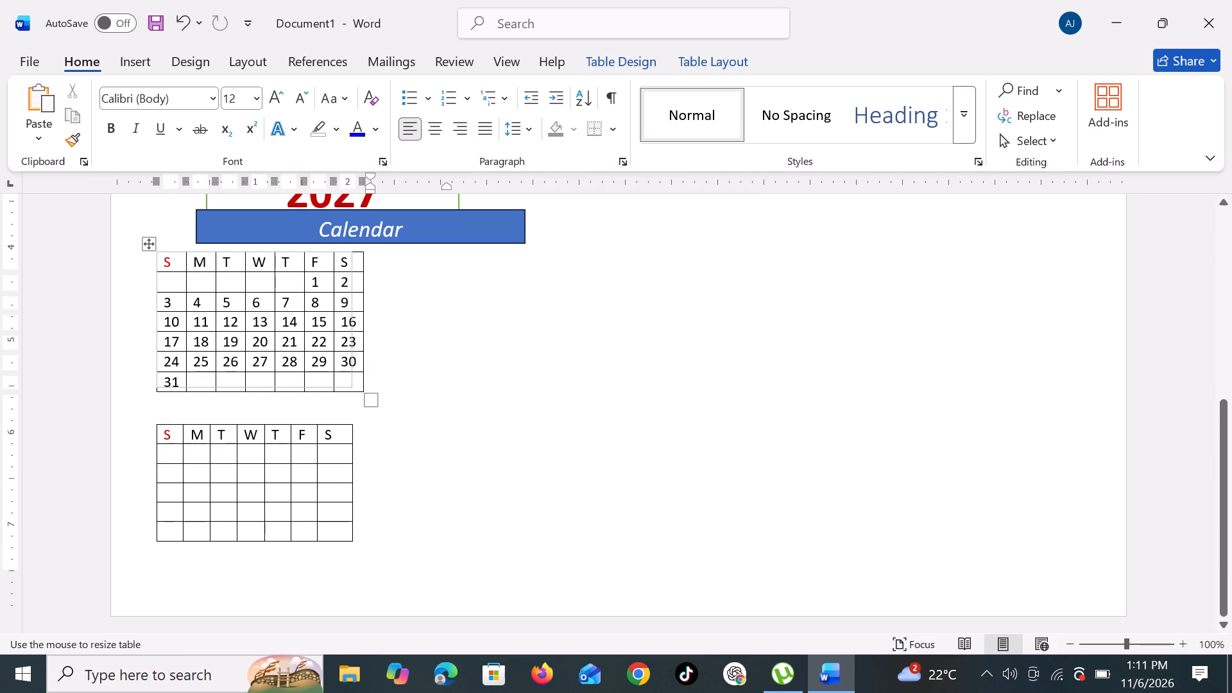
left_click_drag(351, 387, 354, 391)
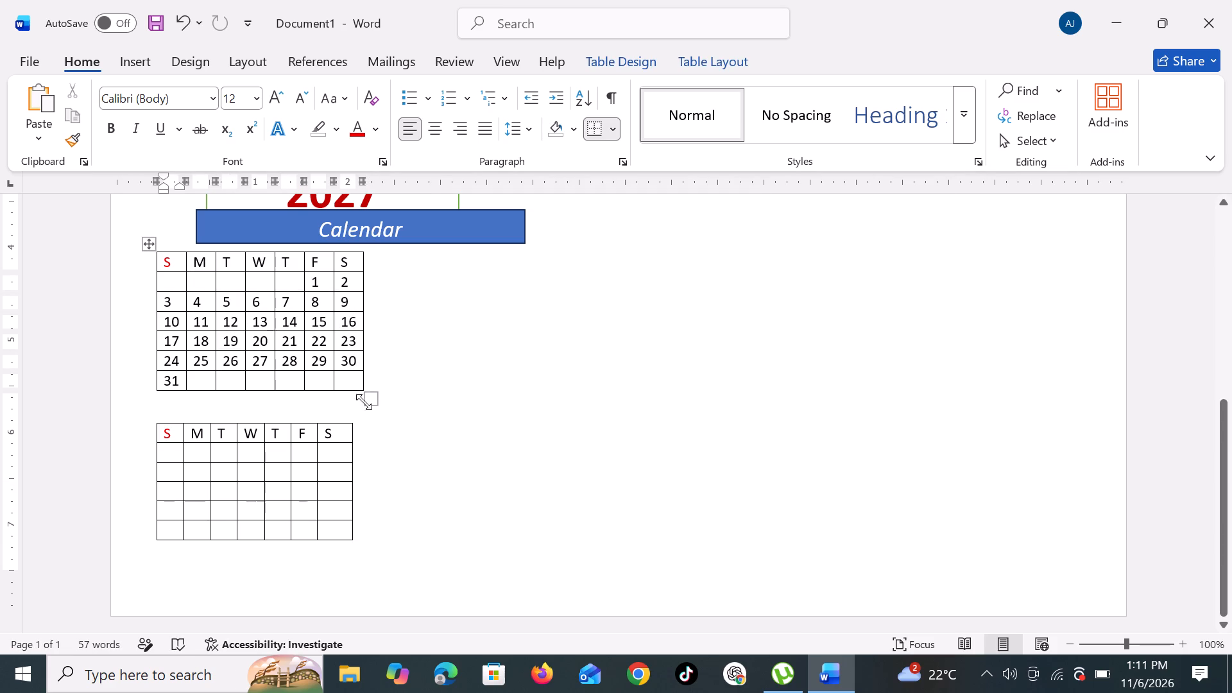
left_click_drag(365, 394, 357, 398)
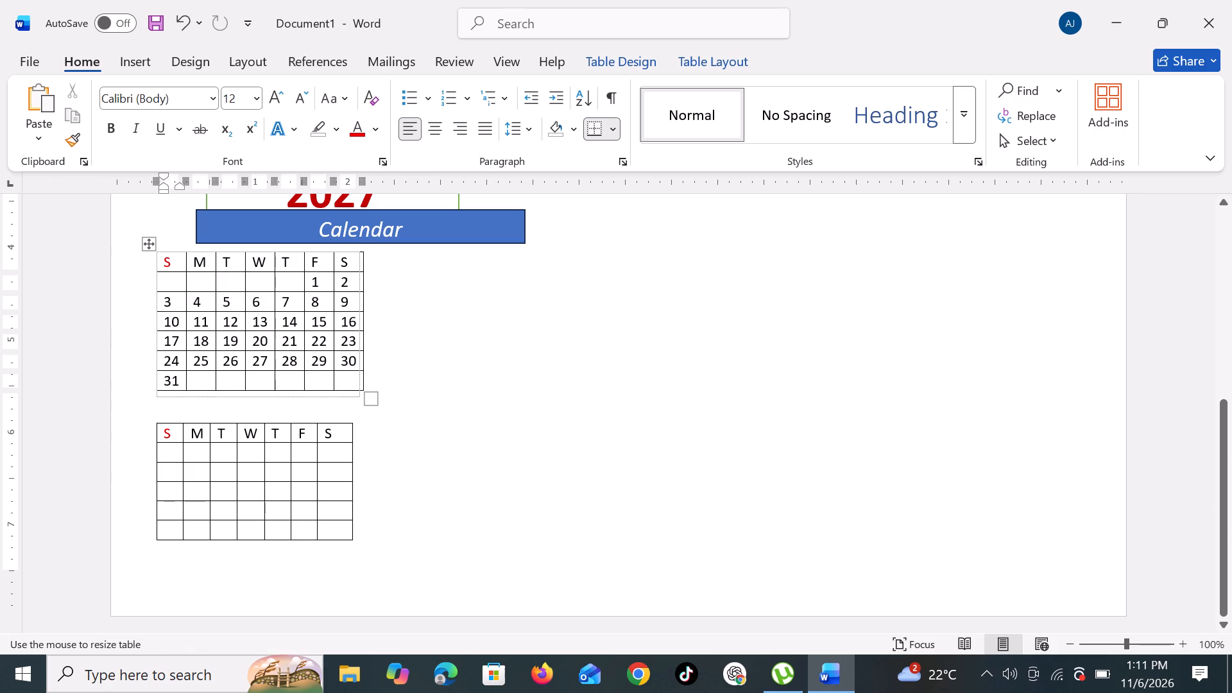
left_click_drag(357, 398, 349, 397)
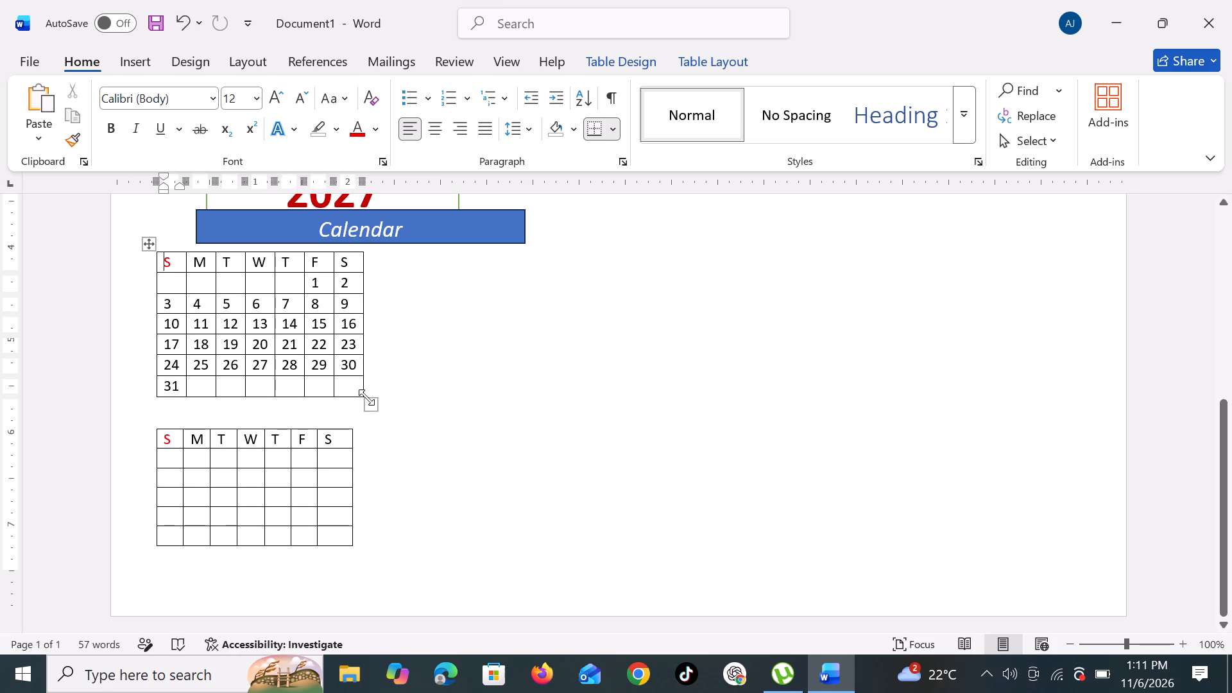
left_click_drag(366, 397, 346, 400)
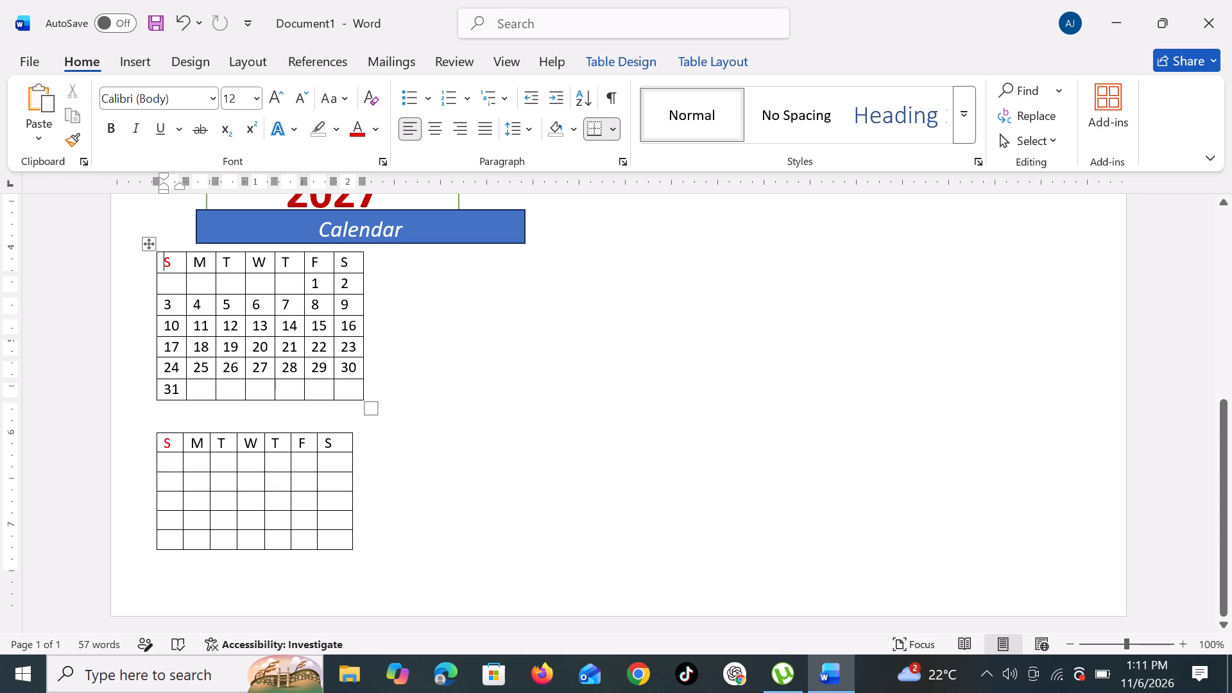
scroll(386, 416, "down", 2)
scroll(393, 410, "up", 1)
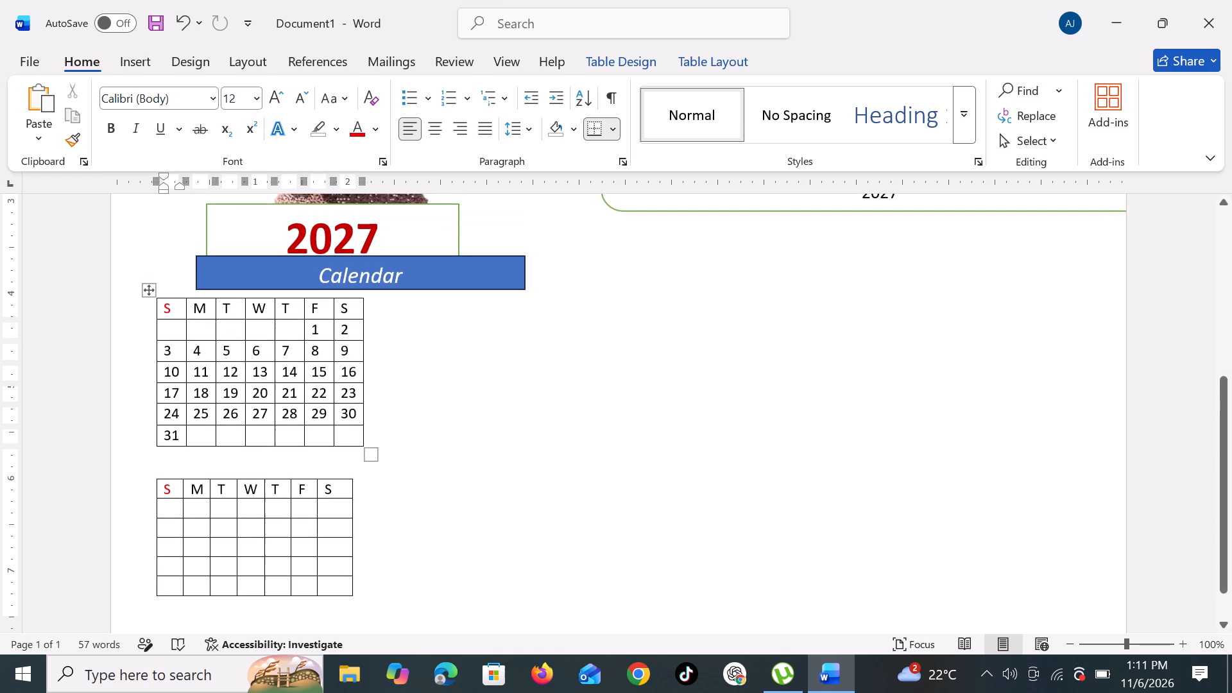
scroll(393, 410, "down", 2)
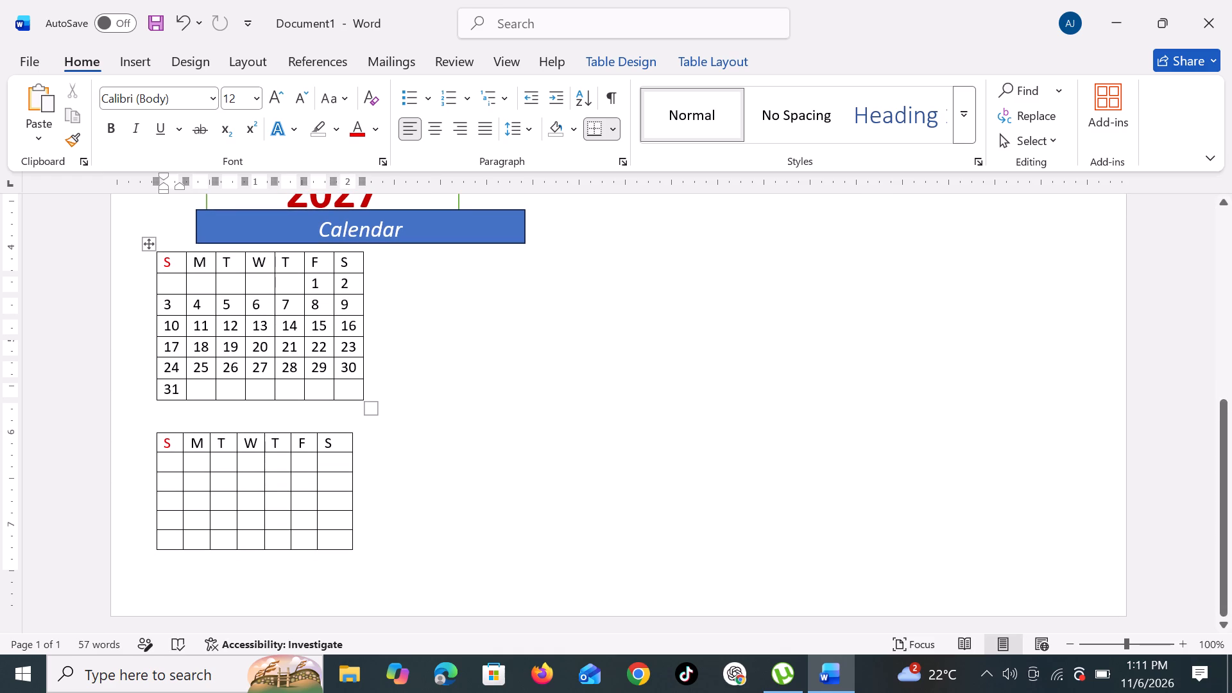
Widen the last S column of the lower table until its outer edge lines up with the calendar above.
left_click(350, 546)
double_click(369, 559)
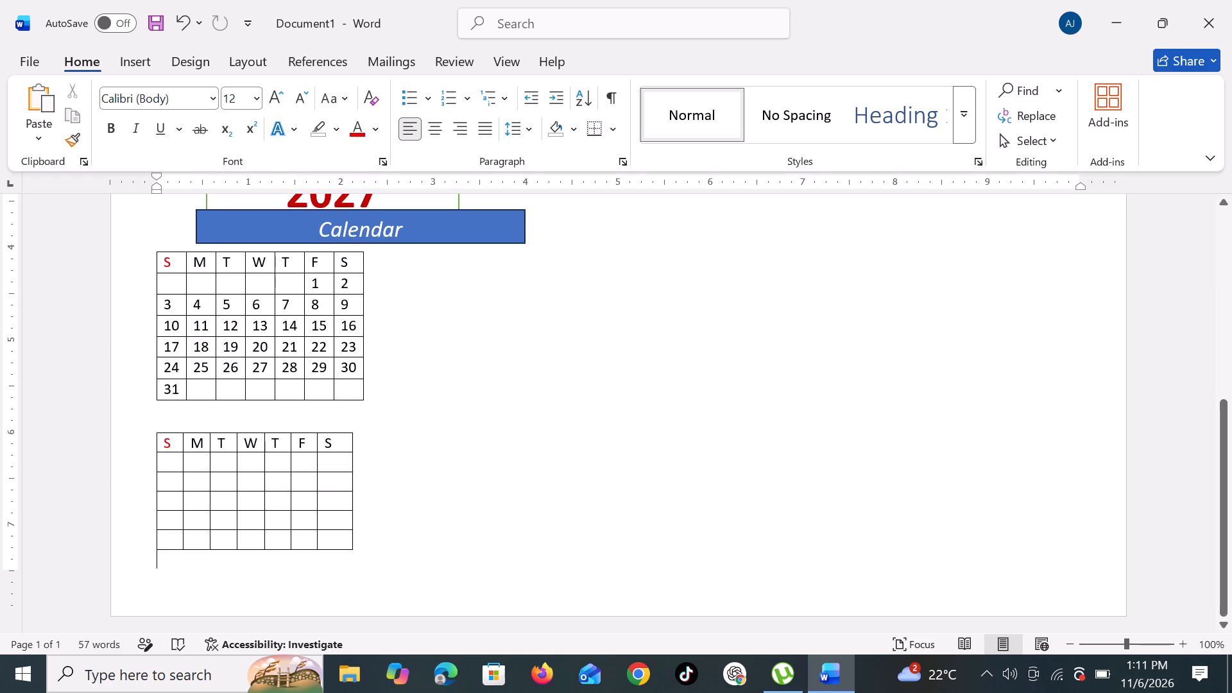
left_click_drag(350, 547, 350, 549)
left_click_drag(350, 549, 363, 552)
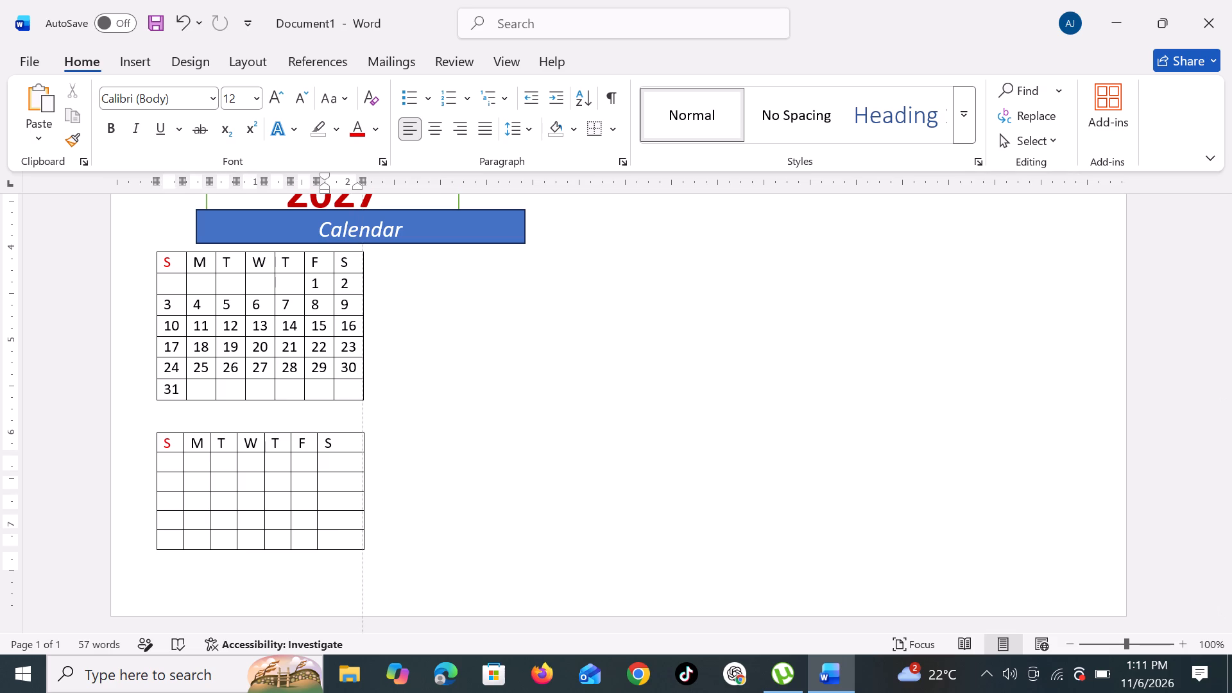
left_click_drag(363, 552, 363, 552)
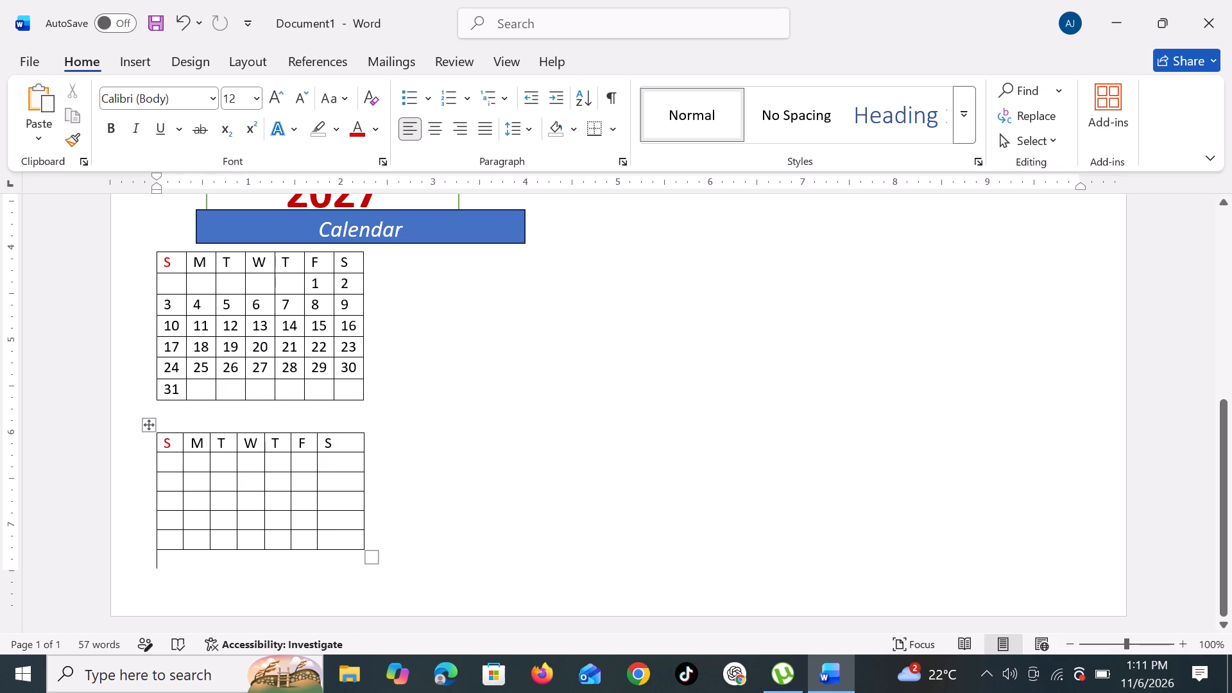
Move the border between the F and last S columns of the lower table to align with the calendar above.
left_click_drag(316, 483, 327, 486)
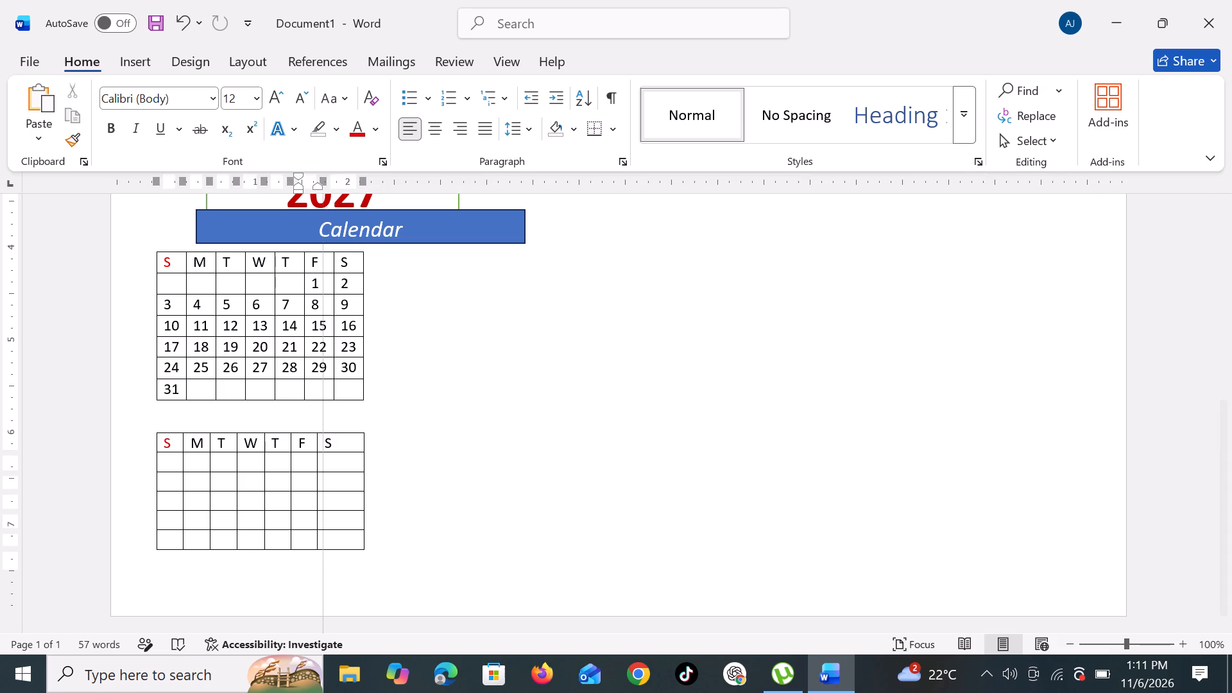
left_click_drag(327, 486, 334, 488)
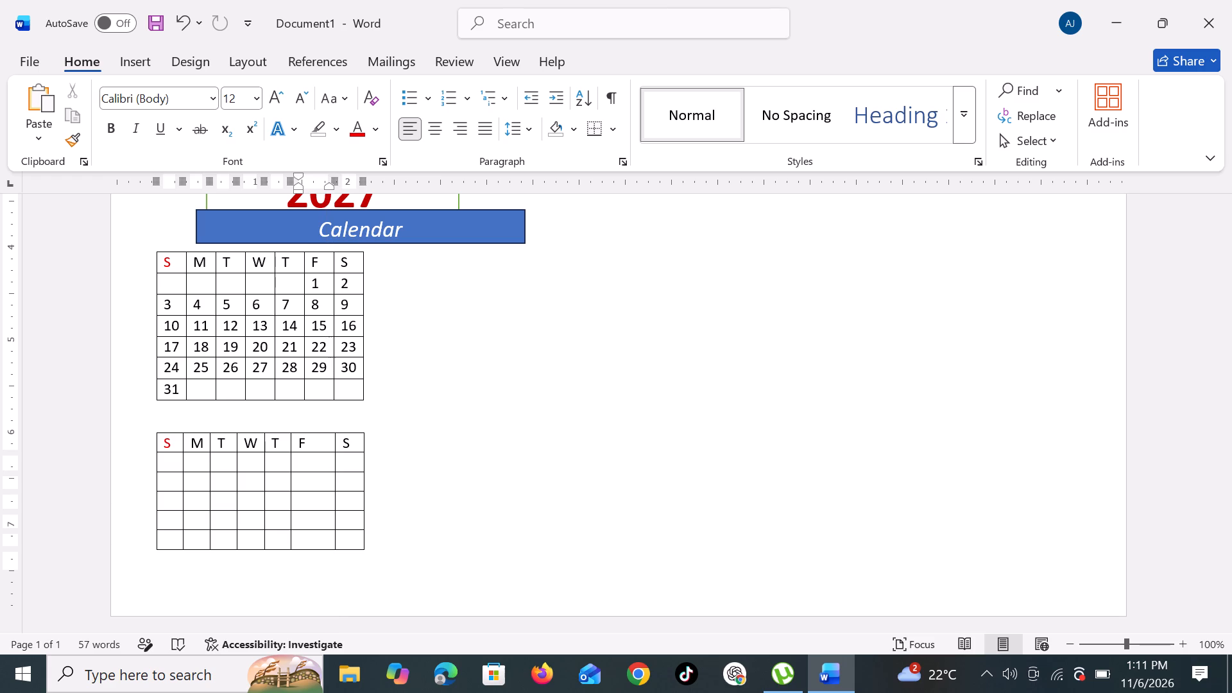
Move the border between the second T and F columns of the lower table to align with the calendar above.
left_click(294, 470)
left_click(287, 479)
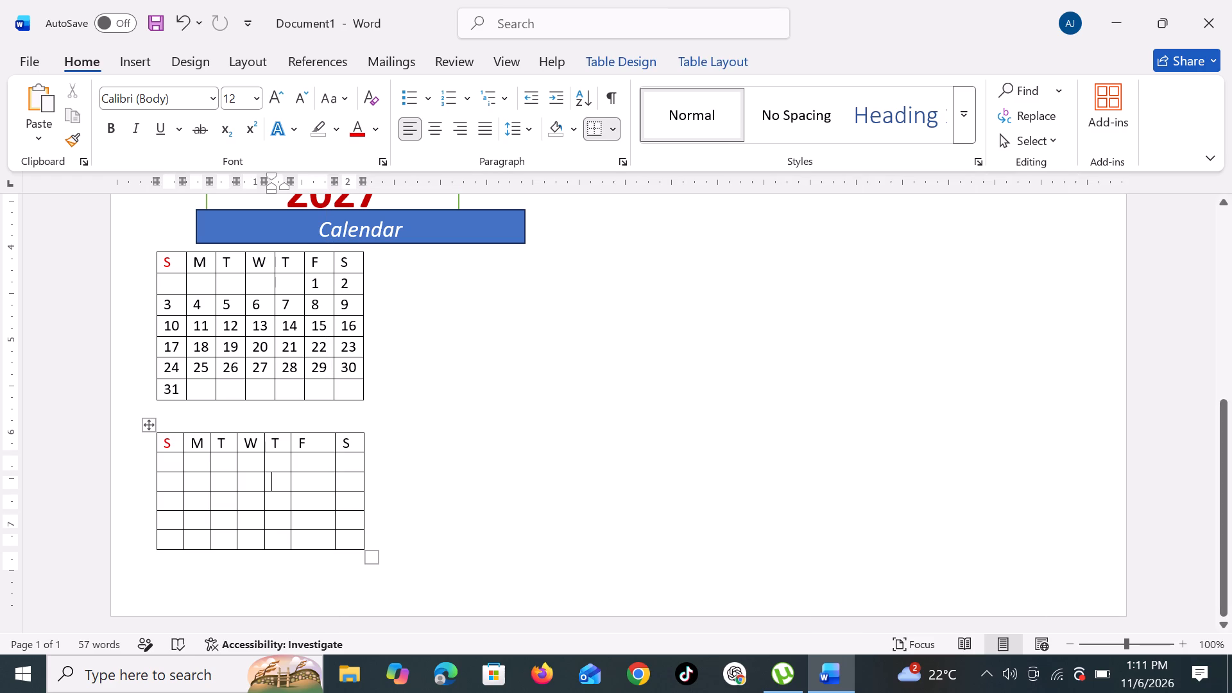
left_click(293, 483)
left_click(292, 481)
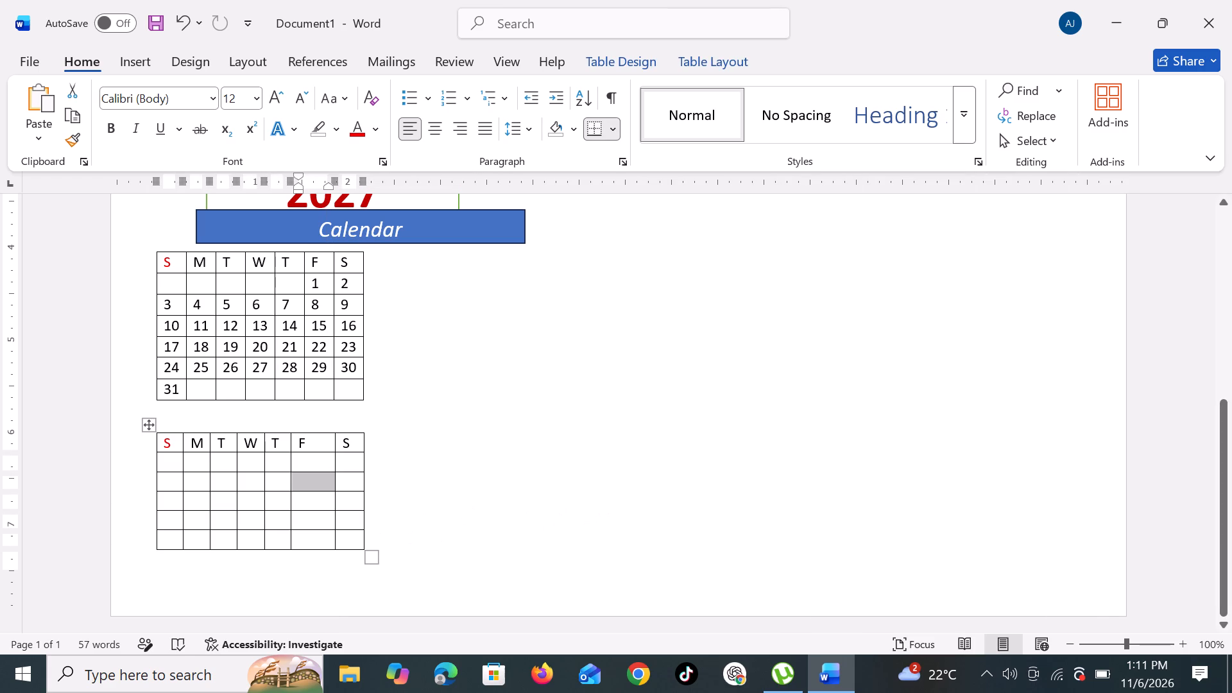
left_click(300, 516)
left_click(289, 511)
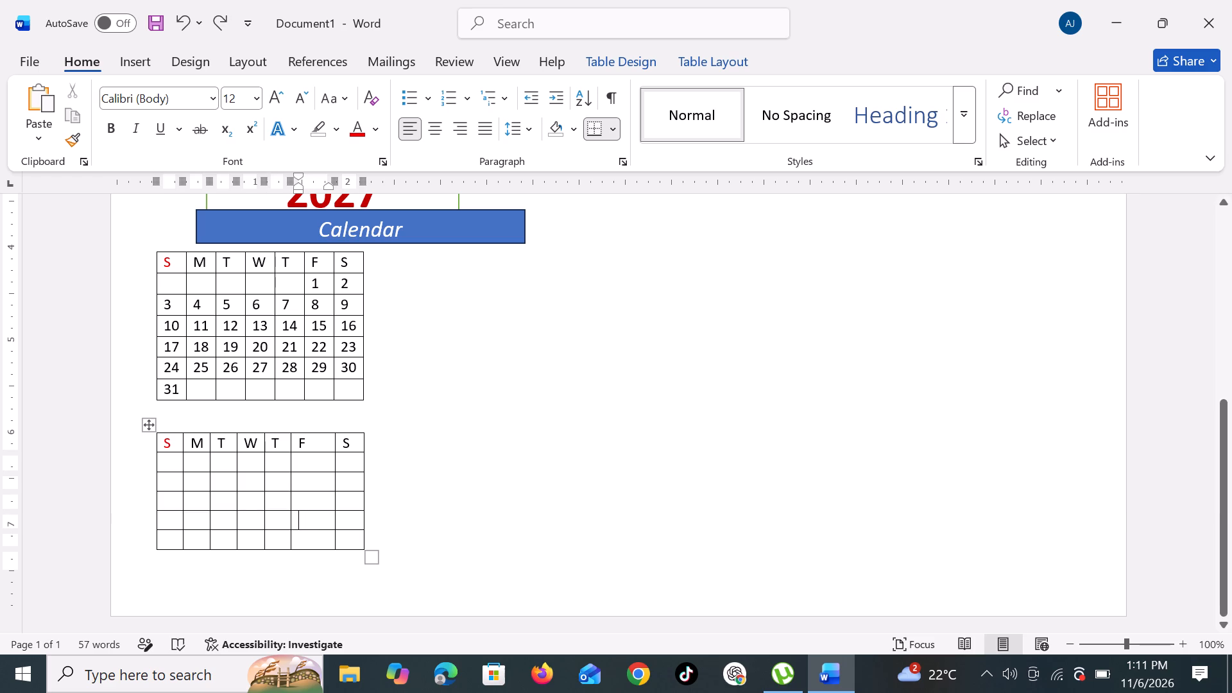
left_click_drag(291, 495, 298, 499)
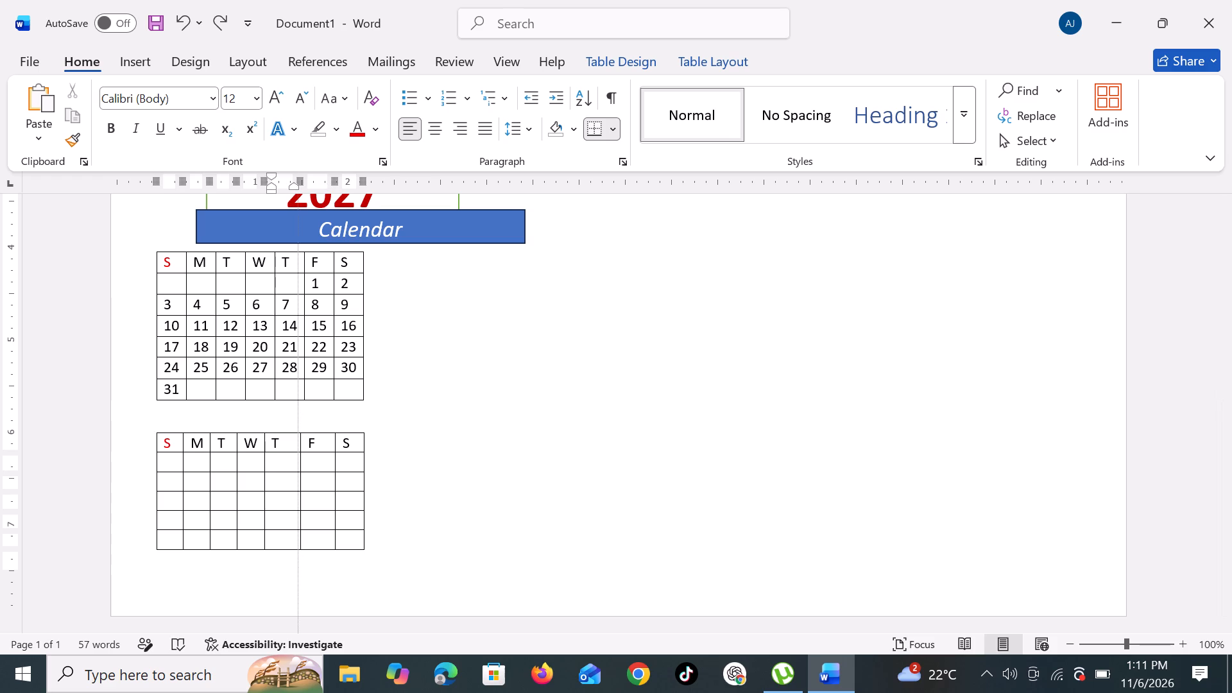
left_click_drag(298, 499, 305, 499)
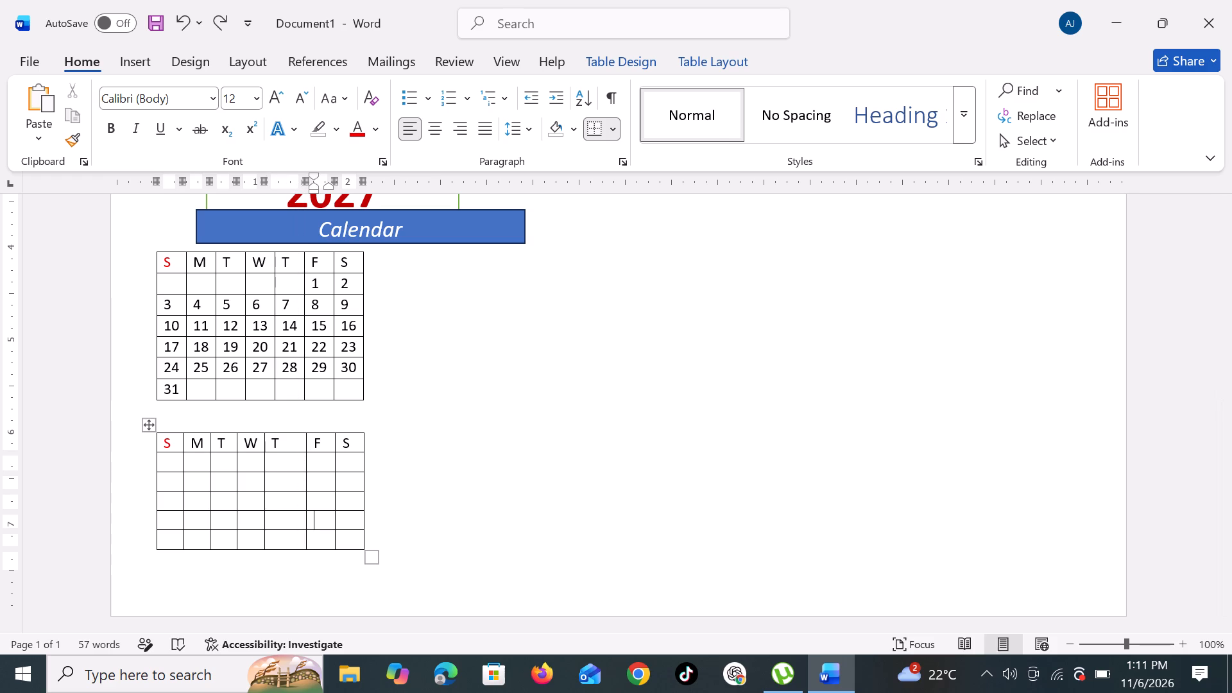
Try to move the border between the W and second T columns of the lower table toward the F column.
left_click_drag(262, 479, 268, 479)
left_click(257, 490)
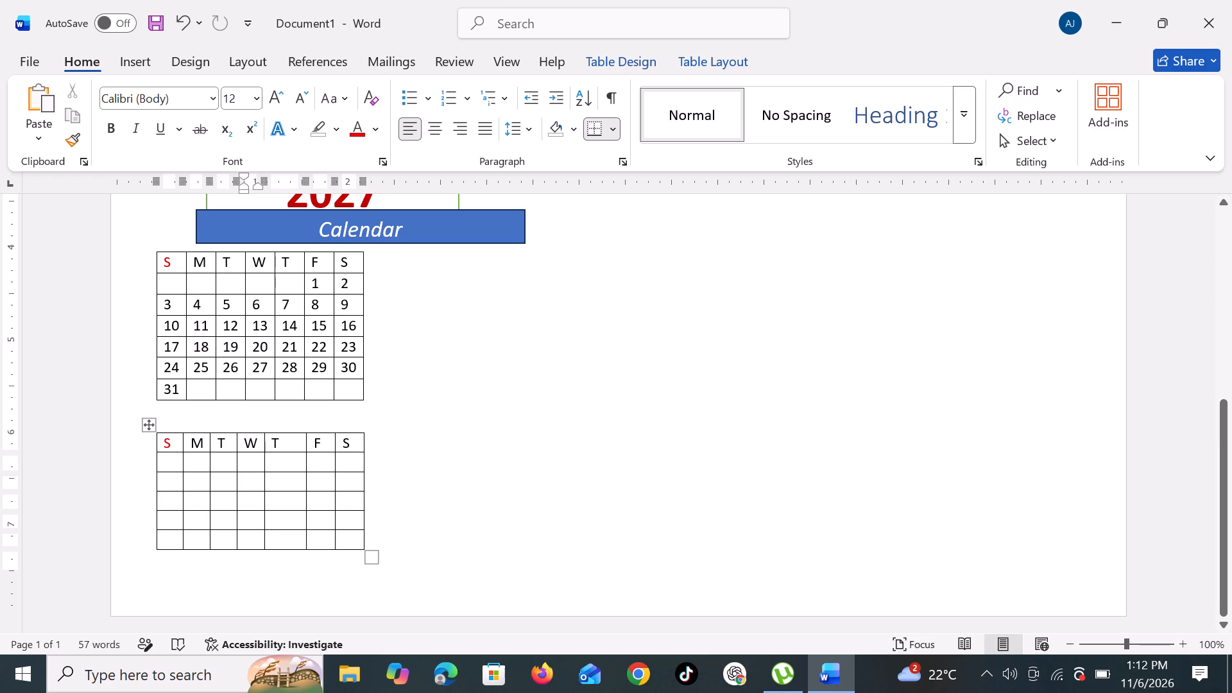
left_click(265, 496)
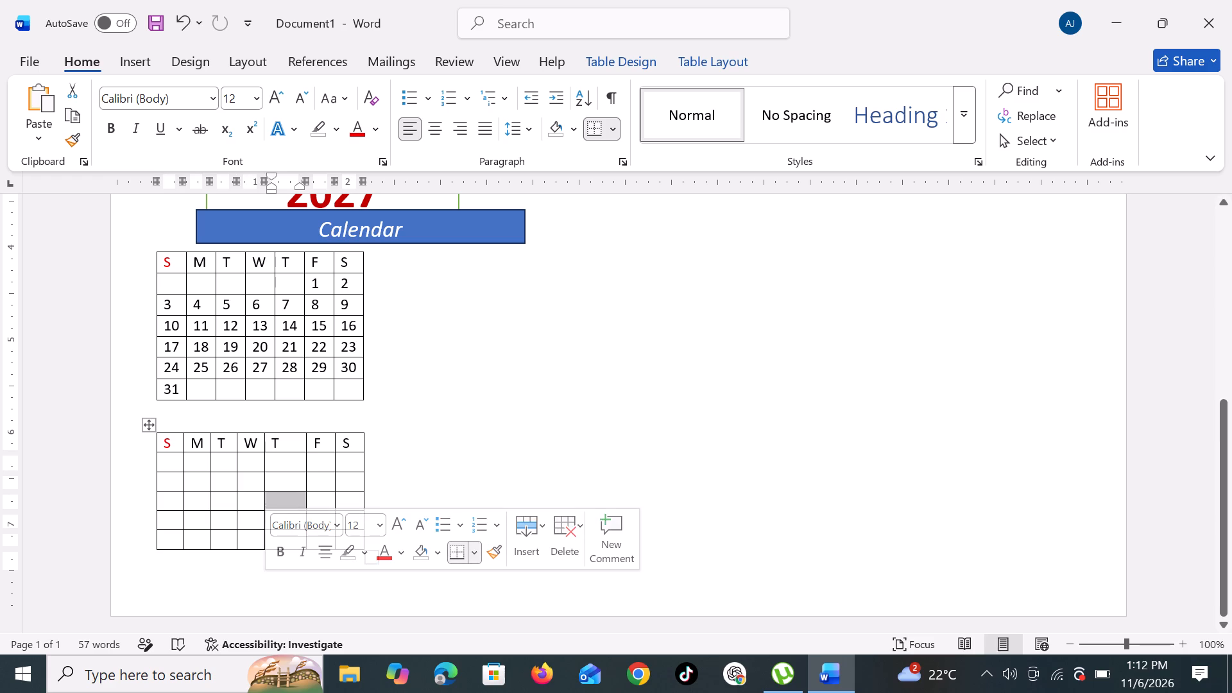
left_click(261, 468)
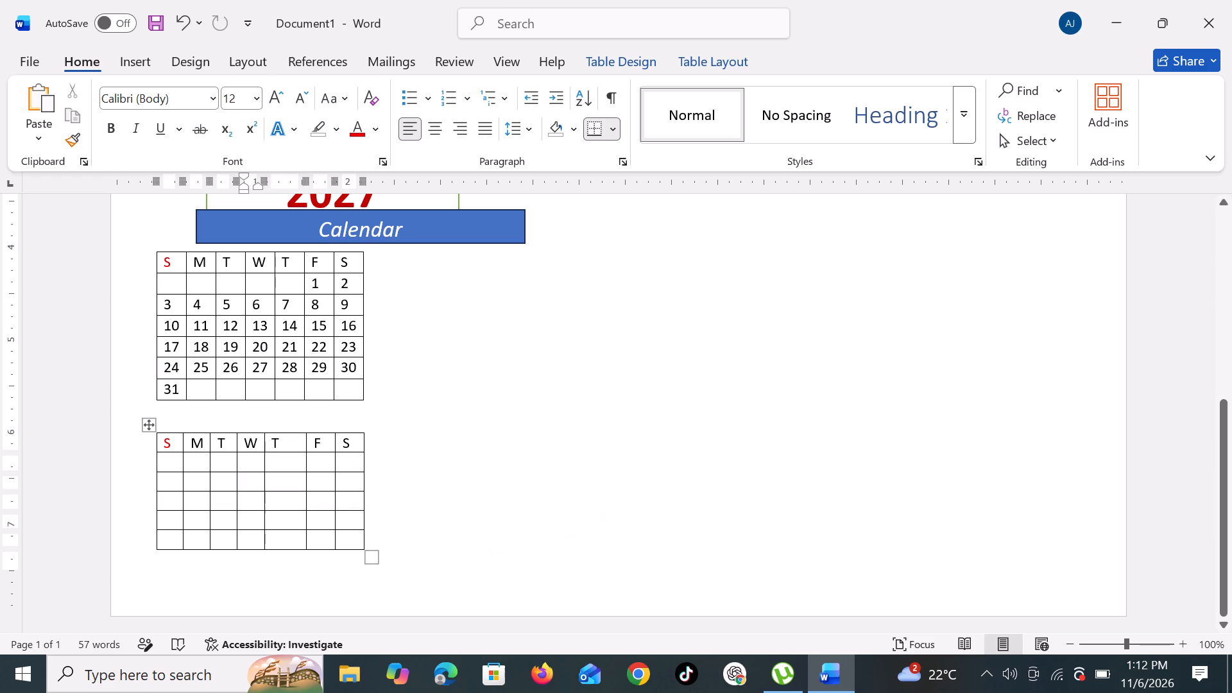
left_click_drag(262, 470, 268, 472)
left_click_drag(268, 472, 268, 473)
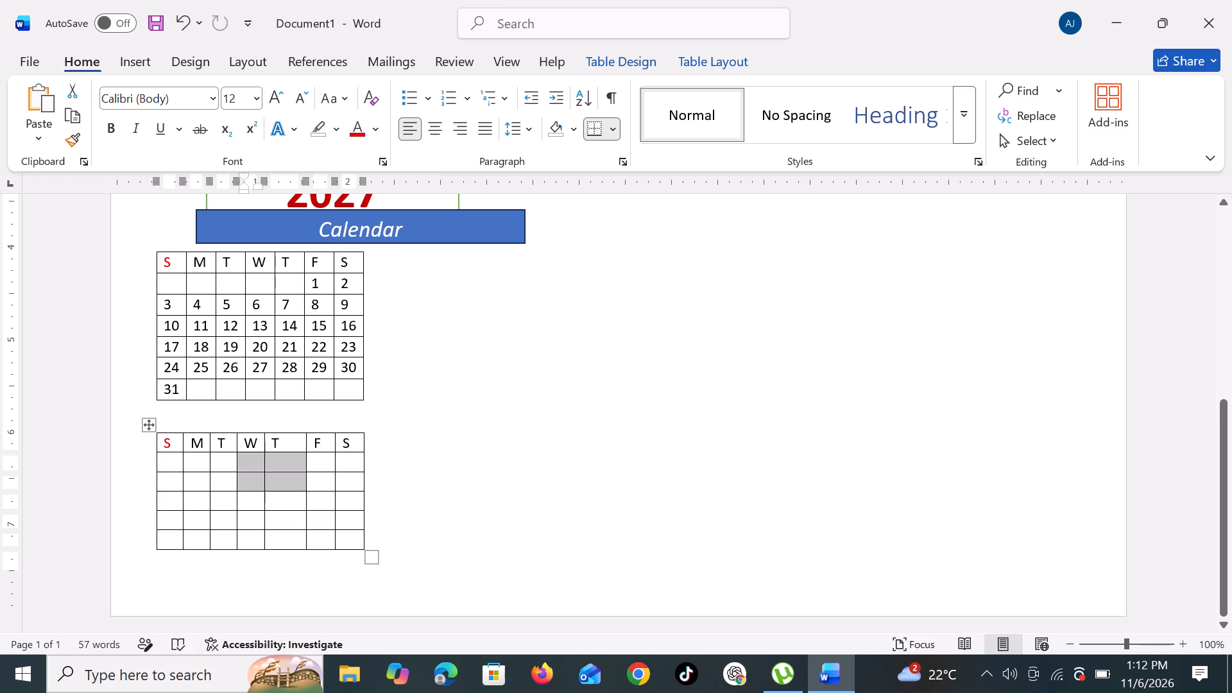
Move the border between the first T and W columns of the lower table to roughly align with the calendar above.
left_click(250, 520)
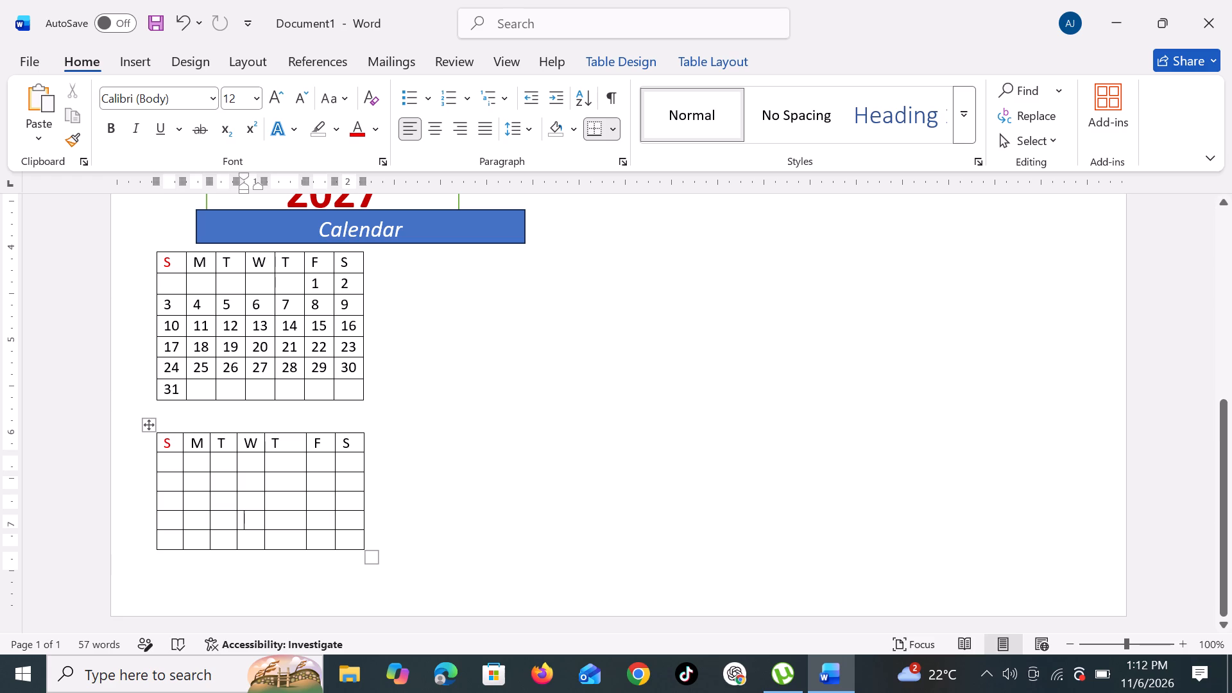
left_click(239, 477)
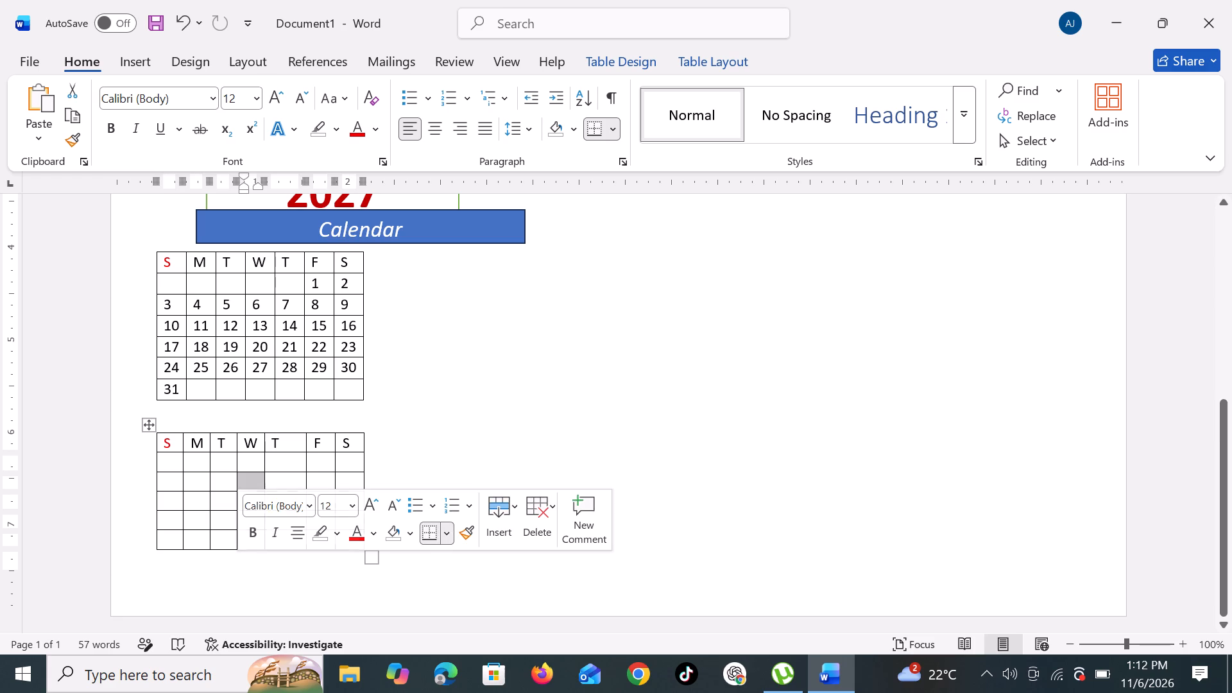
left_click(238, 469)
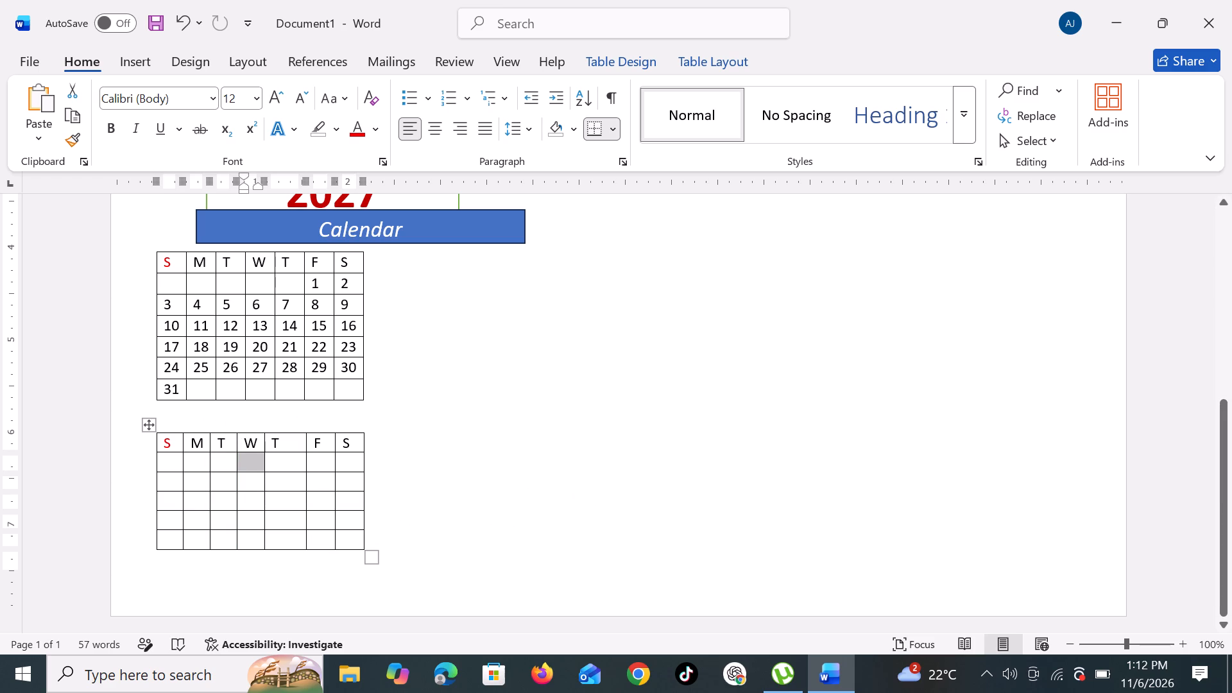
left_click_drag(237, 440, 237, 441)
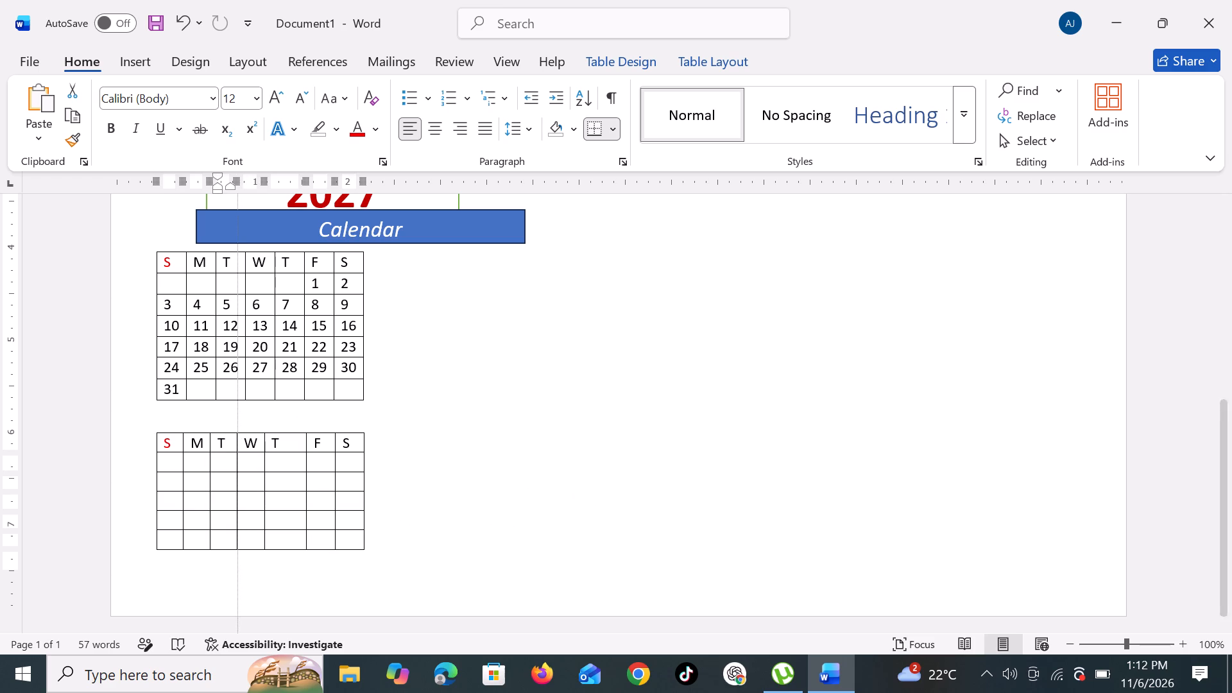
left_click_drag(237, 441, 245, 441)
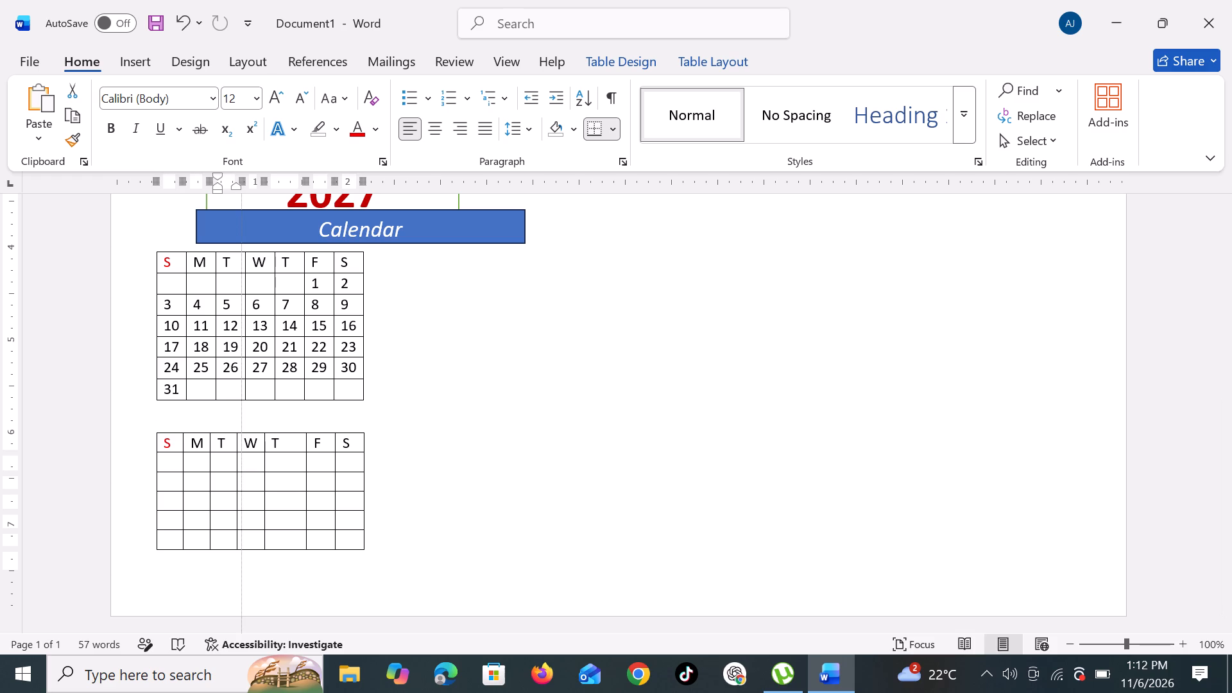
left_click_drag(245, 441, 249, 446)
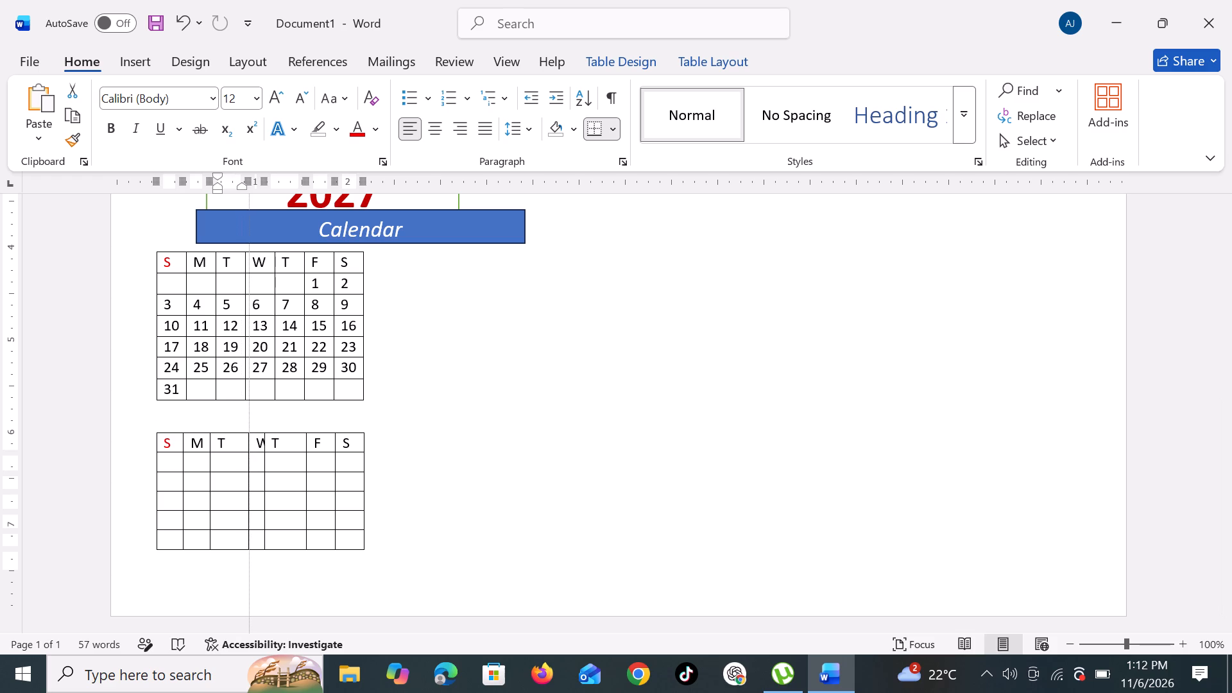
left_click_drag(249, 446, 241, 447)
left_click_drag(241, 447, 241, 445)
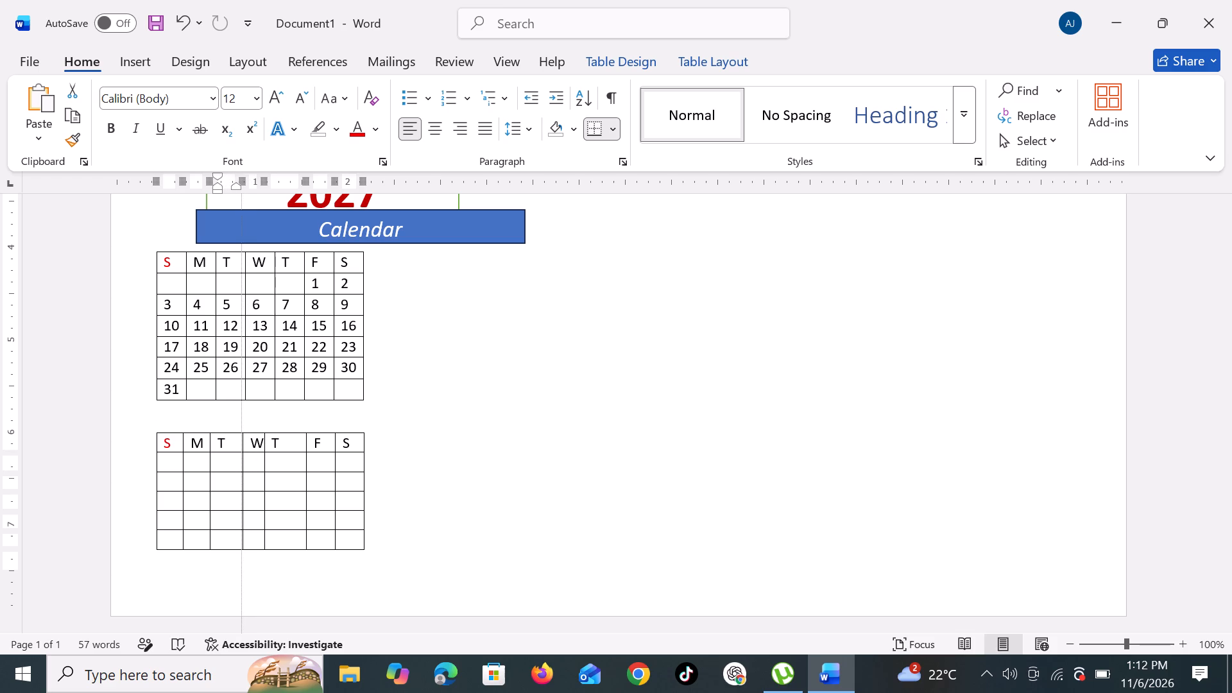
left_click_drag(241, 445, 246, 450)
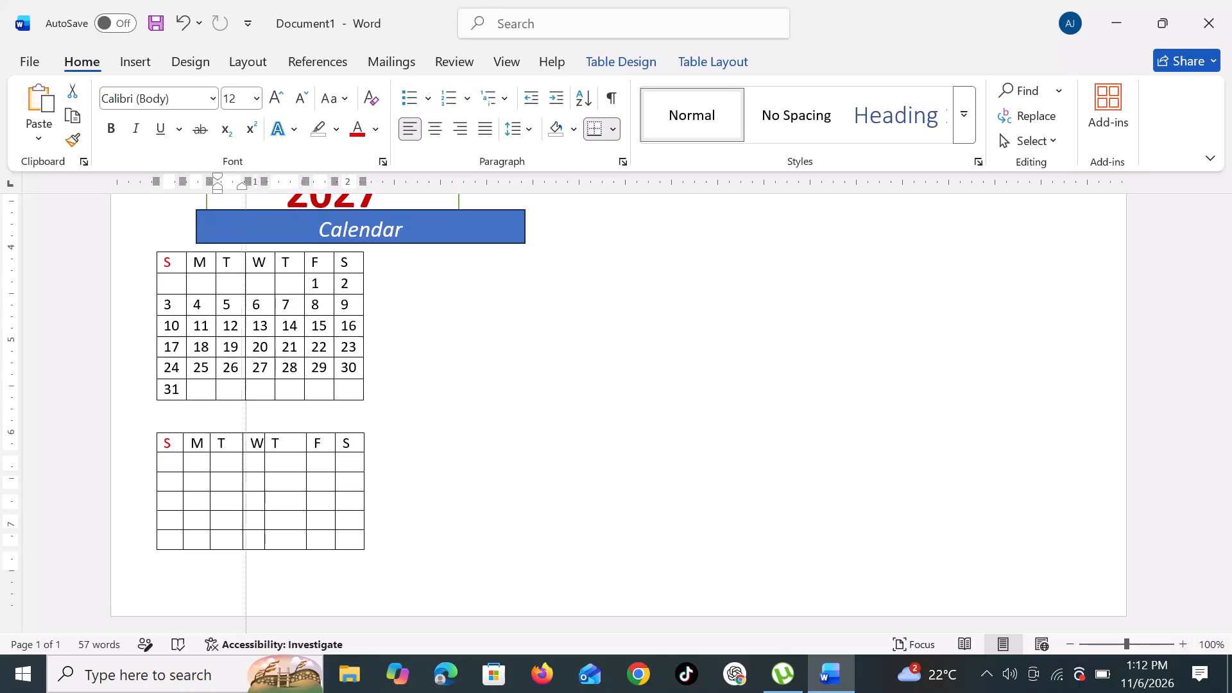
left_click_drag(246, 450, 245, 454)
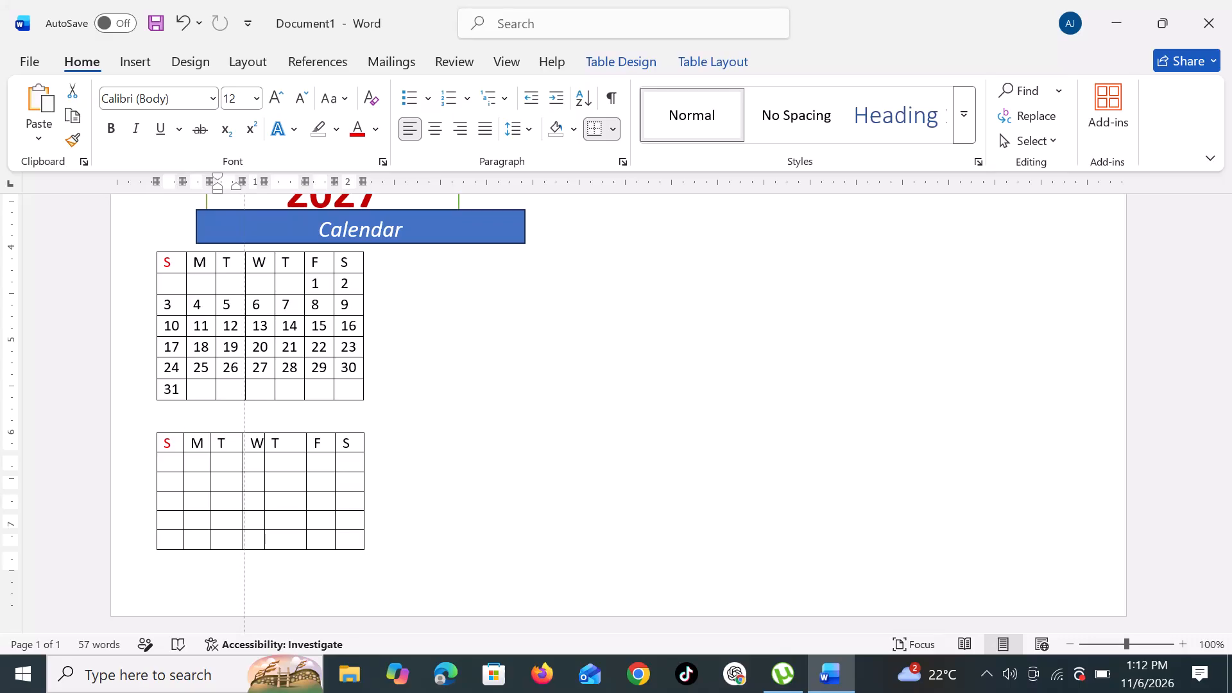
left_click_drag(245, 454, 246, 454)
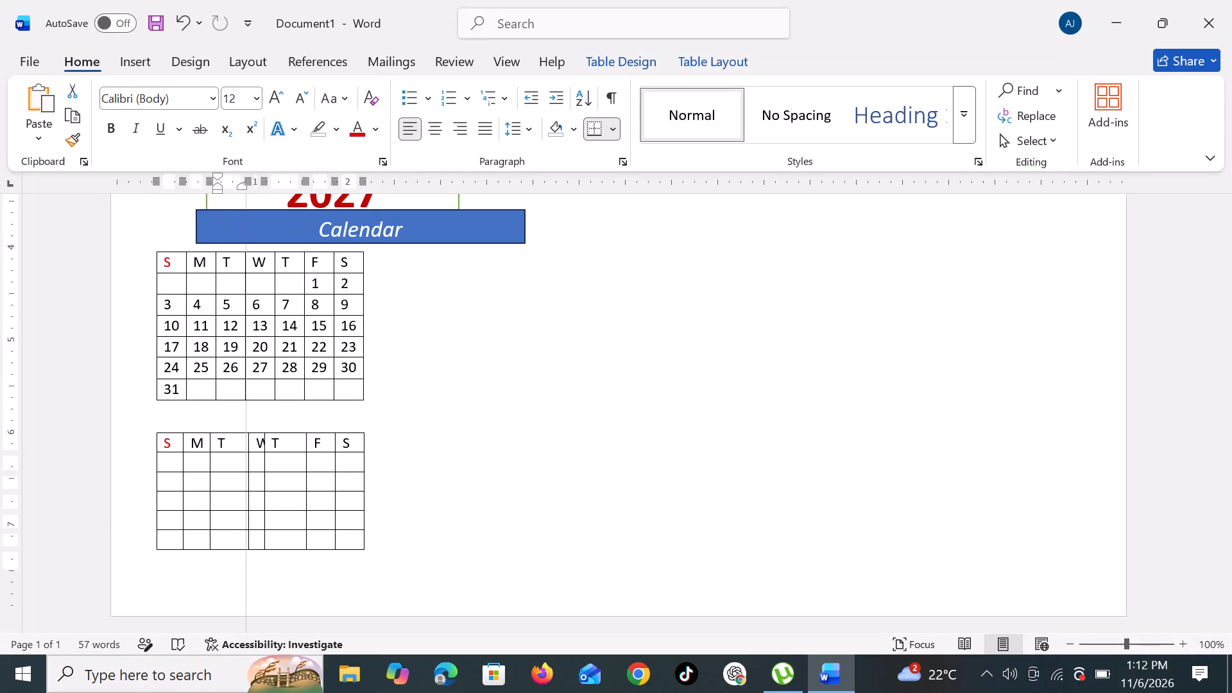
left_click_drag(246, 454, 246, 454)
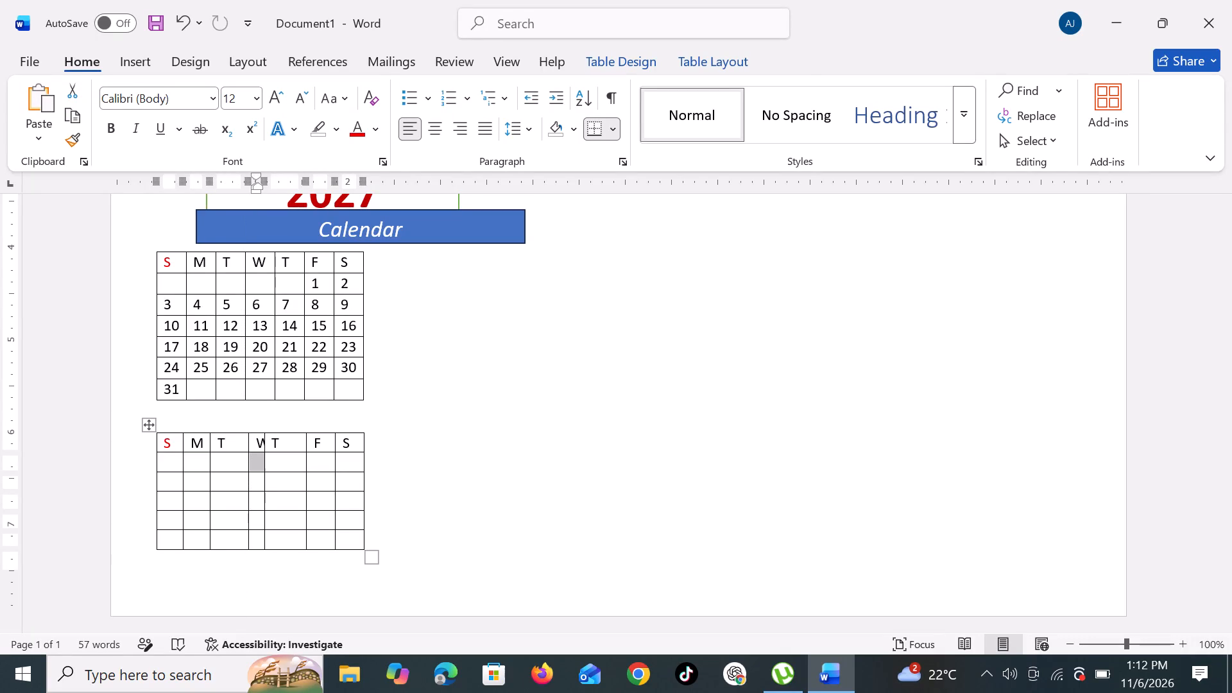
Widen the W column of the lower table until its border with the second T column roughly aligns with the calendar above.
left_click(264, 433)
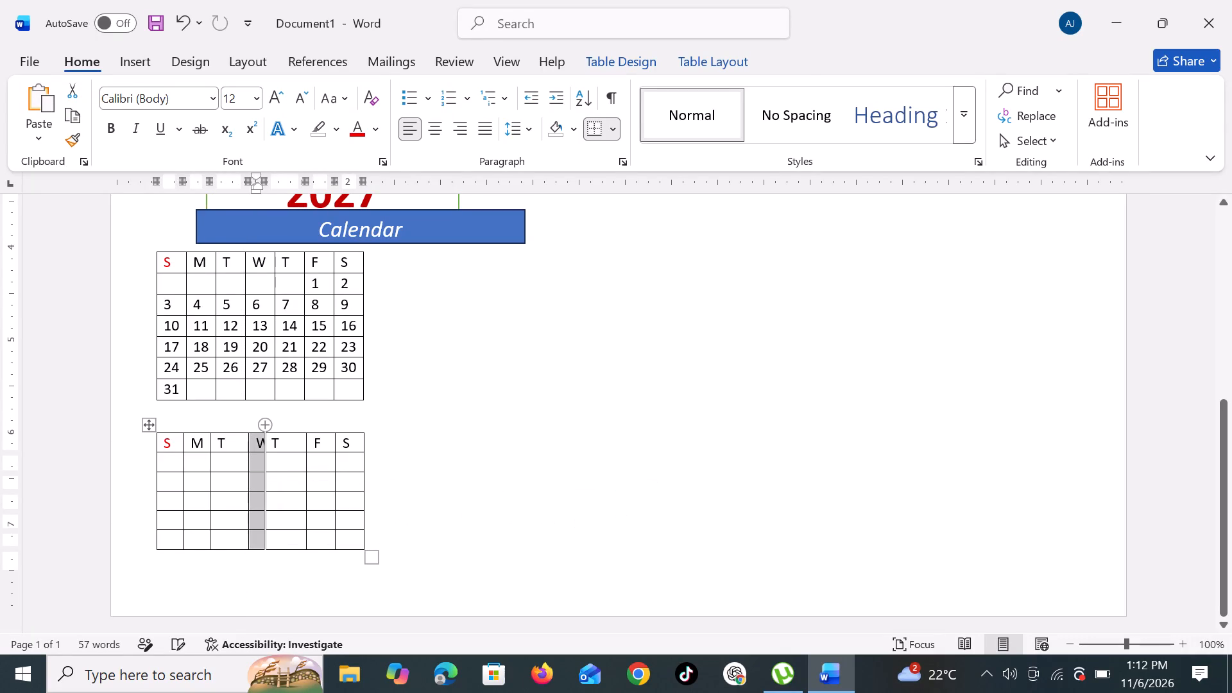
left_click(283, 405)
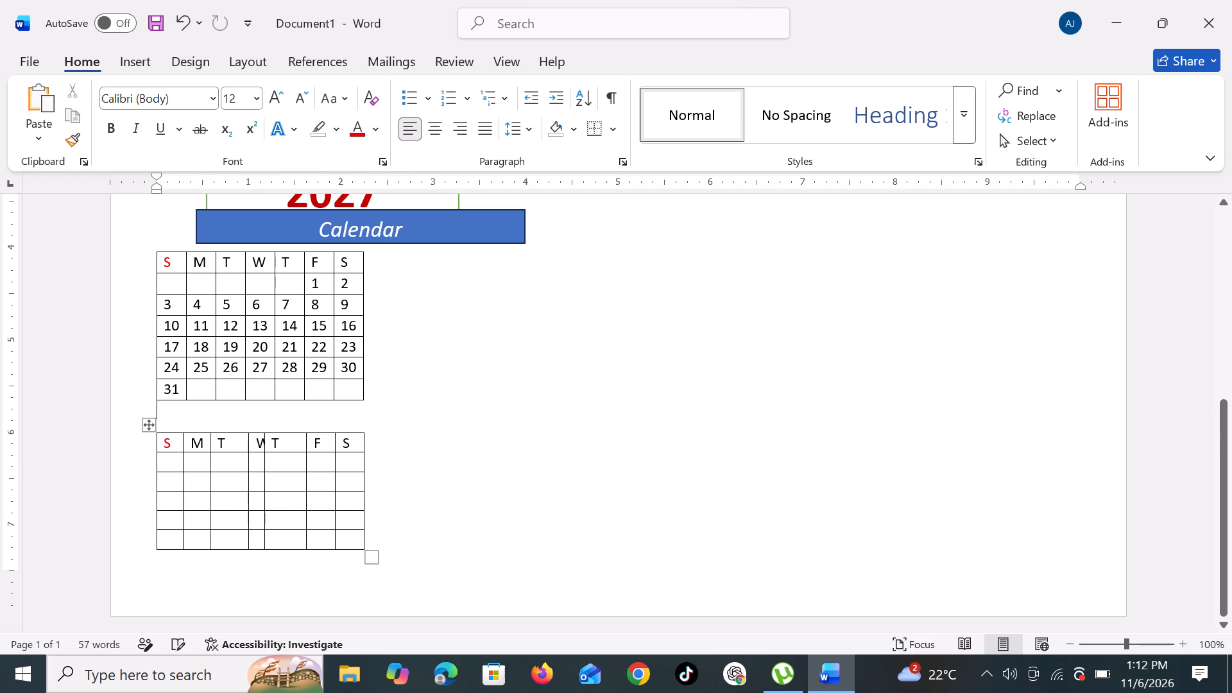
left_click_drag(264, 438, 278, 449)
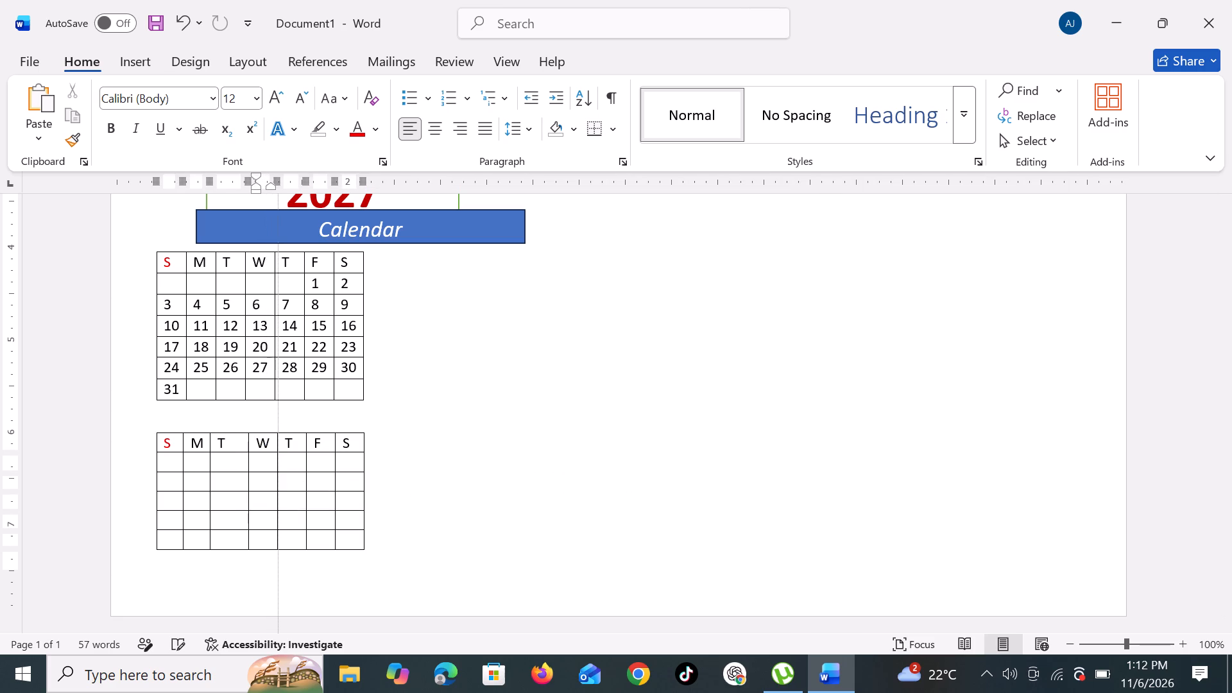
left_click_drag(278, 449, 281, 451)
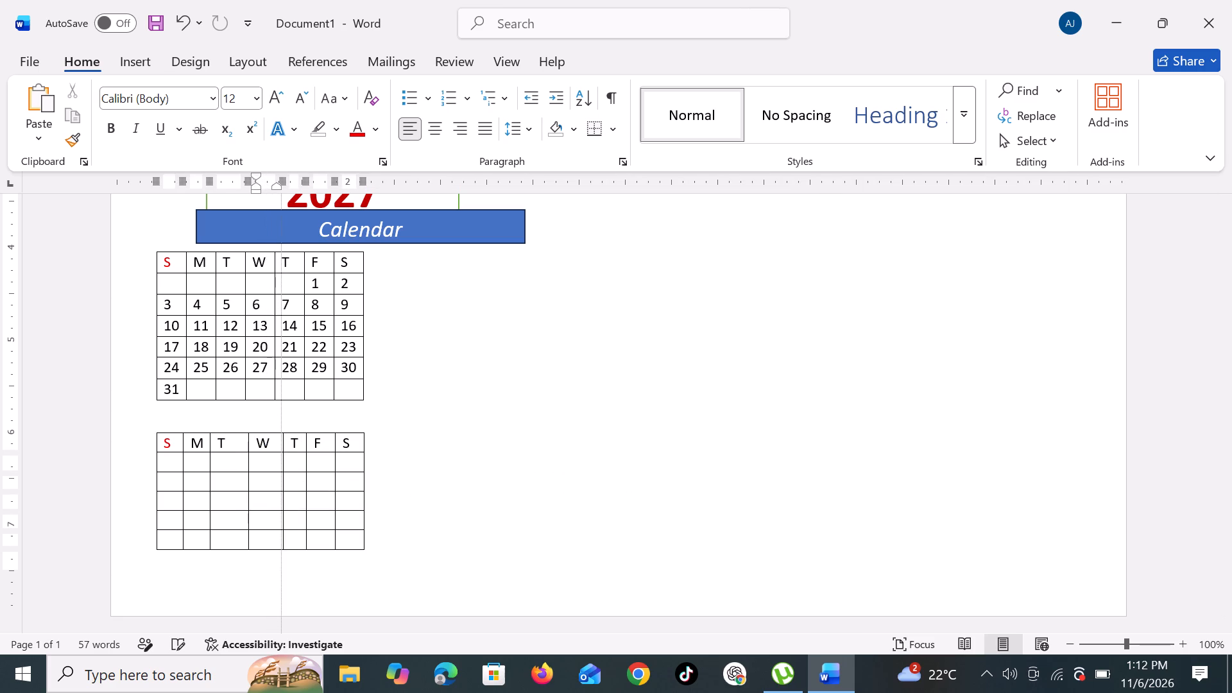
left_click_drag(281, 451, 268, 454)
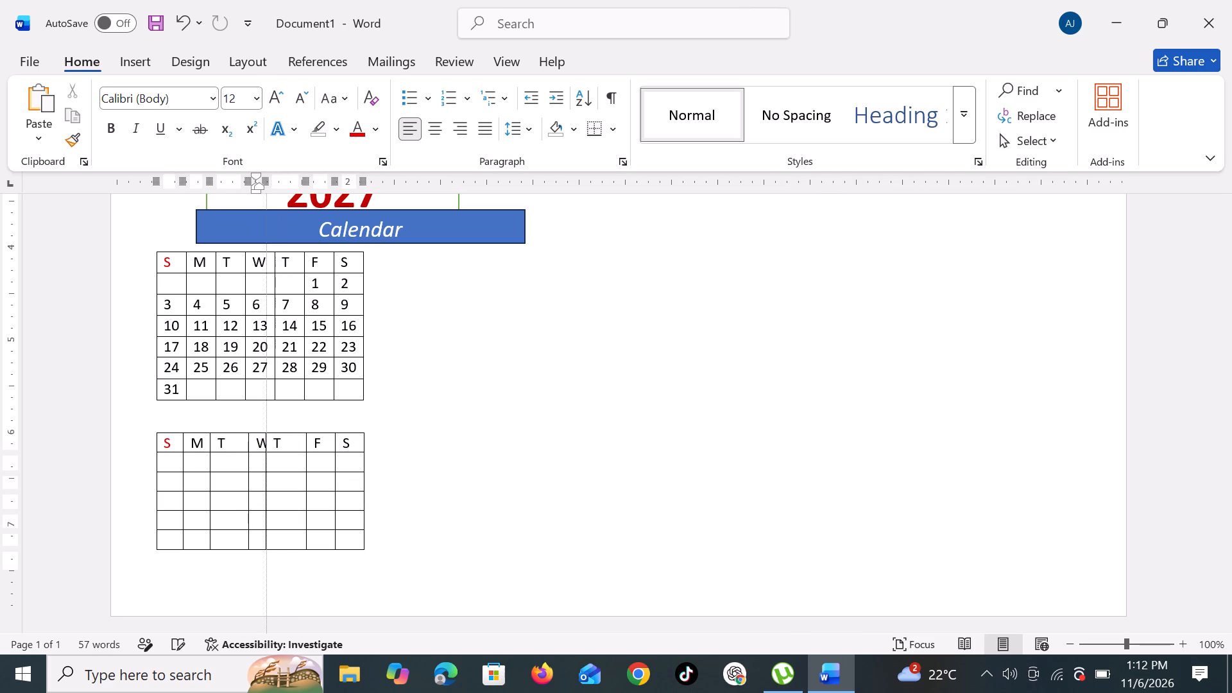
left_click_drag(268, 454, 276, 452)
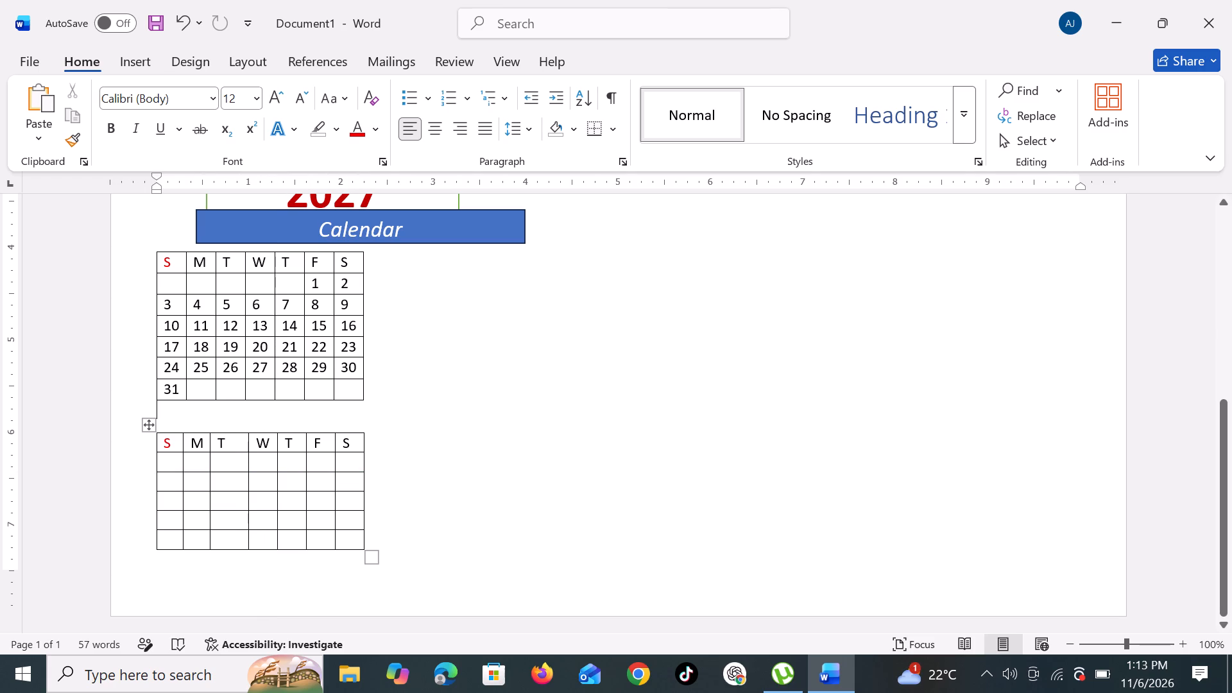
Move the border between the M and first T columns of the lower table to roughly align with the calendar above.
left_click_drag(209, 436, 213, 438)
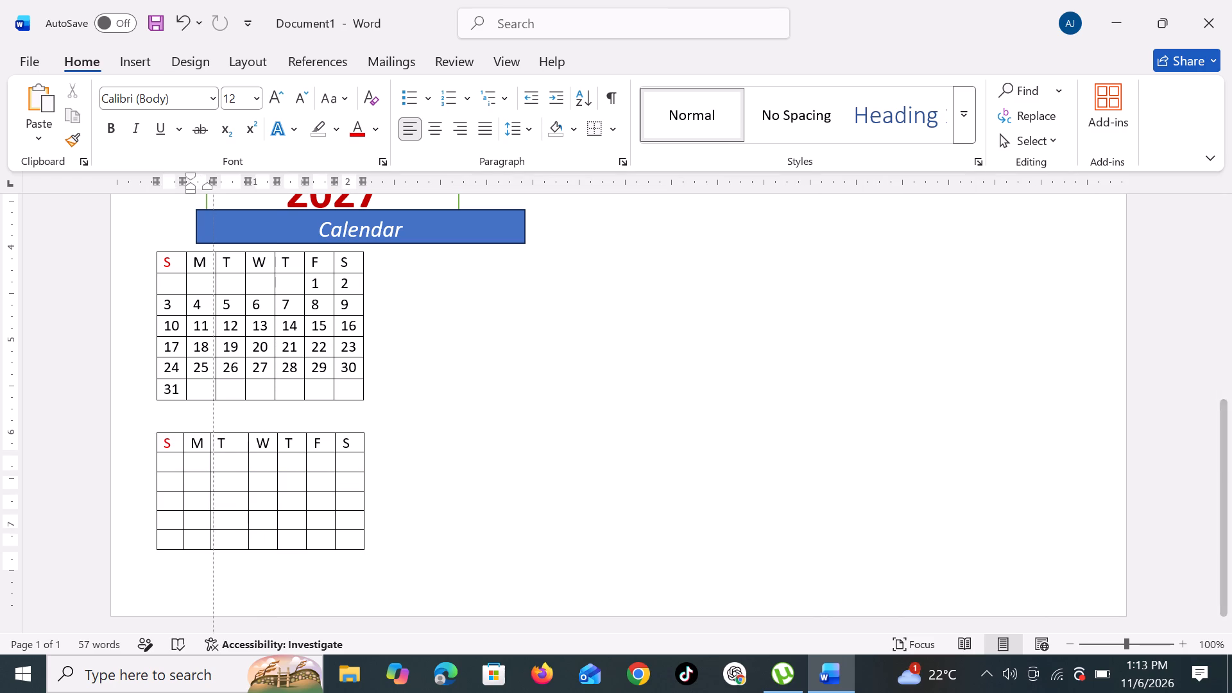
left_click_drag(213, 438, 214, 438)
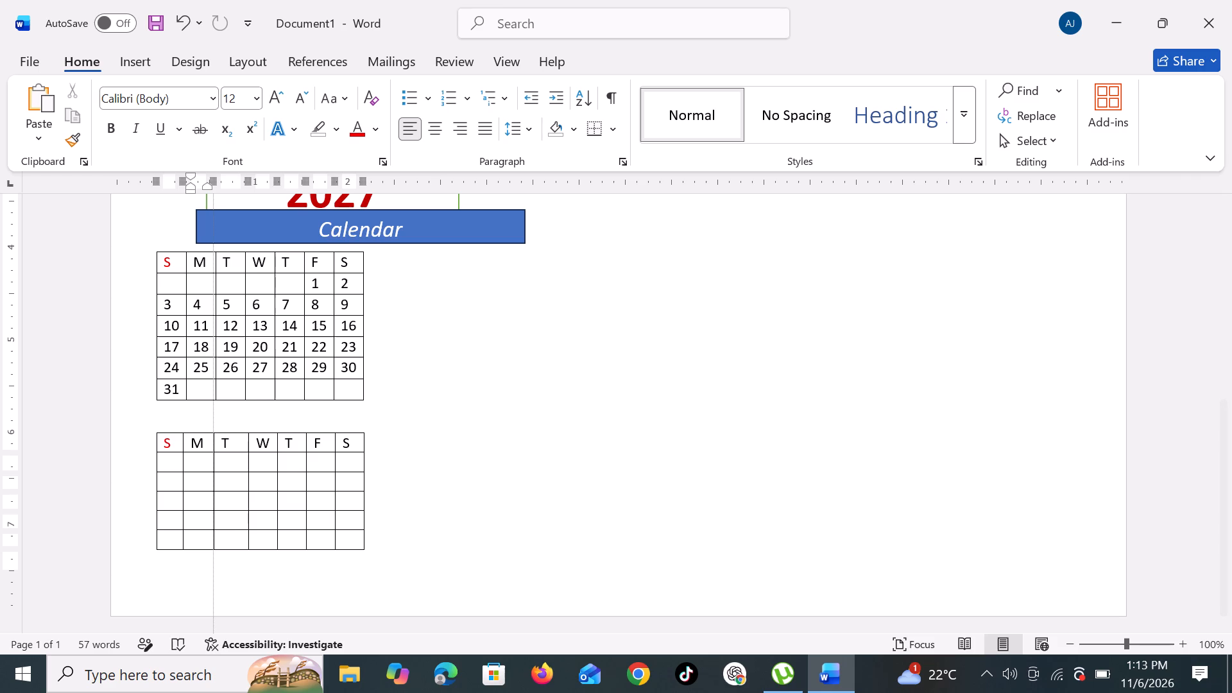
left_click_drag(214, 438, 216, 440)
left_click_drag(216, 440, 218, 440)
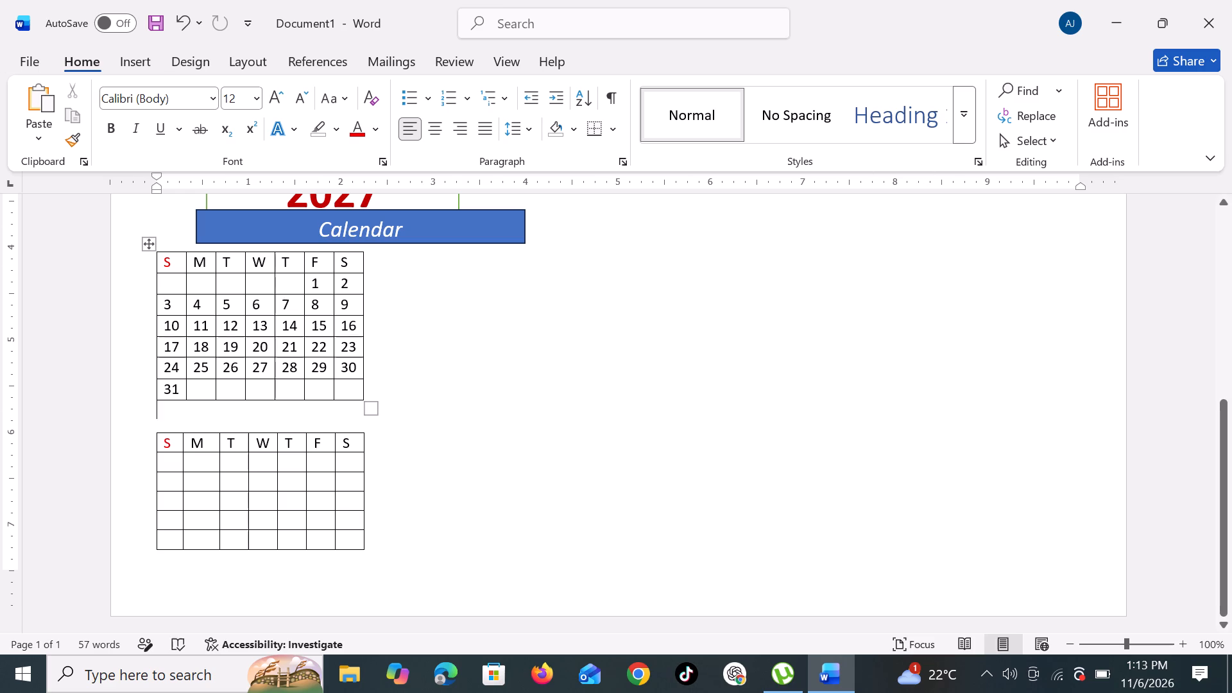
Move the border between the first S and M columns of the lower table to roughly align with the calendar above.
left_click_drag(182, 438, 199, 429)
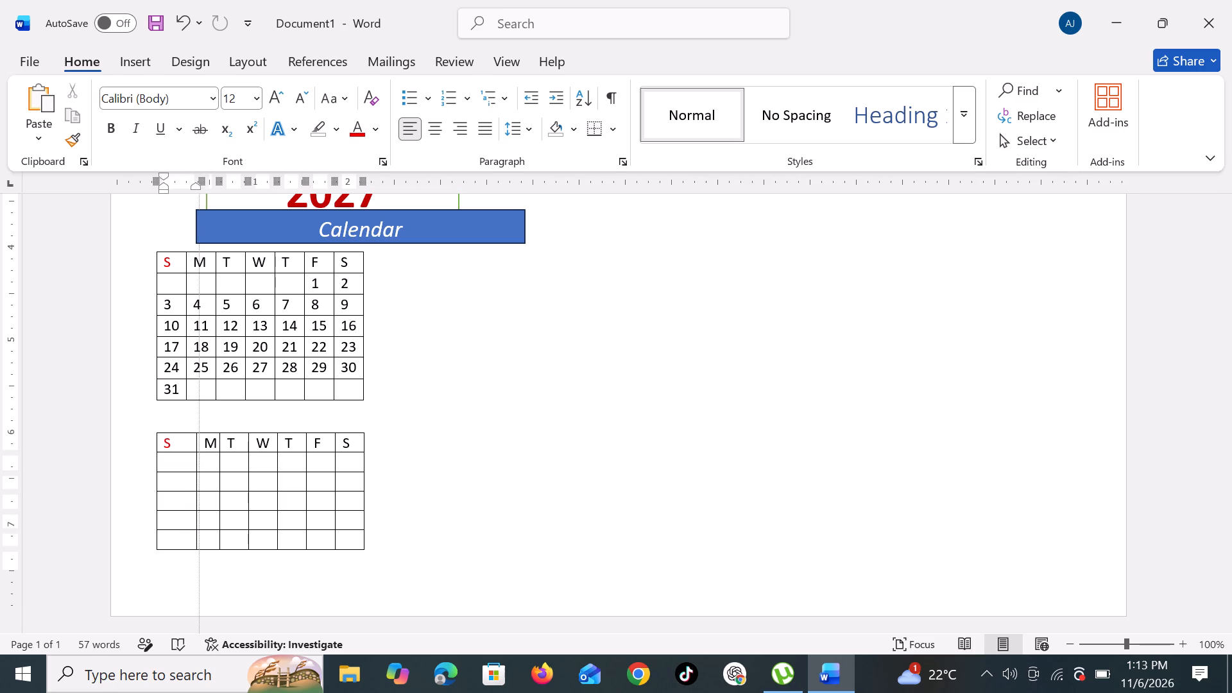
left_click_drag(199, 429, 191, 429)
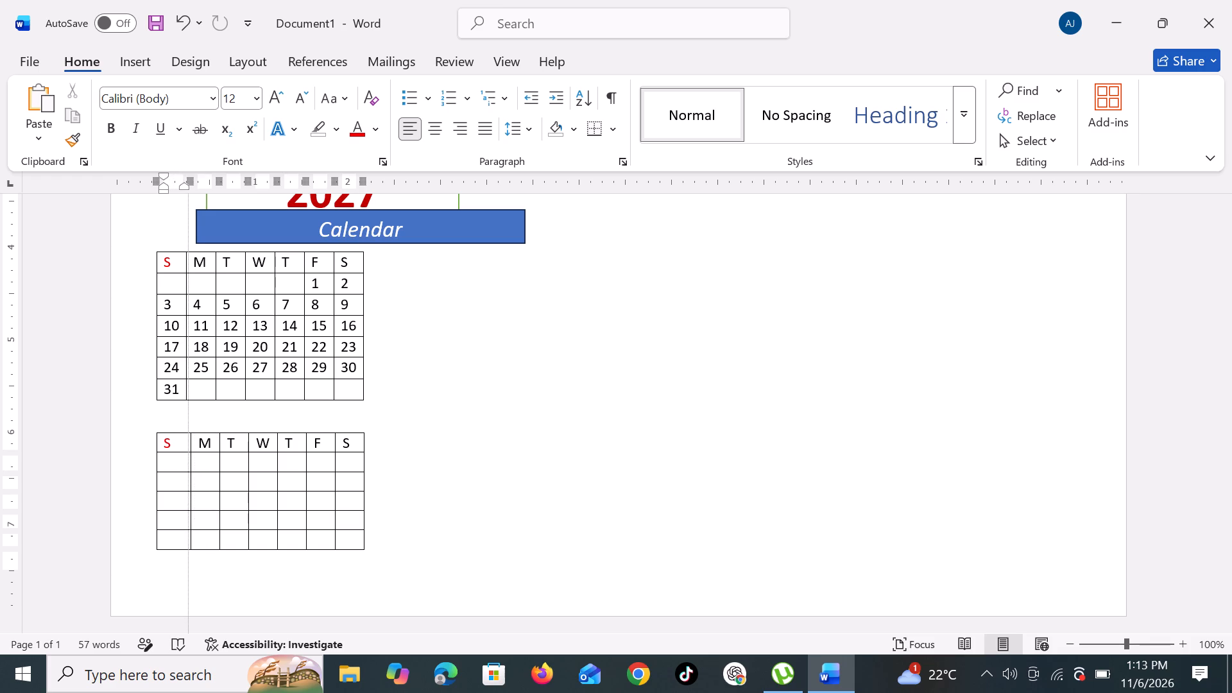
left_click_drag(191, 429, 193, 431)
left_click_drag(193, 431, 187, 436)
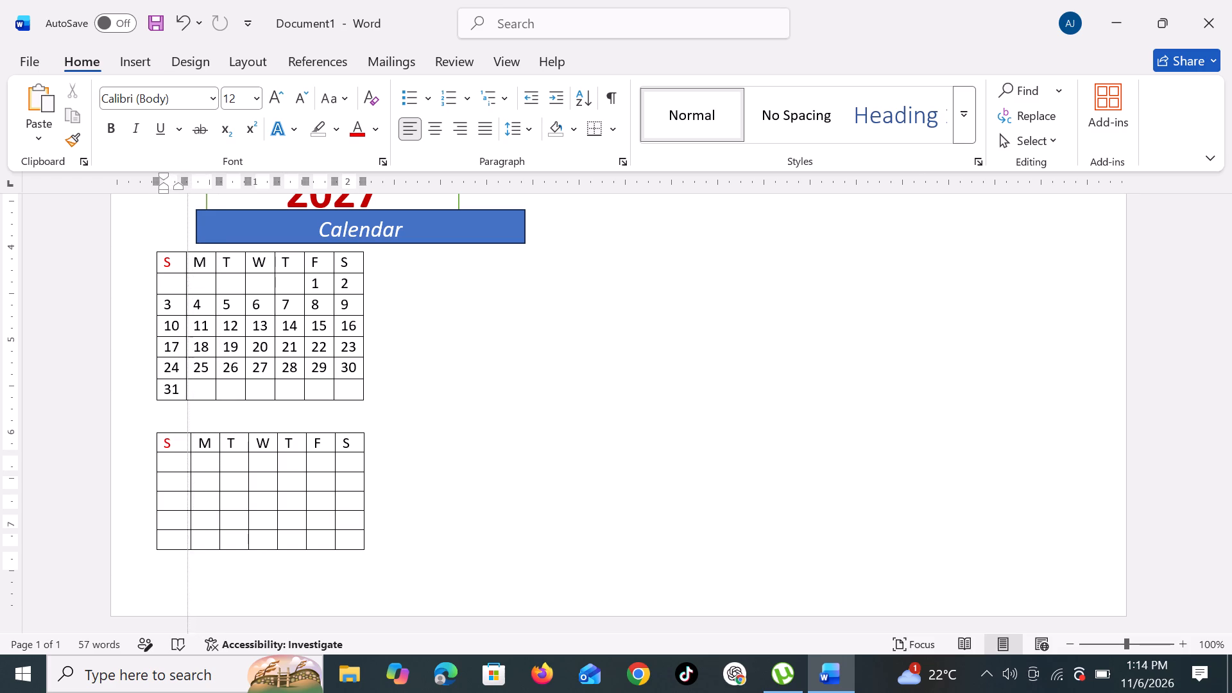
left_click_drag(187, 436, 185, 439)
left_click_drag(185, 439, 185, 439)
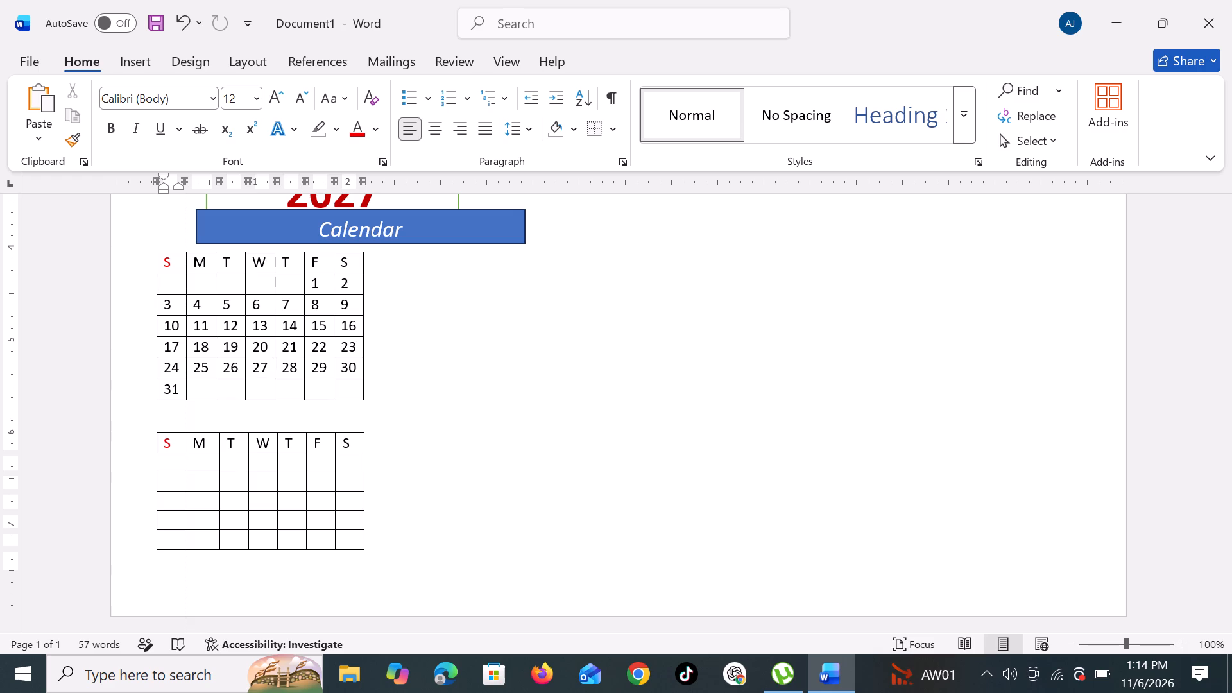
left_click_drag(185, 439, 187, 438)
left_click_drag(187, 438, 189, 443)
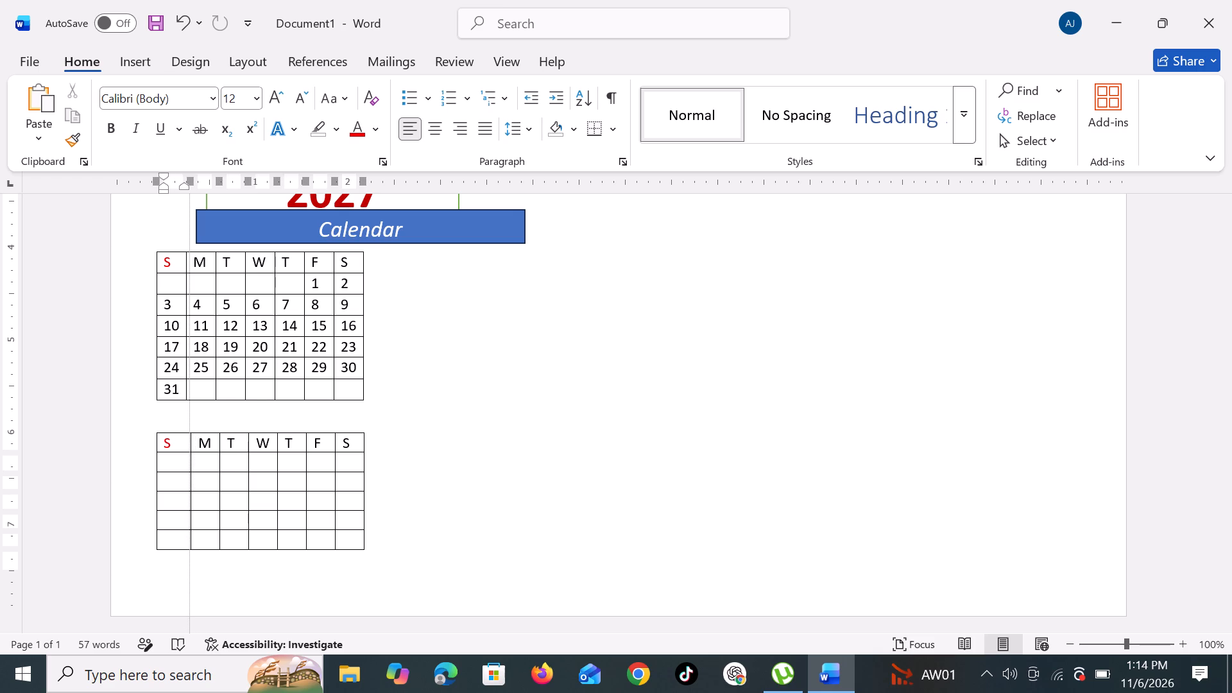
left_click_drag(189, 443, 183, 446)
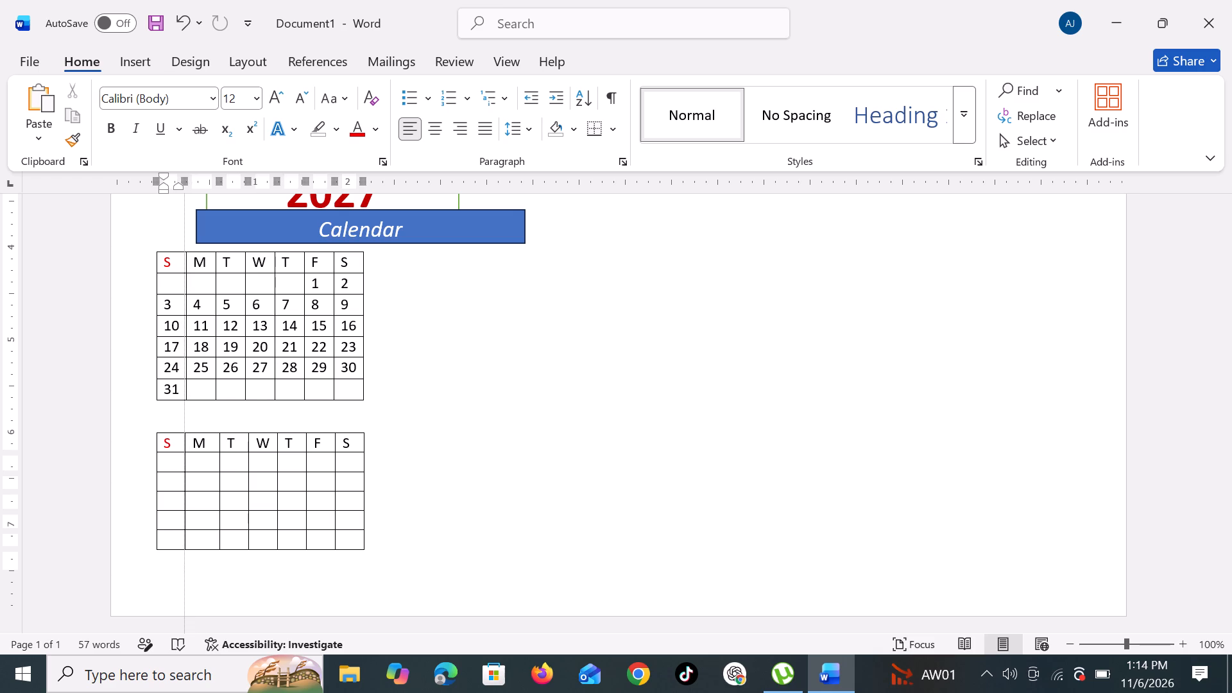
left_click_drag(183, 446, 185, 451)
left_click_drag(185, 451, 185, 450)
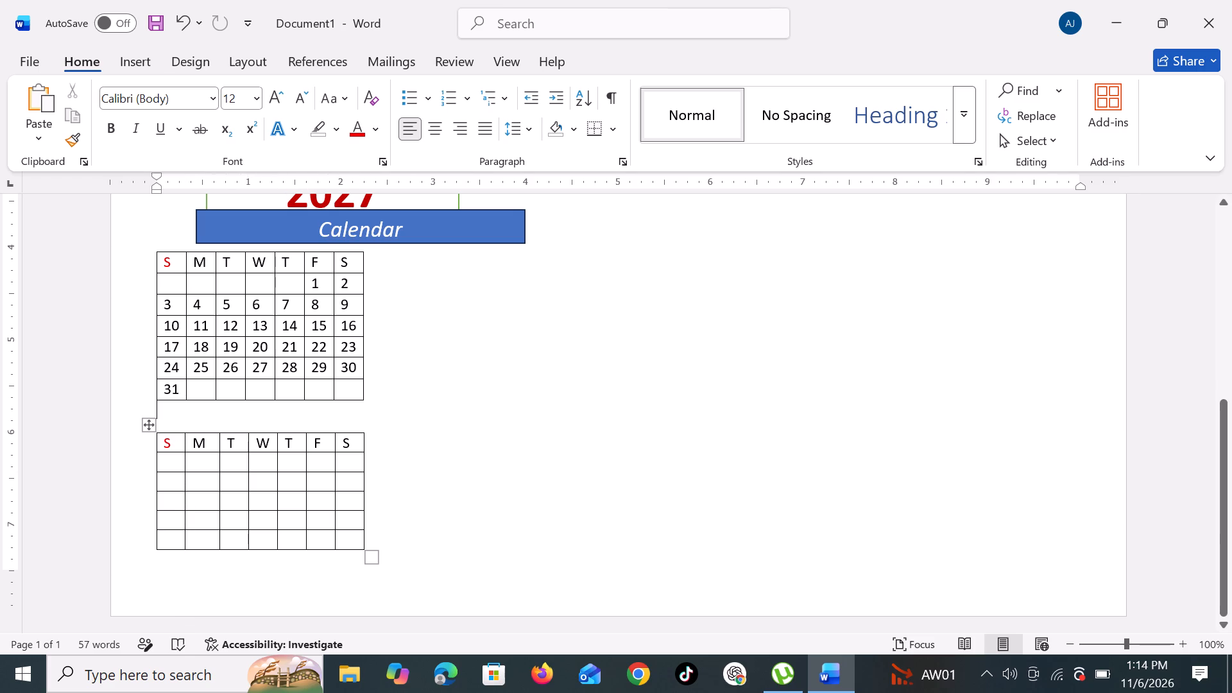
left_click(514, 429)
Resize the lower table as a whole to make it slightly narrower.
left_click_drag(365, 559, 366, 570)
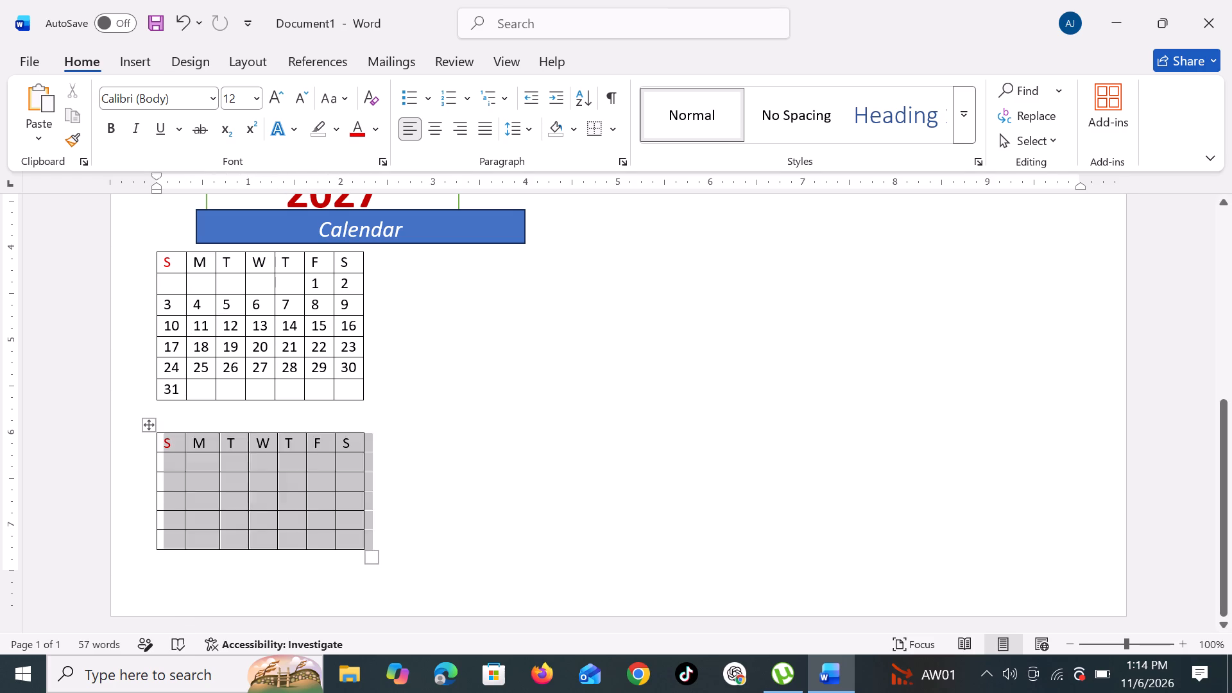
left_click_drag(366, 570, 361, 571)
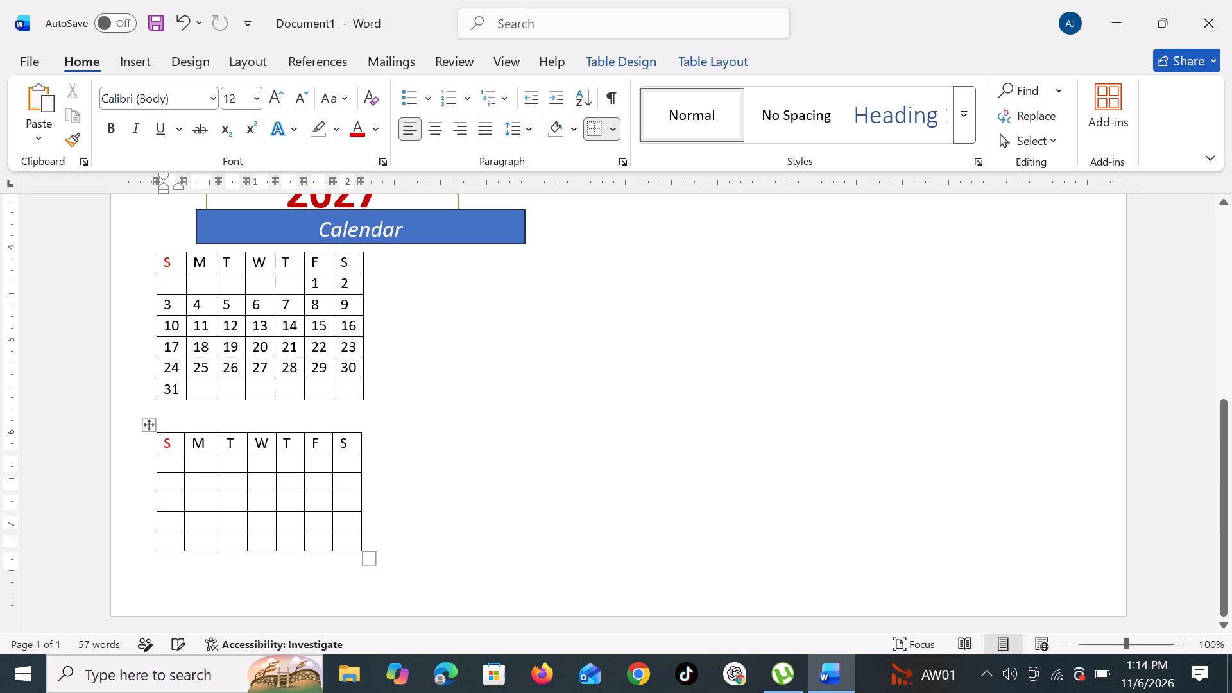
Look over the poster layout around the 2027 heading, the Calendar banner and both calendar tables.
scroll(495, 460, "up", 3)
scroll(490, 459, "down", 2)
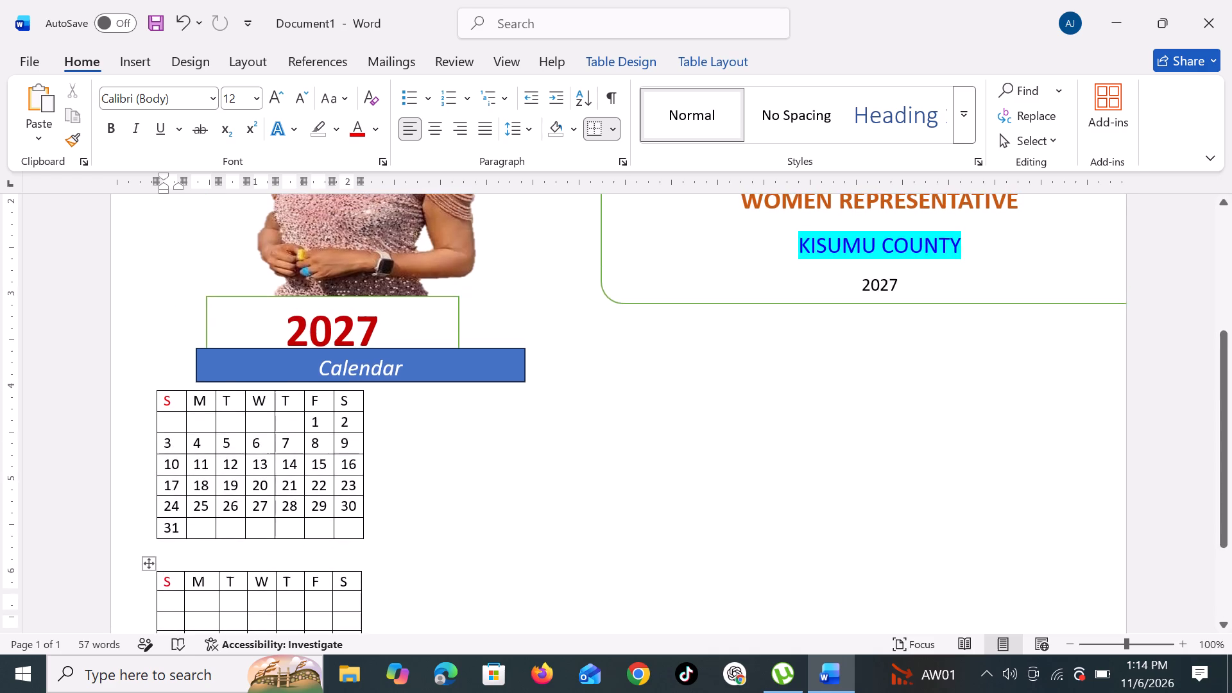
scroll(489, 458, "down", 2)
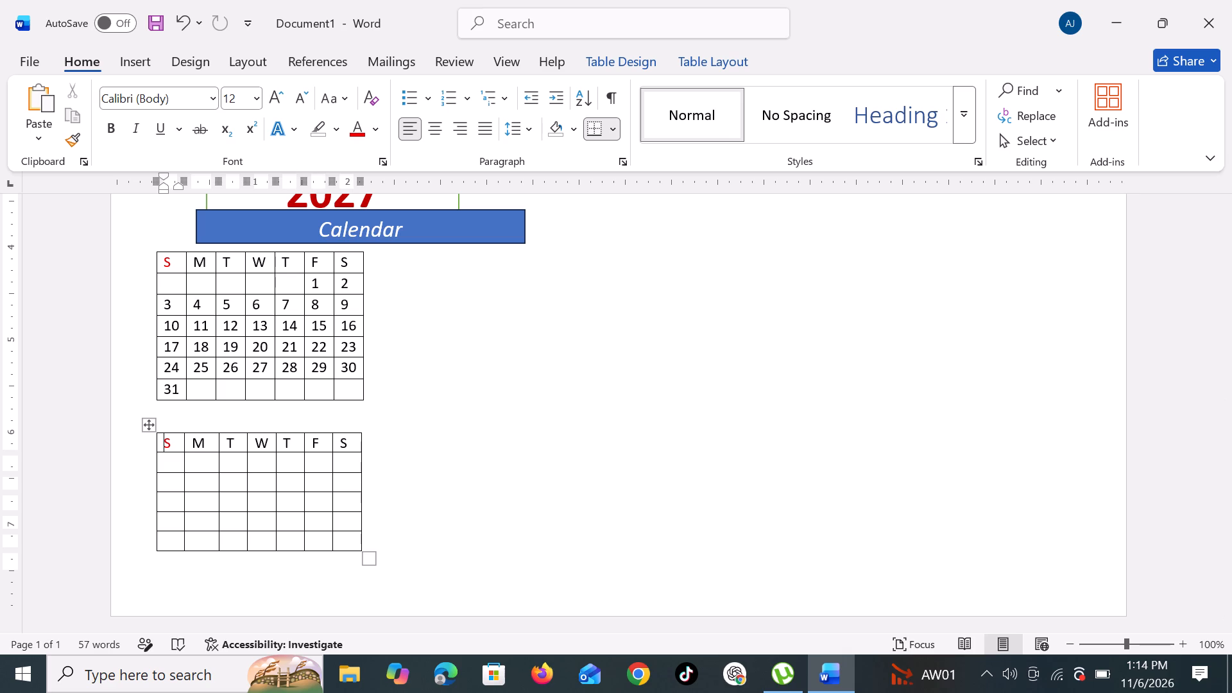
scroll(480, 482, "up", 4)
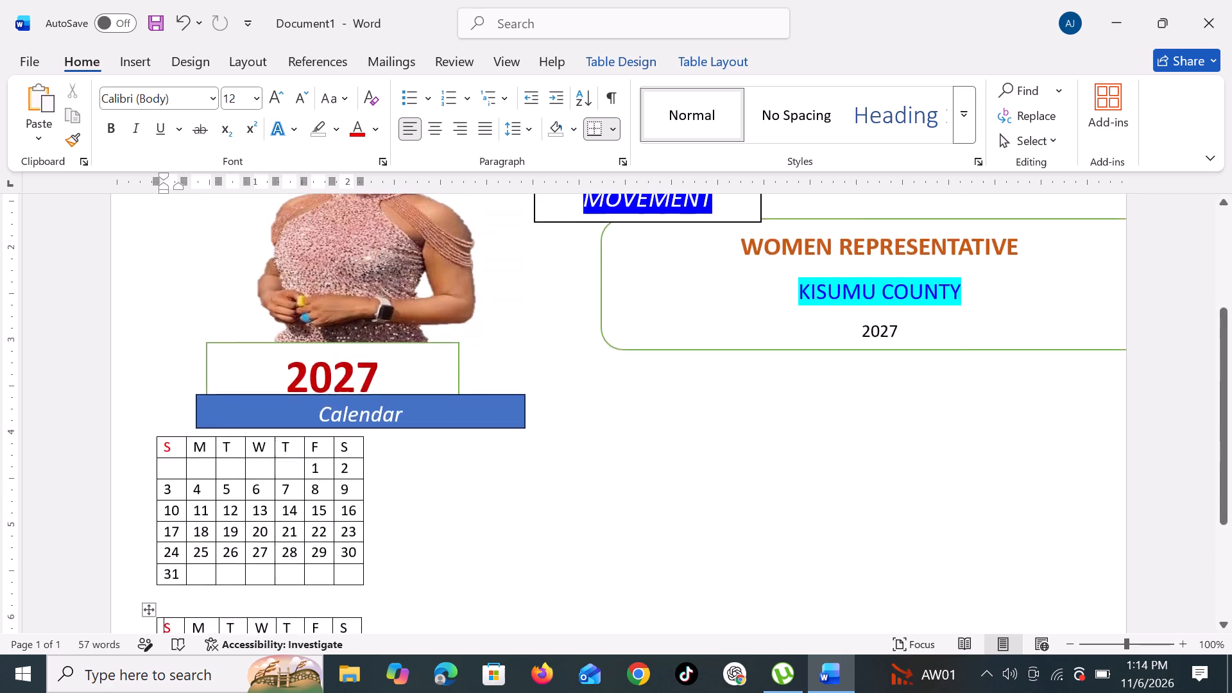
scroll(480, 481, "up", 1)
scroll(480, 482, "down", 2)
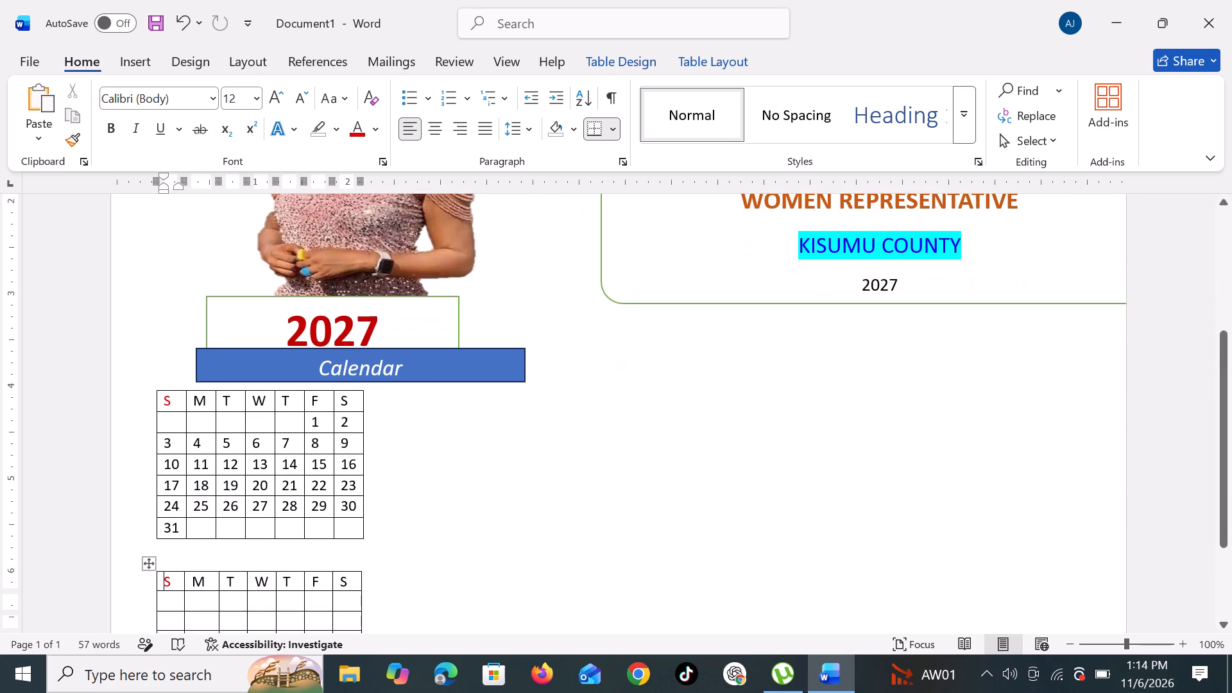
scroll(411, 496, "up", 3)
scroll(412, 497, "down", 4)
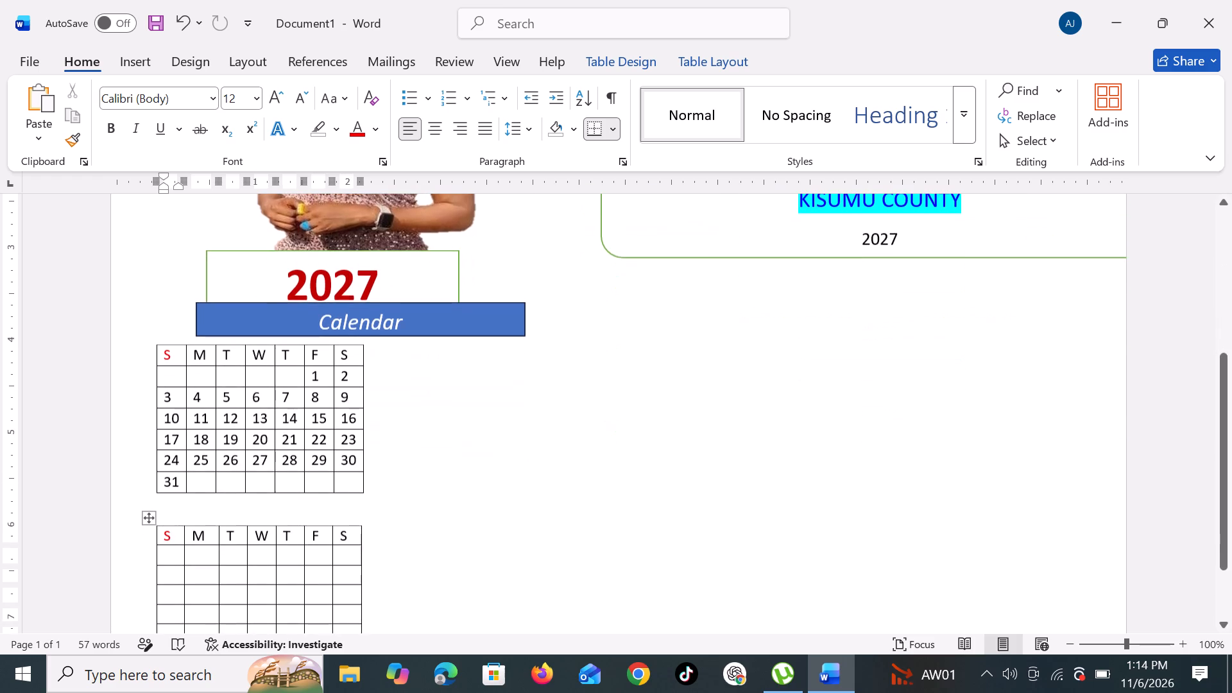
scroll(386, 509, "down", 2)
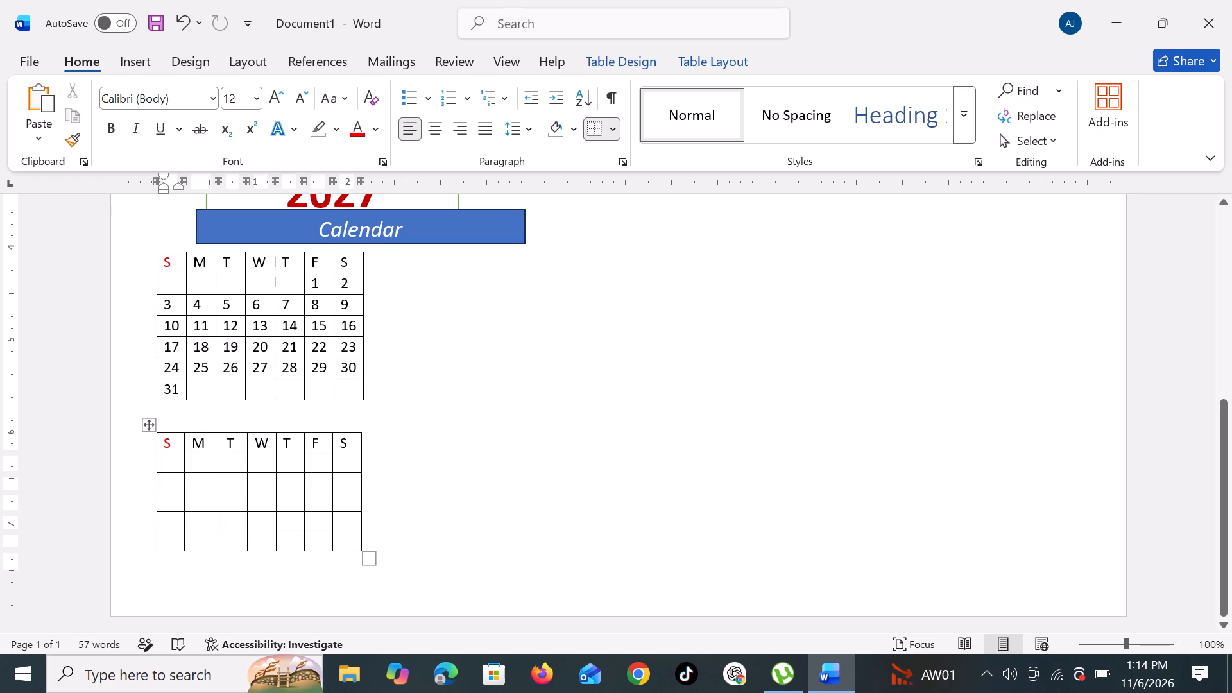
Enter the dates 1 and 8 in the first two date rows of the lower table's Saturday column.
left_click(349, 463)
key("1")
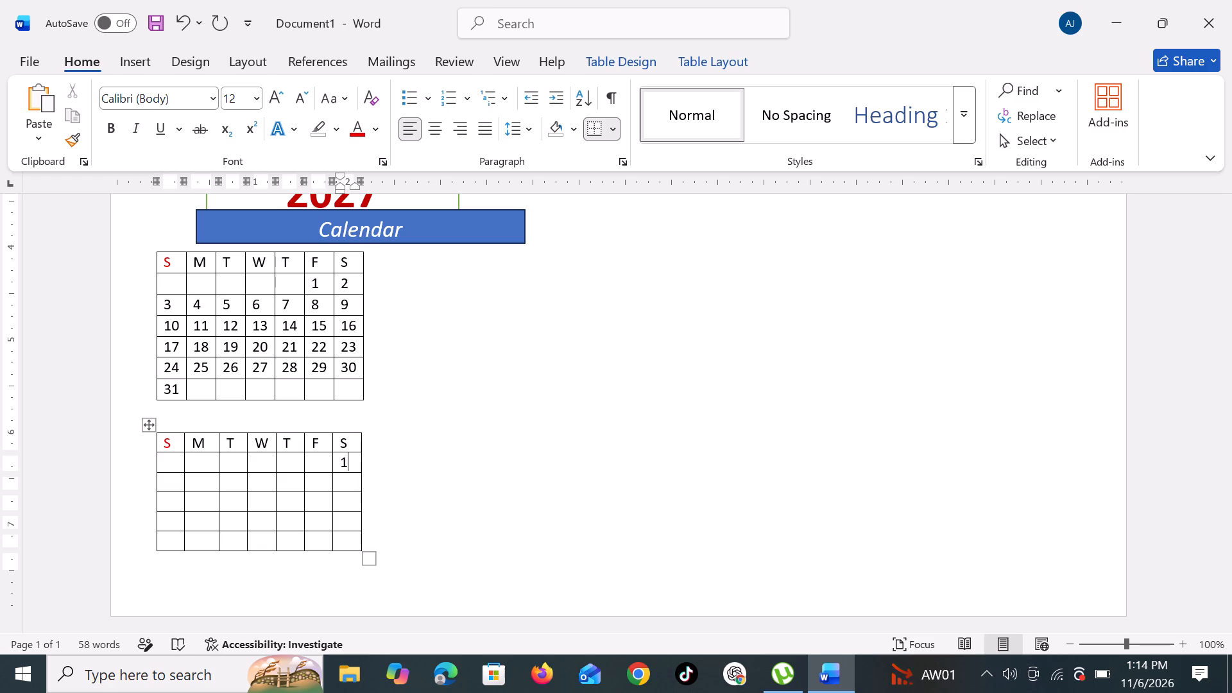
key("Return")
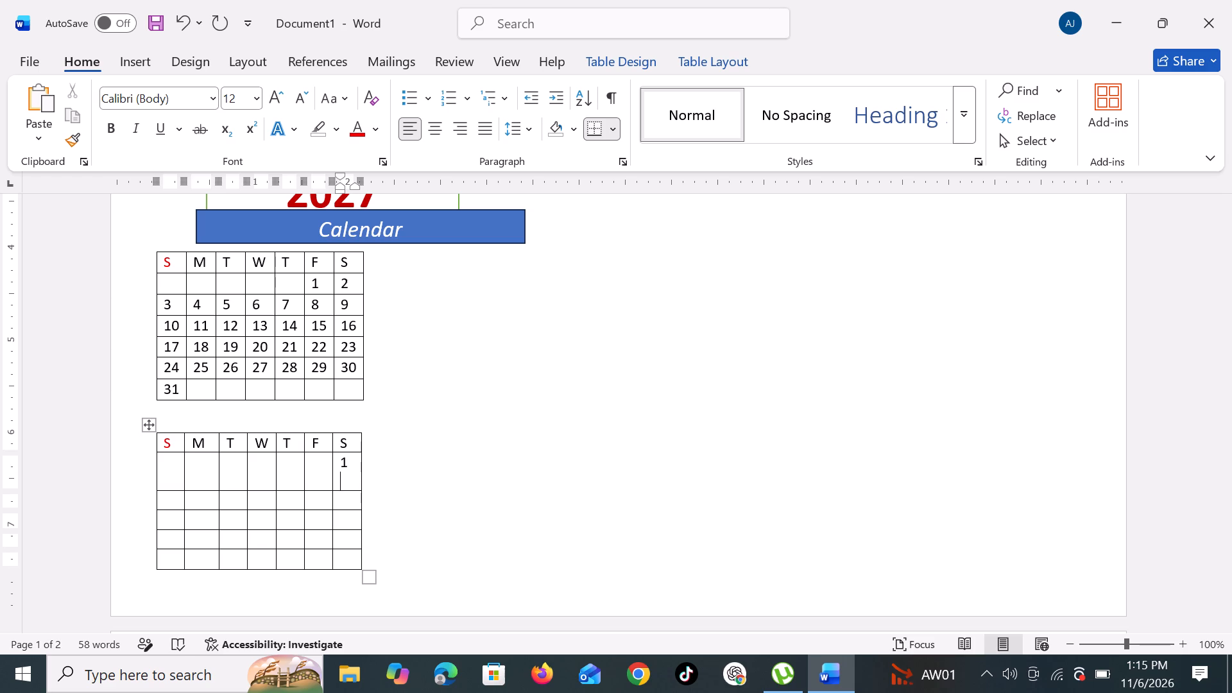
key("BackSpace")
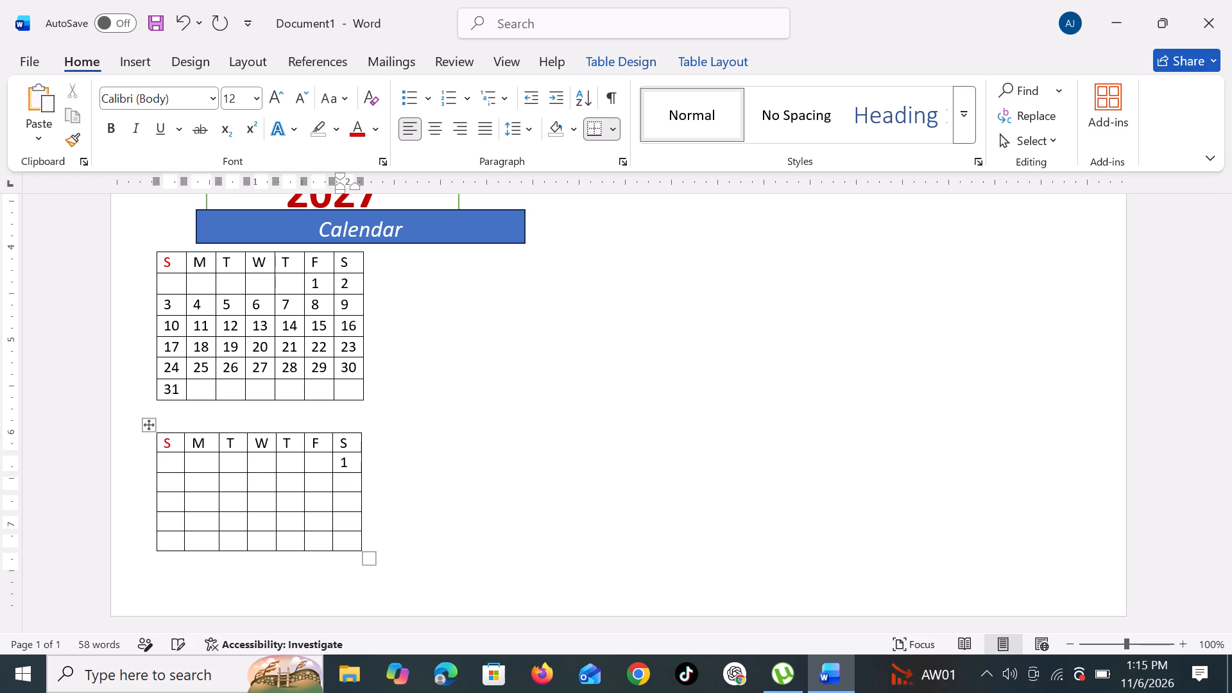
key("Down")
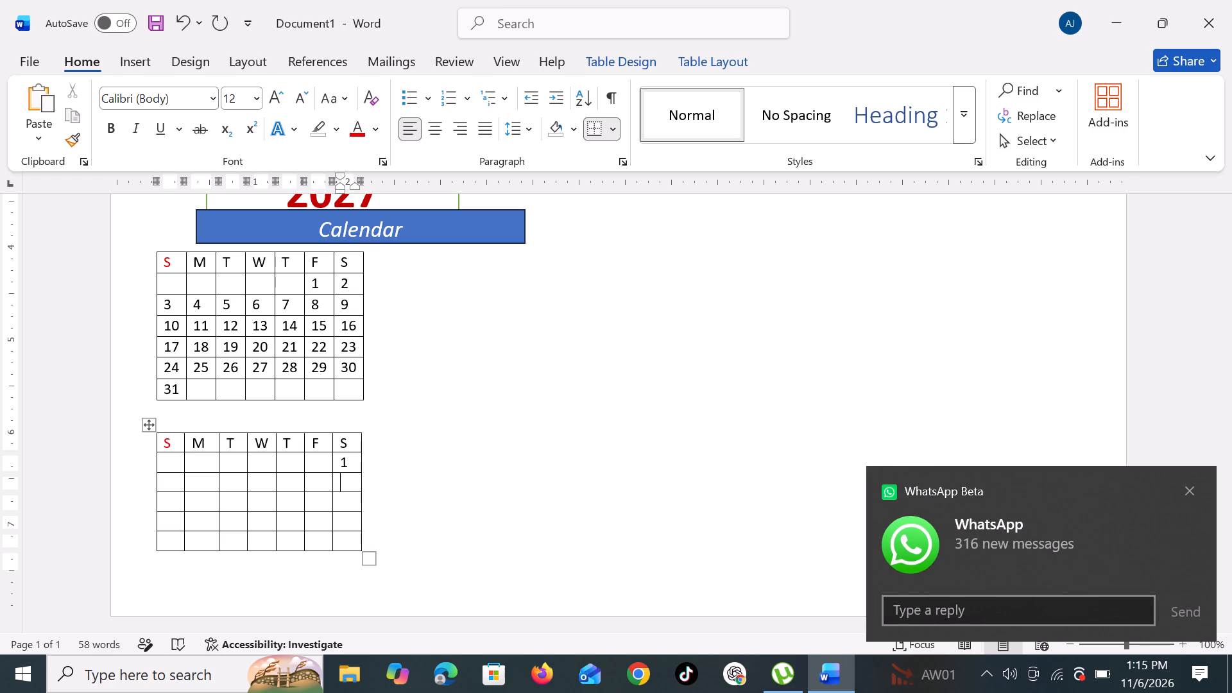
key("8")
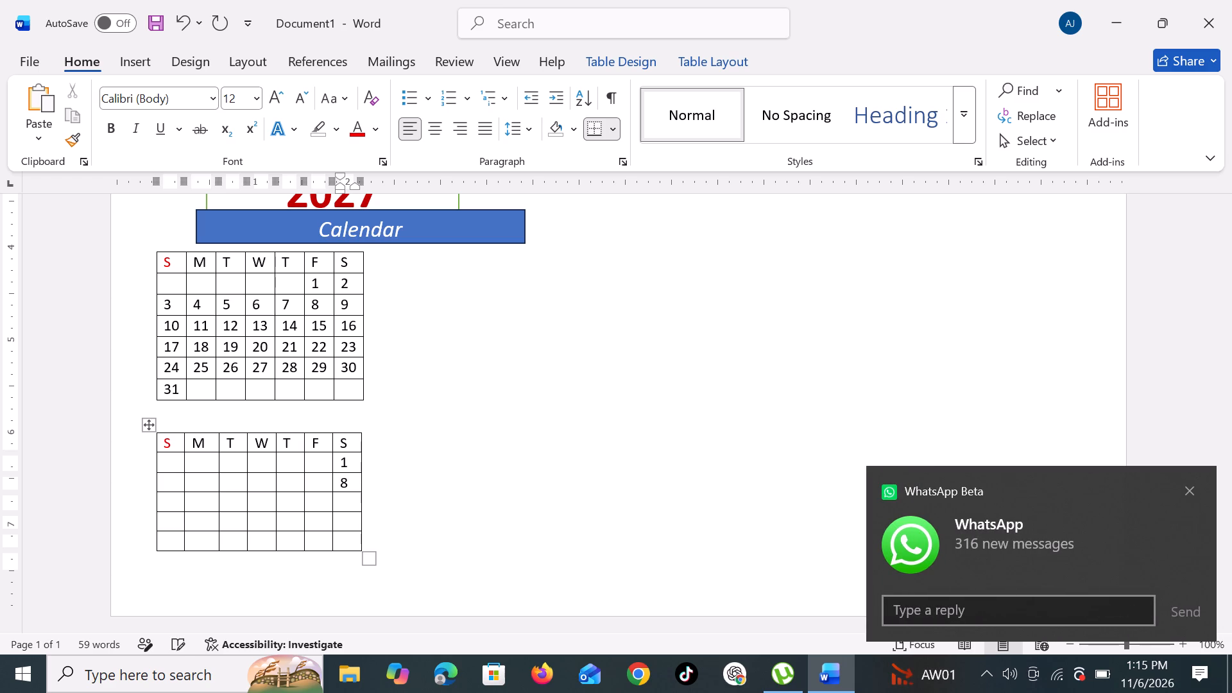
Try to enter 15, and also 16, in the cell below 8 in the lower table's Saturday column.
key("Down")
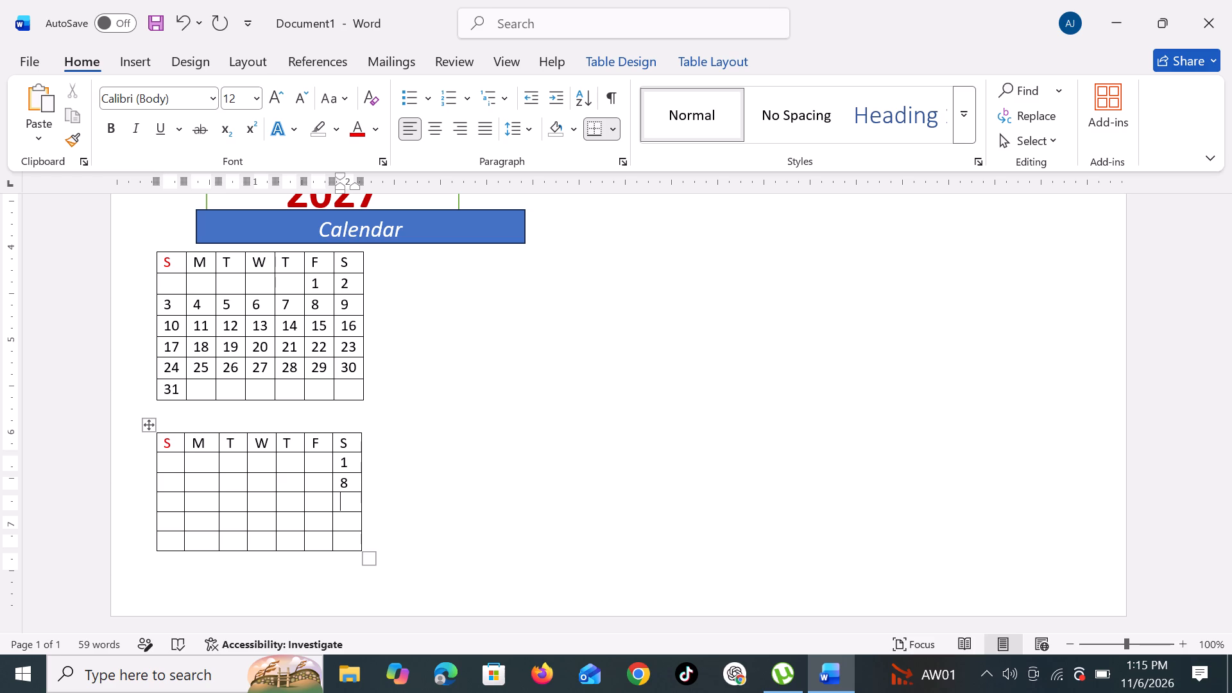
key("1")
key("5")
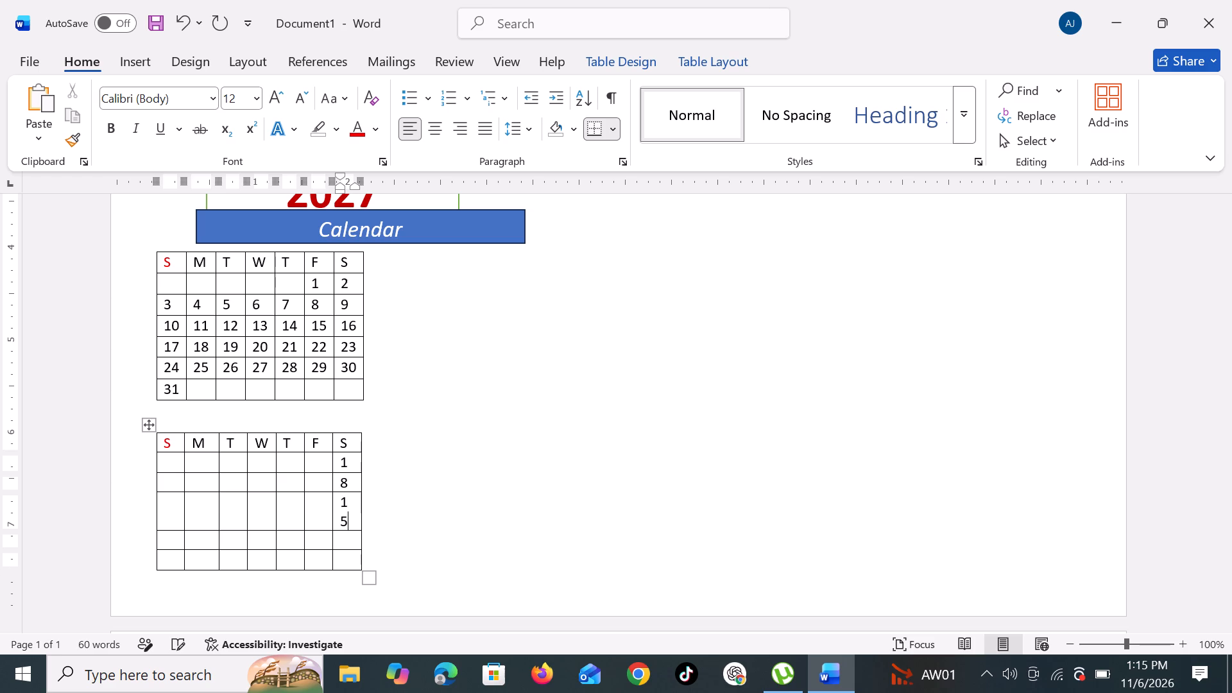
key("BackSpace")
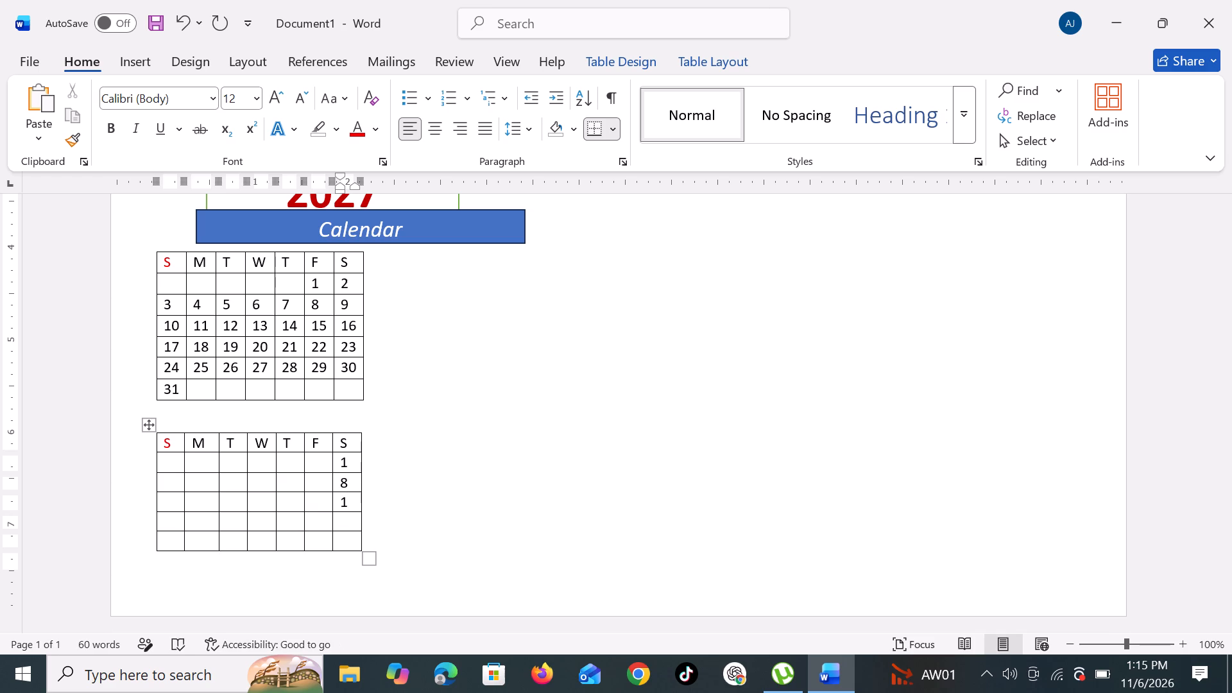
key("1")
key("BackSpace")
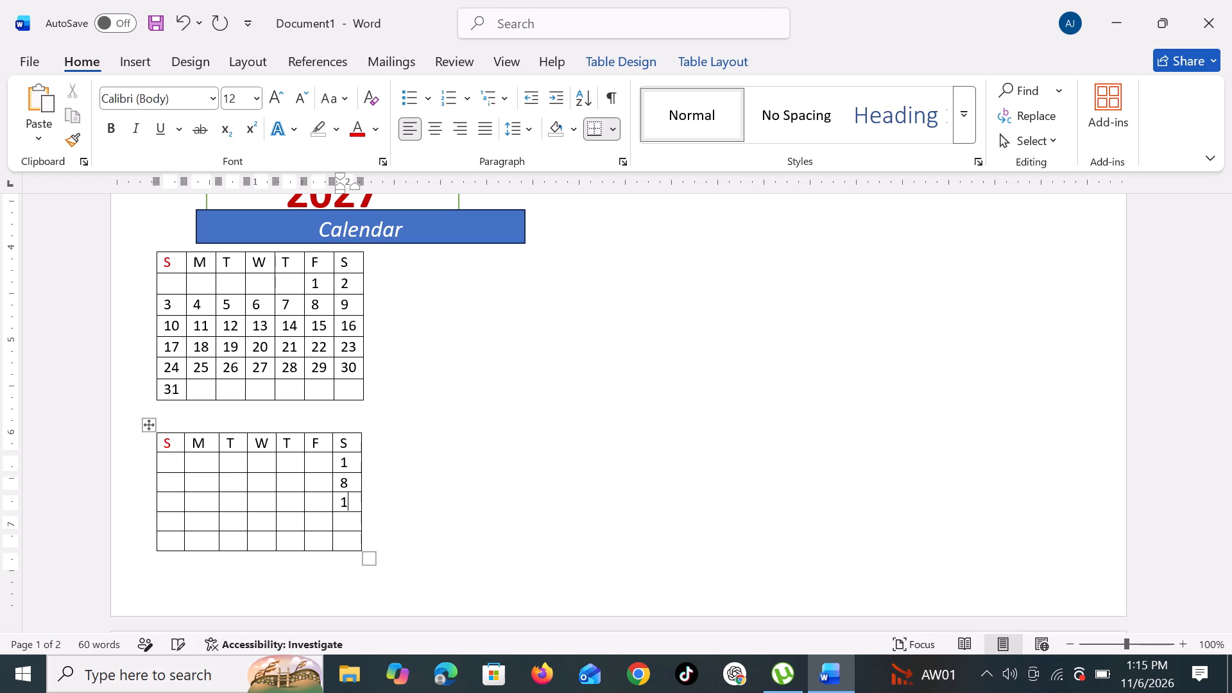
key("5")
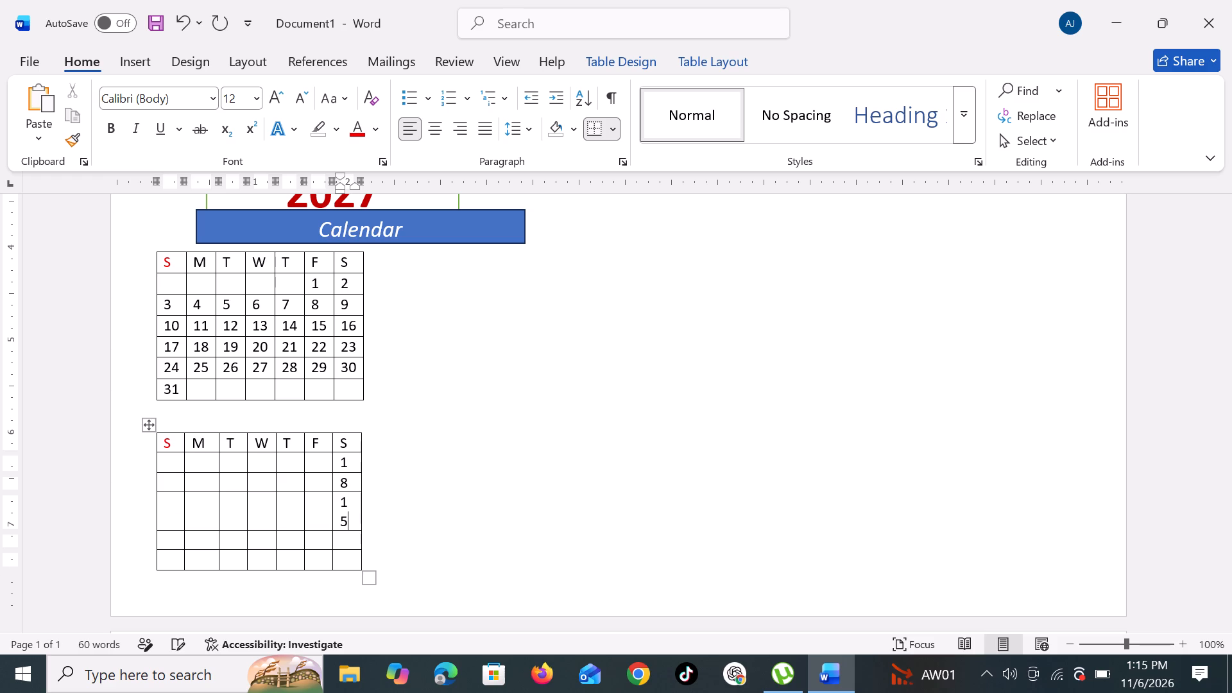
key("BackSpace")
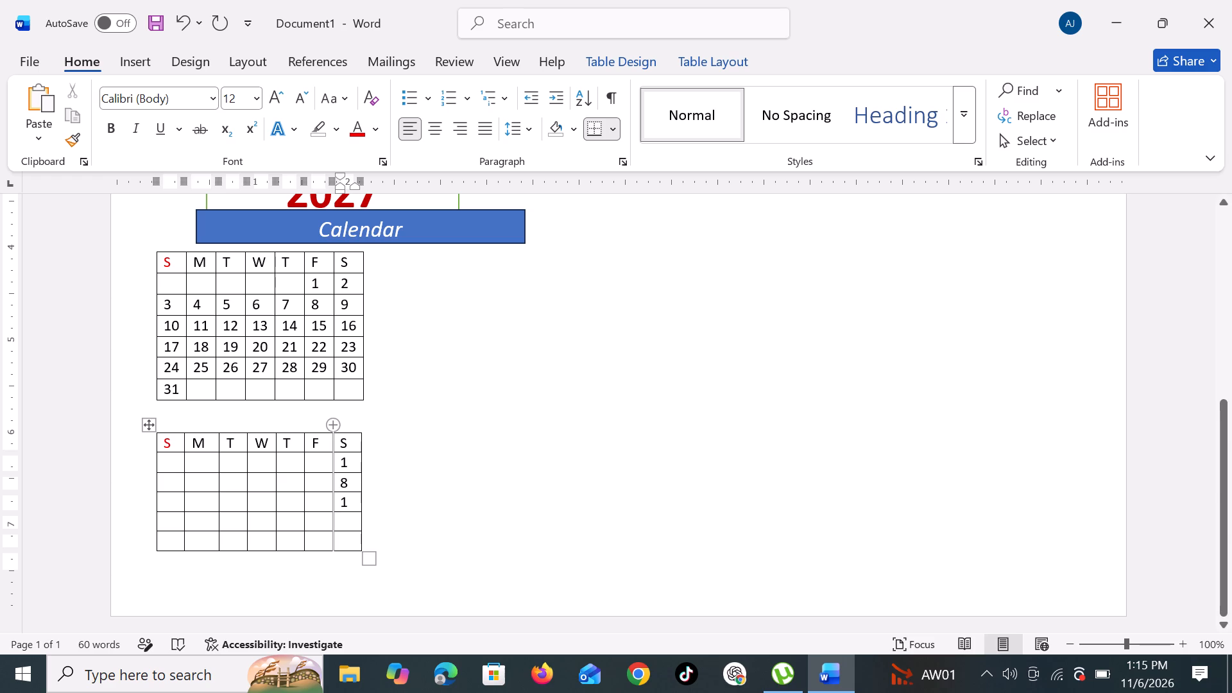
left_click(350, 503)
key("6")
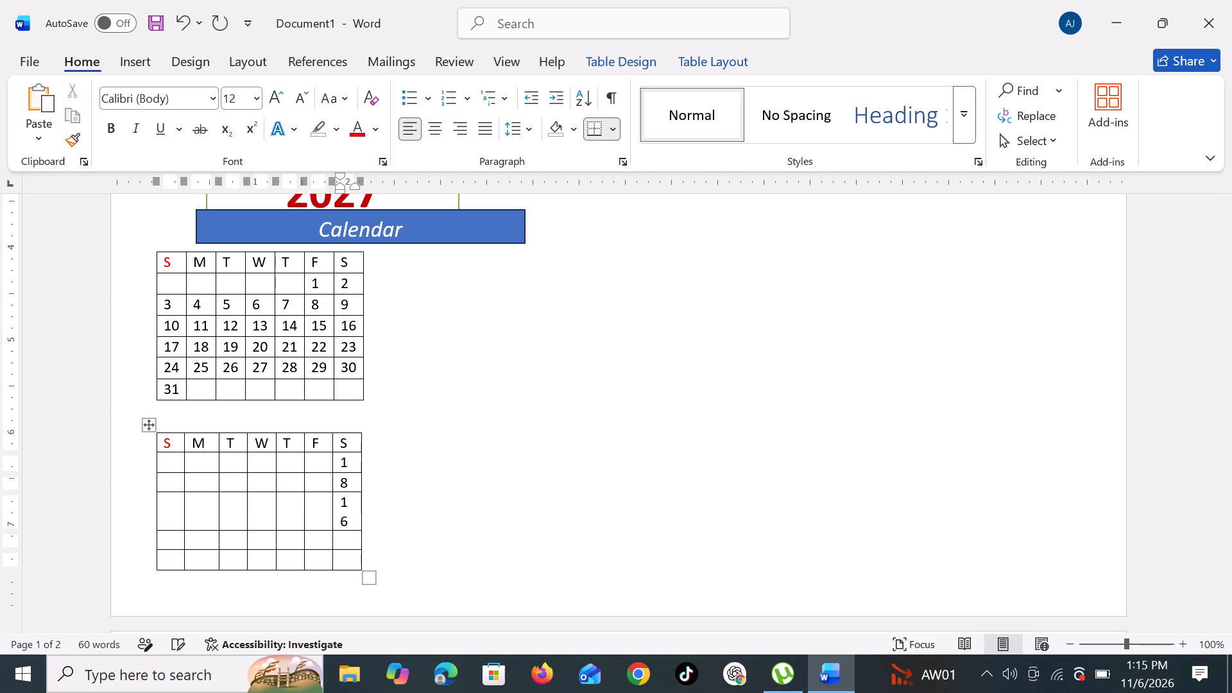
key("BackSpace")
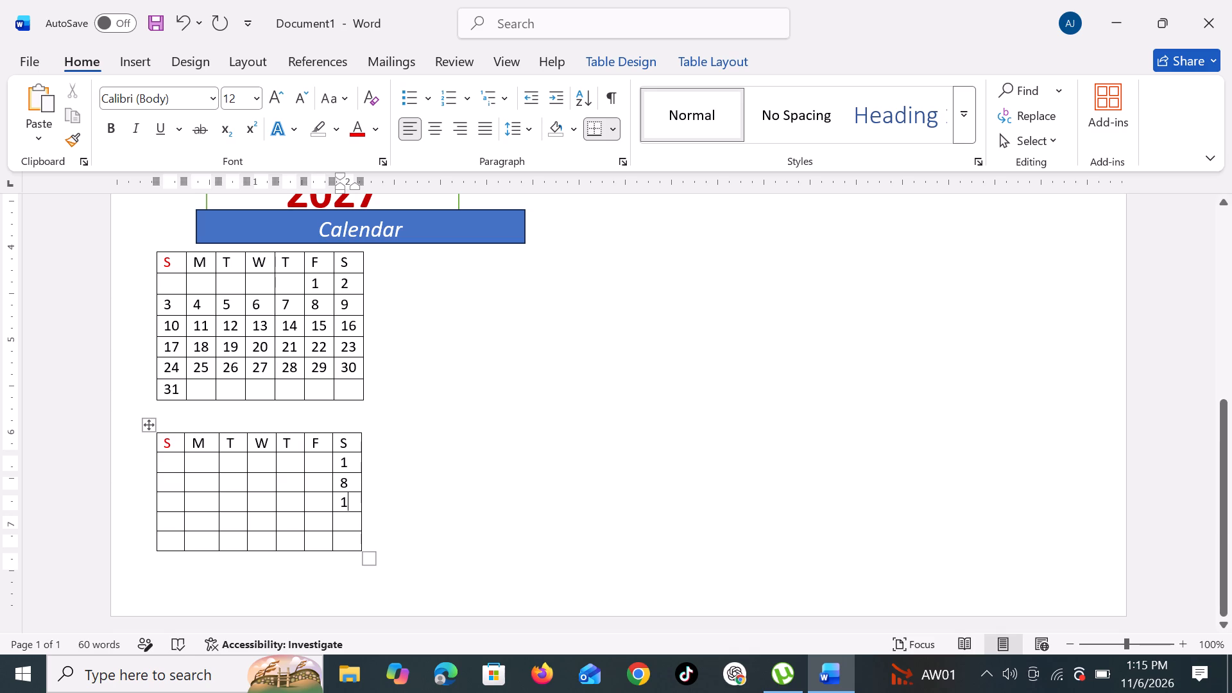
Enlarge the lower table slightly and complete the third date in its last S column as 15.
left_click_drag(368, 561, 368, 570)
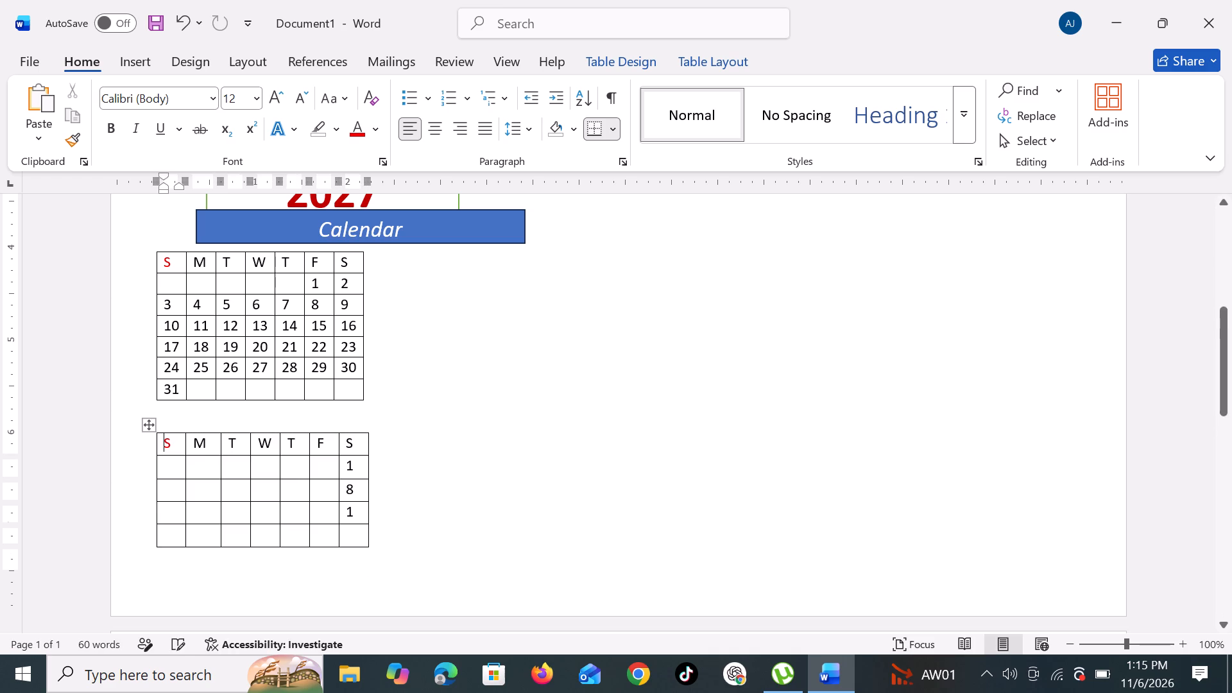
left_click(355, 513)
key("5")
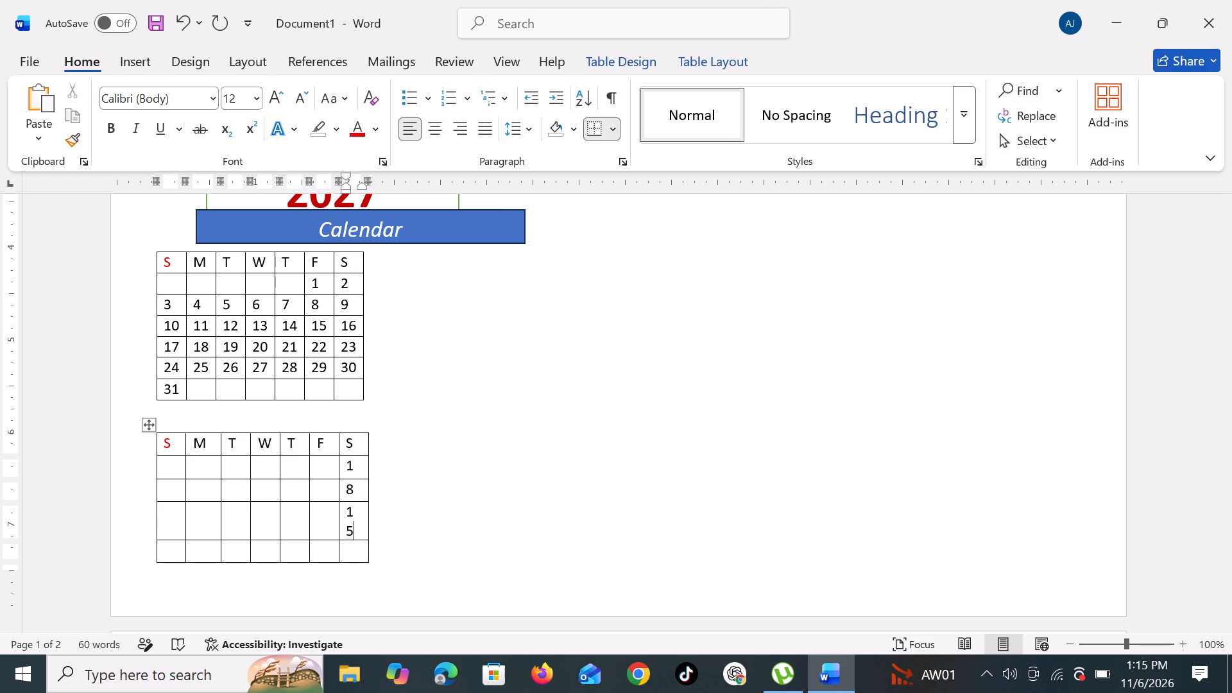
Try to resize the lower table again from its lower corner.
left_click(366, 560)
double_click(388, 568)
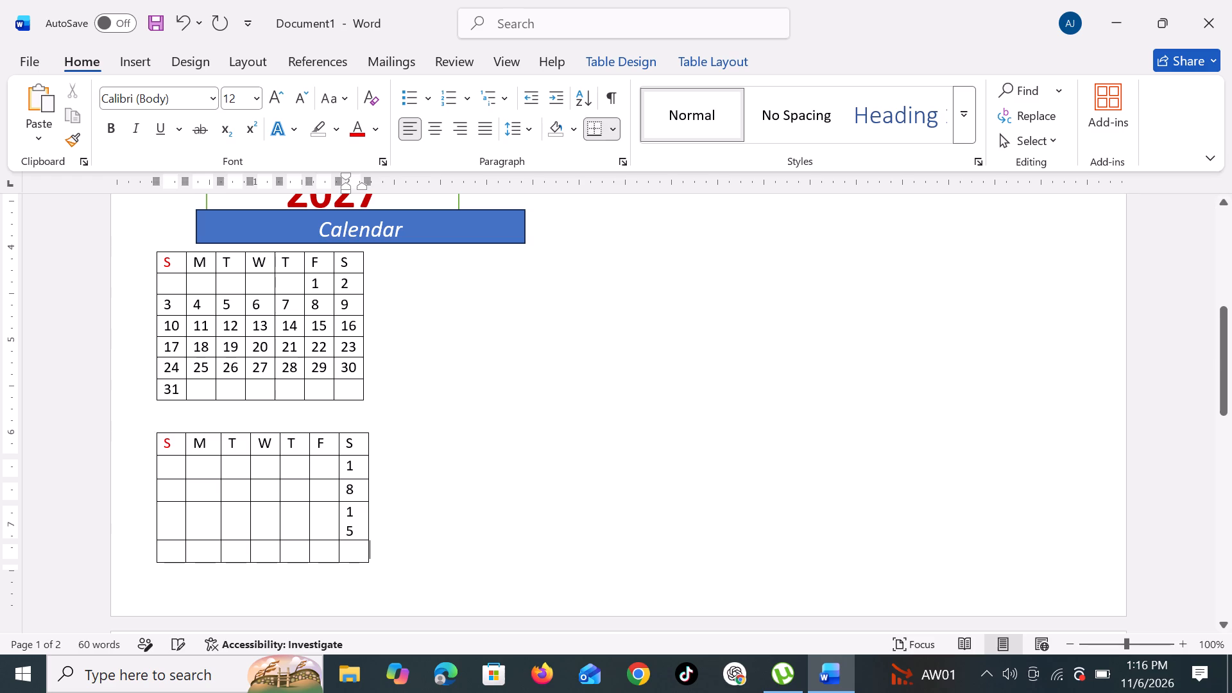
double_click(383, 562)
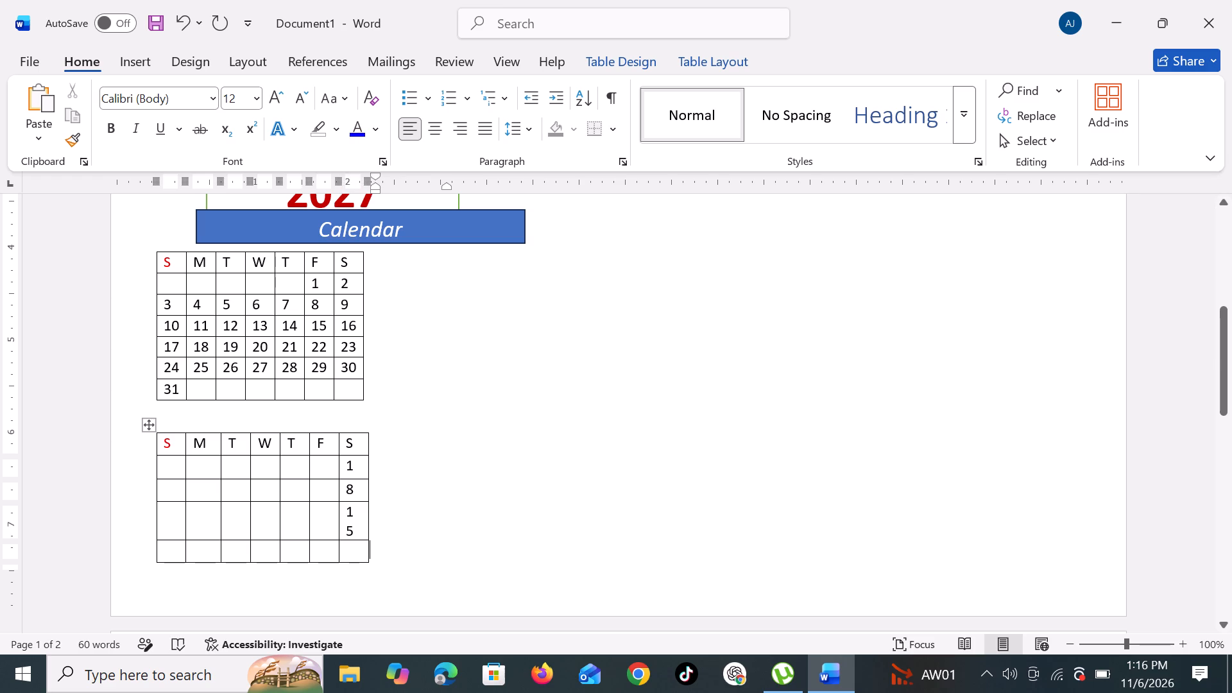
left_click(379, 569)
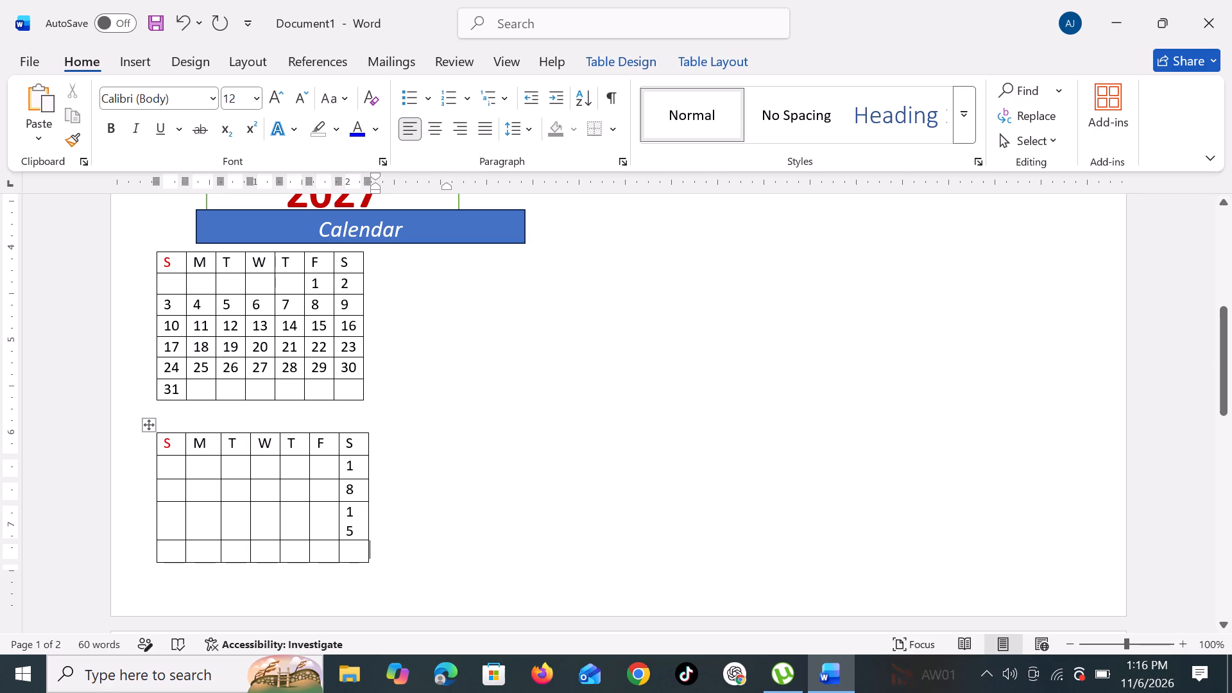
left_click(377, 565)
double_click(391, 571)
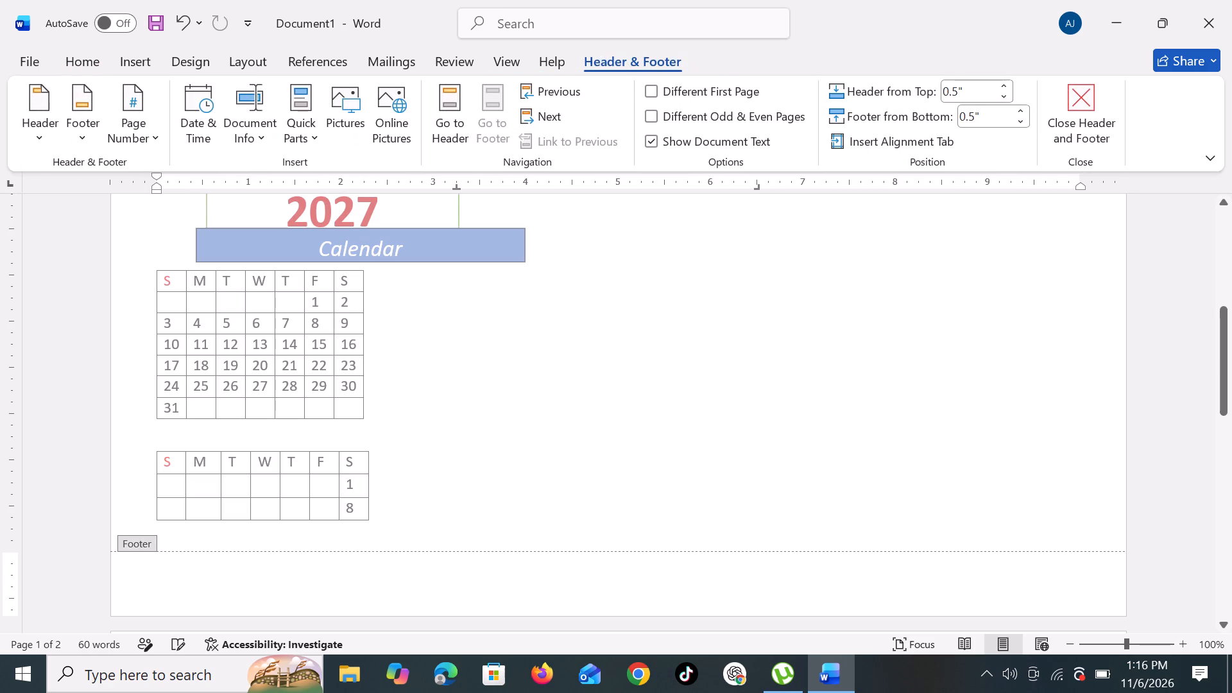
Undo the recent edits to the lower calendar table, taking back its dates in the last S column and its column and size adjustments.
left_click(176, 14)
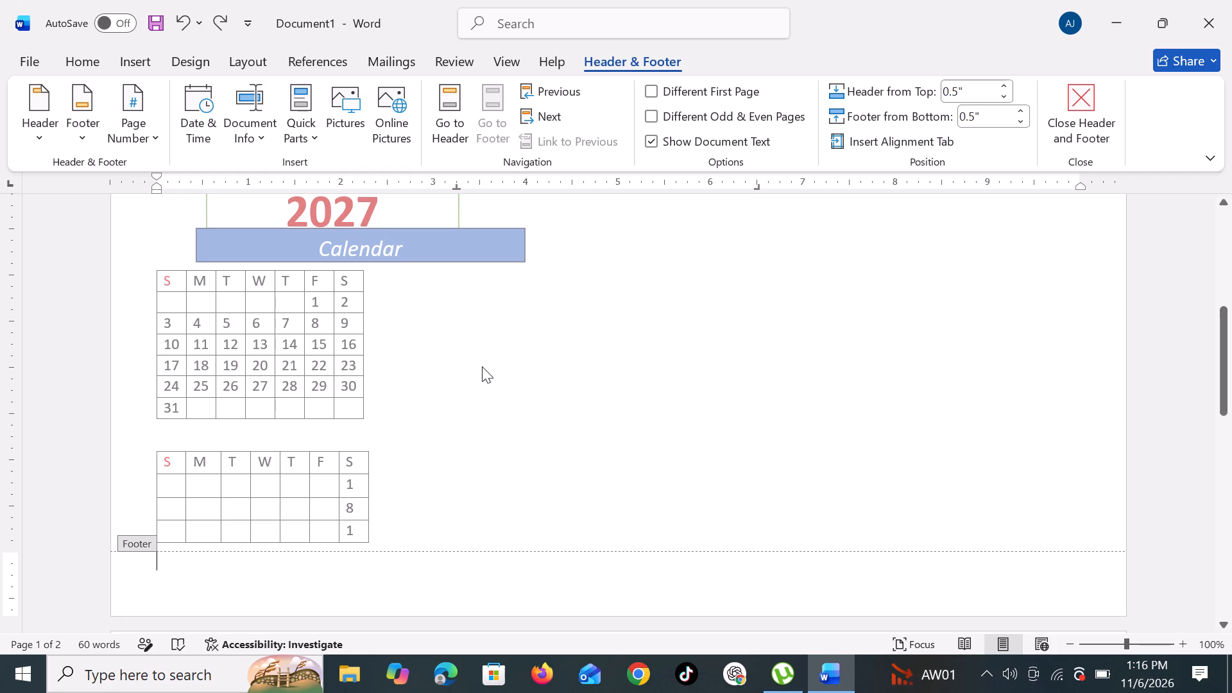
left_click(482, 367)
right_click(514, 355)
scroll(514, 355, "up", 4)
scroll(533, 375, "down", 6)
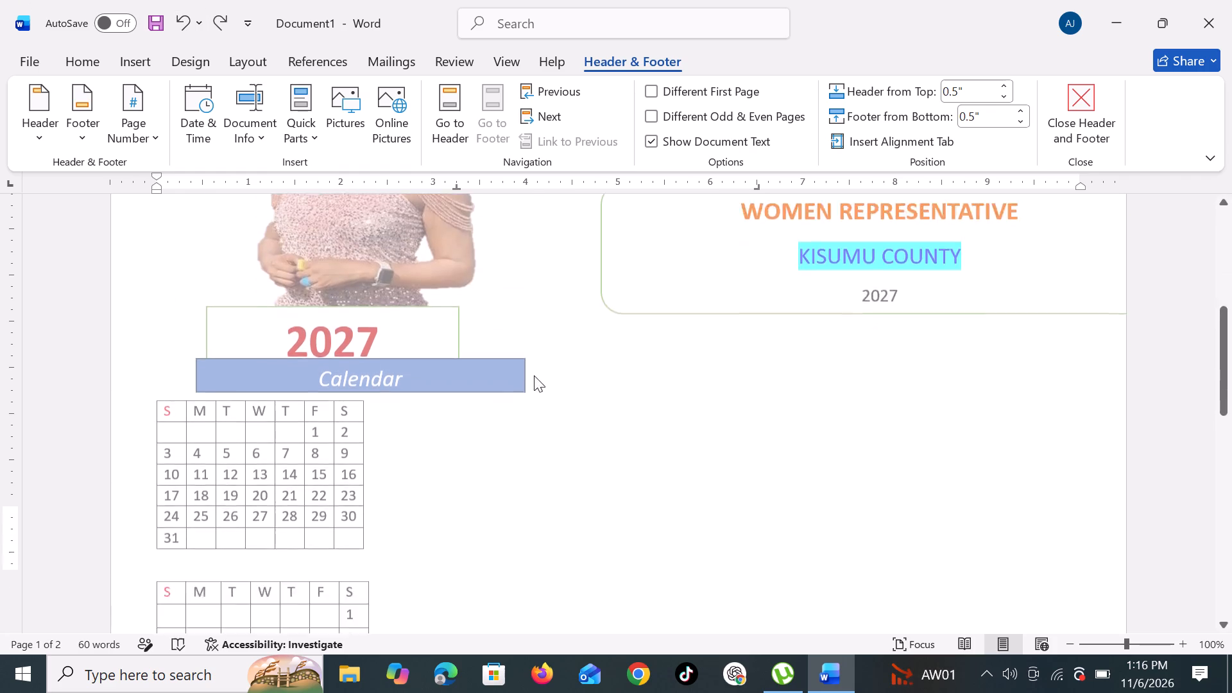
scroll(571, 333, "down", 2)
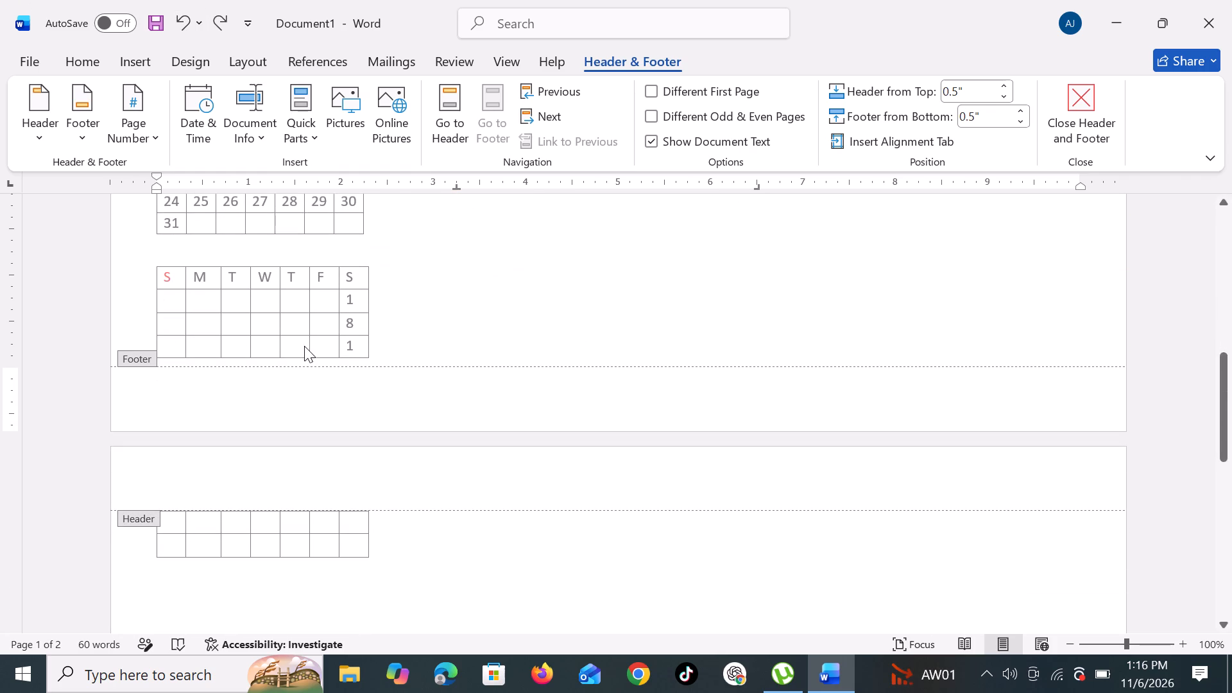
left_click(179, 23)
left_click(180, 25)
left_click(180, 24)
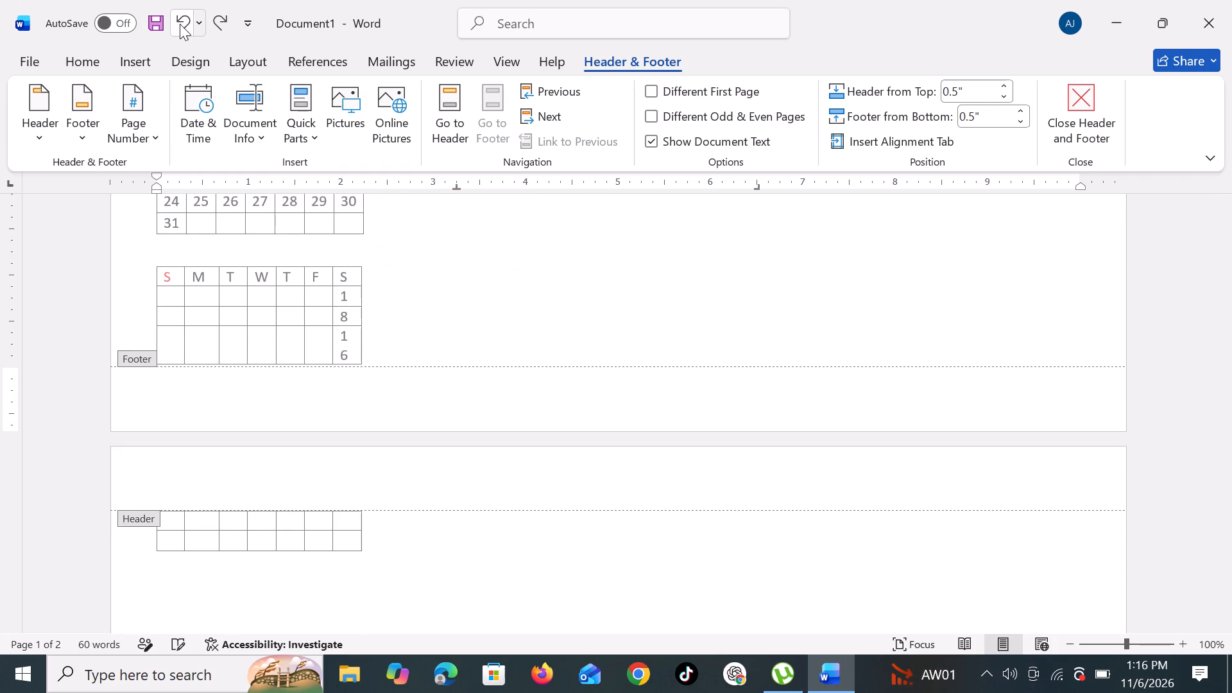
left_click(180, 24)
triple_click(180, 24)
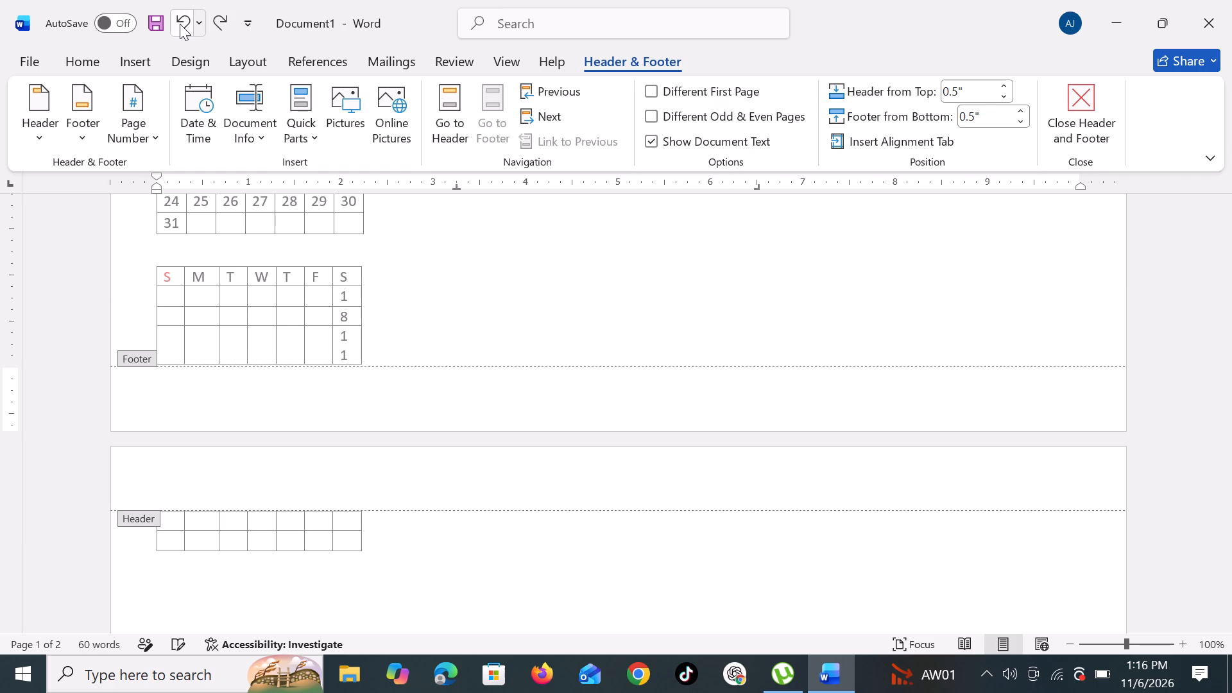
triple_click(180, 24)
triple_click(182, 24)
triple_click(182, 24)
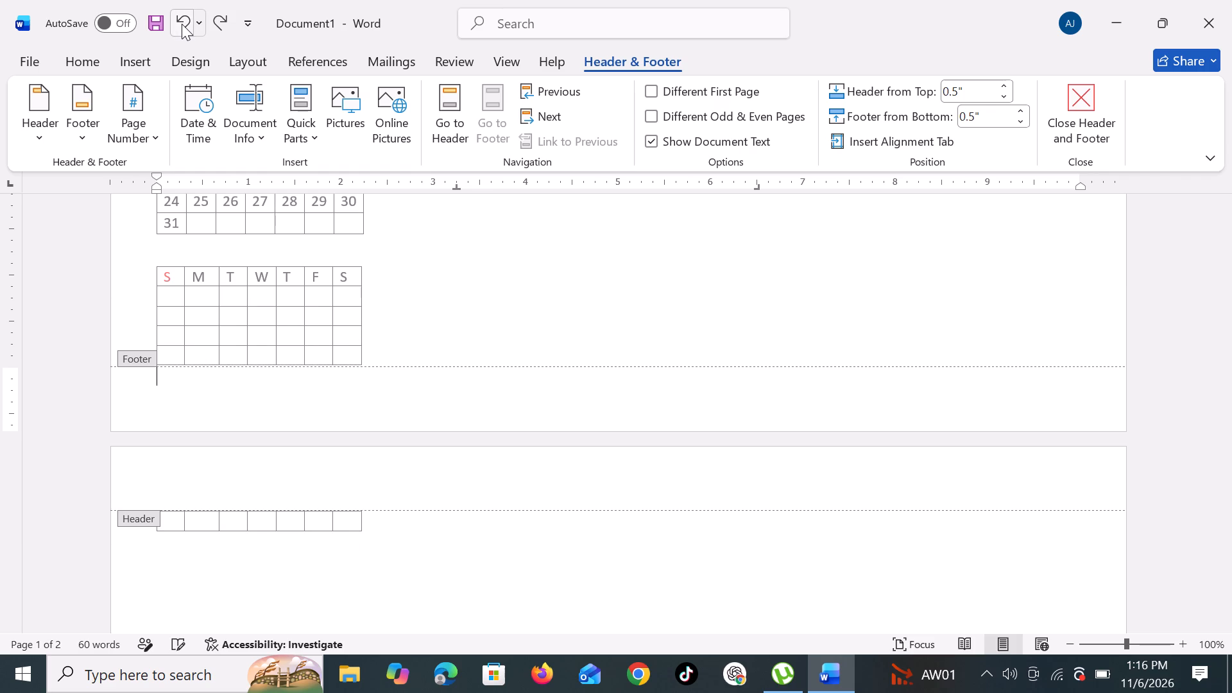
left_click(184, 23)
double_click(184, 23)
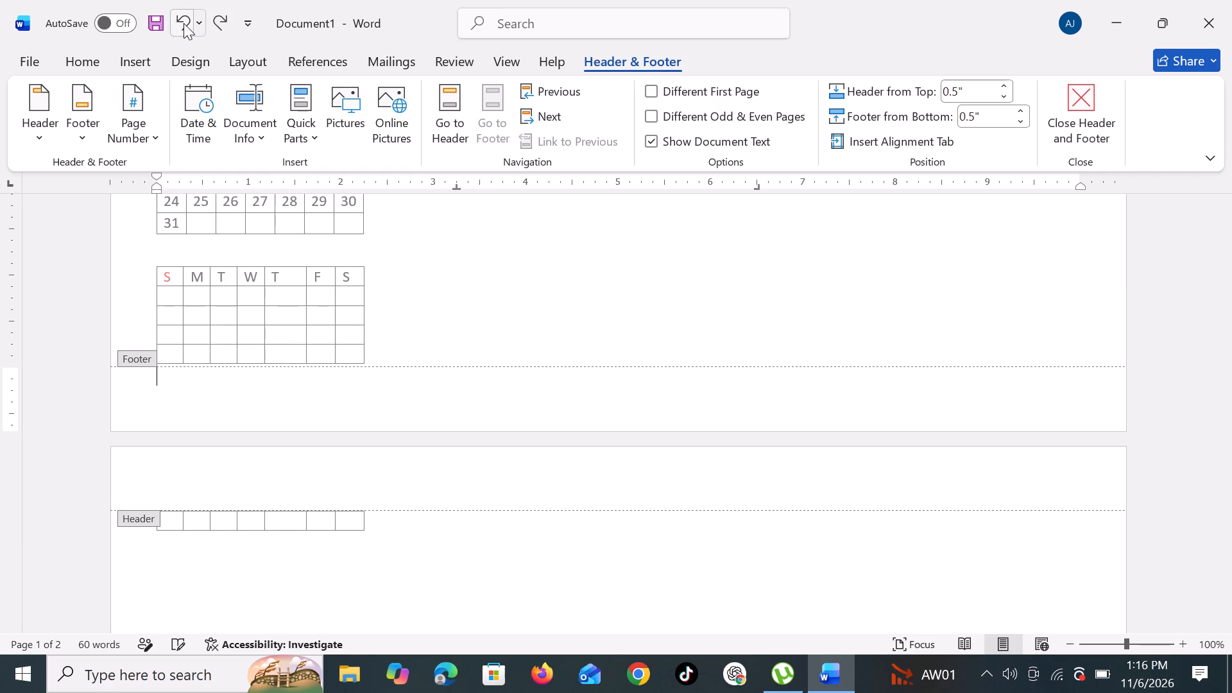
double_click(184, 23)
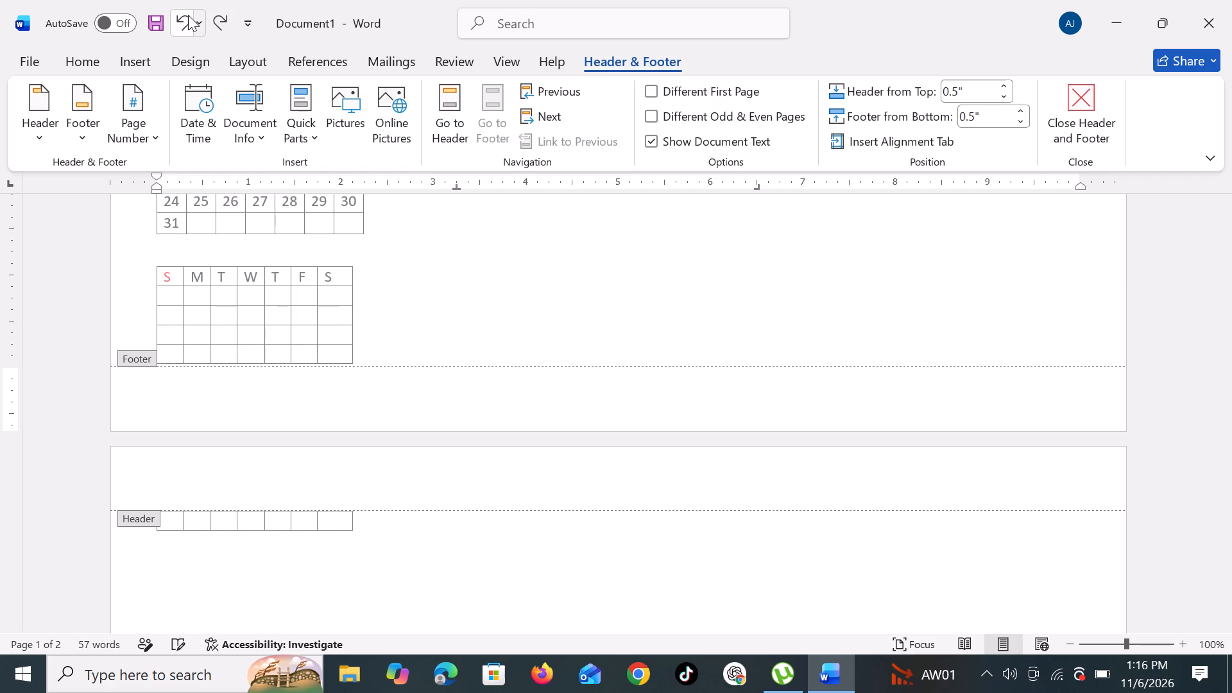
Look over the poster from the photo and text boxes down to both calendar tables and the overflow onto the second page.
scroll(364, 35, "up", 2)
scroll(429, 472, "up", 8)
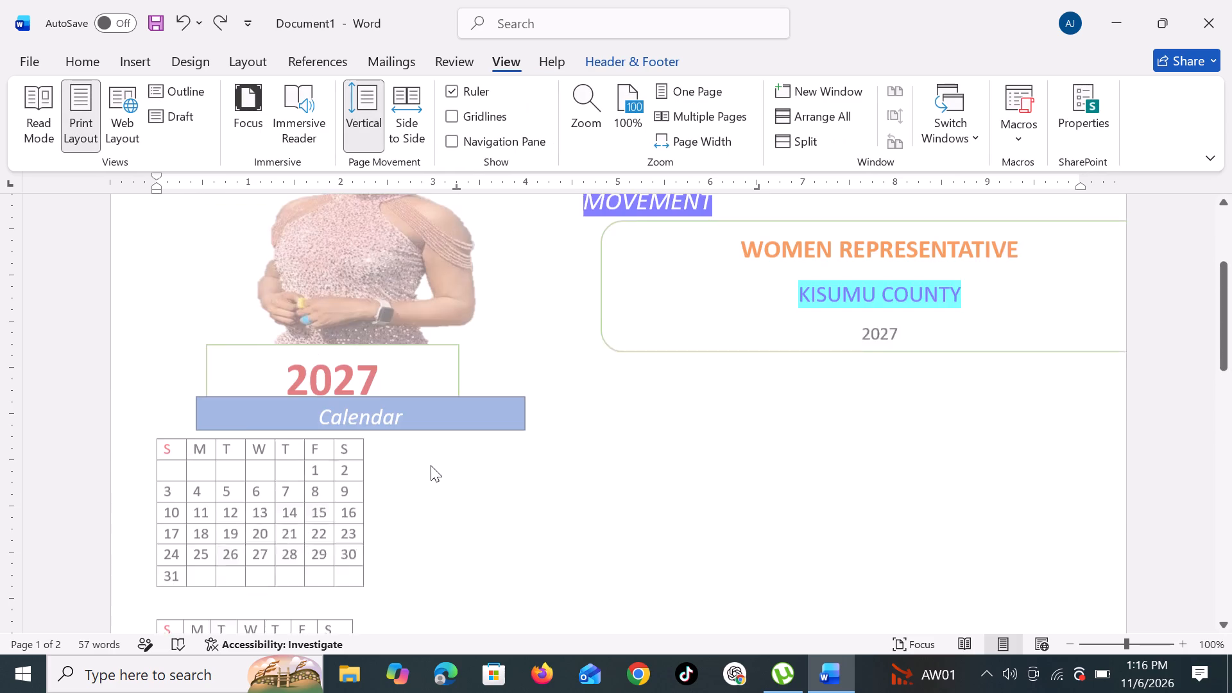
scroll(431, 460, "up", 7)
scroll(431, 460, "down", 1)
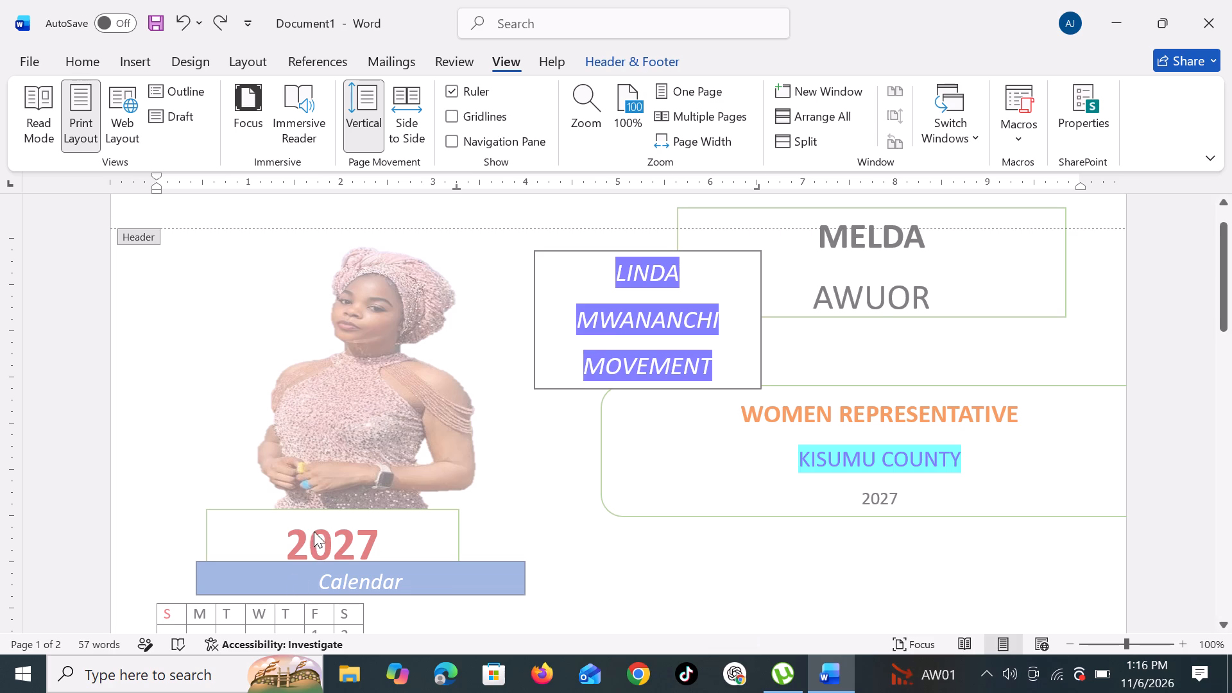
scroll(314, 531, "down", 1)
scroll(320, 520, "up", 1)
scroll(320, 520, "down", 5)
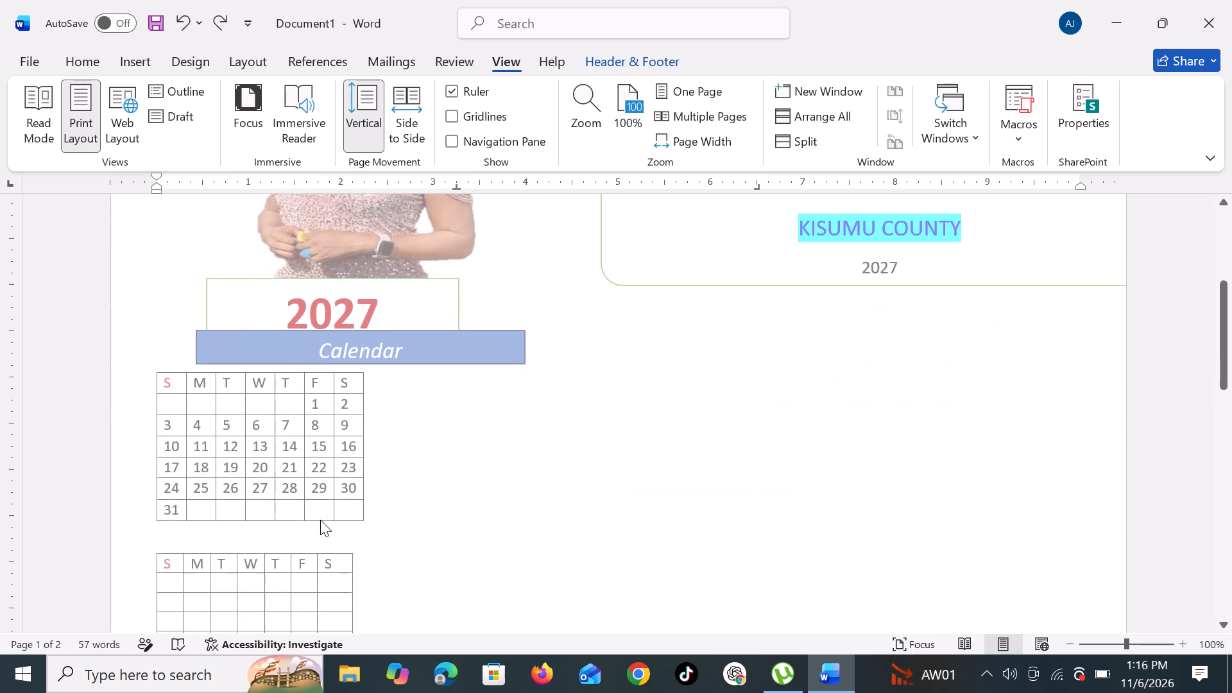
scroll(320, 520, "down", 7)
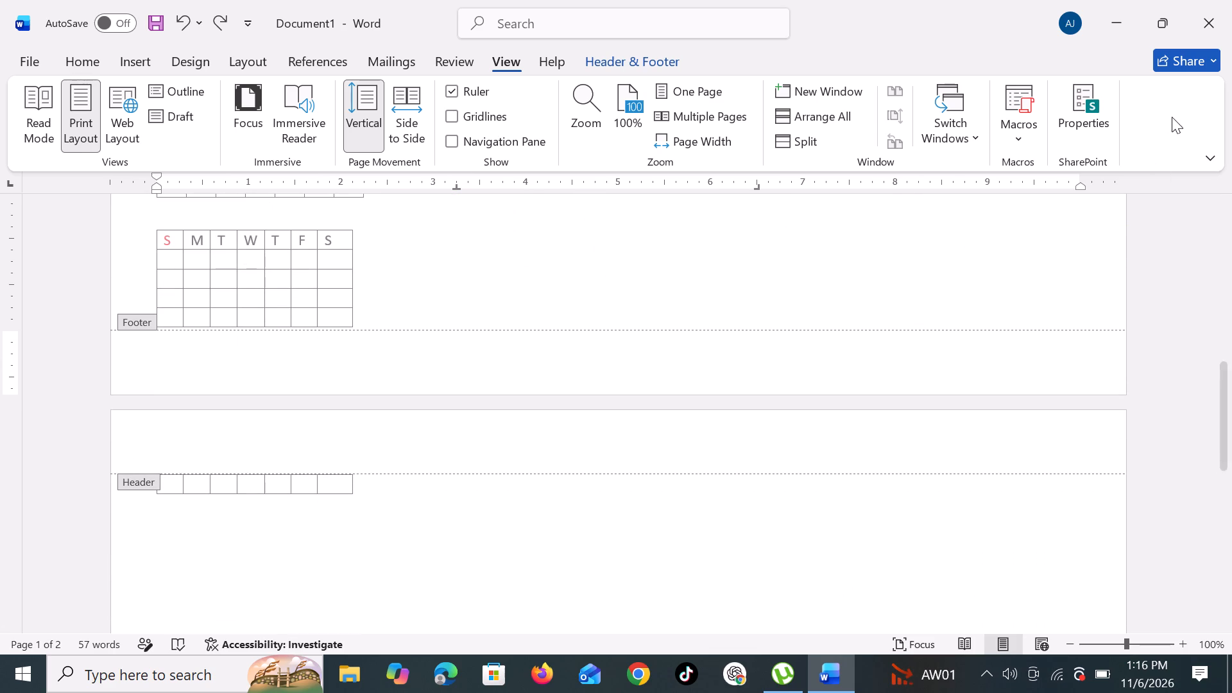
Minimise the poster document and open Kuro from the desktop.
left_click(1114, 28)
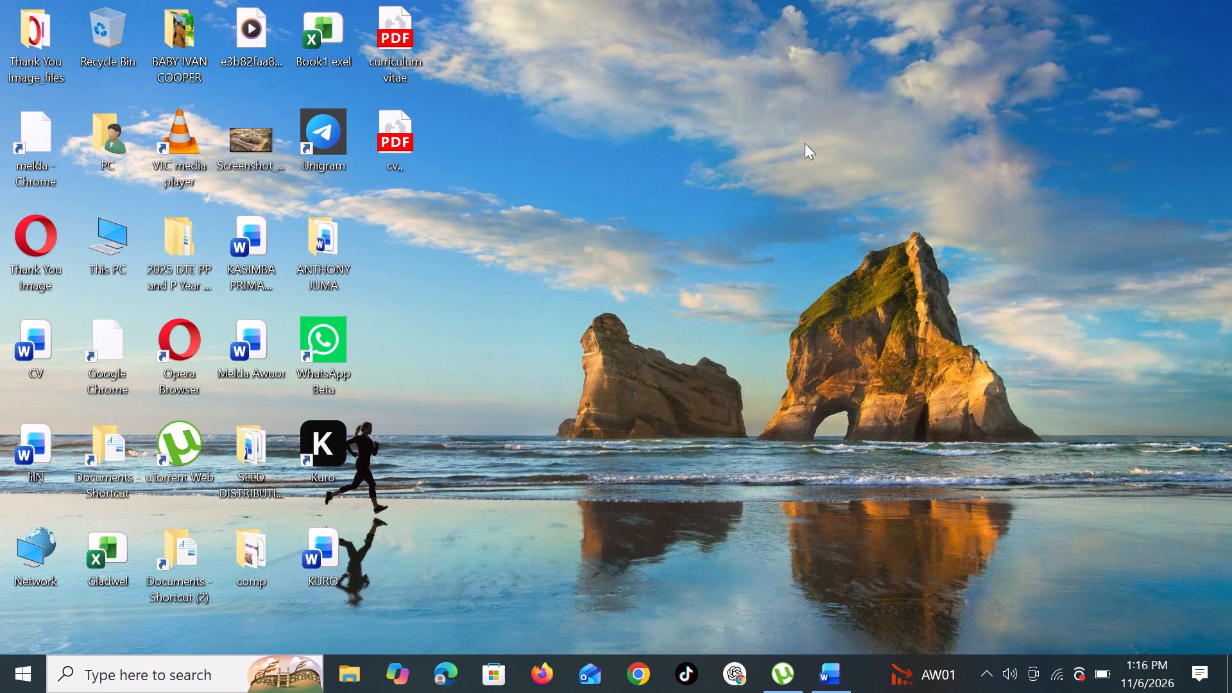
double_click(316, 441)
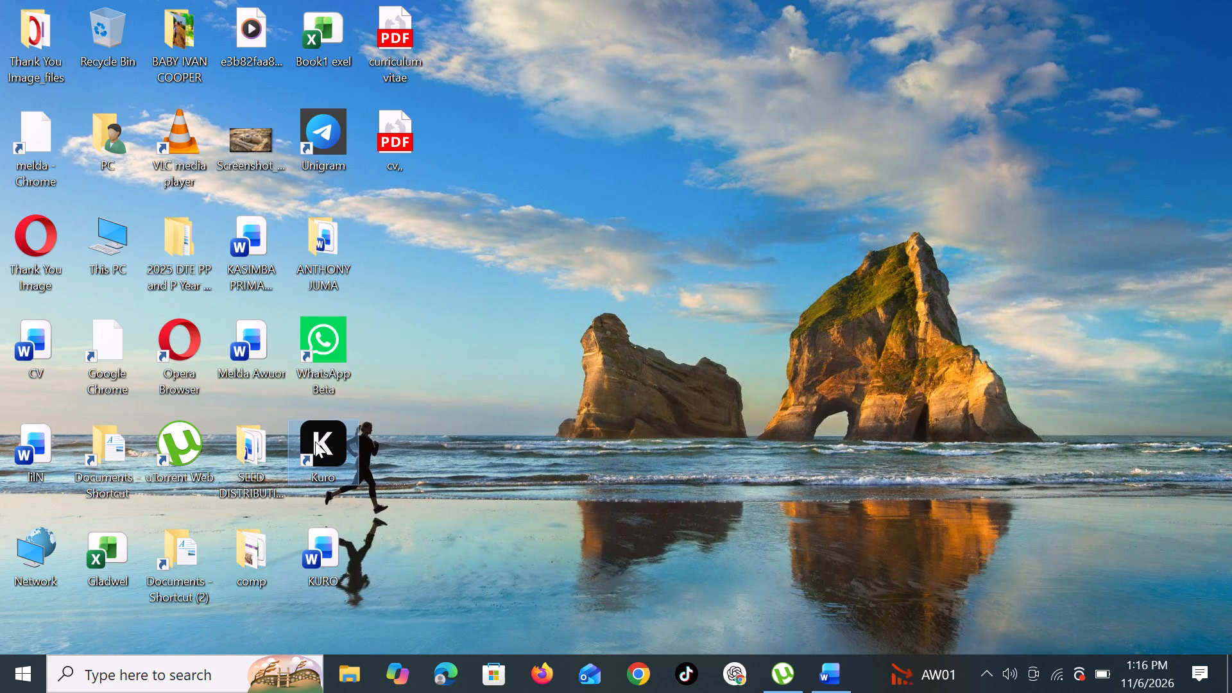
double_click(315, 440)
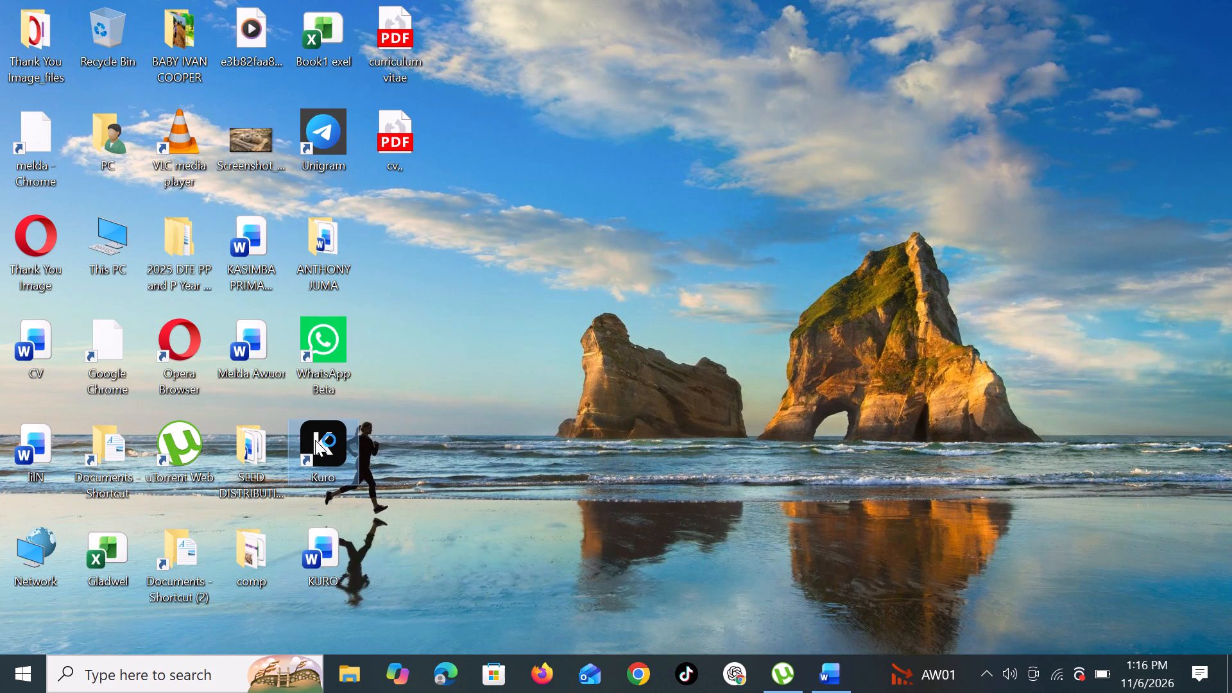